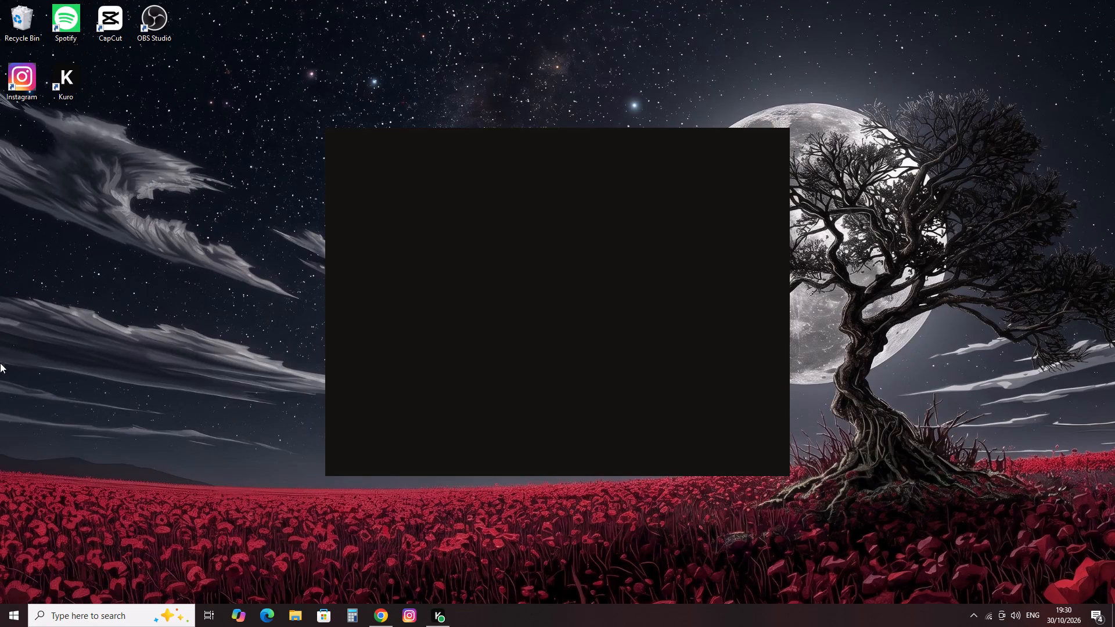
Switch to Chrome and resume the live price feed on the Shark Exchange ETH-USDT futures page.
click(380, 623)
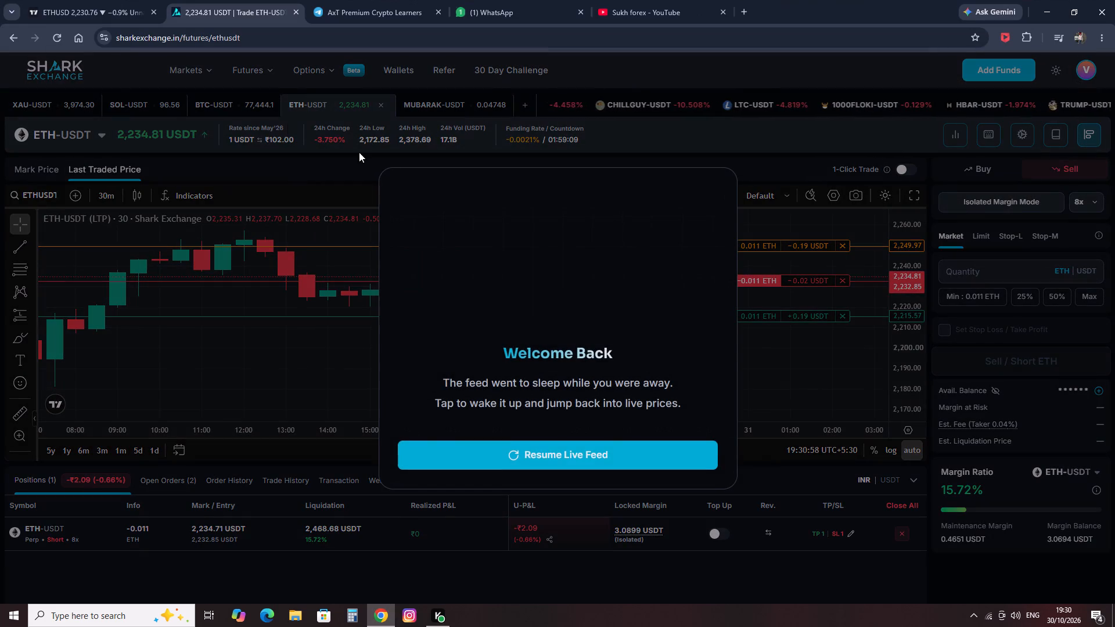
click(616, 454)
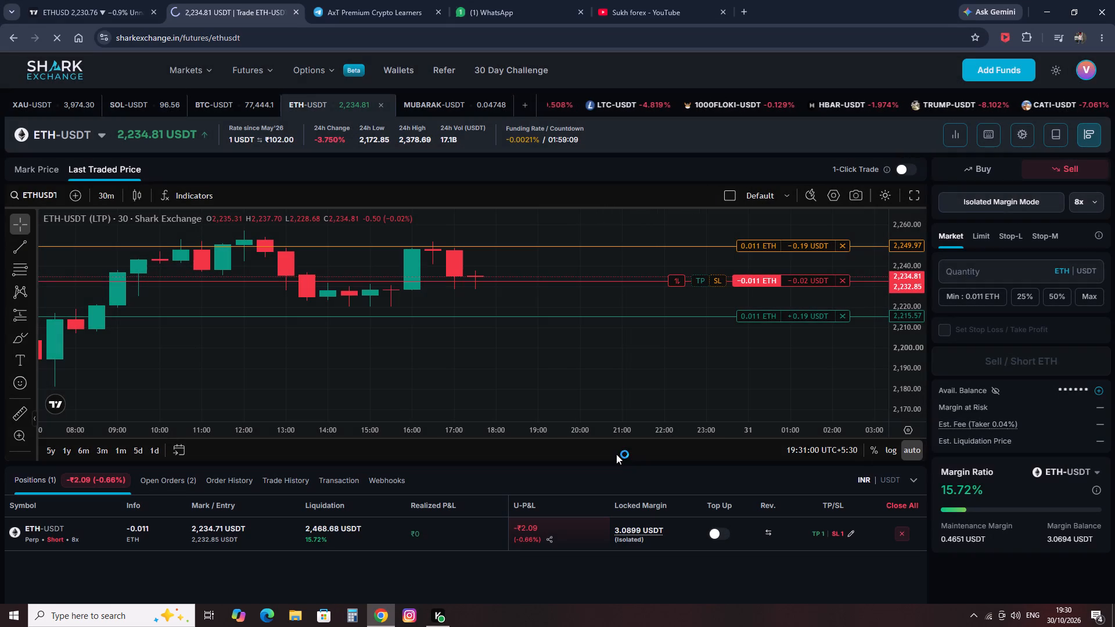
scroll(251, 164, down, 6)
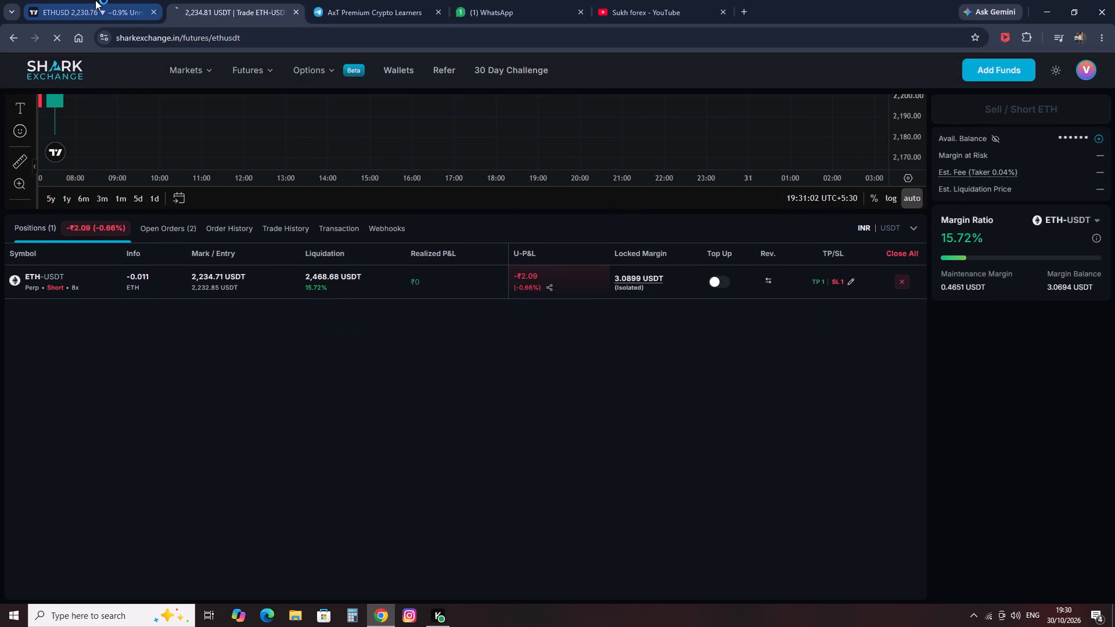
Go to the TradingView chart and change its symbol from ETHUSD to XAUUSD.
click(95, 0)
scroll(414, 153, down, 5)
scroll(437, 325, down, 5)
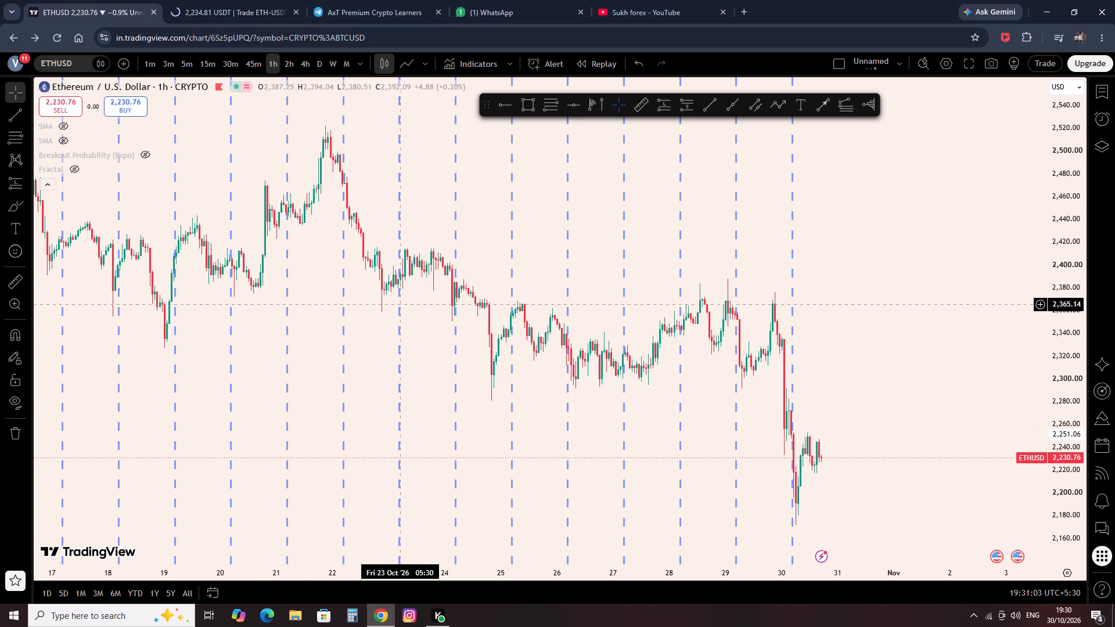
key(Up)
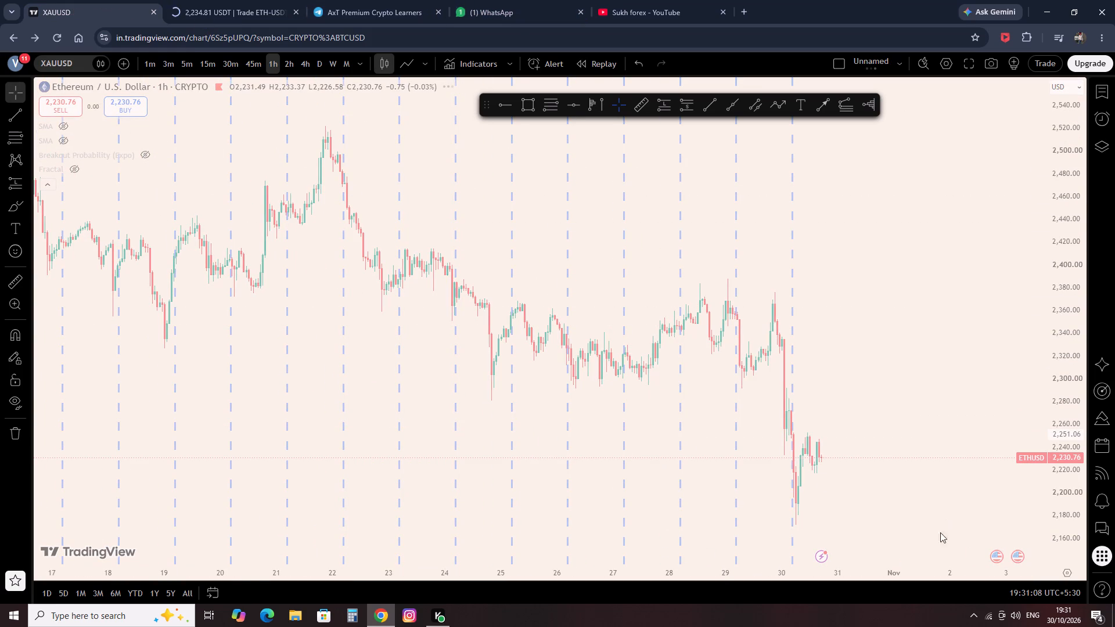
Switch the Wi-Fi connection to the realme 9 network and dismiss the advertisement over the chart.
click(991, 615)
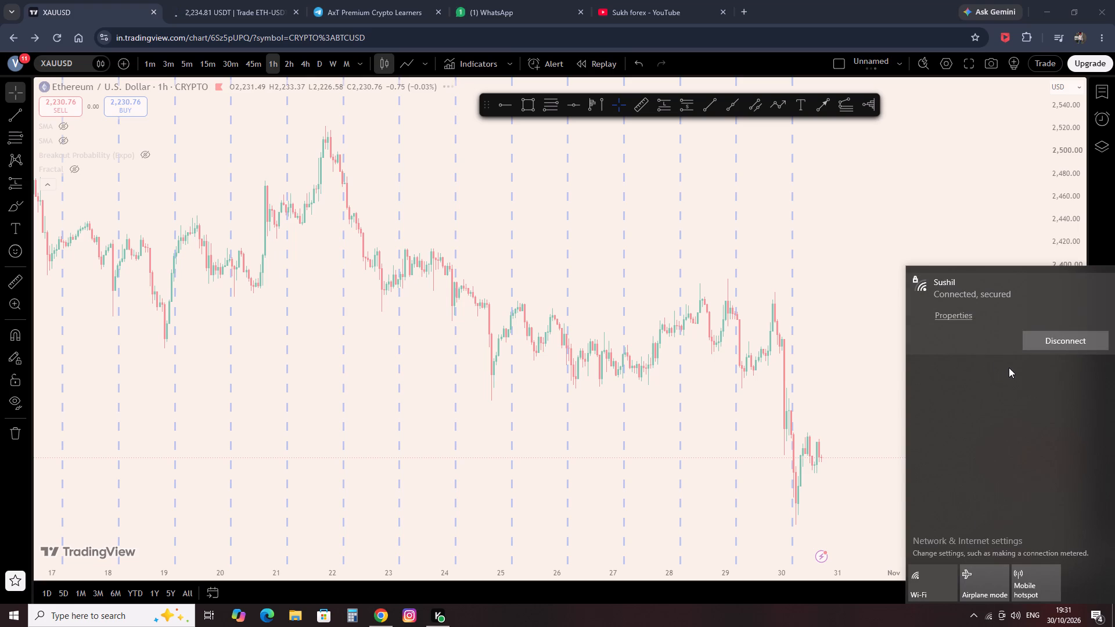
click(874, 368)
click(980, 615)
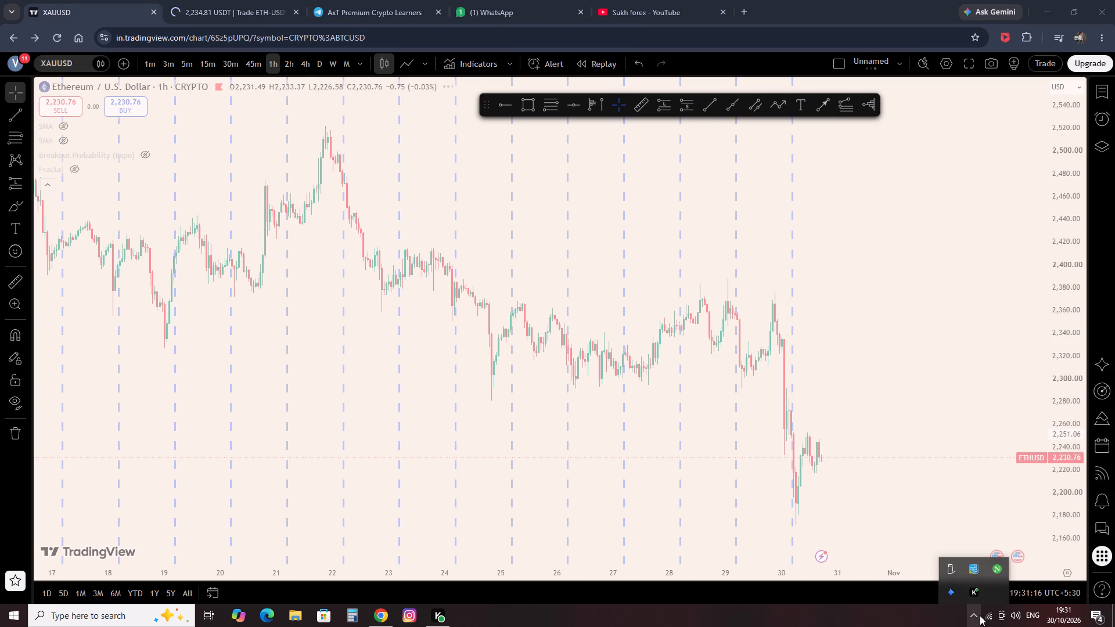
click(985, 615)
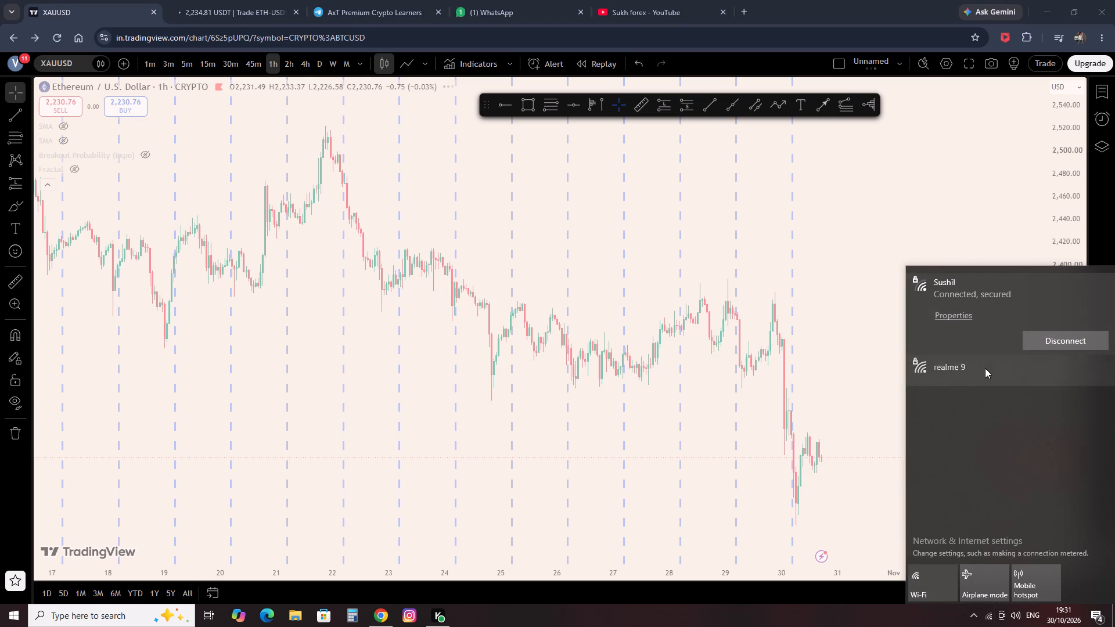
click(985, 370)
click(1037, 371)
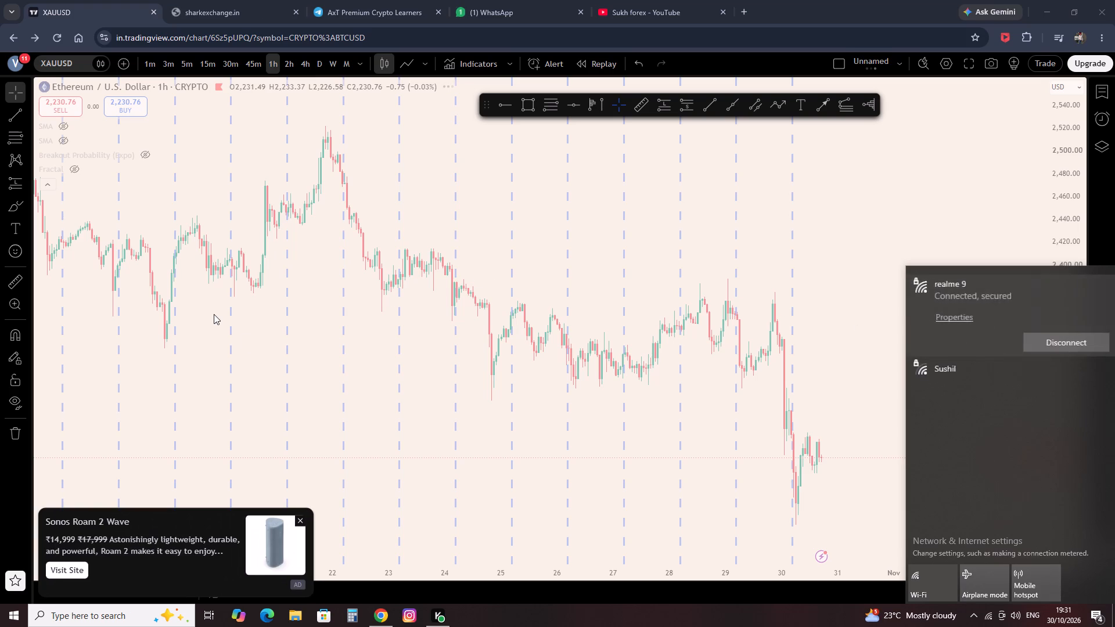
click(300, 518)
Examine the recent gold price action on the 1-hour, 30-minute and 5-minute intervals.
scroll(380, 384, up, 11)
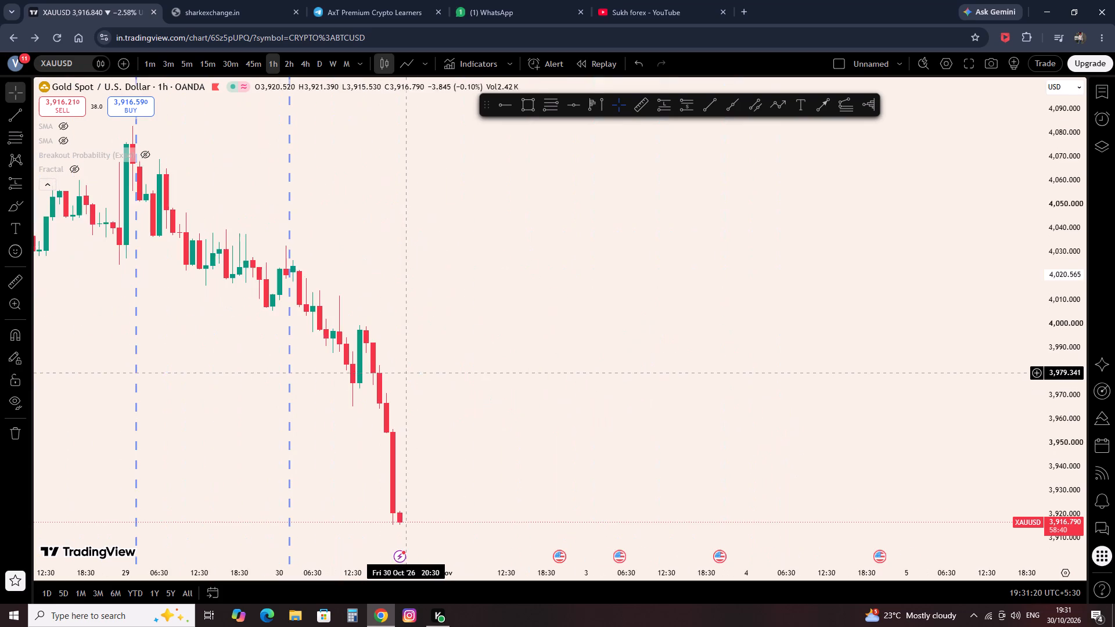
drag(261, 365, 540, 385)
click(227, 63)
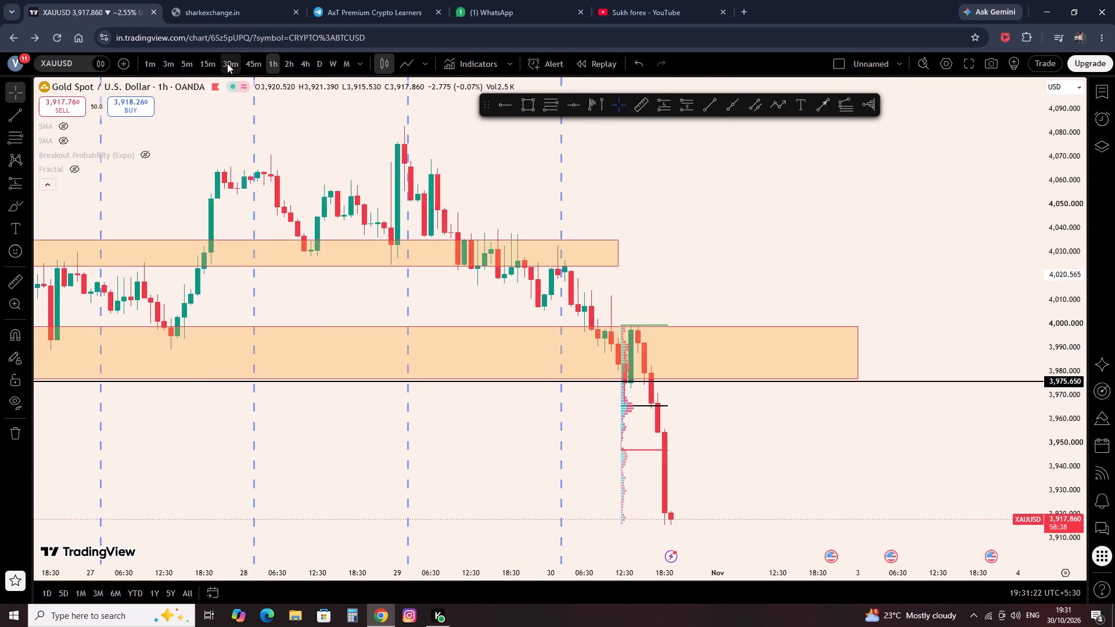
scroll(366, 330, down, 1)
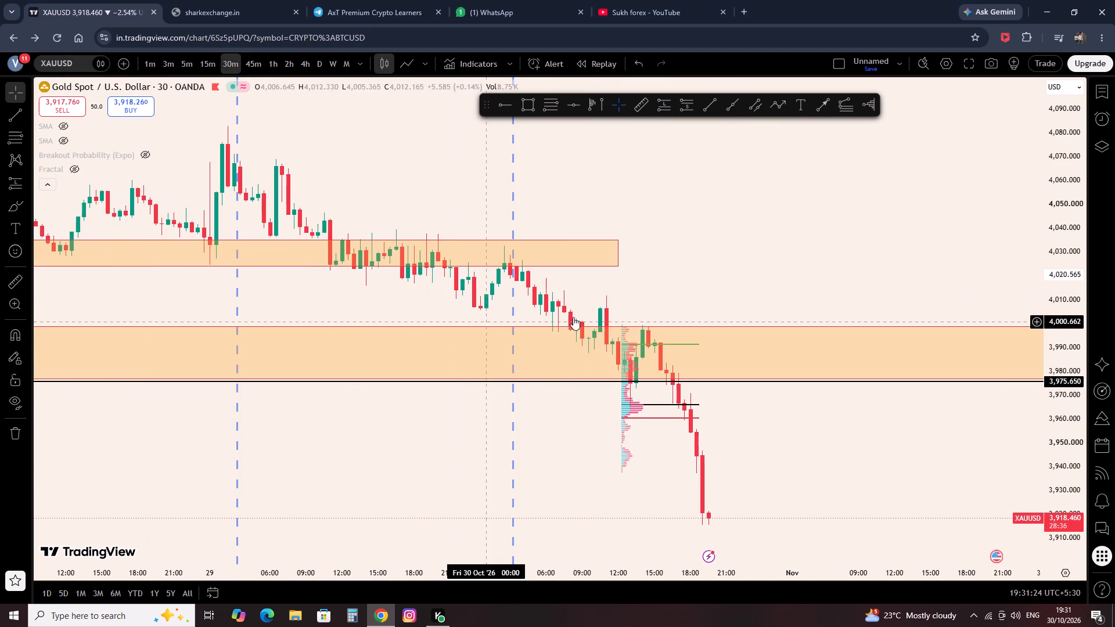
click(179, 71)
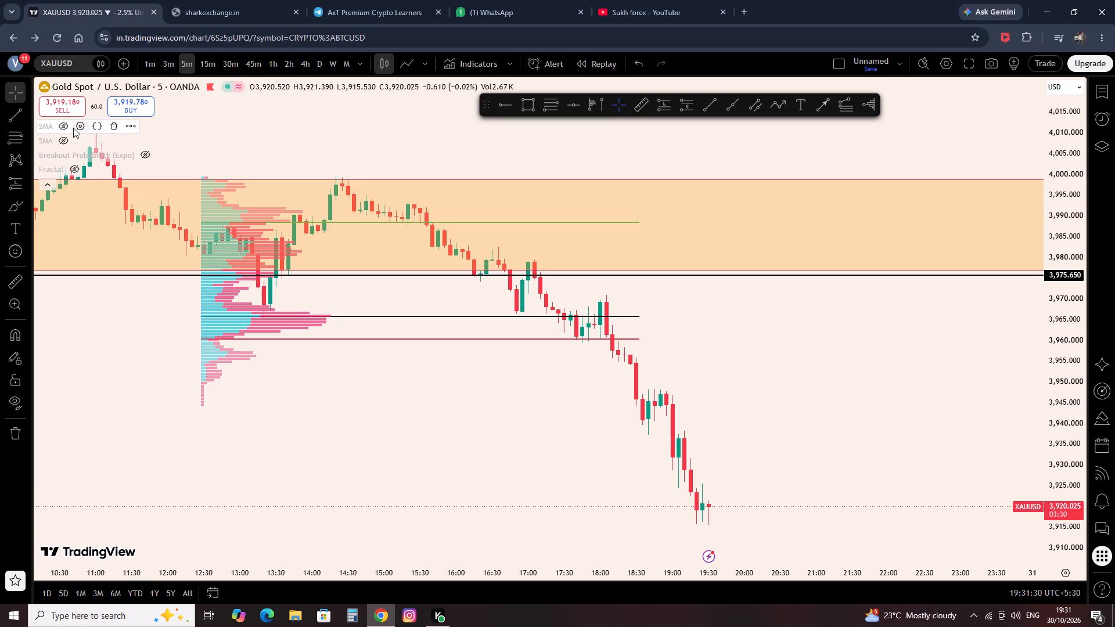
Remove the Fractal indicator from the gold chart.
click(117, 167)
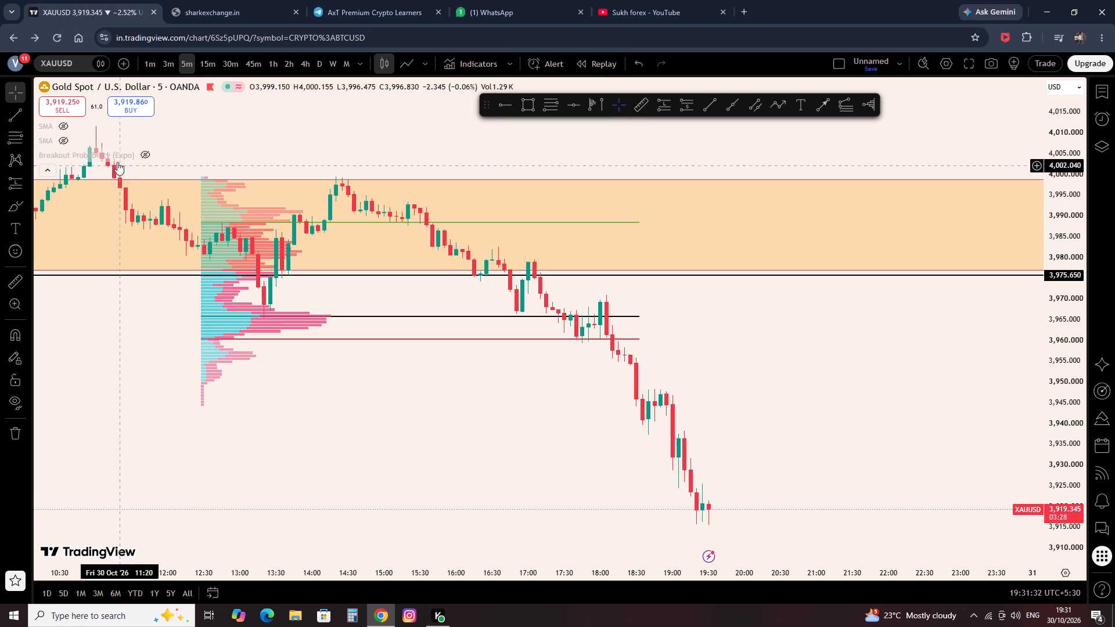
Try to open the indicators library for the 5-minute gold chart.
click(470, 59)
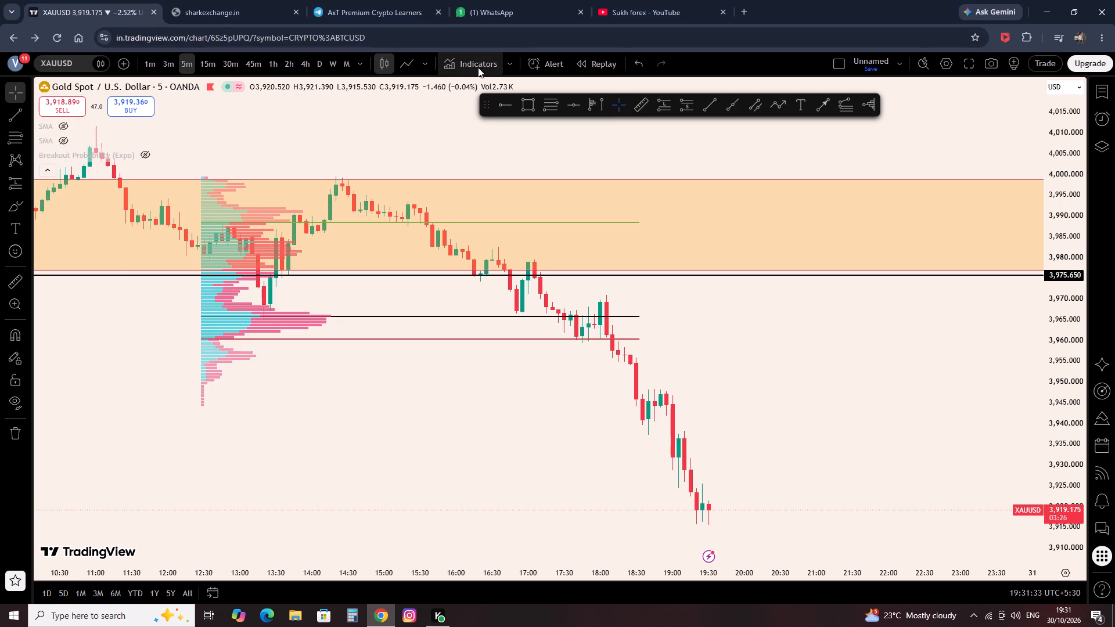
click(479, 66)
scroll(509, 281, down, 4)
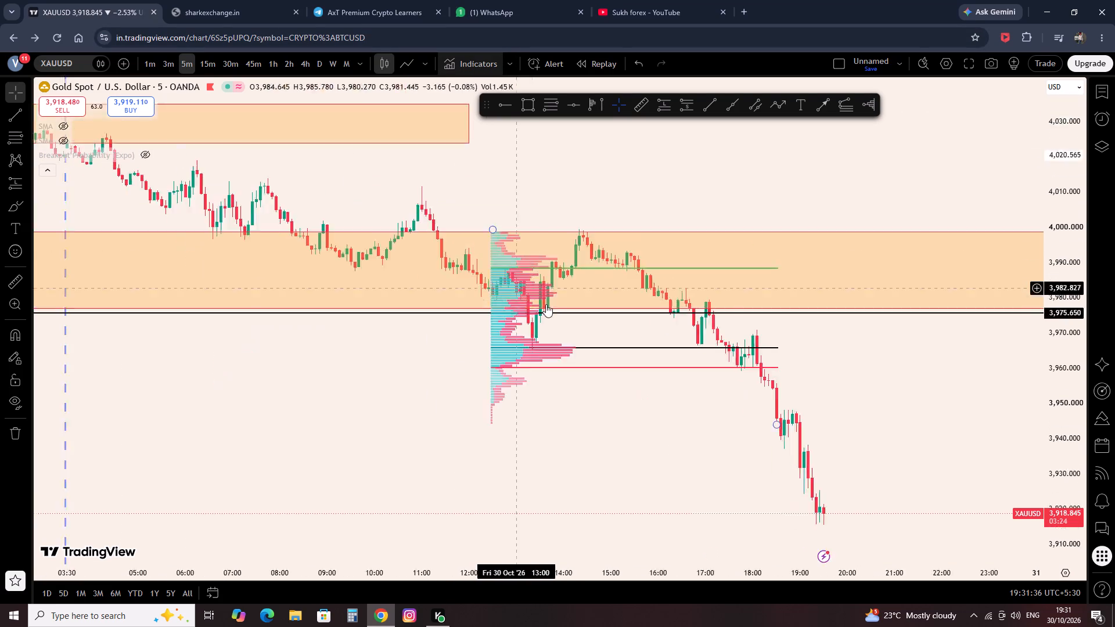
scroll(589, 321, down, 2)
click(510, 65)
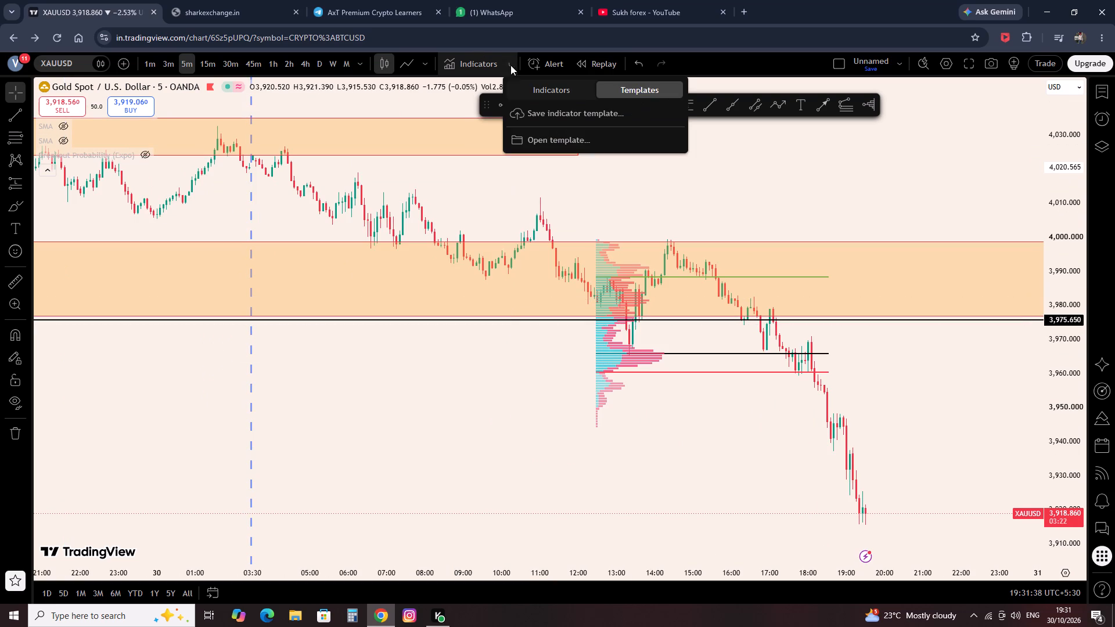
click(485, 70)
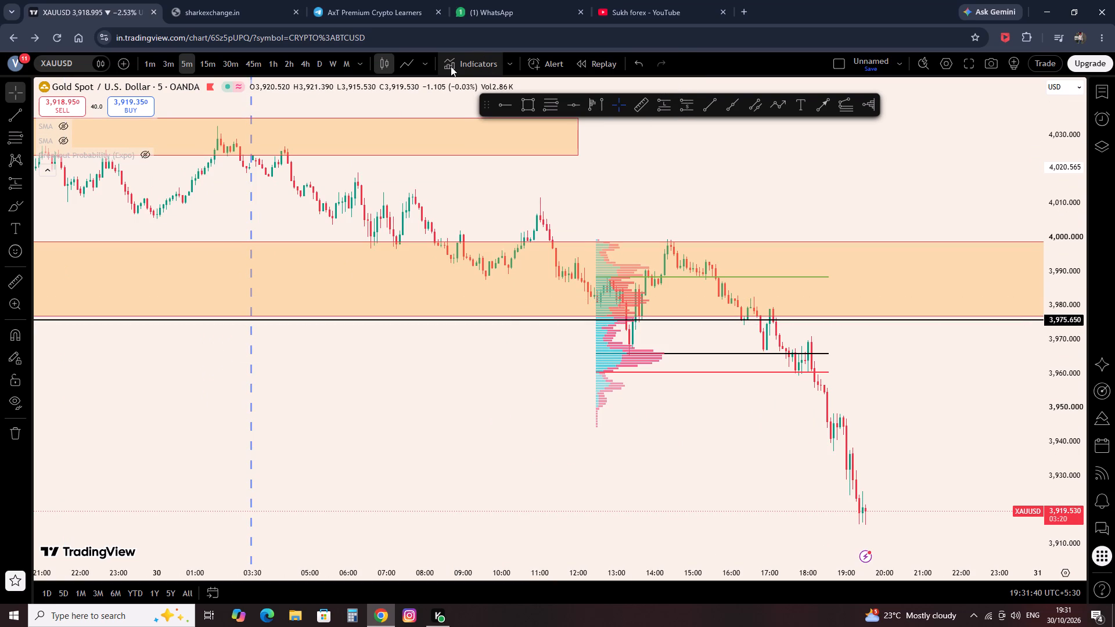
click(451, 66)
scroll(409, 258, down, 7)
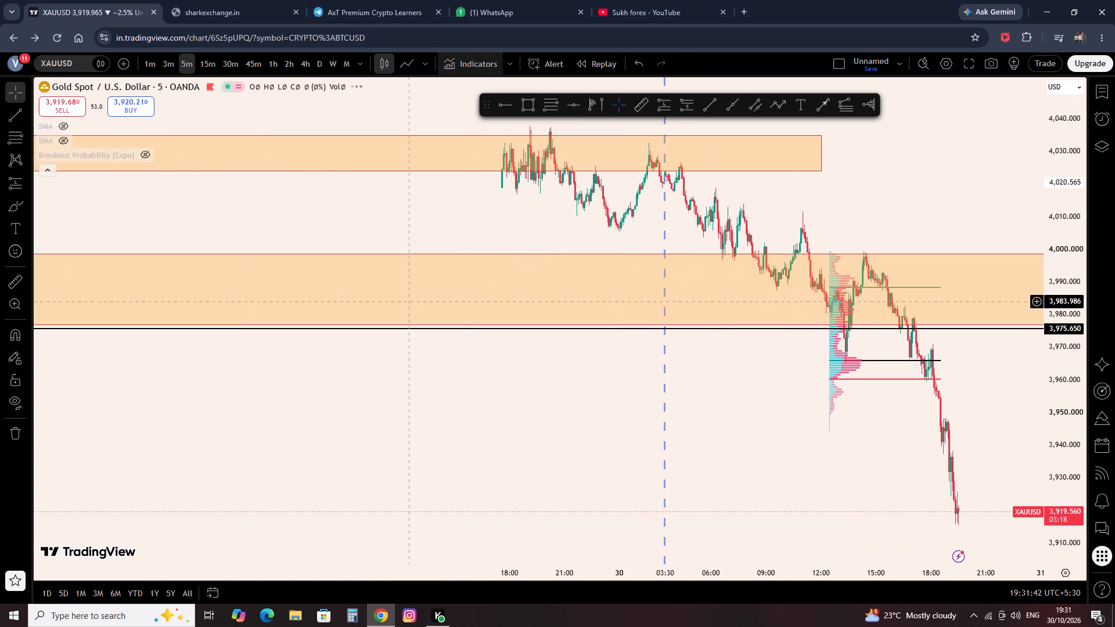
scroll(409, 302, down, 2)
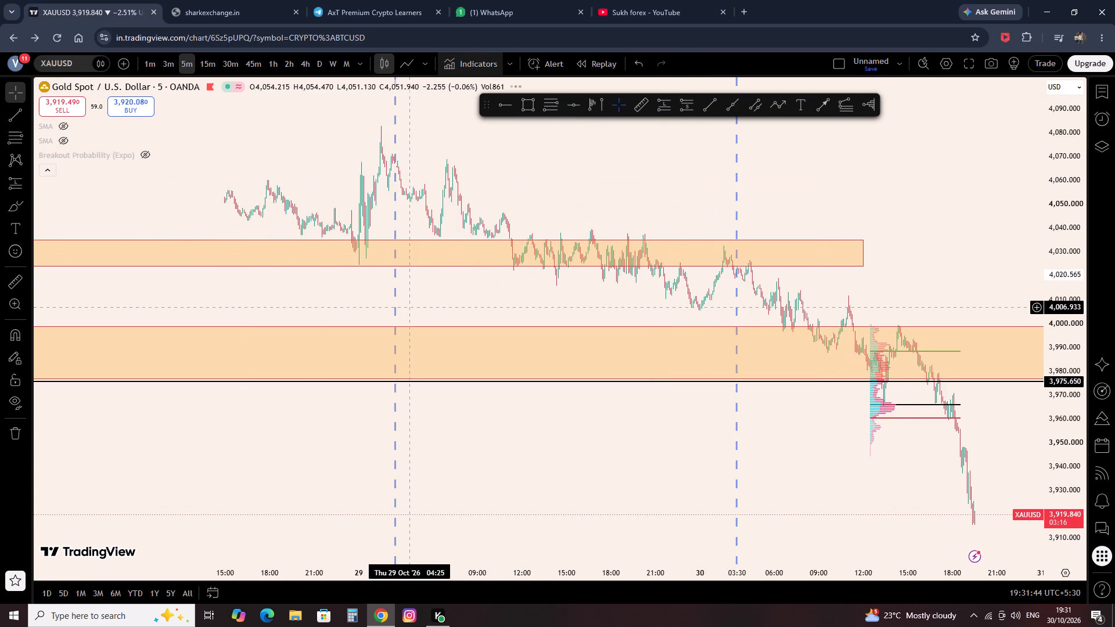
Reload the TradingView chart page and bring the recent candles into view.
click(57, 38)
click(604, 109)
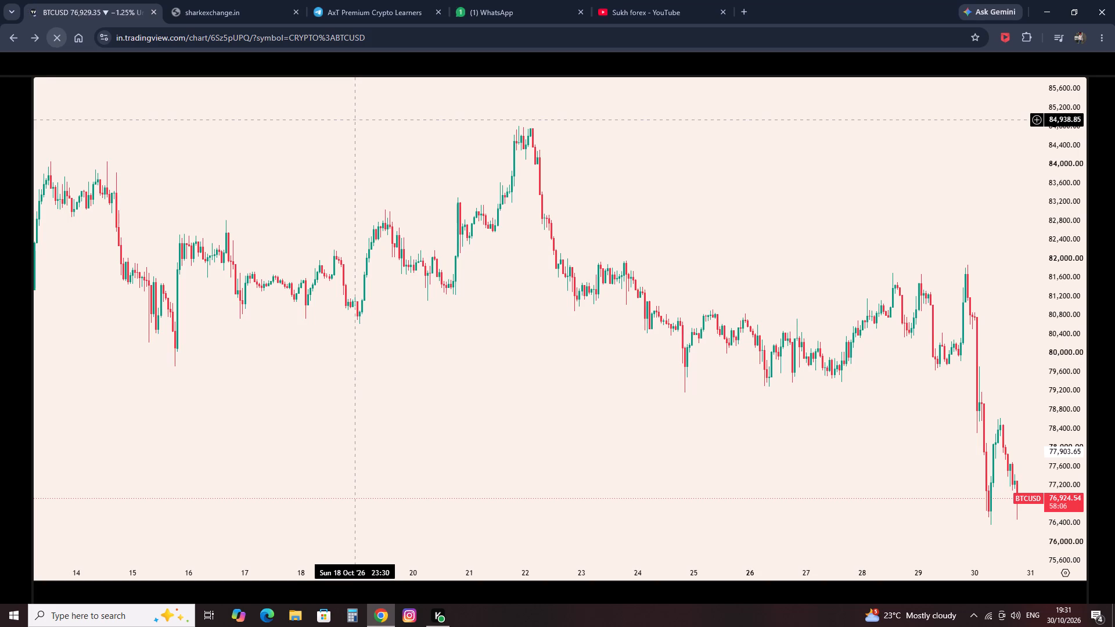
scroll(357, 247, up, 5)
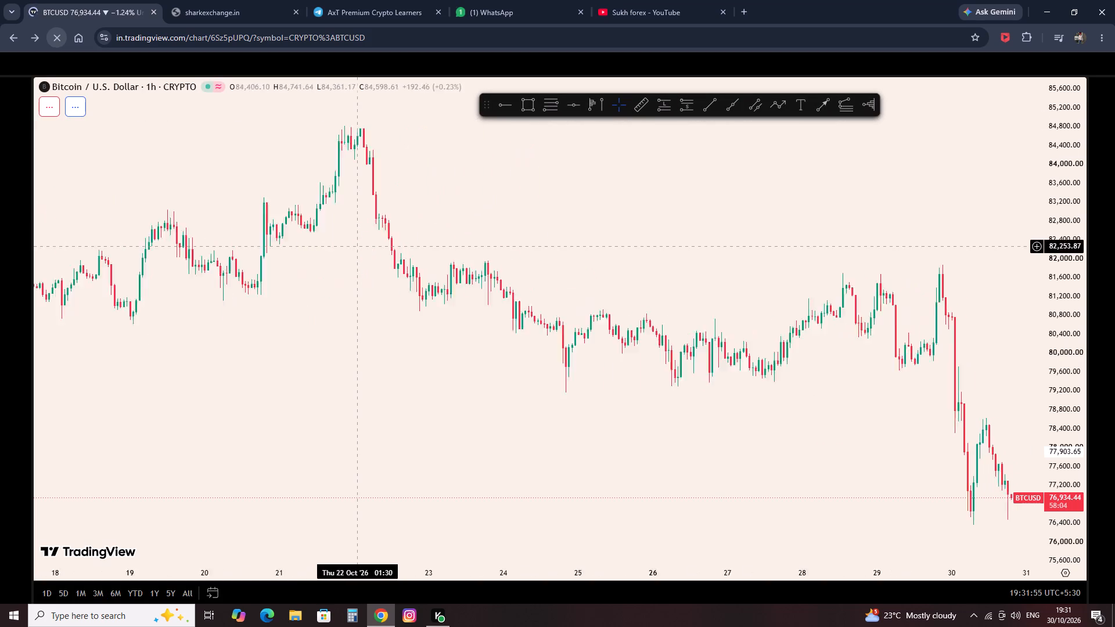
scroll(357, 247, up, 3)
scroll(531, 194, up, 9)
drag(910, 309, 493, 315)
scroll(485, 314, down, 5)
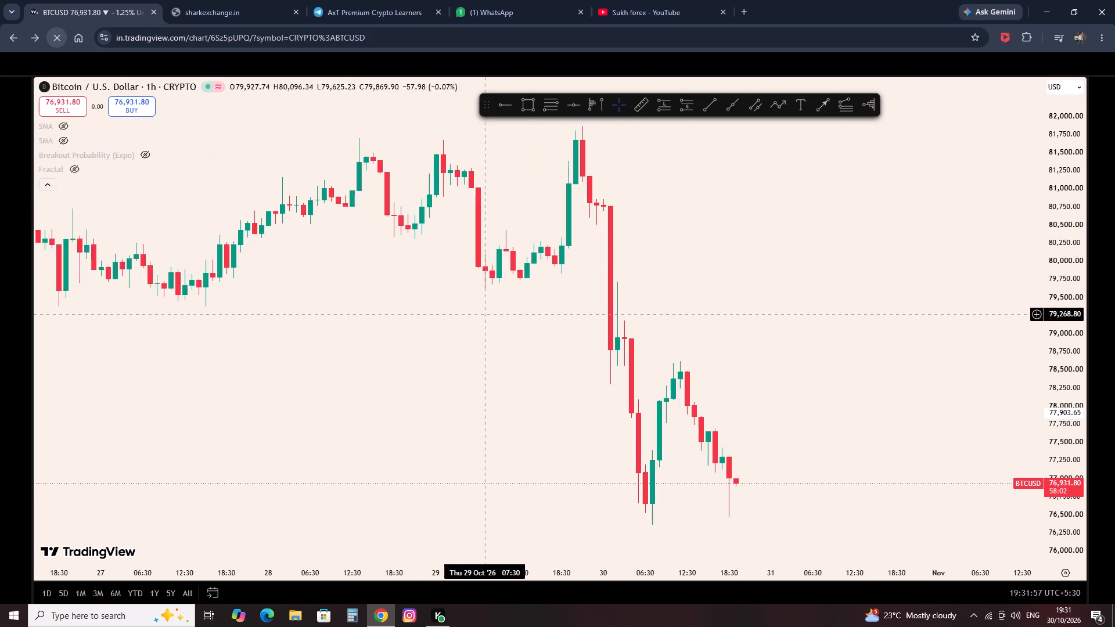
scroll(436, 289, down, 5)
Bring up the XAUUSD chart on the 5-minute timeframe.
key(Down)
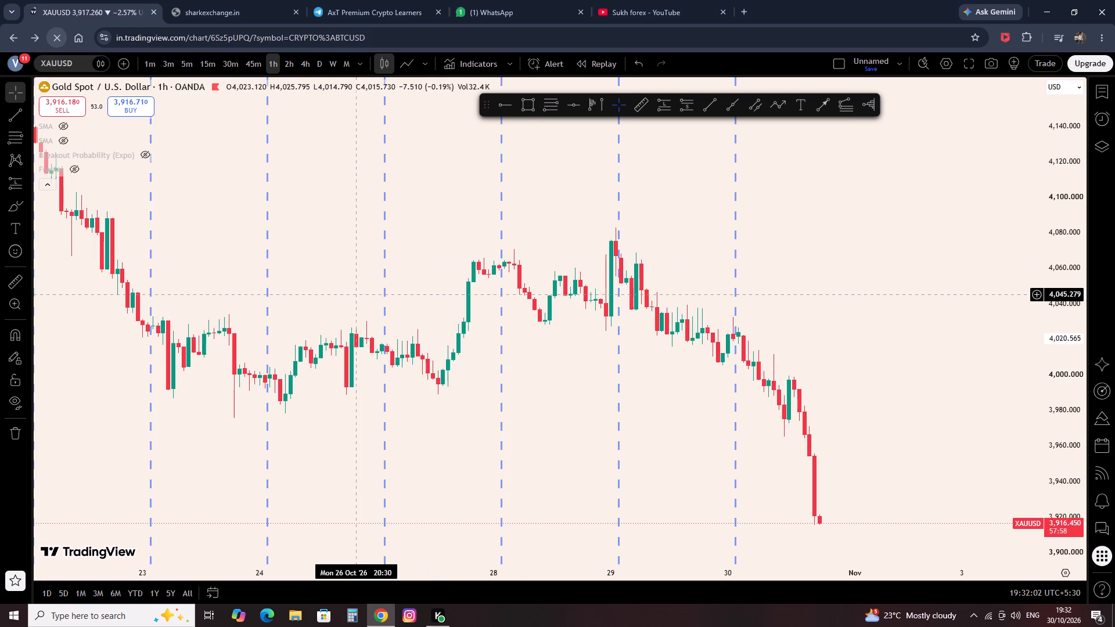
scroll(357, 294, up, 6)
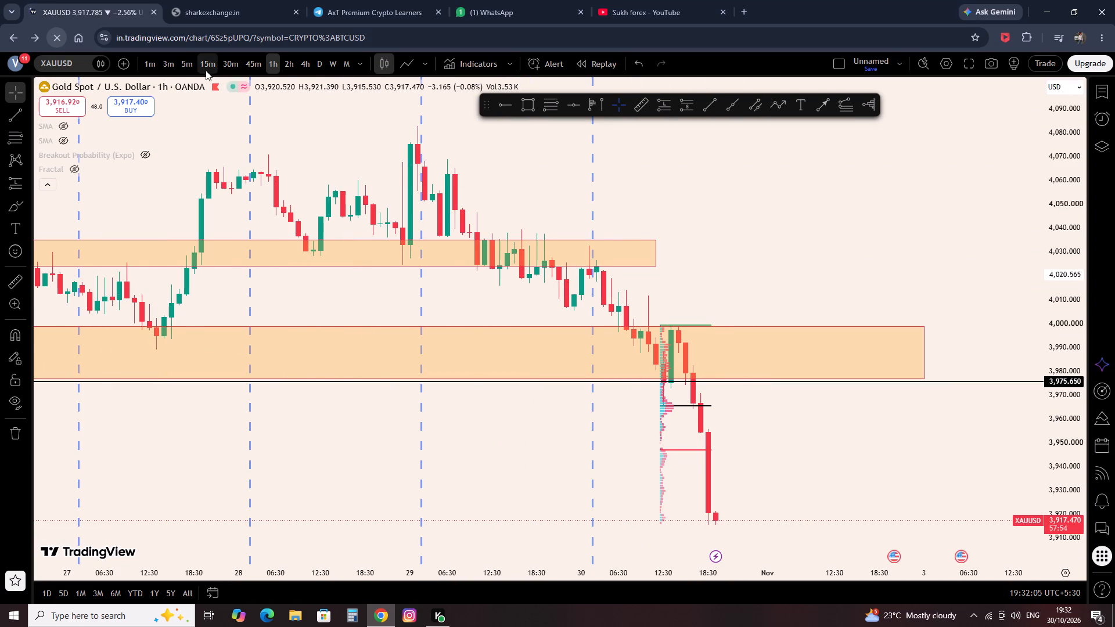
click(184, 67)
Add two Exponential moving average indicators from the favorites to the XAUUSD chart.
click(453, 62)
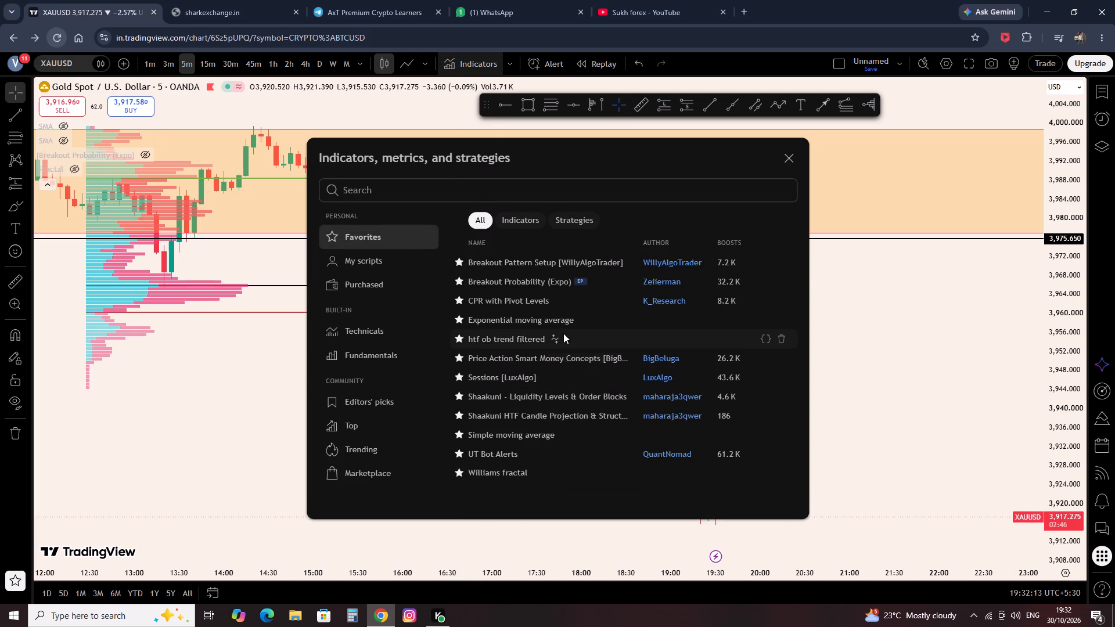
click(567, 325)
click(567, 325)
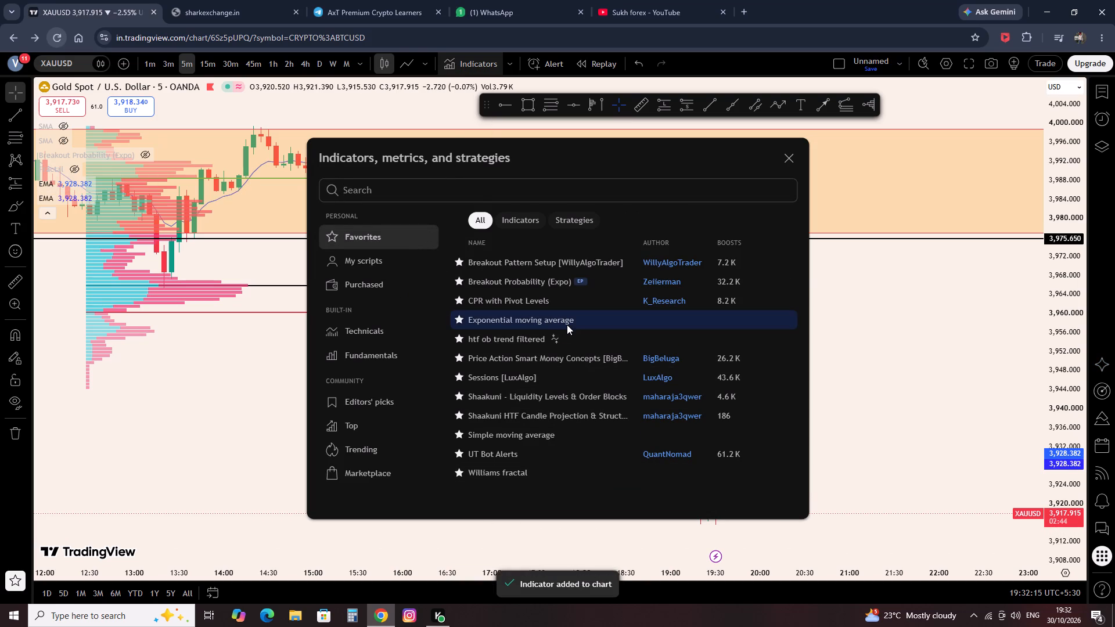
click(796, 162)
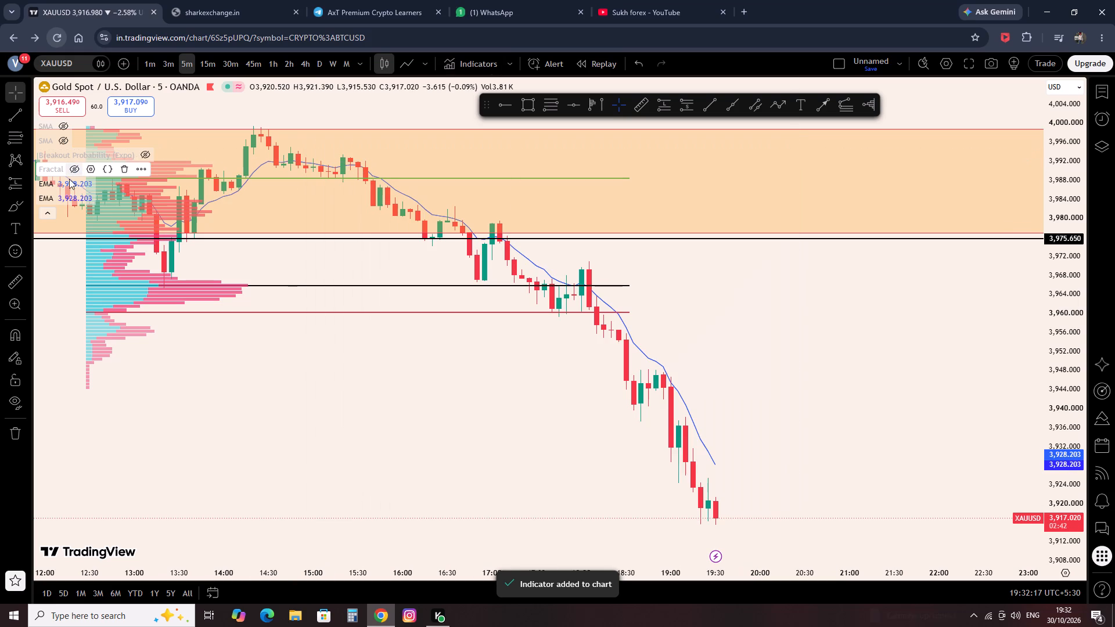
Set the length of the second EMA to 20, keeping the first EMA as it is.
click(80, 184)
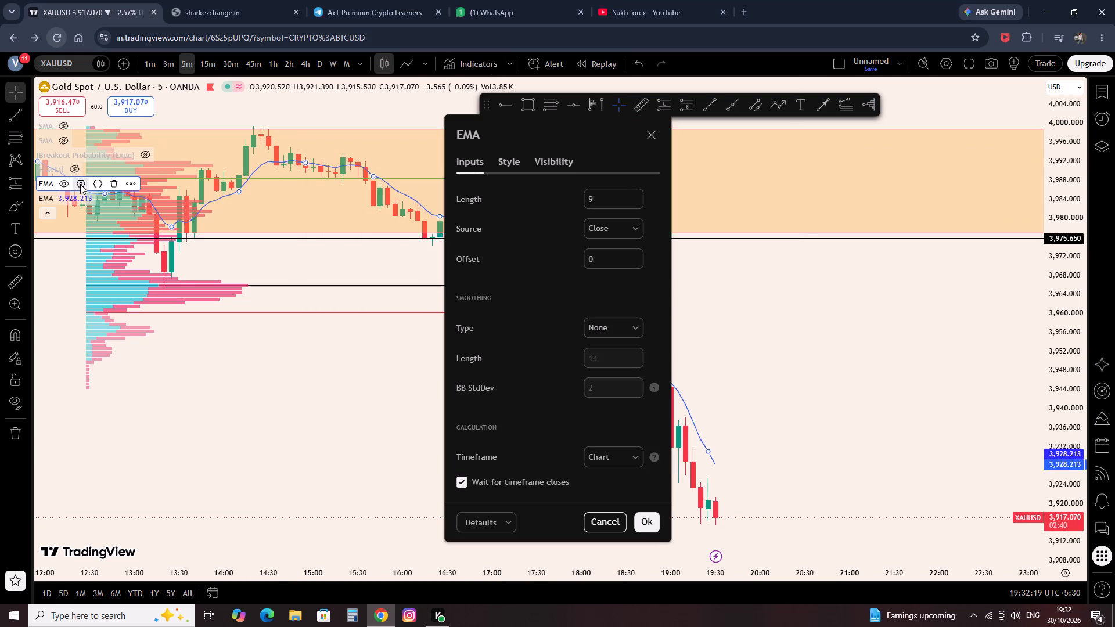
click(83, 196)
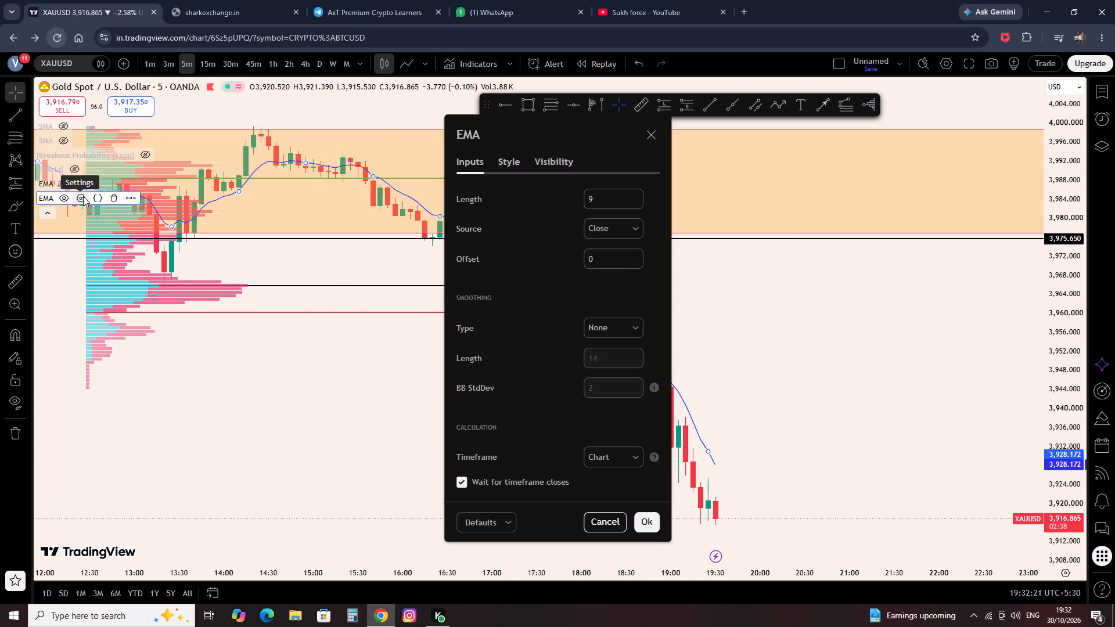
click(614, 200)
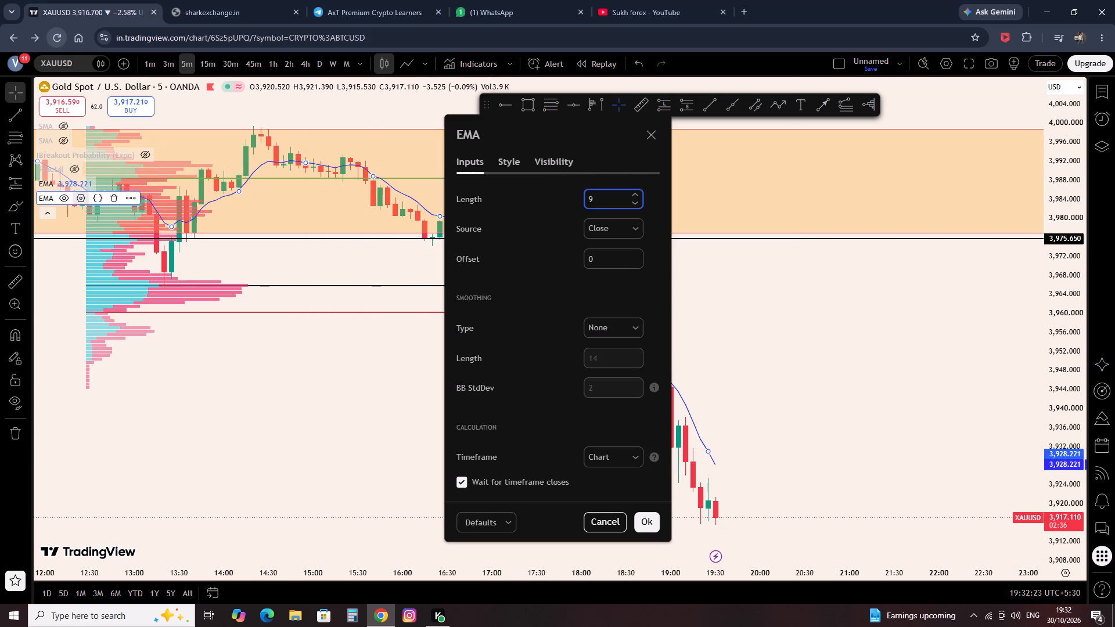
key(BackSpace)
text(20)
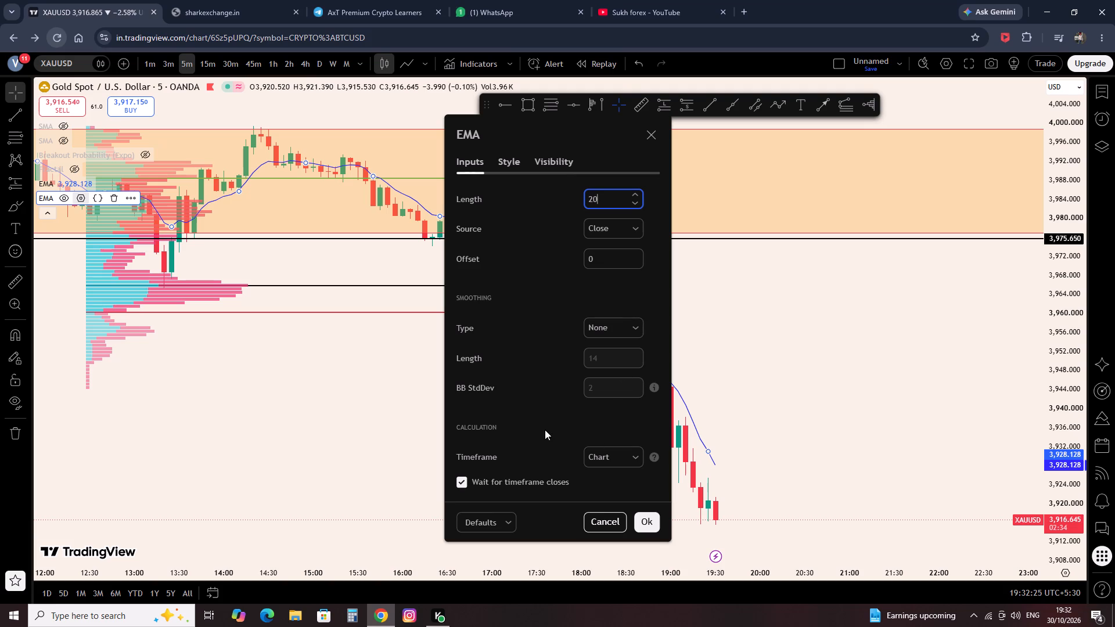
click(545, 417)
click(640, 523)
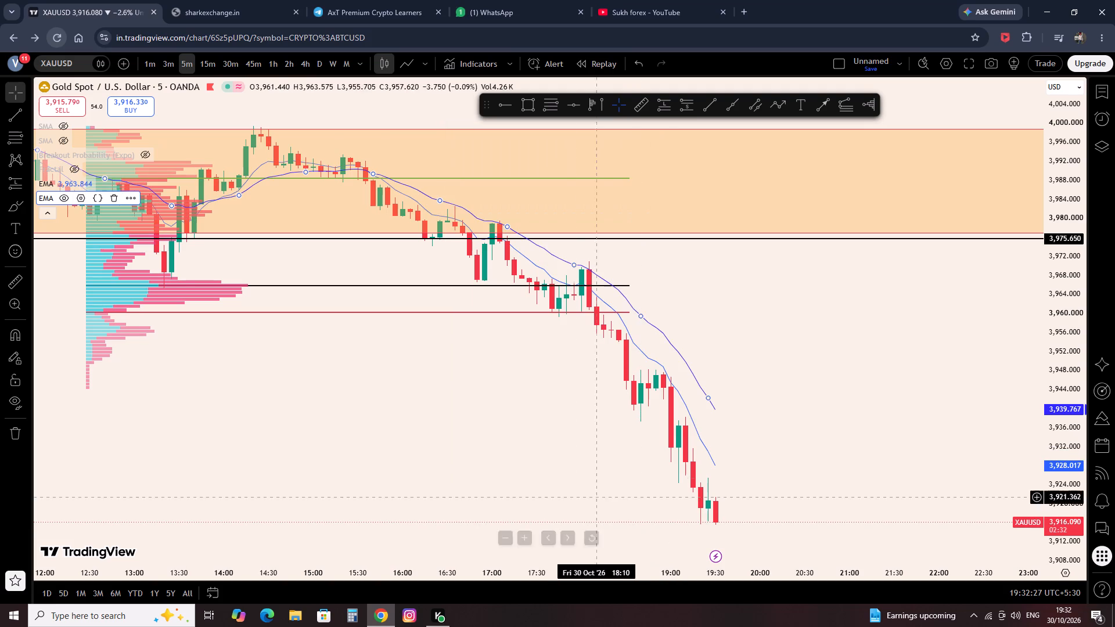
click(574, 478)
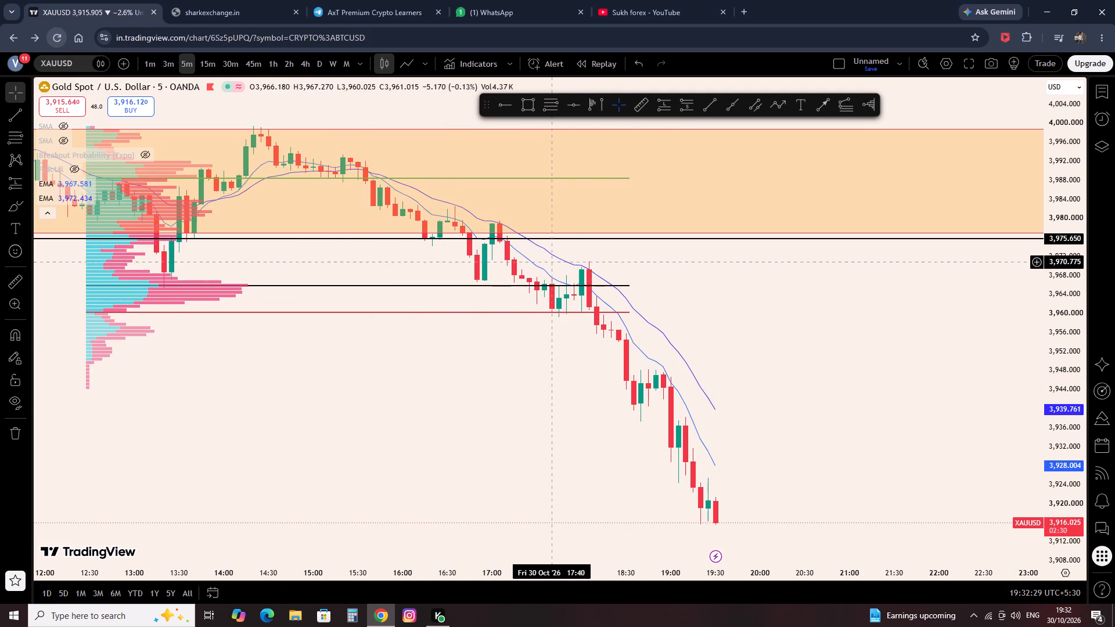
Change the line color of the EMA with length 20 to red.
scroll(552, 262, up, 3)
scroll(386, 275, down, 2)
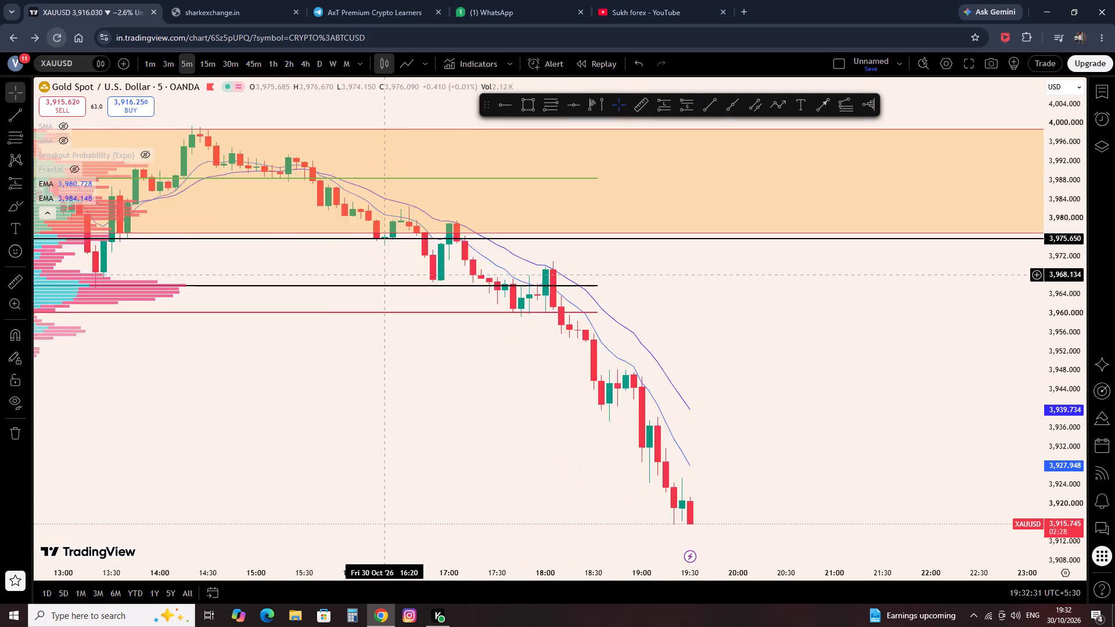
scroll(386, 275, down, 2)
click(79, 194)
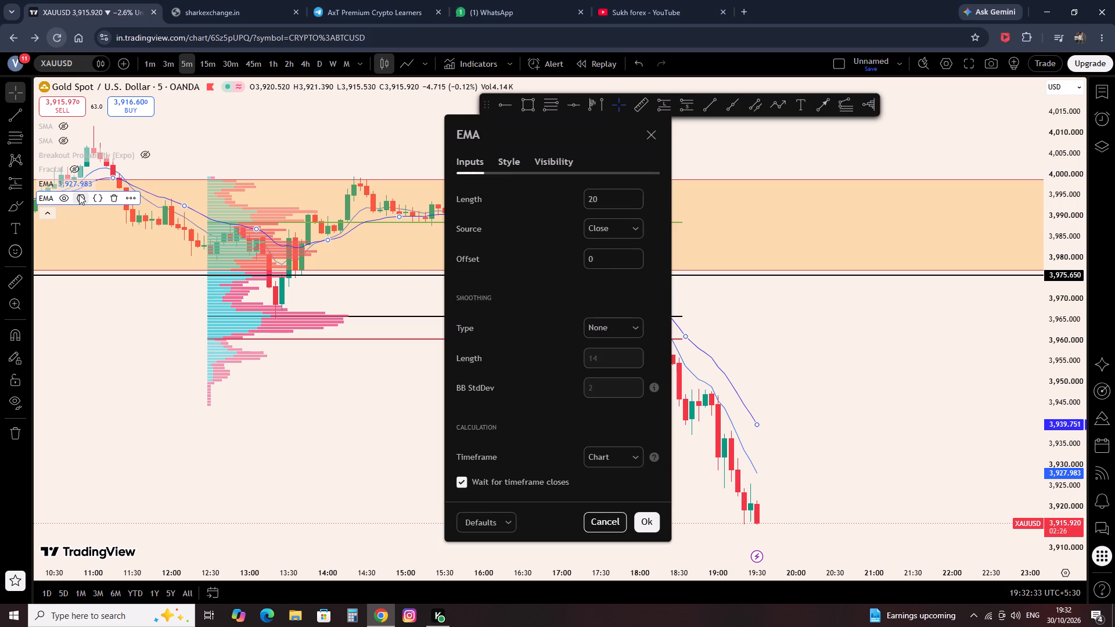
click(507, 165)
click(512, 206)
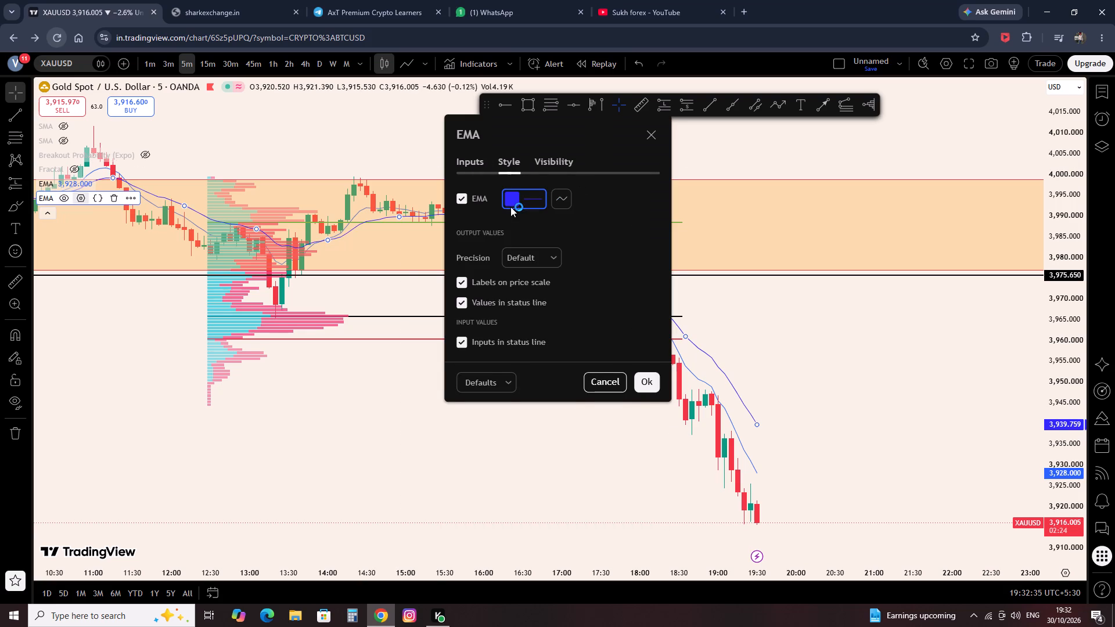
click(543, 237)
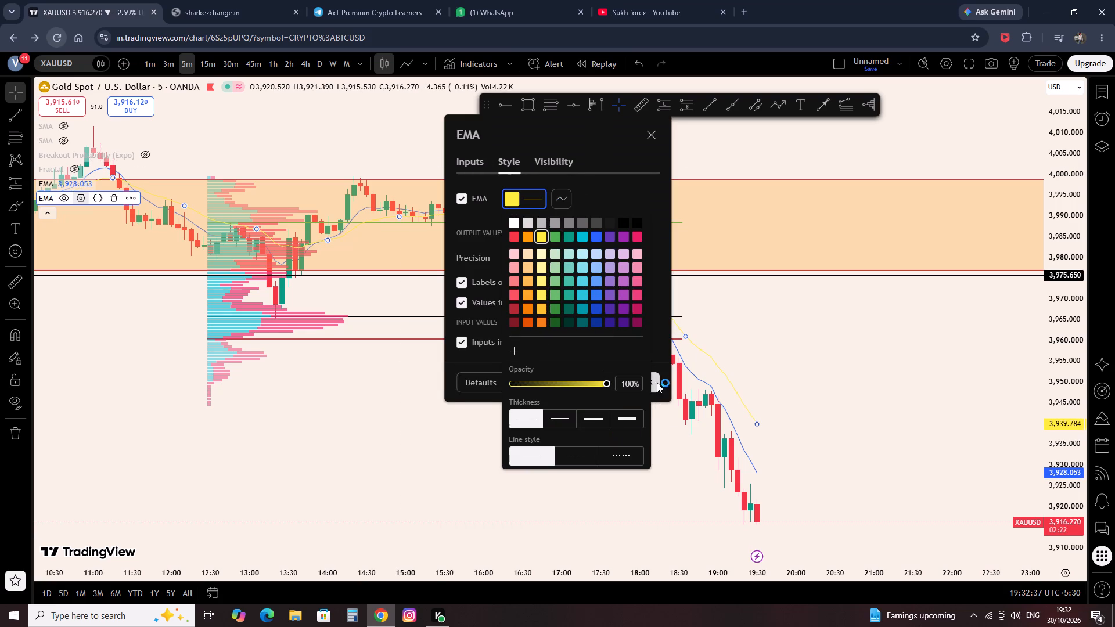
click(517, 239)
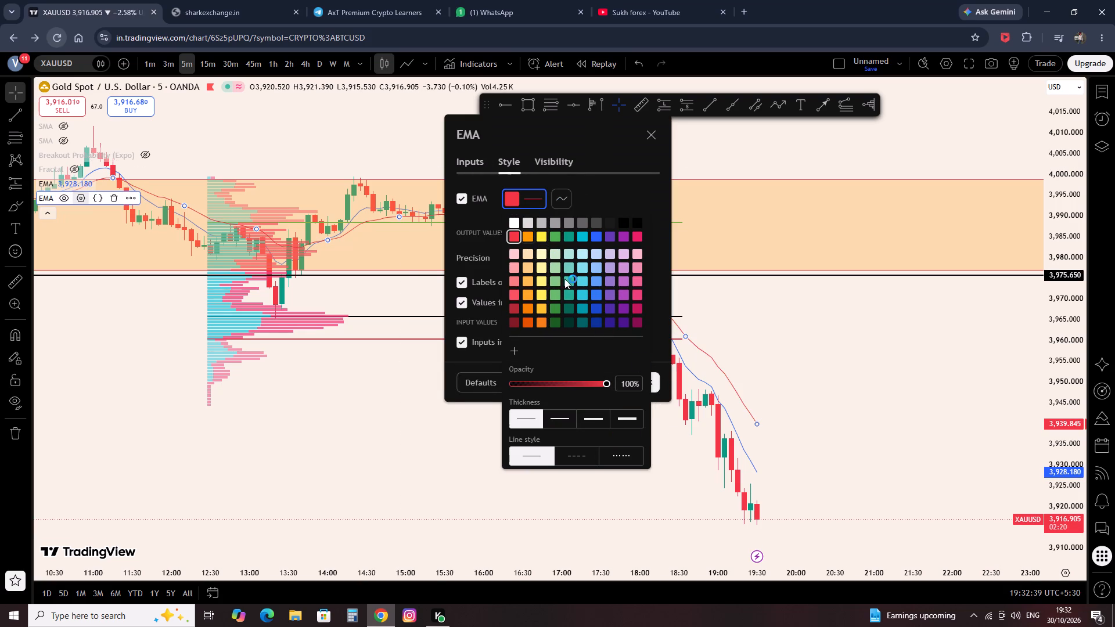
click(465, 356)
click(626, 380)
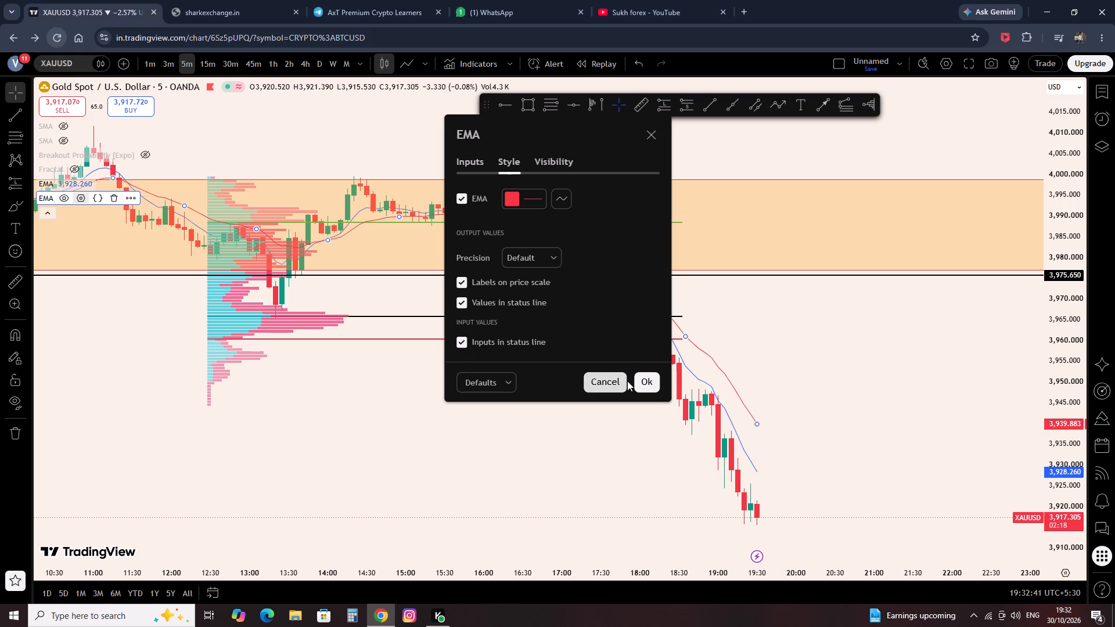
click(633, 377)
click(636, 379)
click(524, 395)
Move the end anchor of the volume profile drawing back to the 18:25 candle.
scroll(524, 395, up, 2)
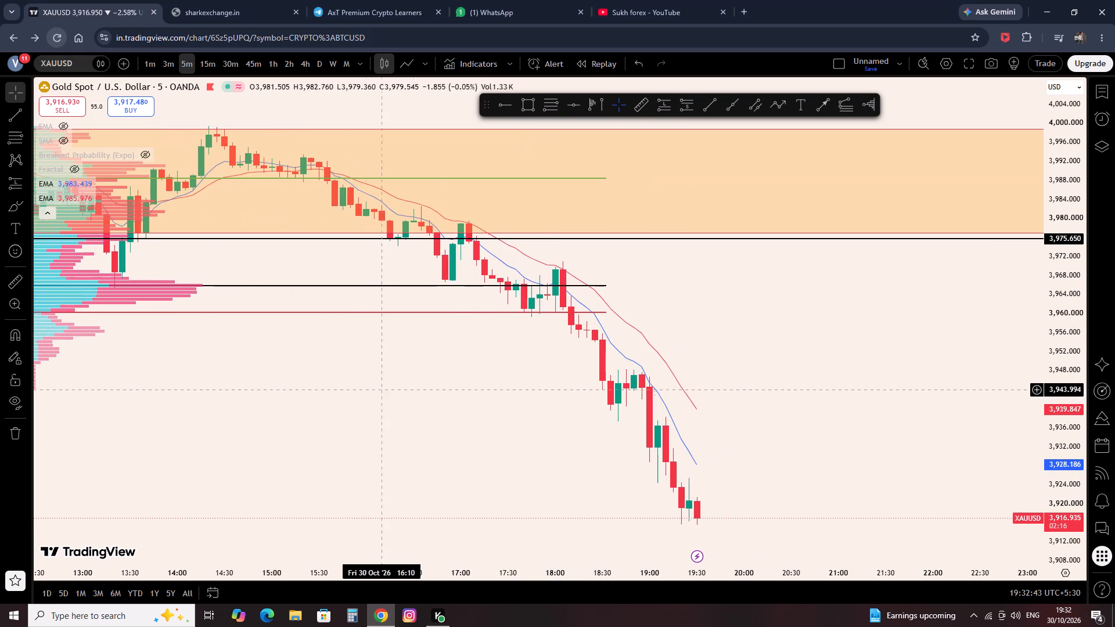
drag(327, 394, 160, 437)
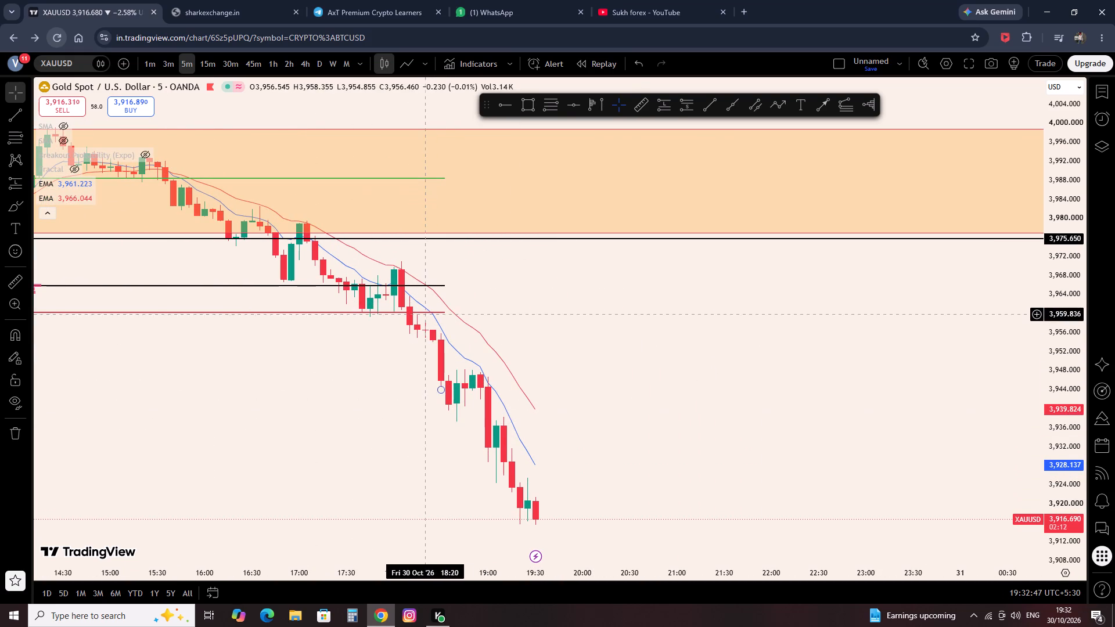
drag(443, 393, 431, 395)
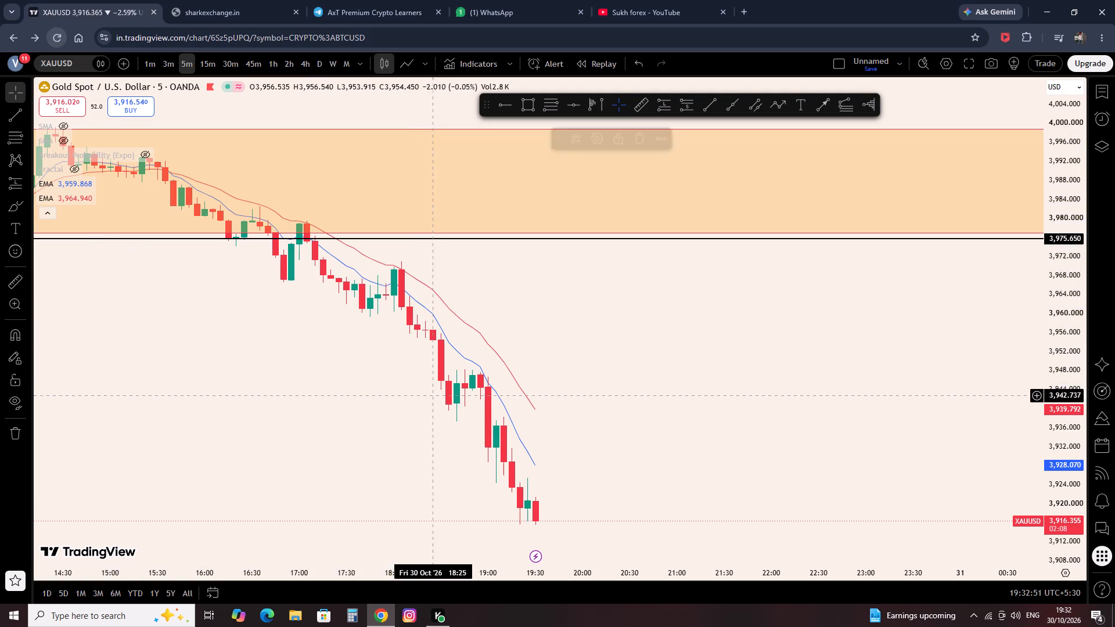
click(395, 392)
Dismiss the advertisement and examine the recent XAUUSD candles against the blue and red EMA lines.
scroll(563, 318, up, 3)
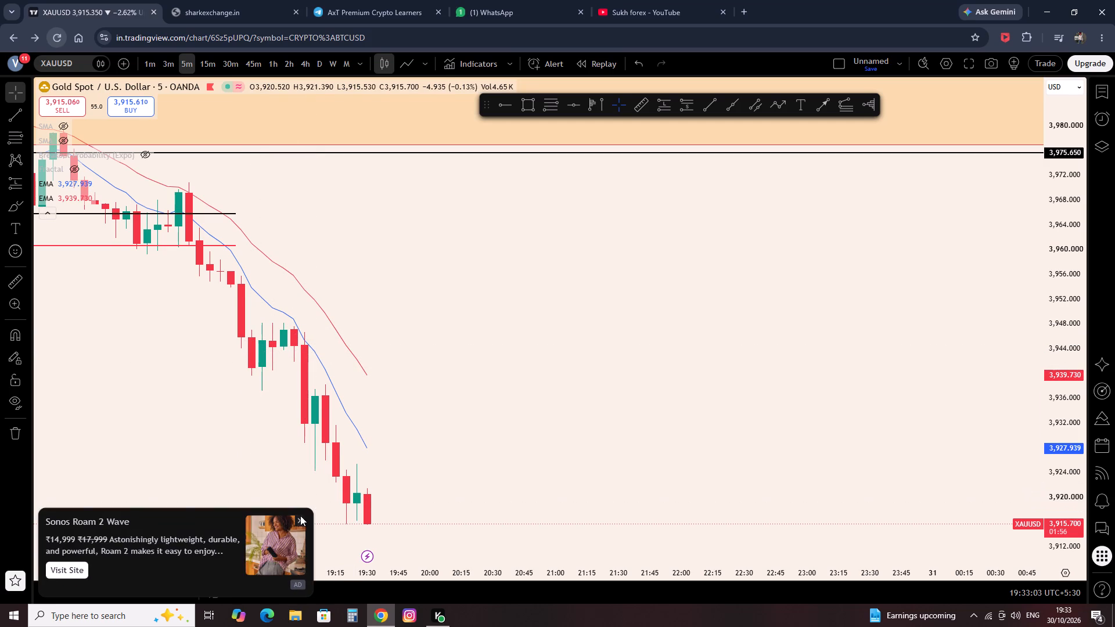
click(300, 516)
scroll(270, 412, down, 4)
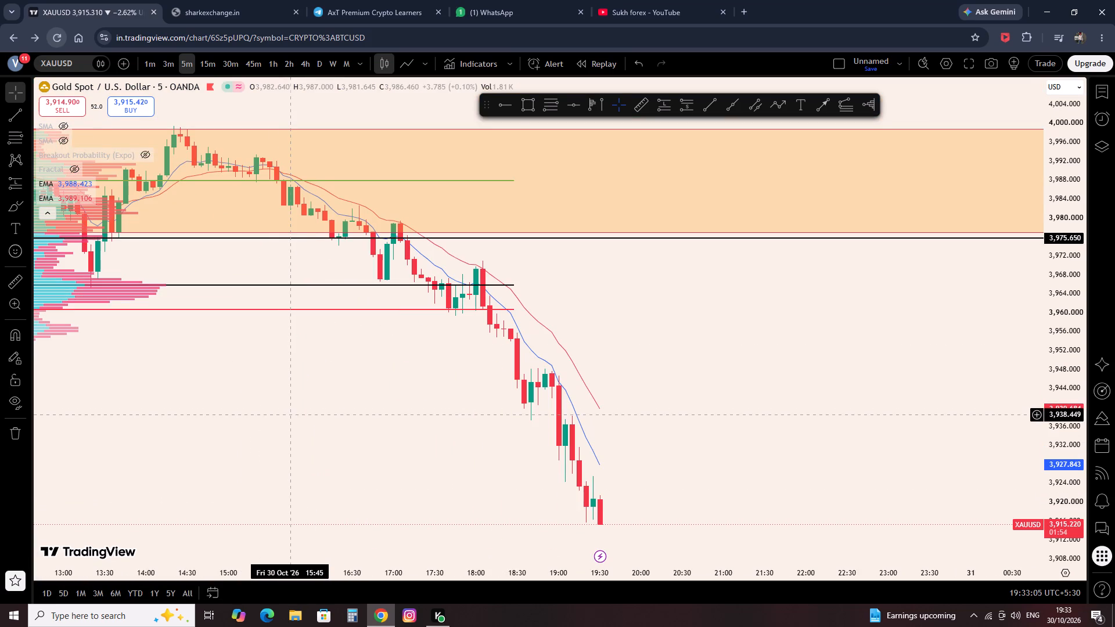
scroll(296, 365, up, 2)
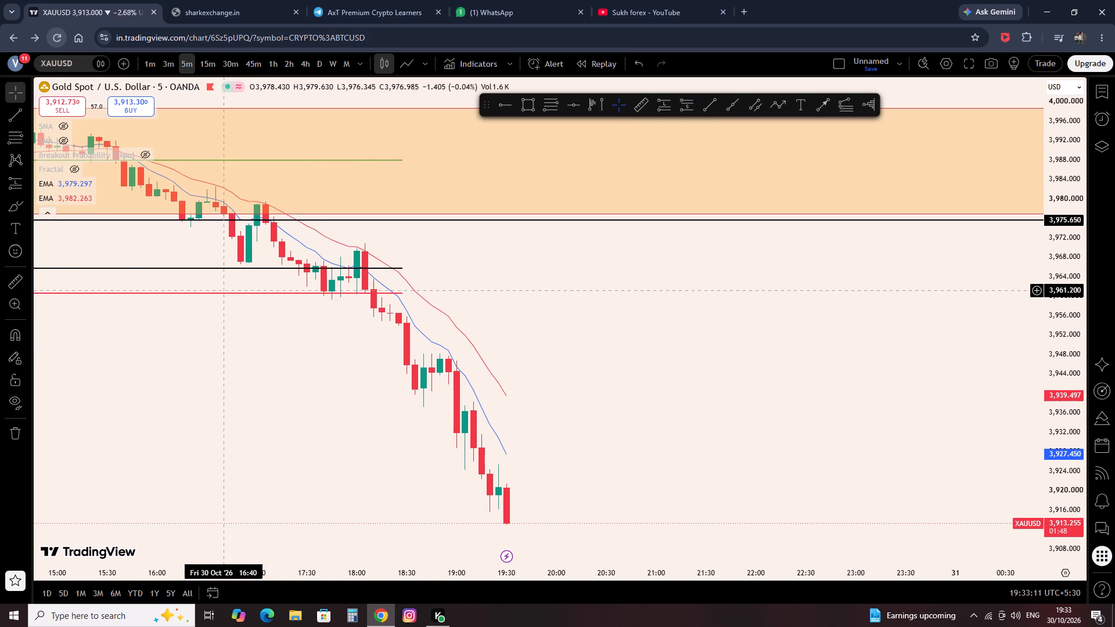
scroll(220, 290, up, 2)
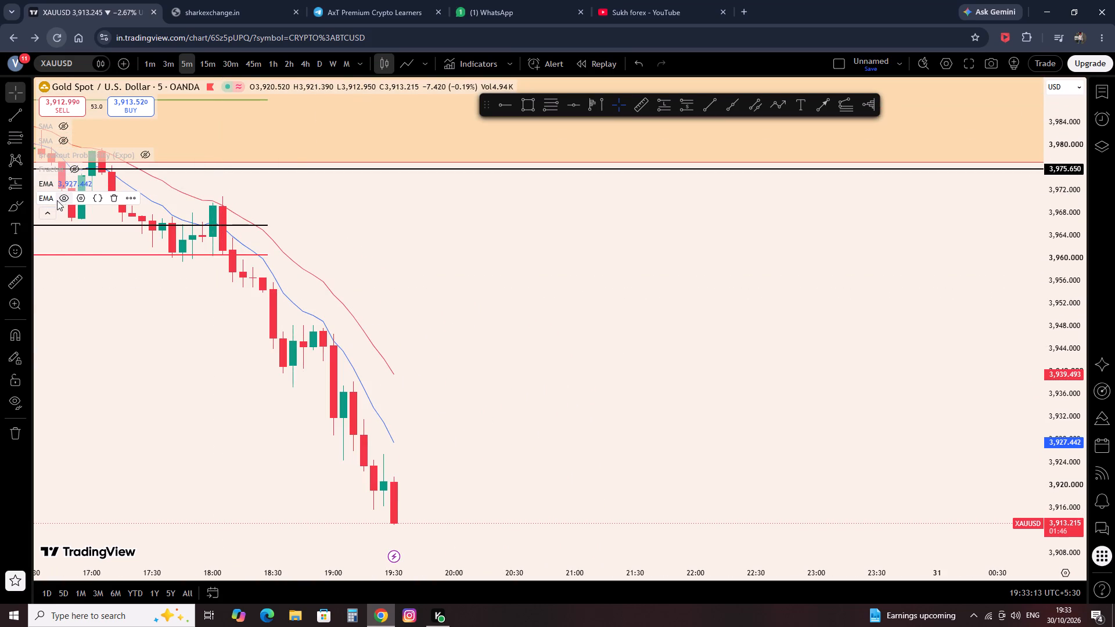
Set the length of the red EMA to 21.
click(77, 200)
click(481, 243)
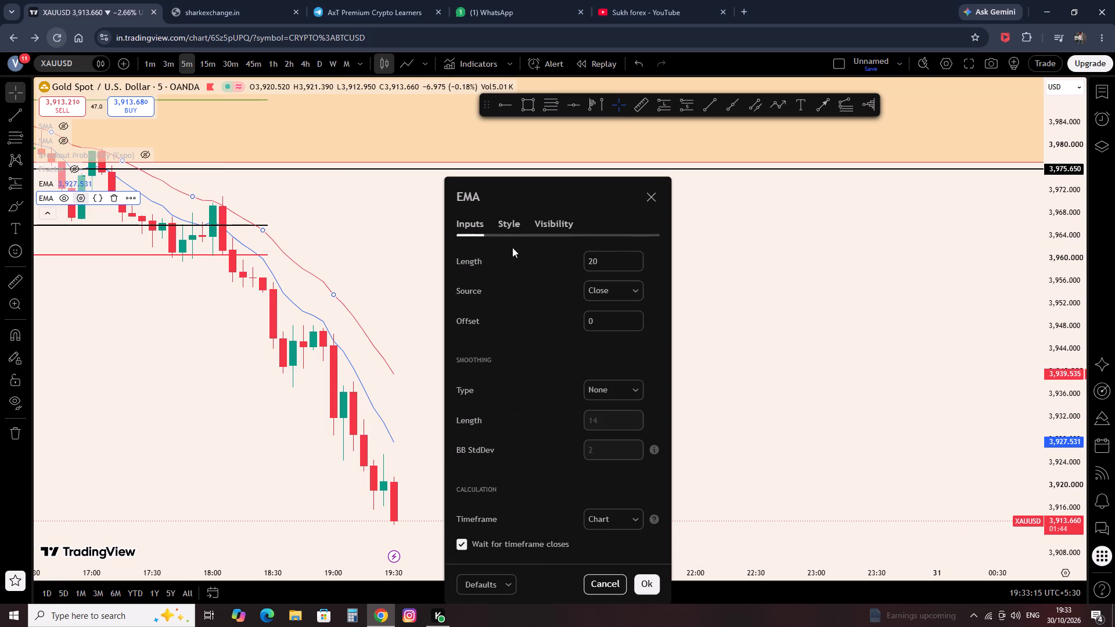
click(598, 259)
key(BackSpace)
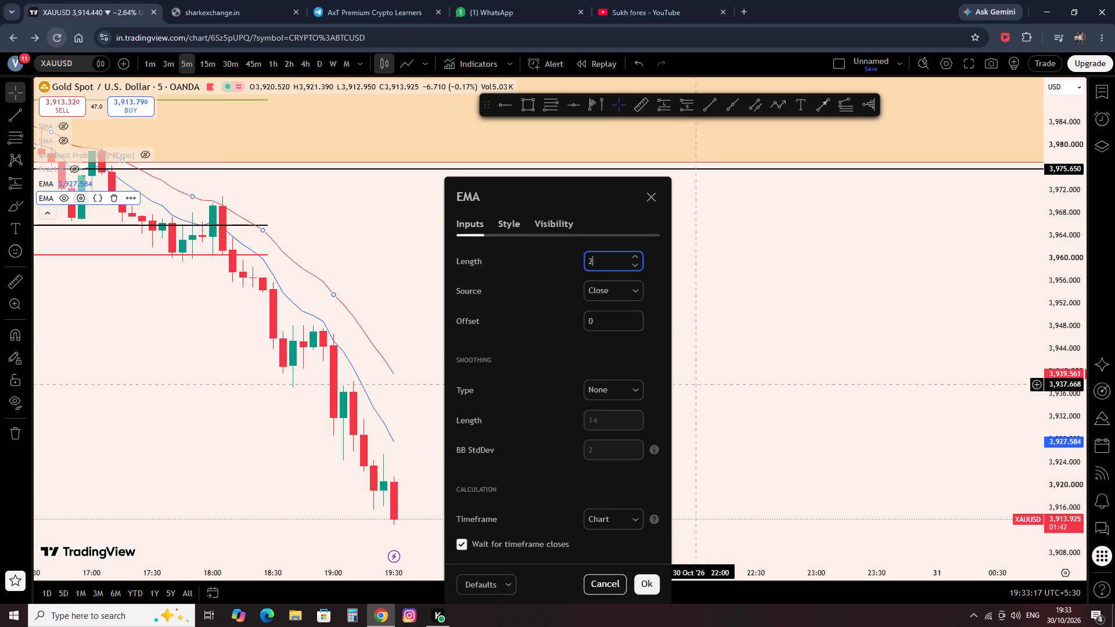
key(1)
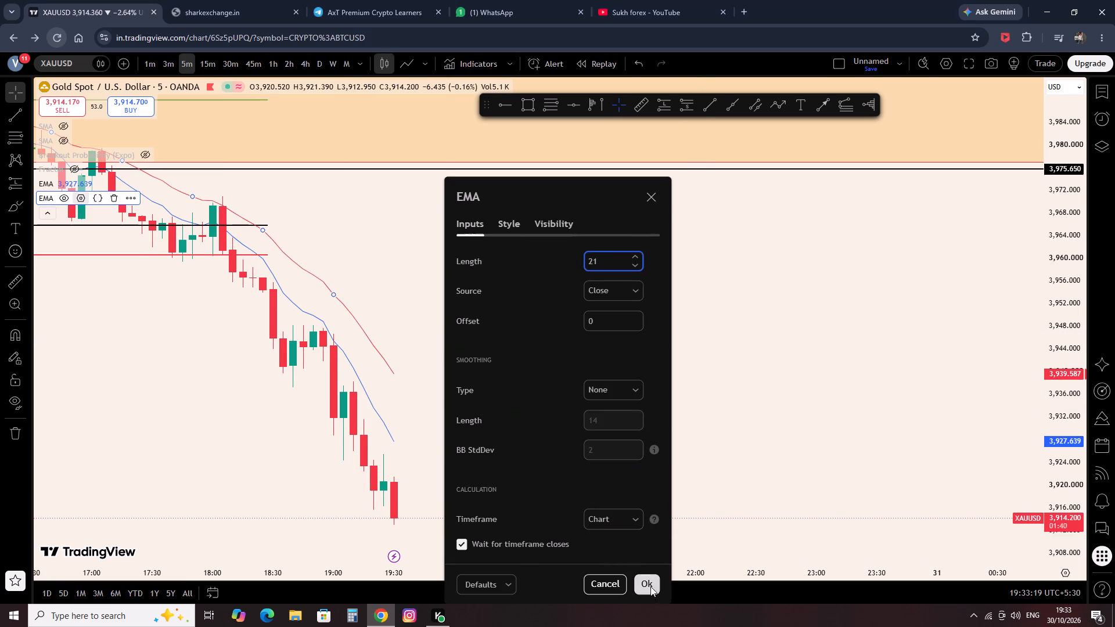
click(652, 590)
click(589, 532)
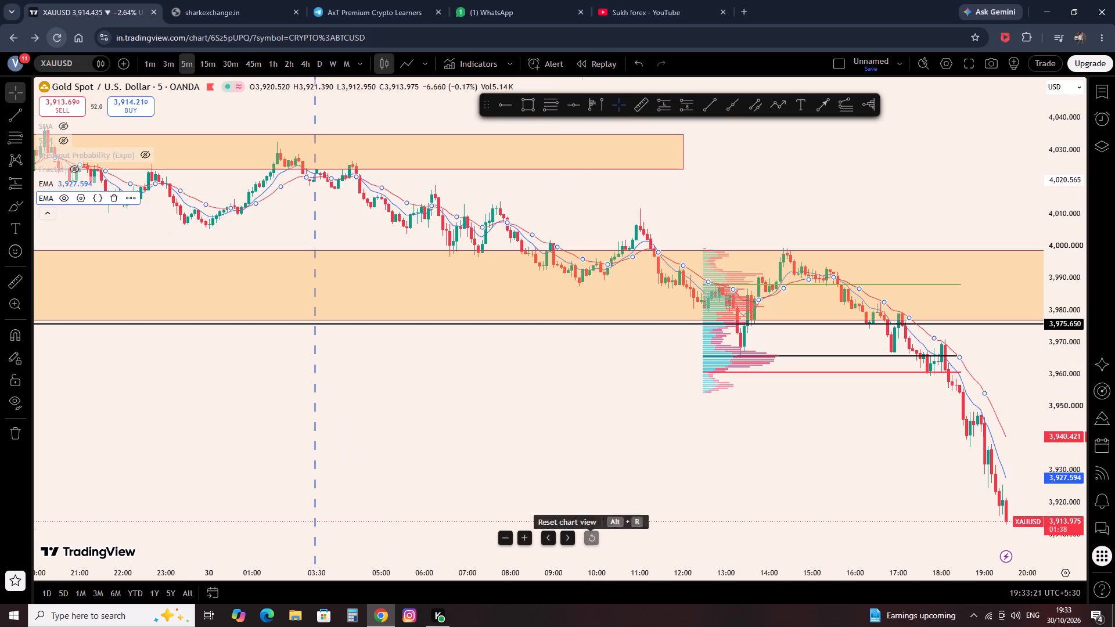
Place a short position drawing on the 19:05 candle with its entry at about 3,931.8.
scroll(568, 463, up, 20)
scroll(568, 463, up, 2)
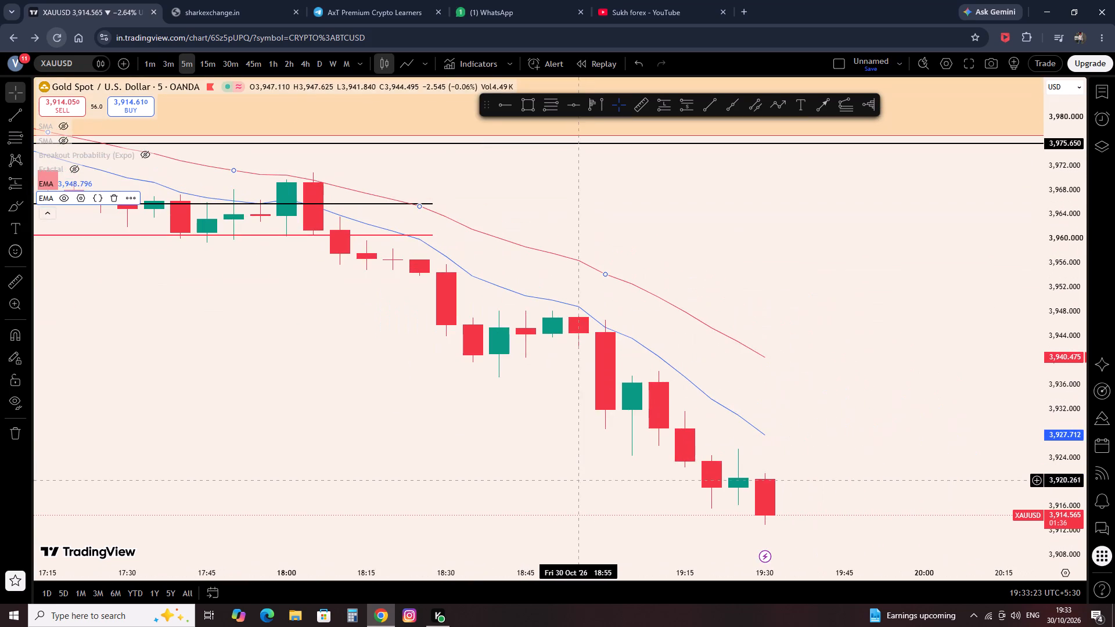
drag(310, 411, 197, 414)
scroll(210, 320, down, 2)
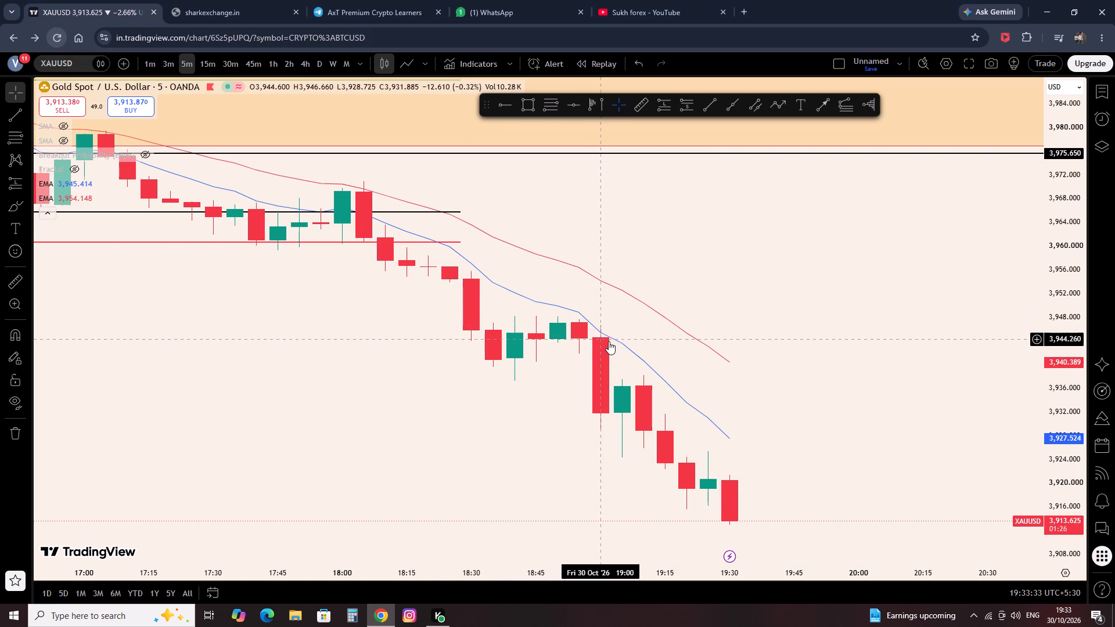
drag(668, 347, 637, 347)
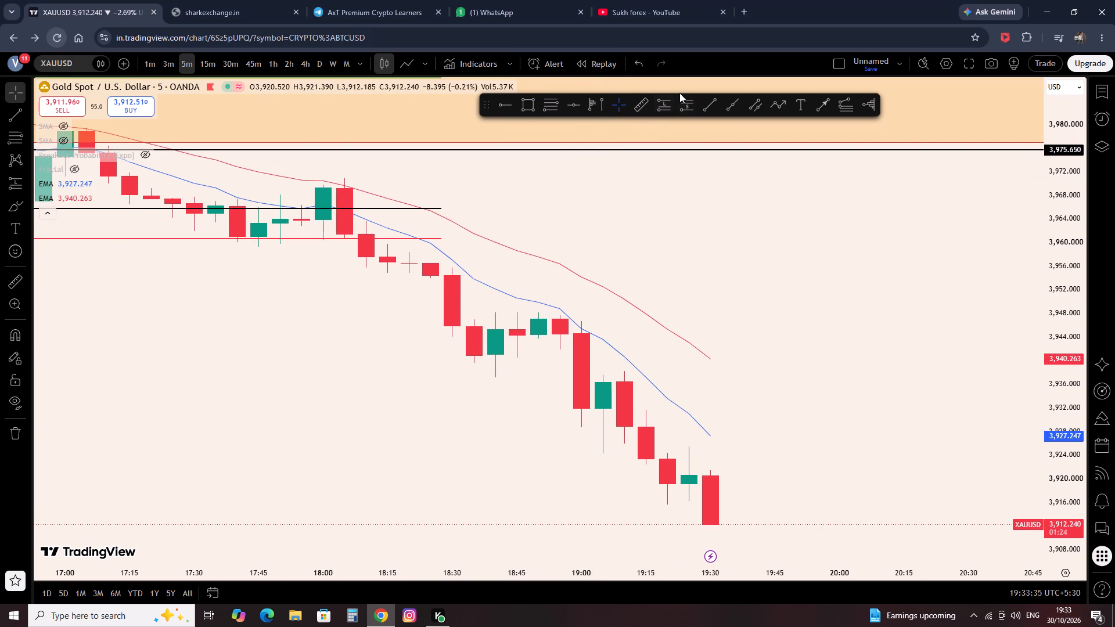
click(687, 106)
click(602, 409)
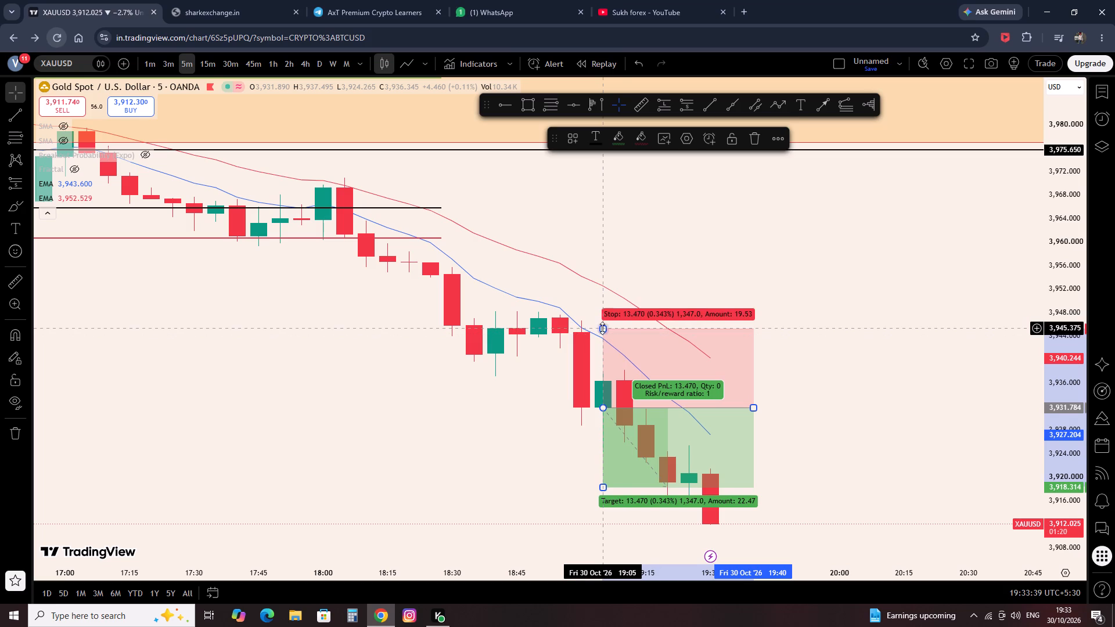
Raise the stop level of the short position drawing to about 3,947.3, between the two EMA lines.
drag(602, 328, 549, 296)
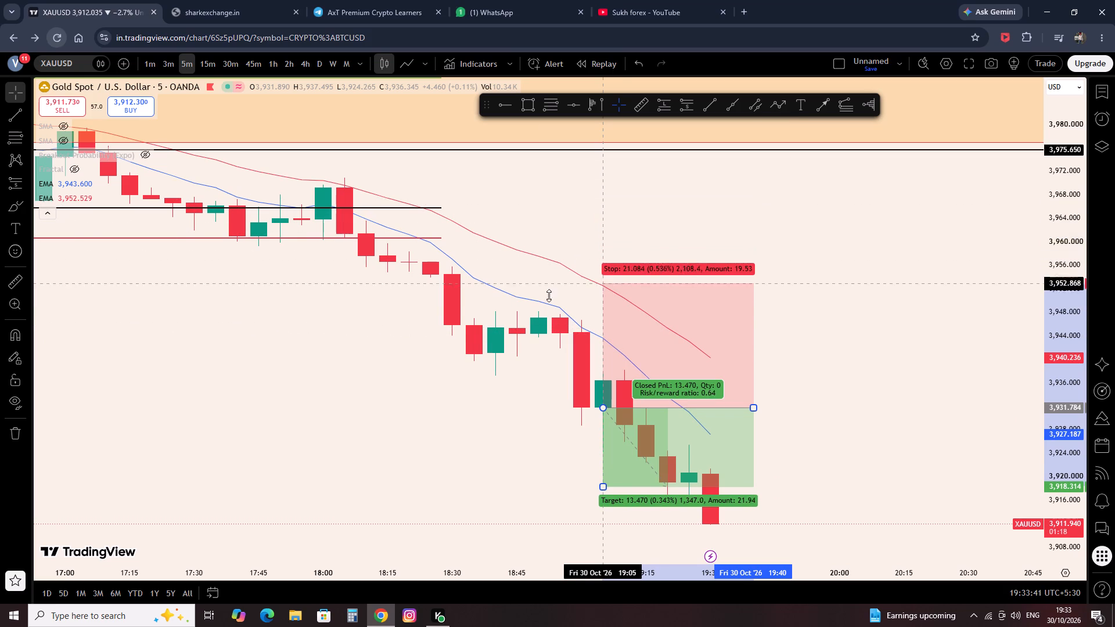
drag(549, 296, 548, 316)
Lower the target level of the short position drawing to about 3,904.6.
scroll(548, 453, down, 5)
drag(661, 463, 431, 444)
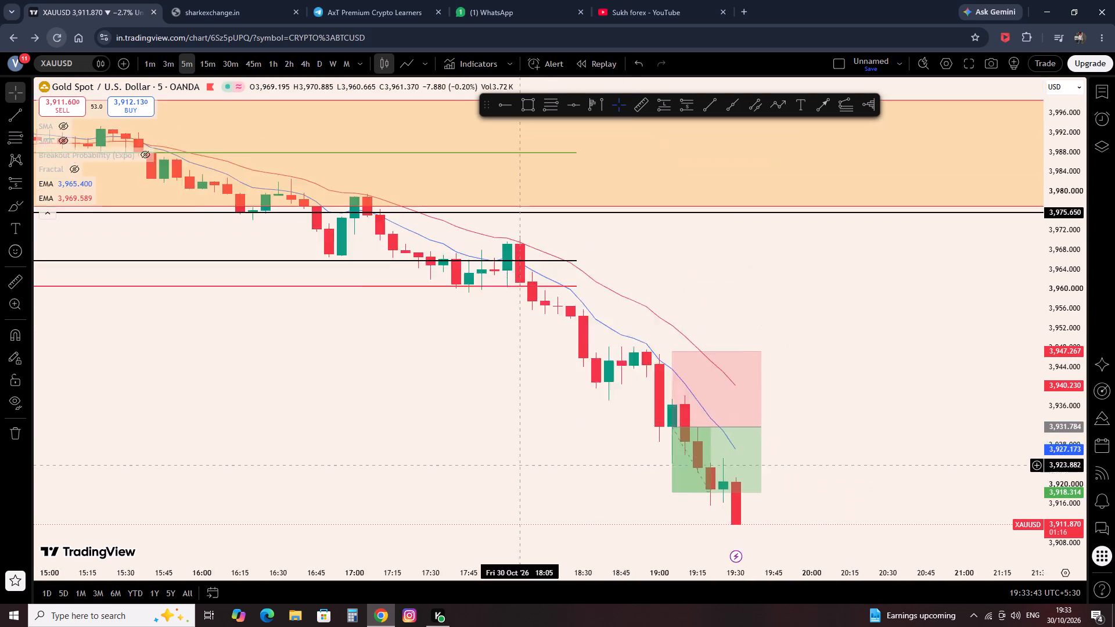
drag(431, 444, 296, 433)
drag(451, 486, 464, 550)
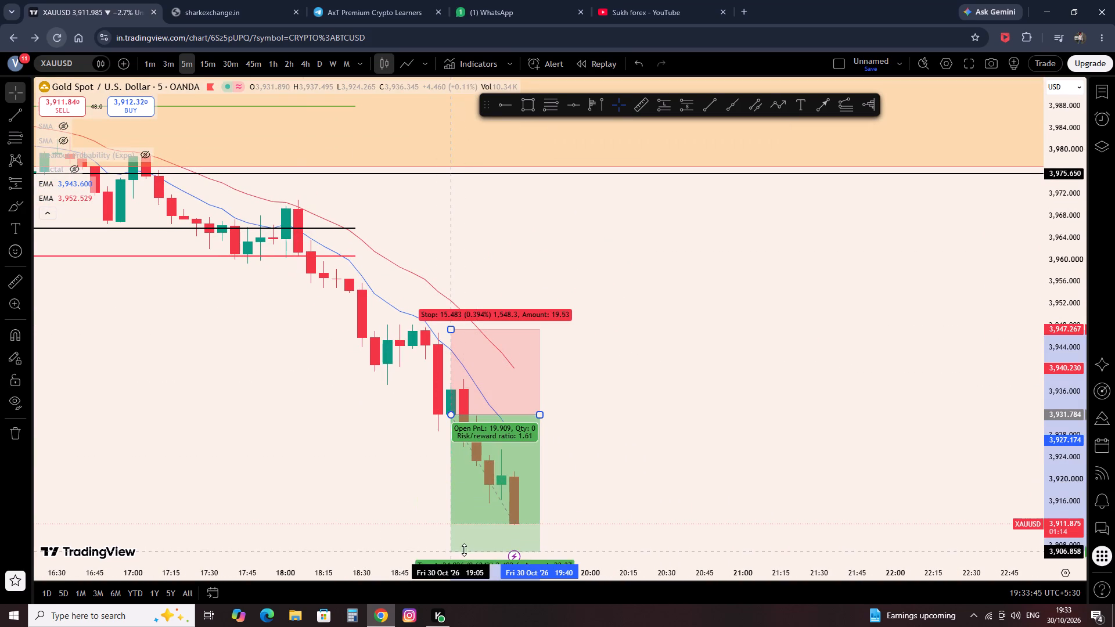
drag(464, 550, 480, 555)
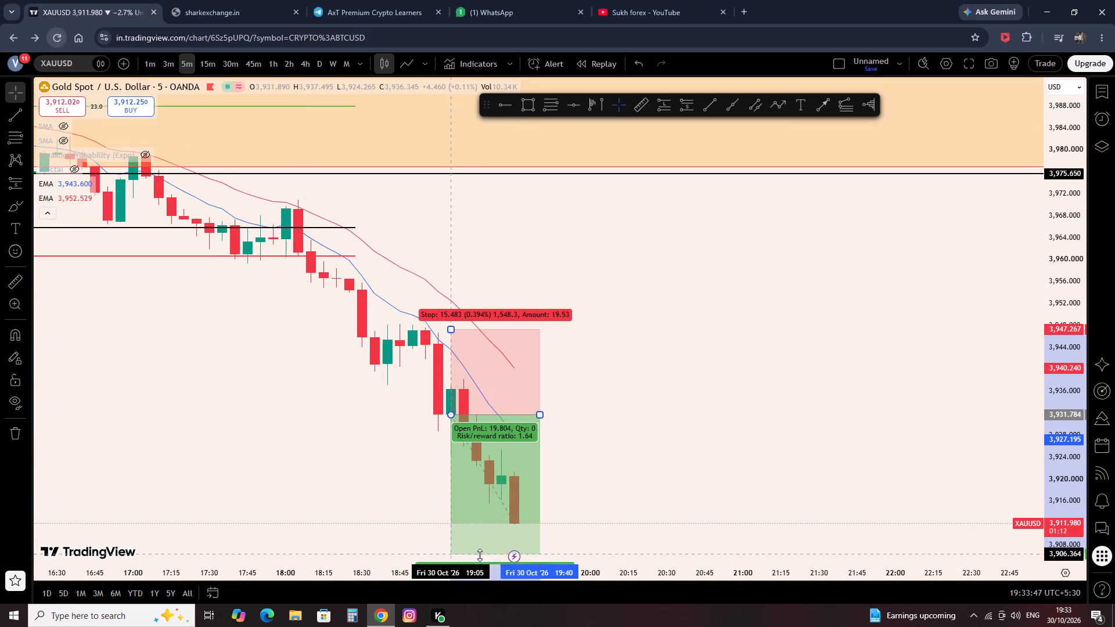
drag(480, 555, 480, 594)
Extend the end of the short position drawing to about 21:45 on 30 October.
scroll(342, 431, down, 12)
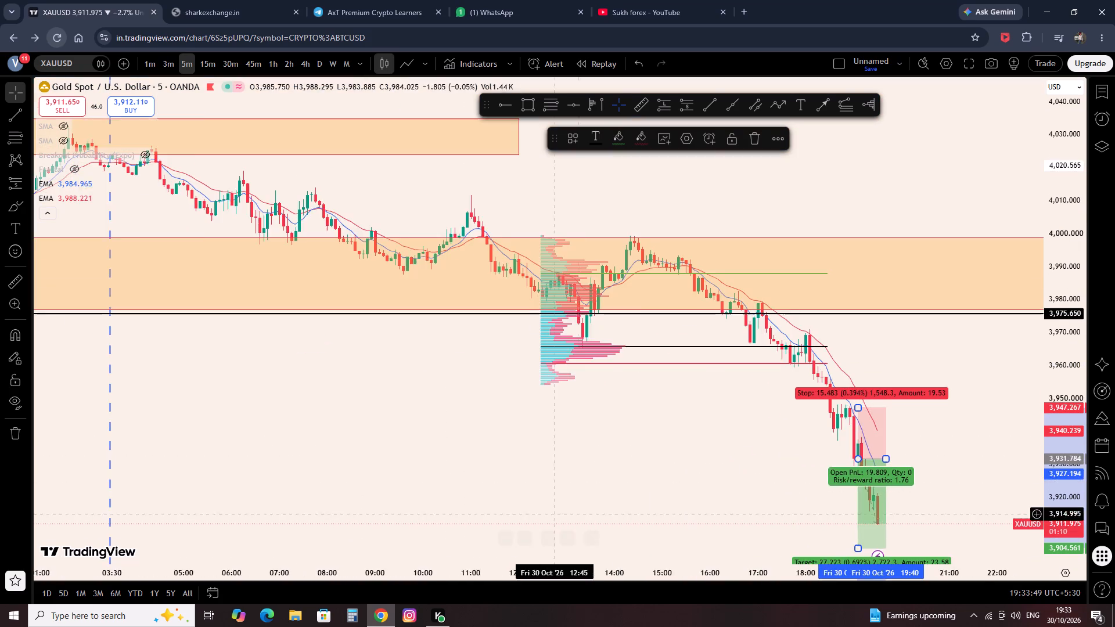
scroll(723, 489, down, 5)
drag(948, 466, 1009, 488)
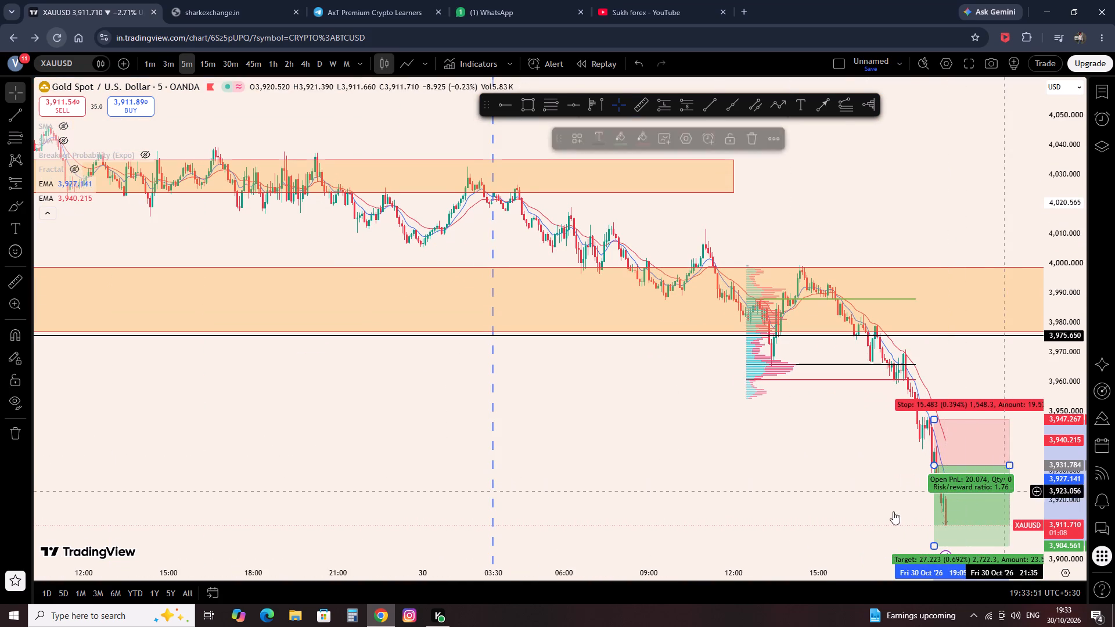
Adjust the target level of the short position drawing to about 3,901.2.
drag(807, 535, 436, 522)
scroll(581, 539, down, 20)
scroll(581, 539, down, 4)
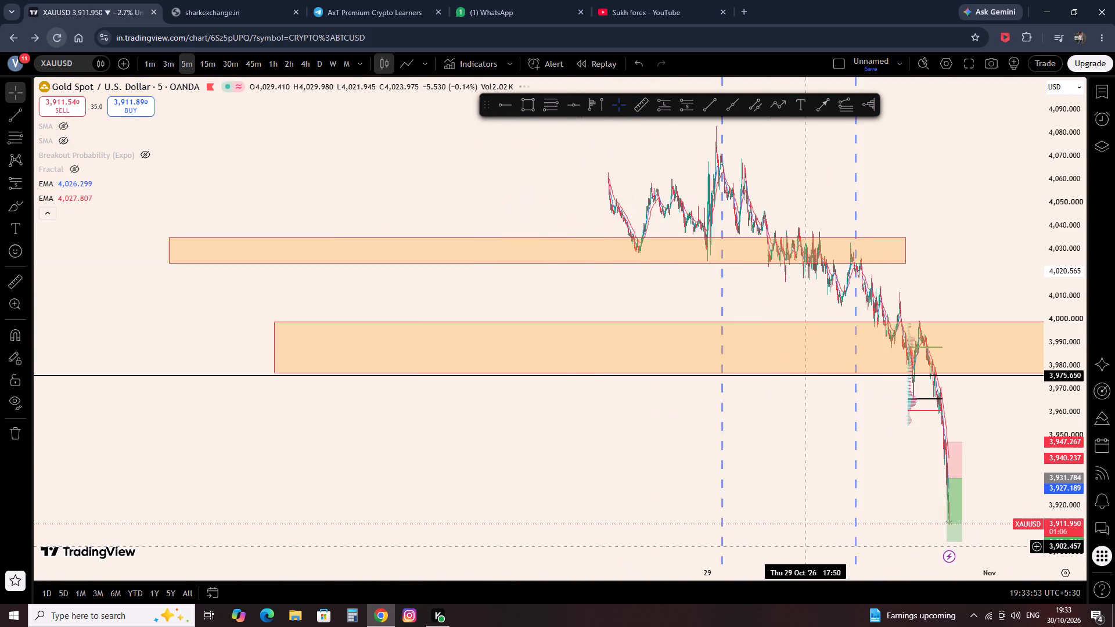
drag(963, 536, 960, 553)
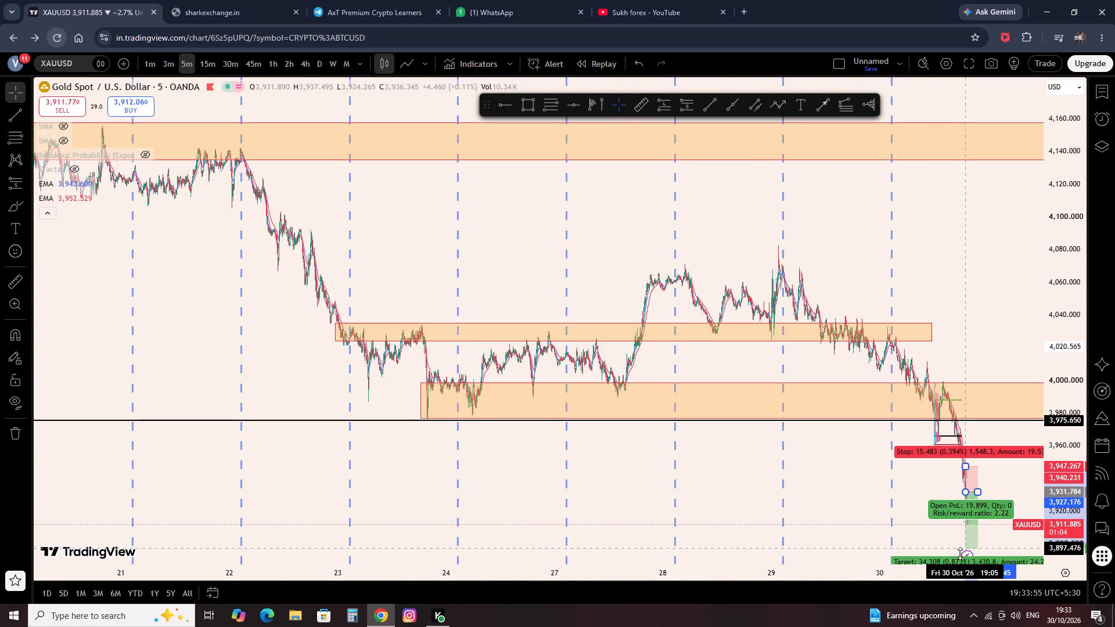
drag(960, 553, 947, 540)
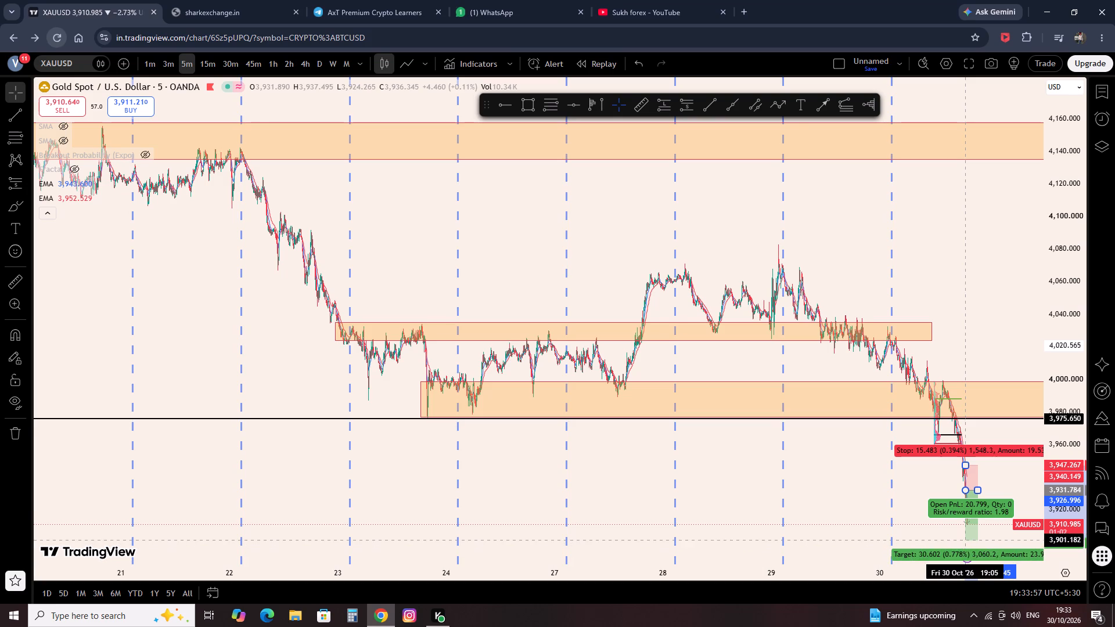
Delete the short position drawing from the 19:05 candle on 30 October.
click(889, 510)
click(976, 506)
click(757, 145)
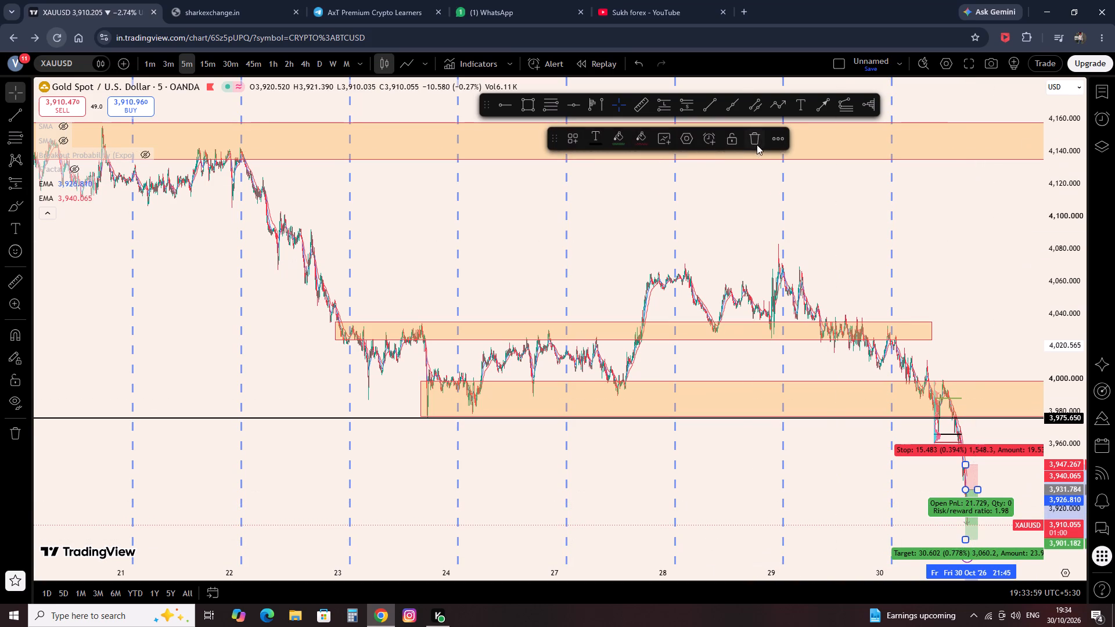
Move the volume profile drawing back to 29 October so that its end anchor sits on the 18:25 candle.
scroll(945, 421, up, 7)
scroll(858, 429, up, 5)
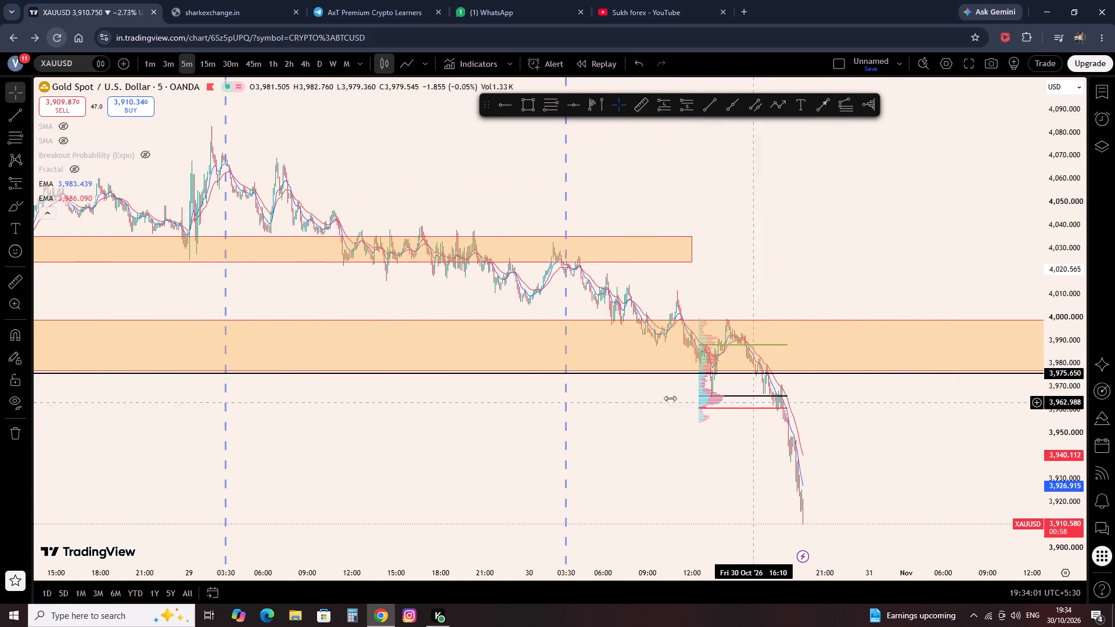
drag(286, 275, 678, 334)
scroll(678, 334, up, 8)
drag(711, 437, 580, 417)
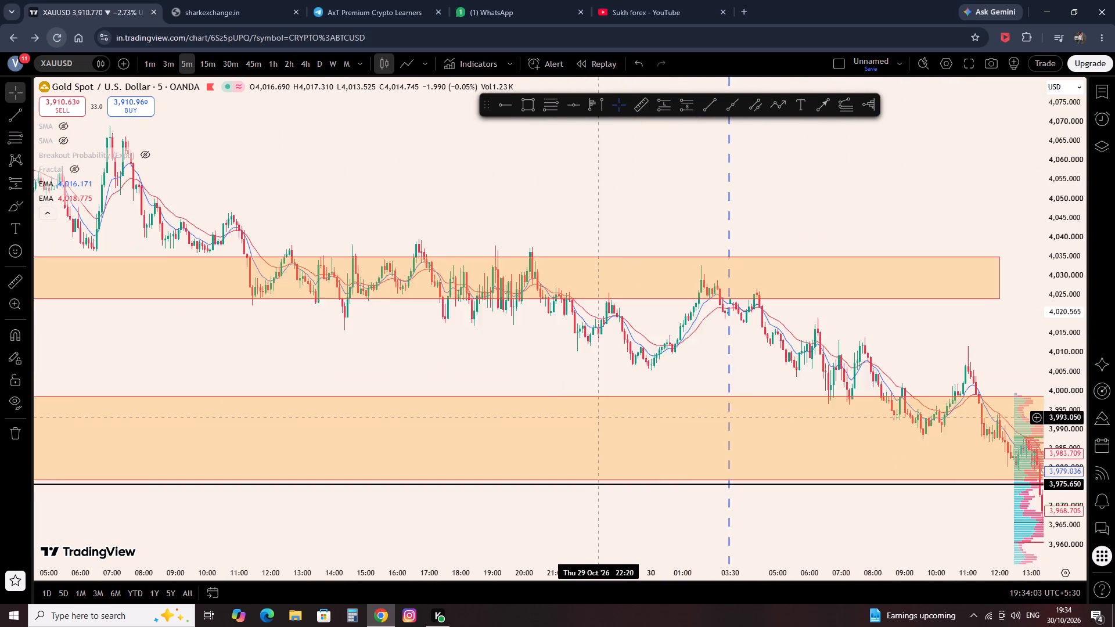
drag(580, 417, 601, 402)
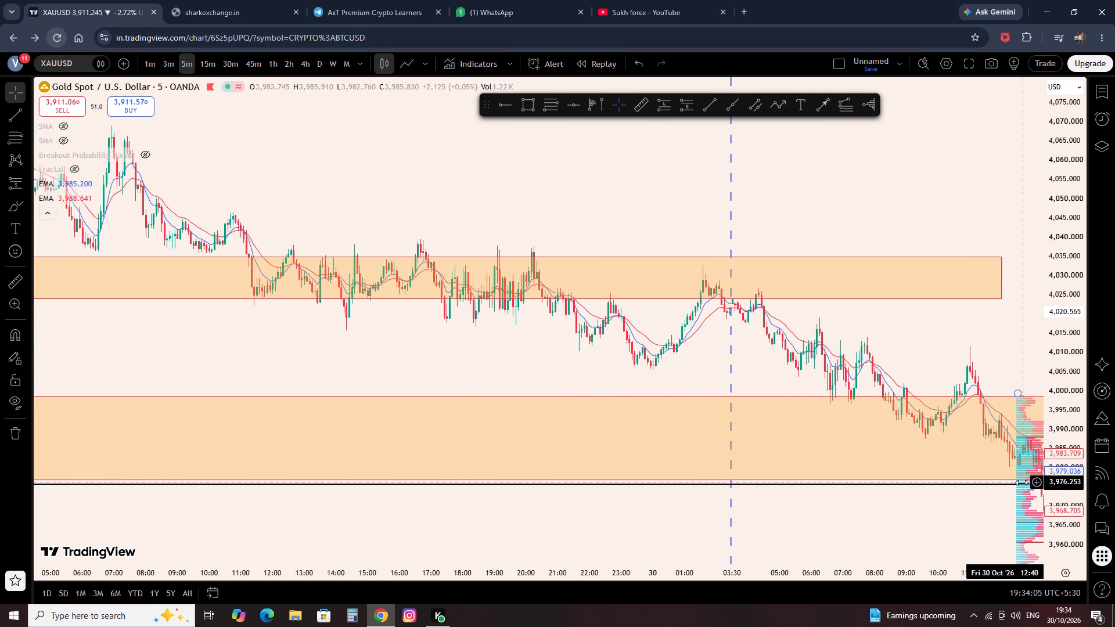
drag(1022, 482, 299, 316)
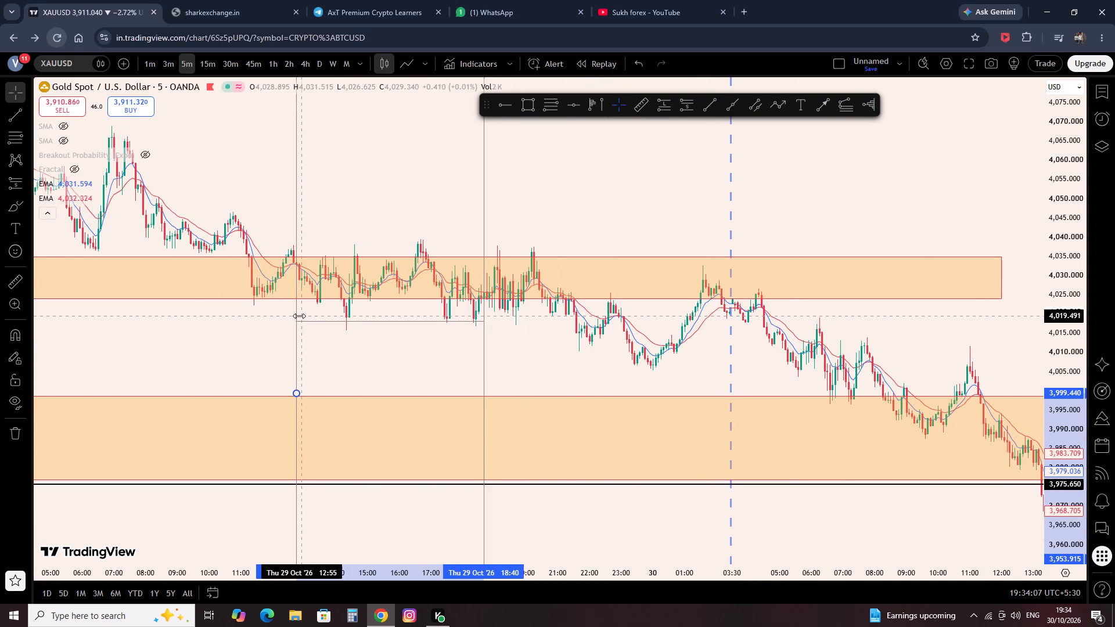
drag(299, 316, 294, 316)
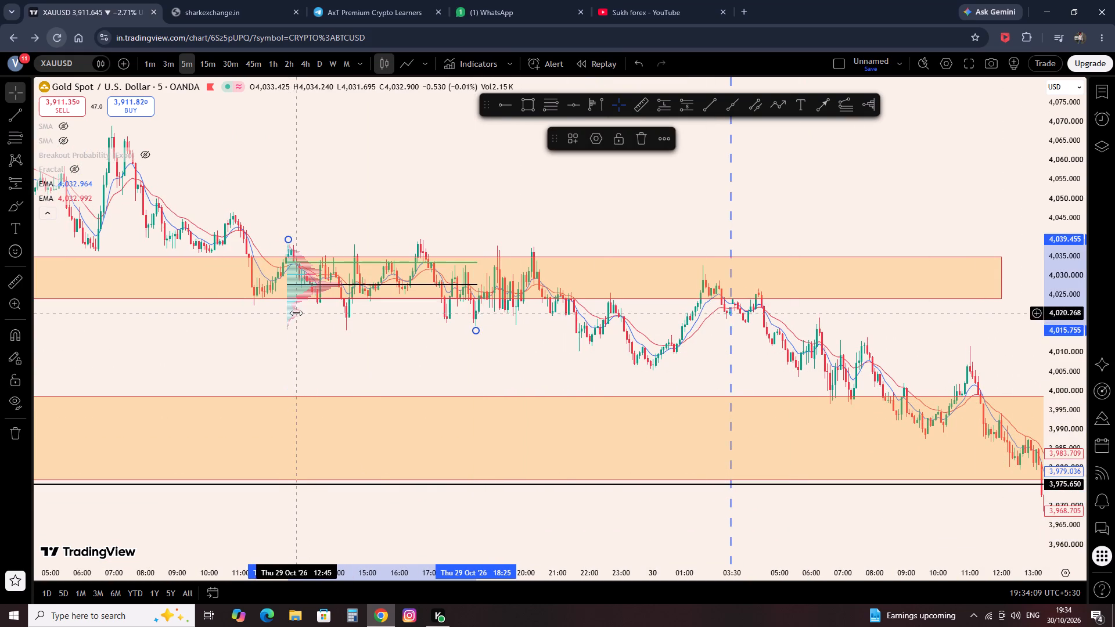
Examine the candles after 18:25 on 29 October against the EMA lines and the volume profile levels.
scroll(250, 345, up, 7)
drag(104, 291, 765, 375)
scroll(693, 387, up, 4)
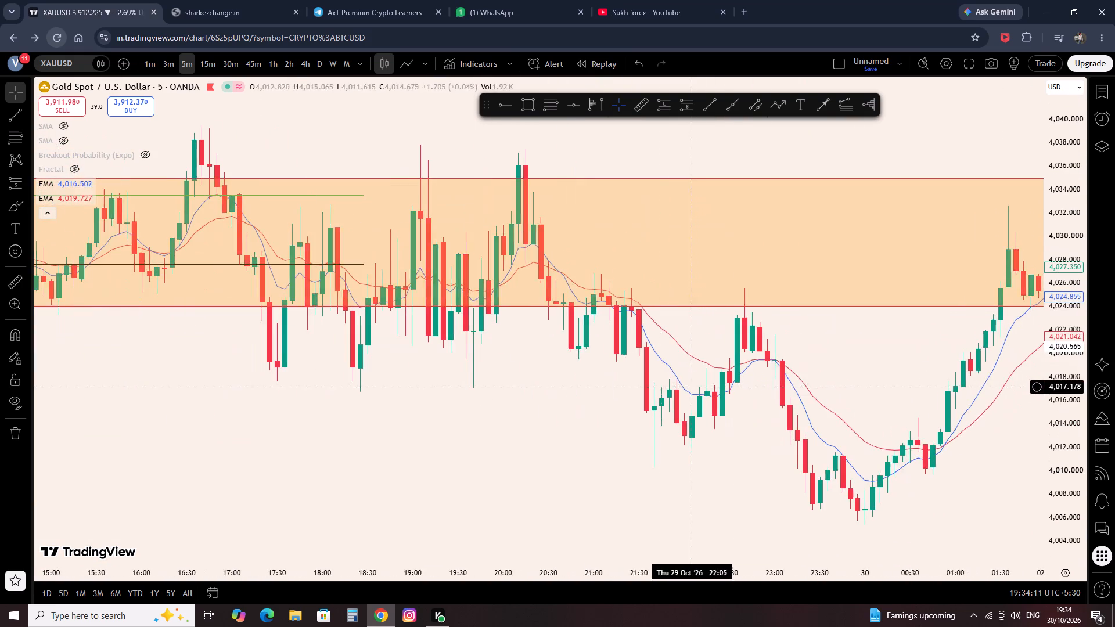
drag(256, 421, 588, 484)
scroll(594, 440, up, 1)
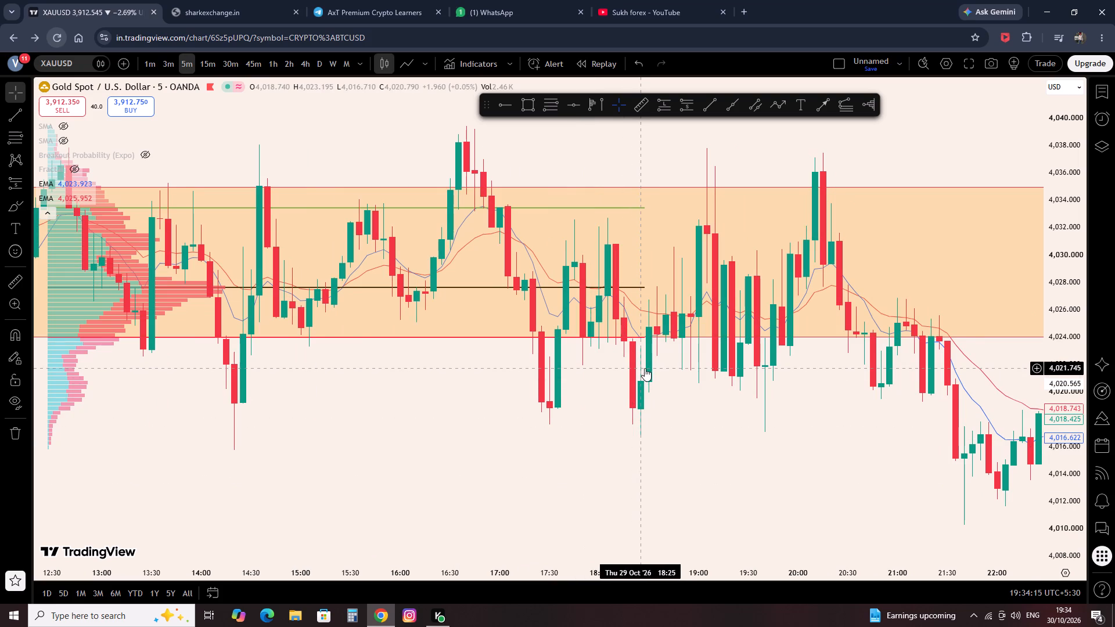
scroll(649, 365, up, 4)
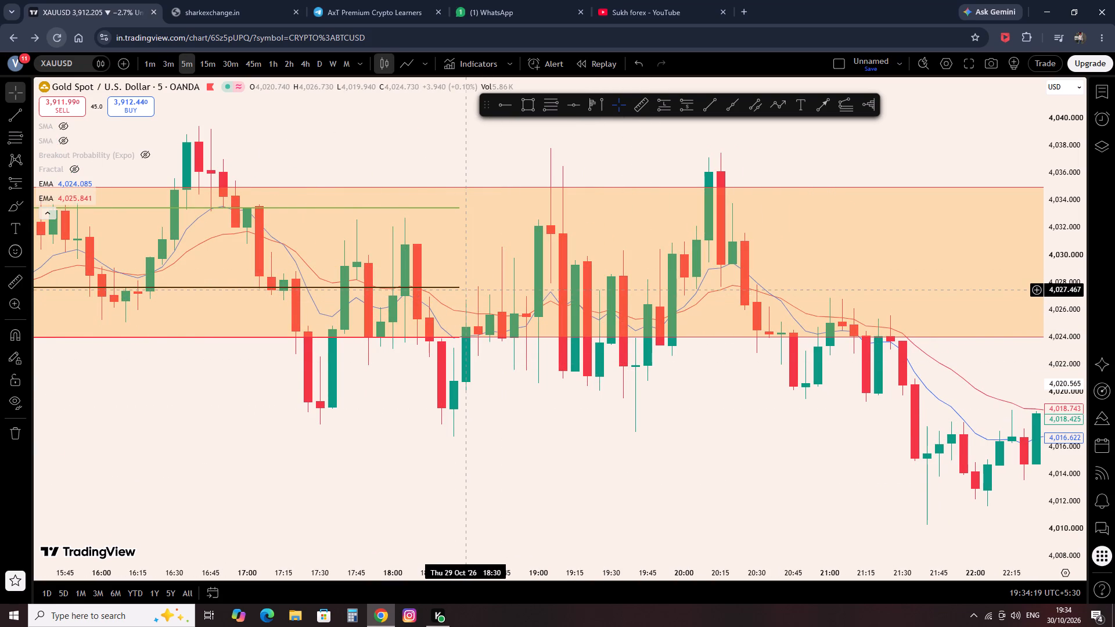
scroll(475, 291, up, 2)
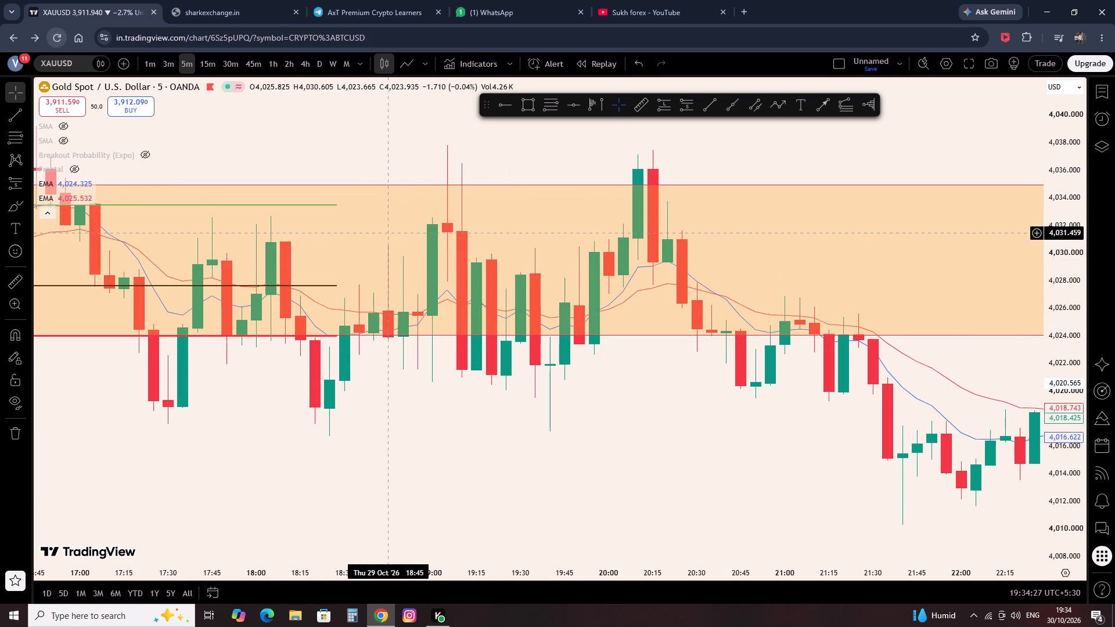
Move the volume profile drawing back to 28 October so that it spans 12:30 to 18:25.
scroll(387, 246, down, 9)
scroll(423, 285, down, 7)
drag(748, 294, 667, 296)
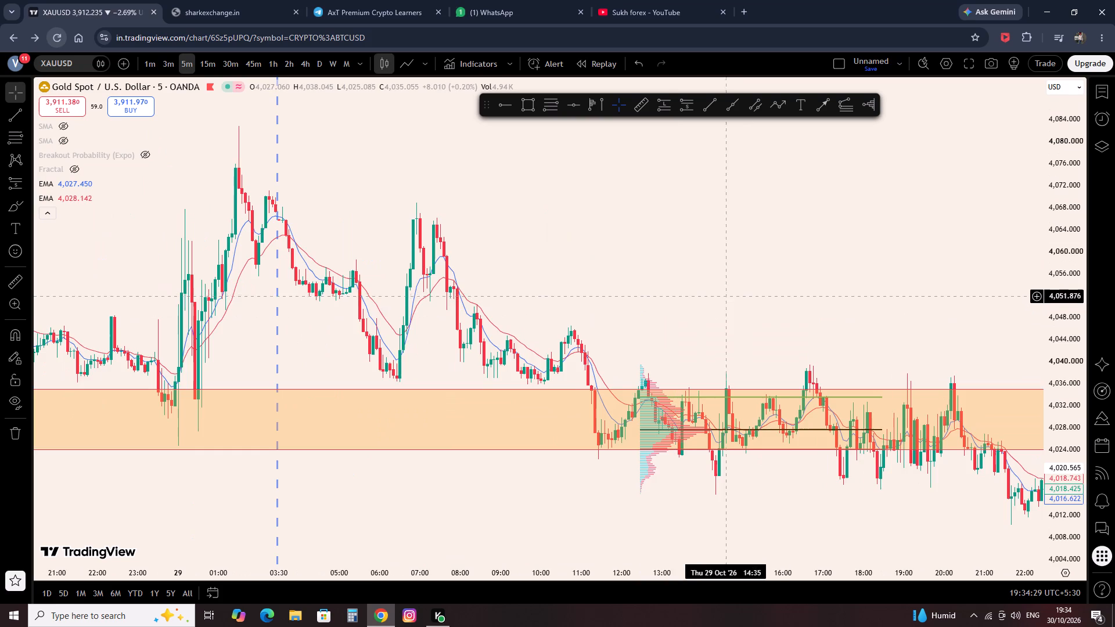
drag(667, 296, 422, 303)
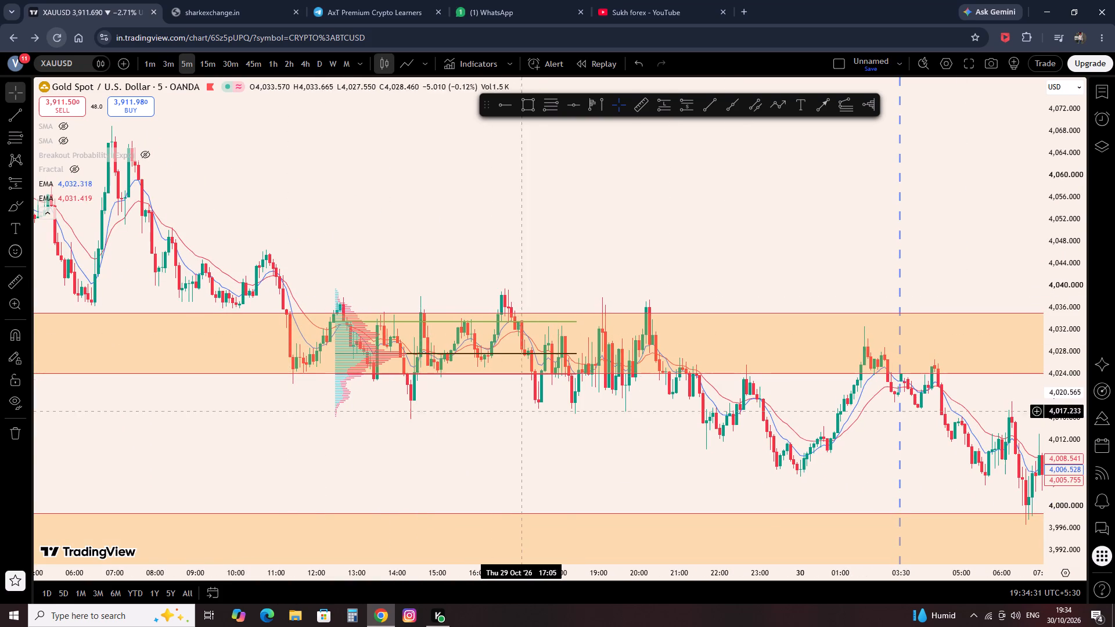
scroll(446, 452, down, 4)
drag(589, 380, 268, 370)
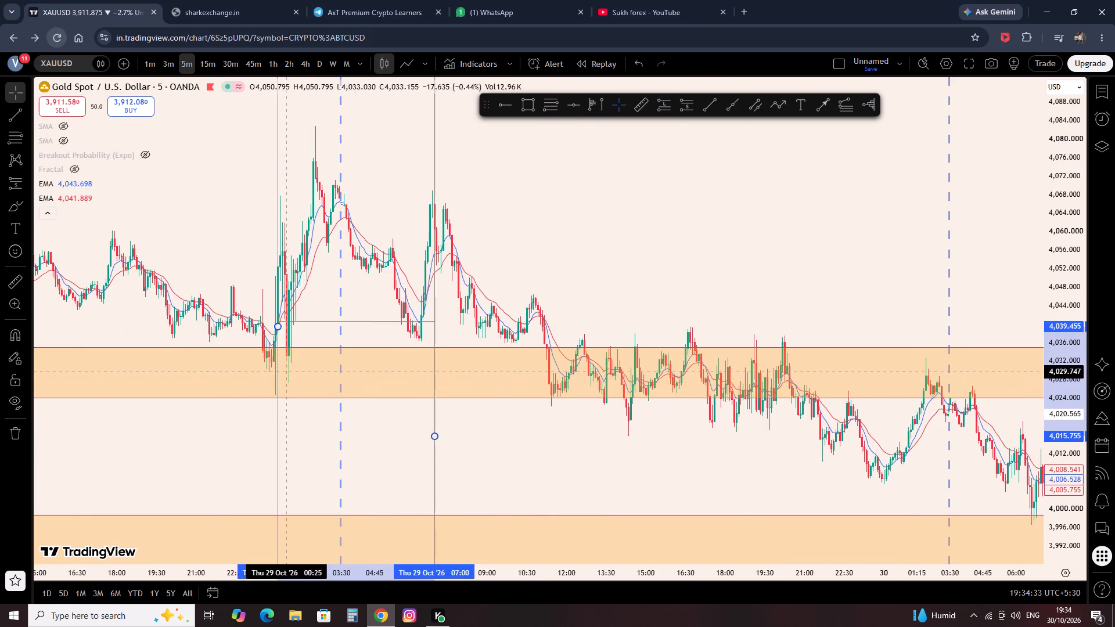
drag(91, 329, 612, 338)
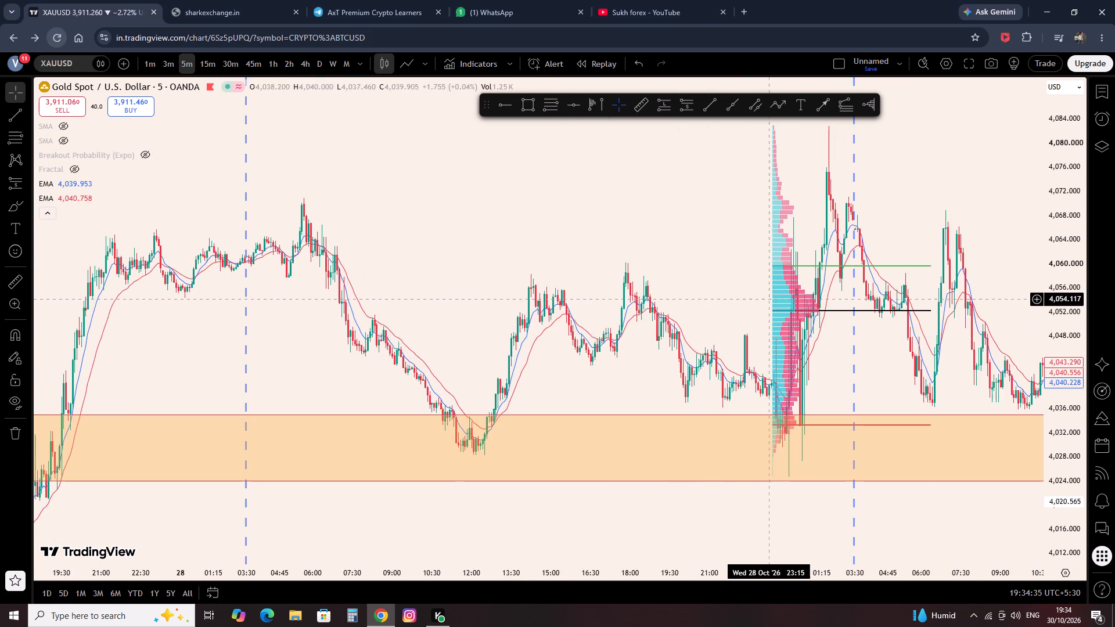
drag(783, 302, 568, 264)
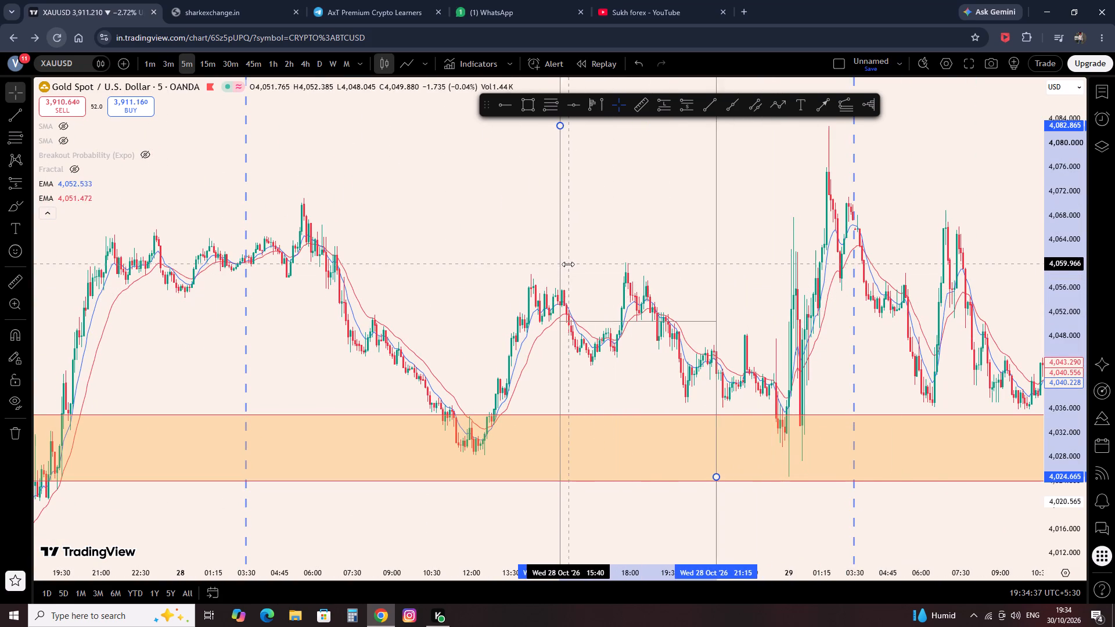
drag(568, 264, 505, 283)
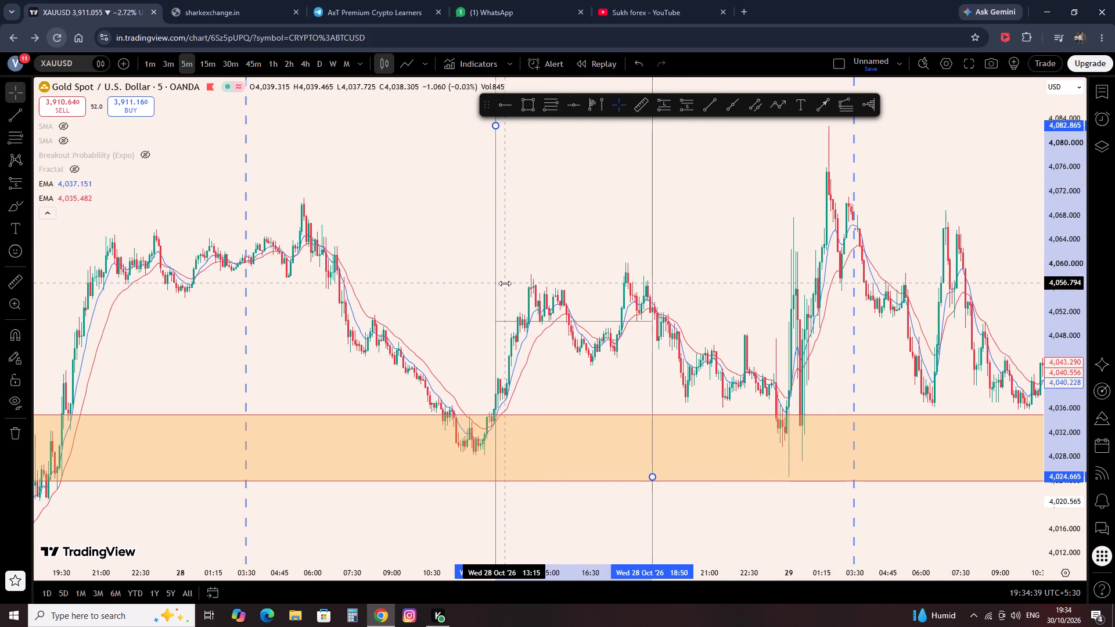
drag(505, 283, 487, 282)
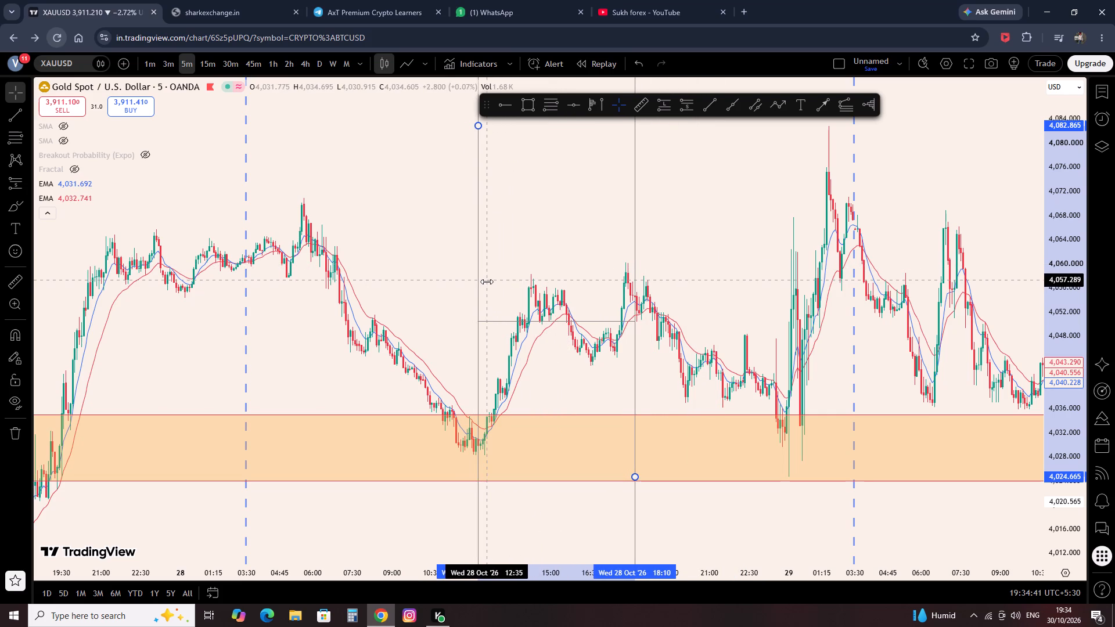
drag(487, 282, 487, 281)
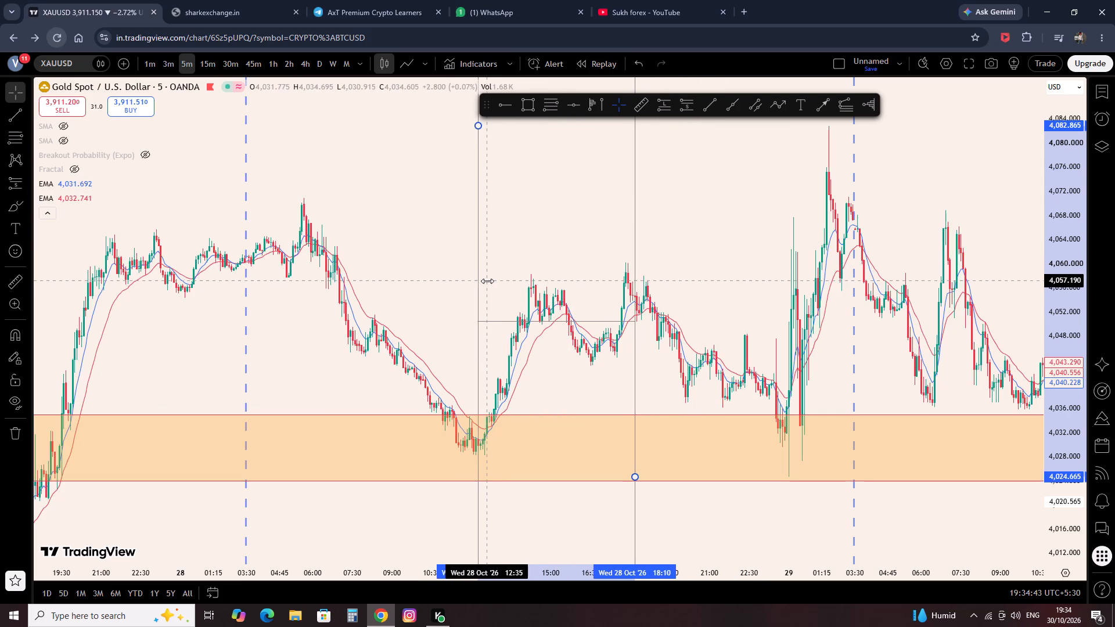
drag(487, 281, 494, 280)
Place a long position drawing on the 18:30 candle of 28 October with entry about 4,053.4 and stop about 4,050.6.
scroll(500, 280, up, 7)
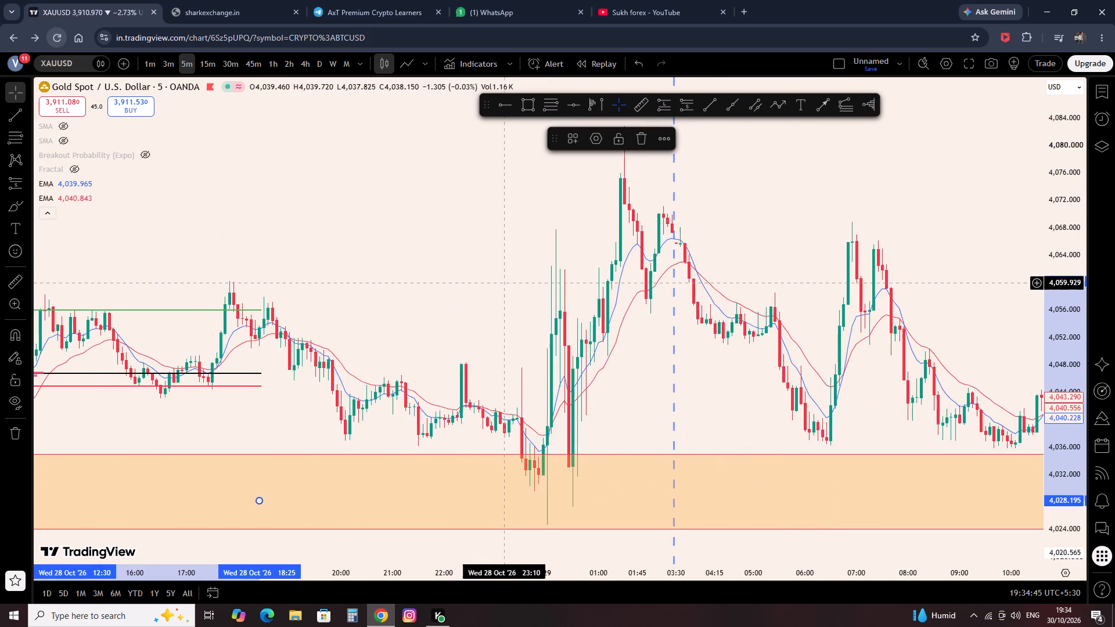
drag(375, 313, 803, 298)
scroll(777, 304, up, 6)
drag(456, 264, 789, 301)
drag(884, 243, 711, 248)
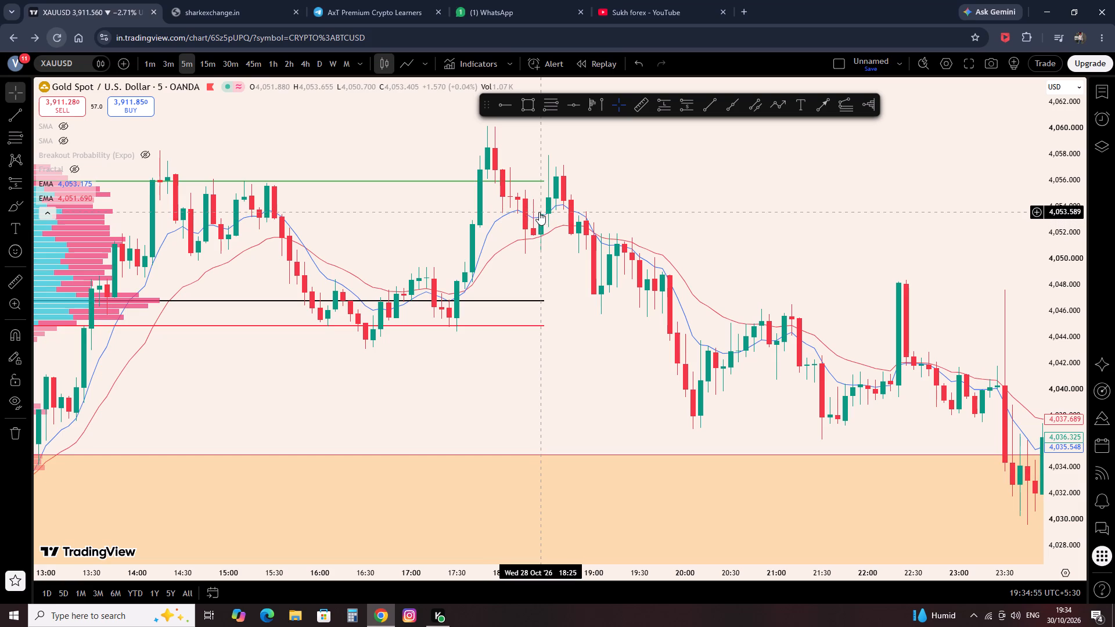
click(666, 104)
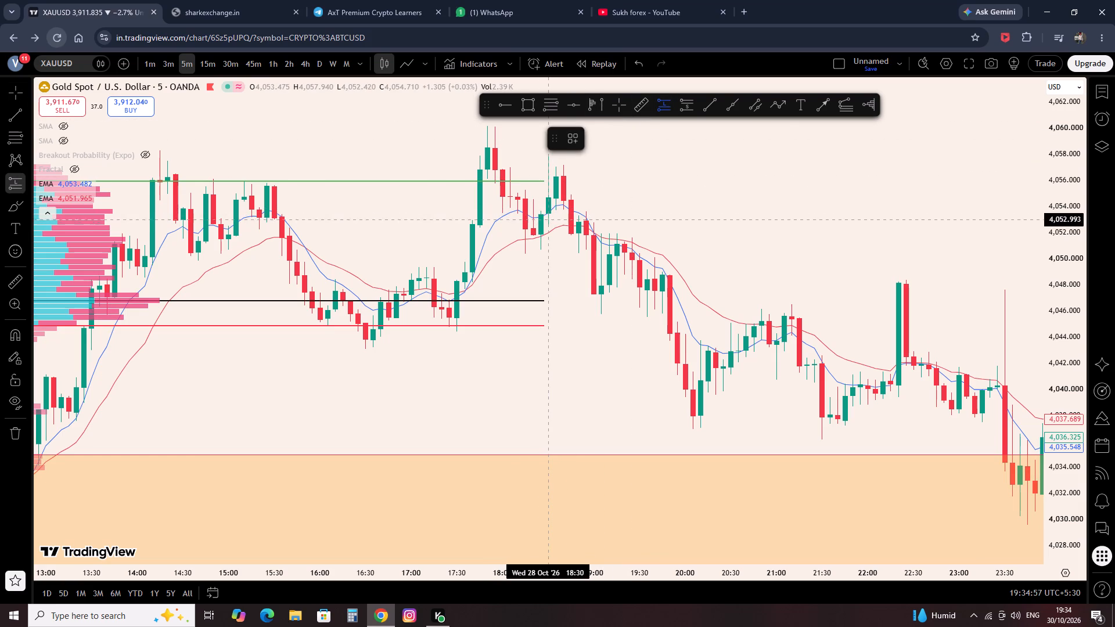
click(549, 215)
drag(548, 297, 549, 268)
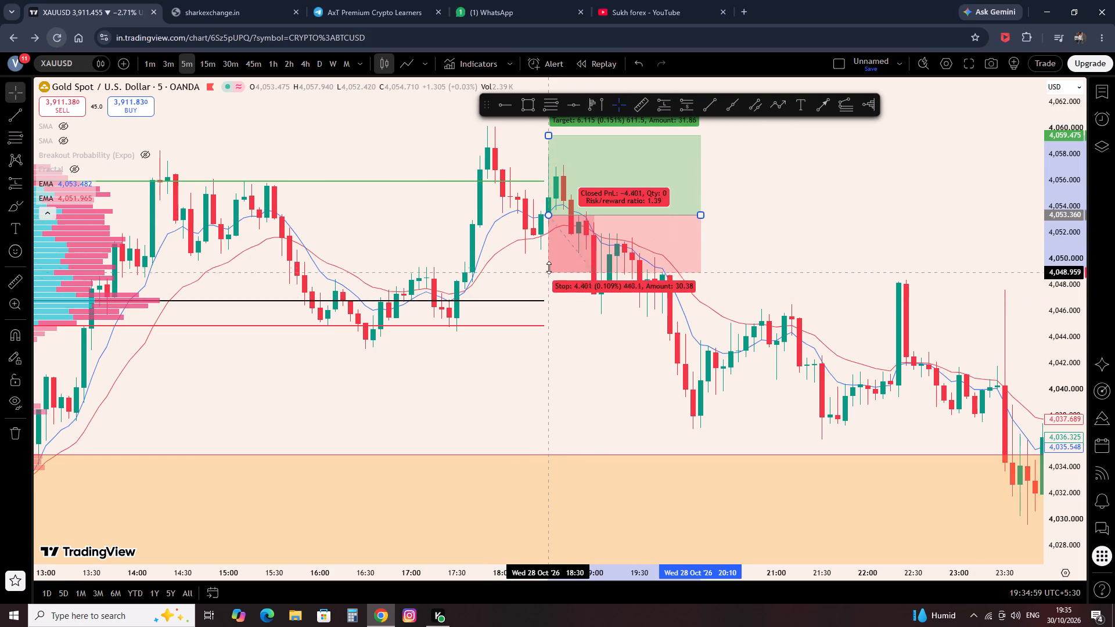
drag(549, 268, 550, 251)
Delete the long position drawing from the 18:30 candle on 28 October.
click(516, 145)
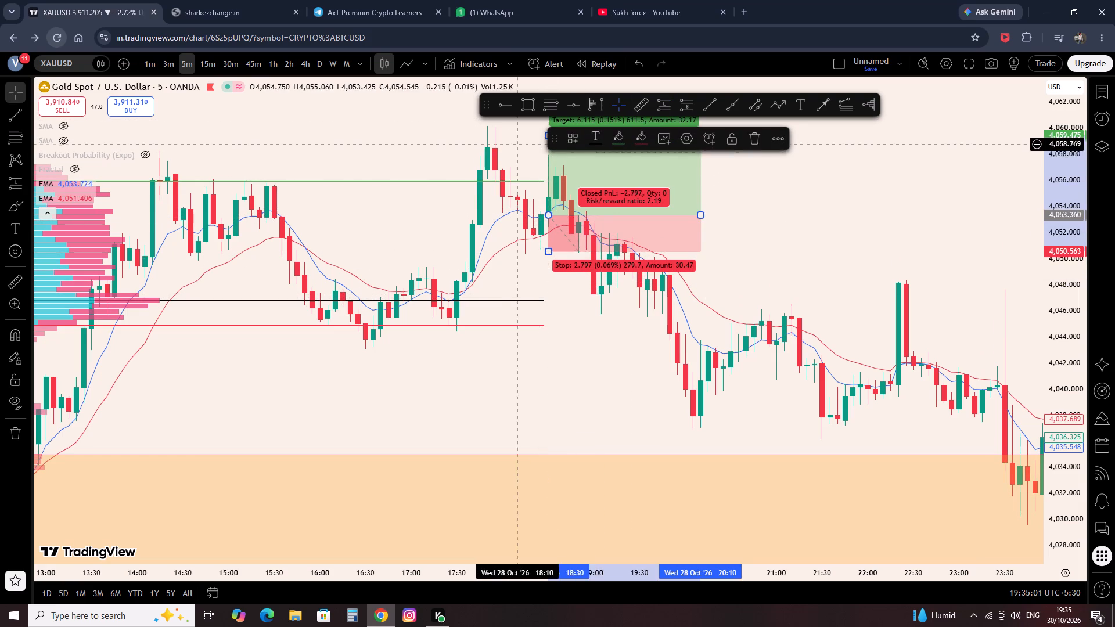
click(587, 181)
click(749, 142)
Switch the XAUUSD chart to the 30-minute timeframe.
scroll(463, 232, down, 5)
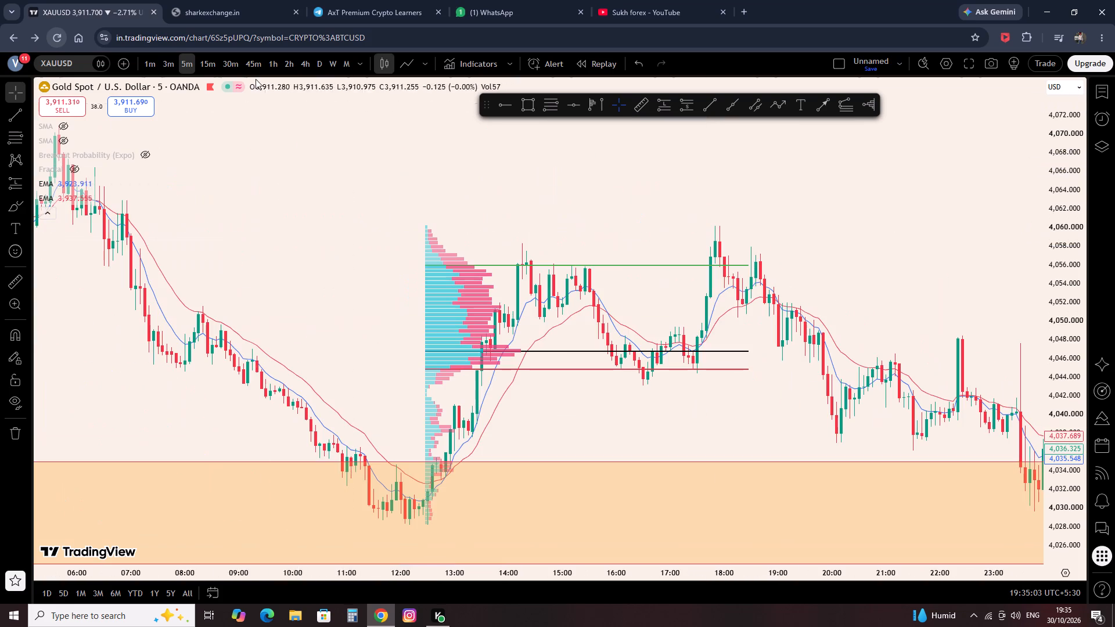
click(238, 60)
Examine the 30-minute candles around the 28 October volume profile against the EMA lines.
scroll(671, 296, up, 5)
drag(810, 190, 709, 198)
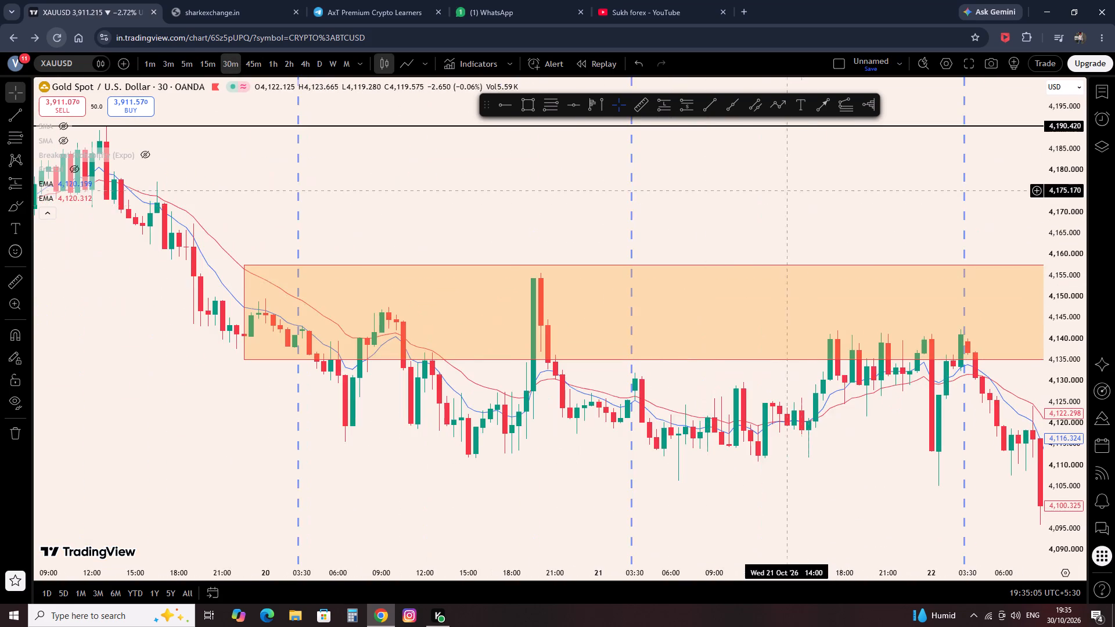
drag(709, 198, 131, 216)
drag(902, 282, 245, 283)
drag(868, 306, 146, 308)
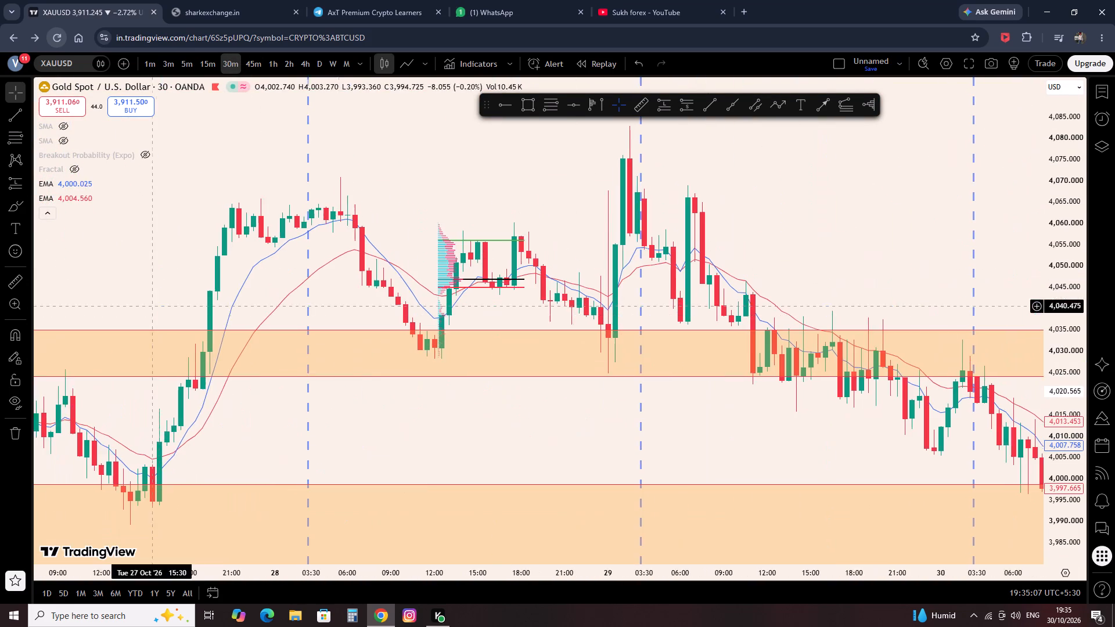
drag(559, 220, 797, 250)
scroll(775, 280, up, 4)
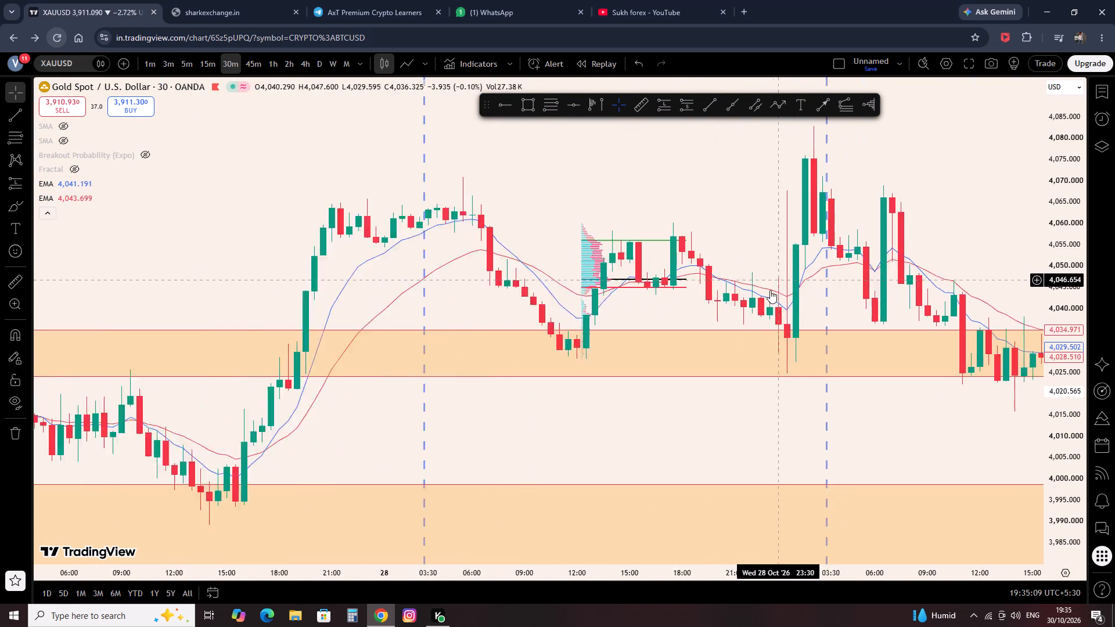
scroll(770, 290, up, 2)
drag(380, 388, 436, 407)
click(475, 229)
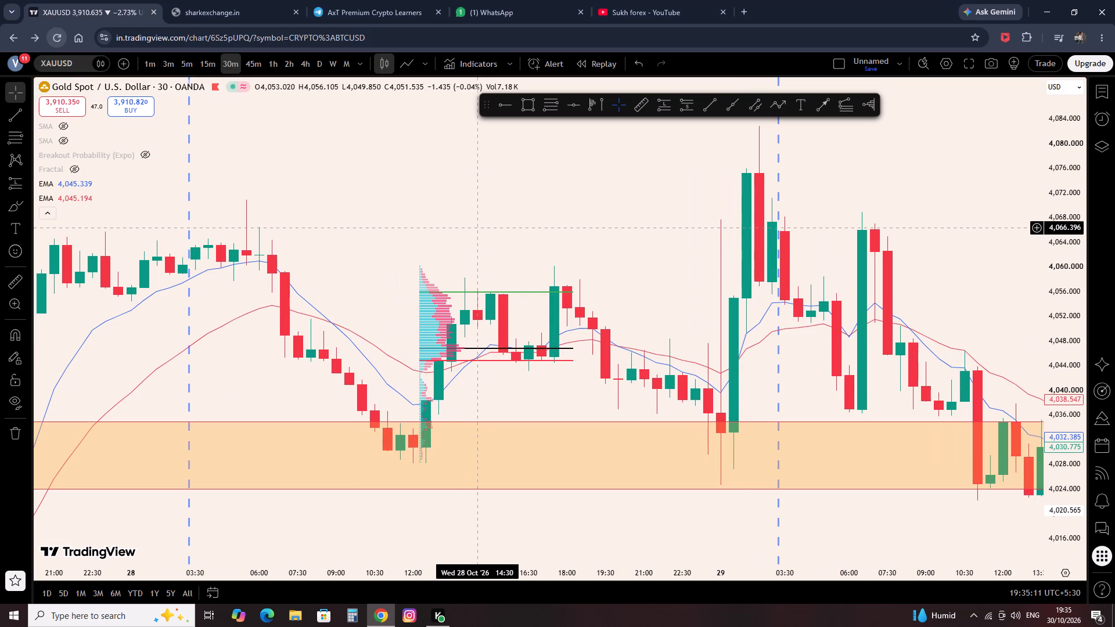
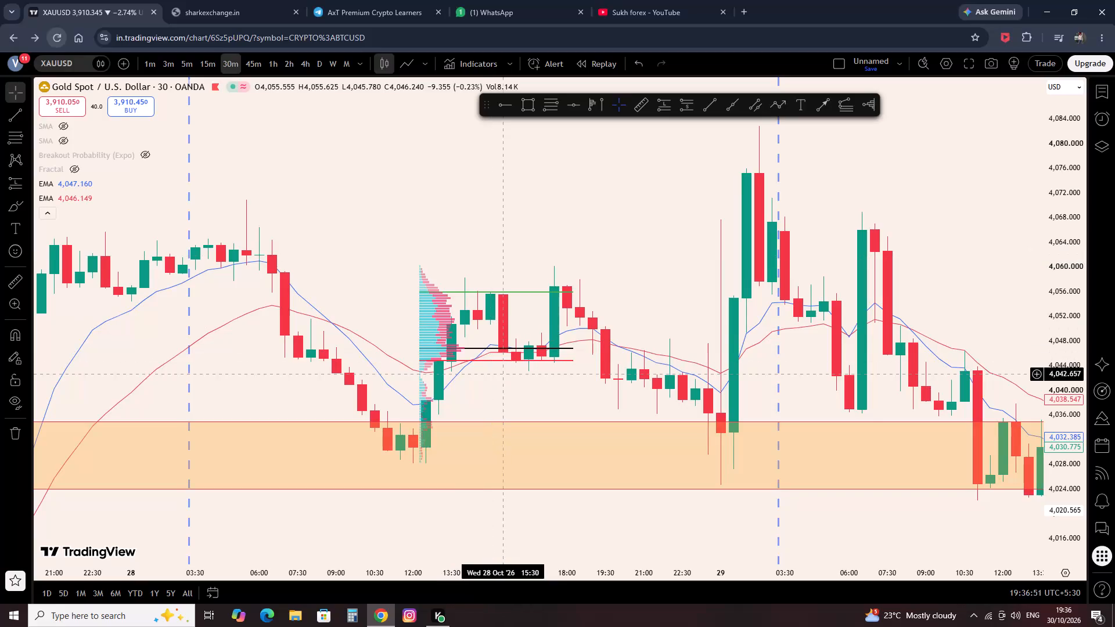
Delete the volume profile drawn over the 28 October candles.
drag(552, 385, 386, 386)
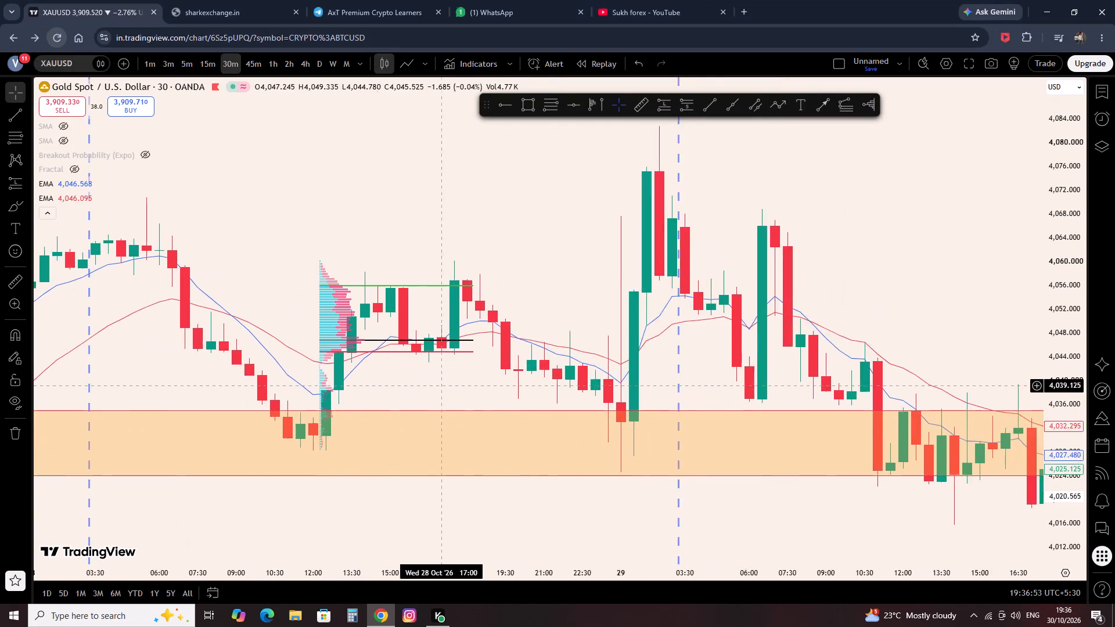
drag(386, 386, 371, 386)
scroll(429, 327, down, 5)
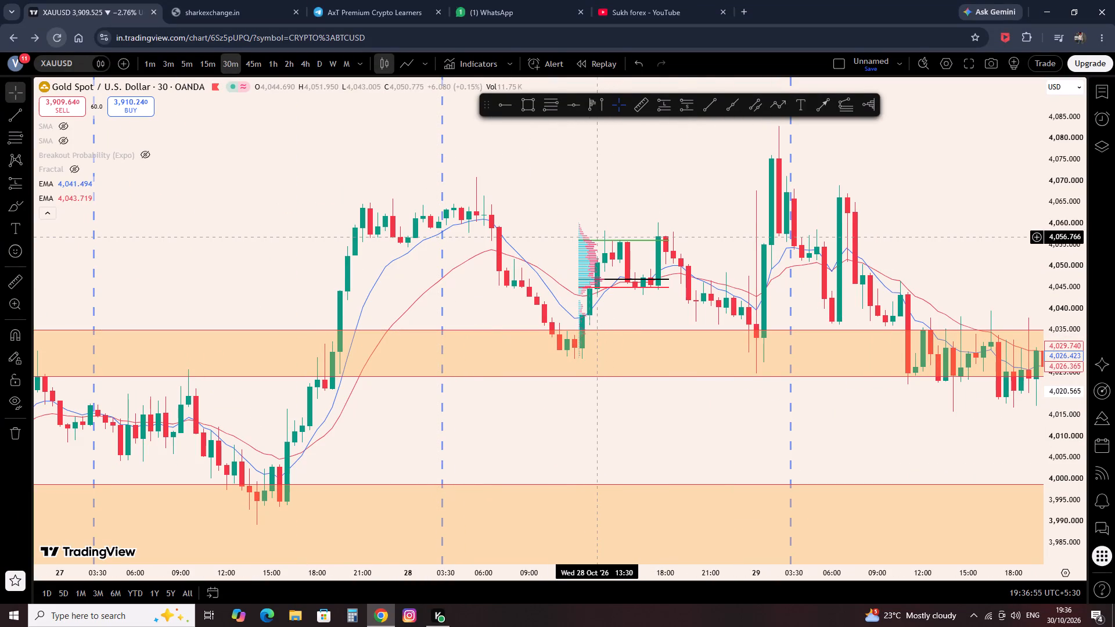
click(591, 237)
click(585, 252)
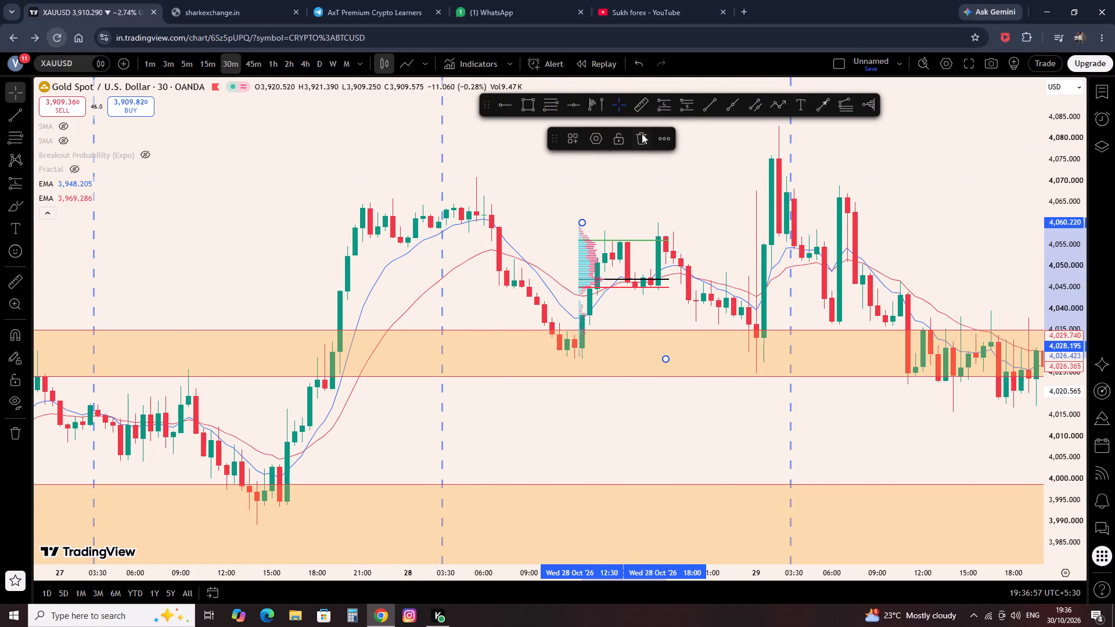
click(642, 134)
Switch the XAUUSD chart to the 1-hour timeframe.
click(282, 58)
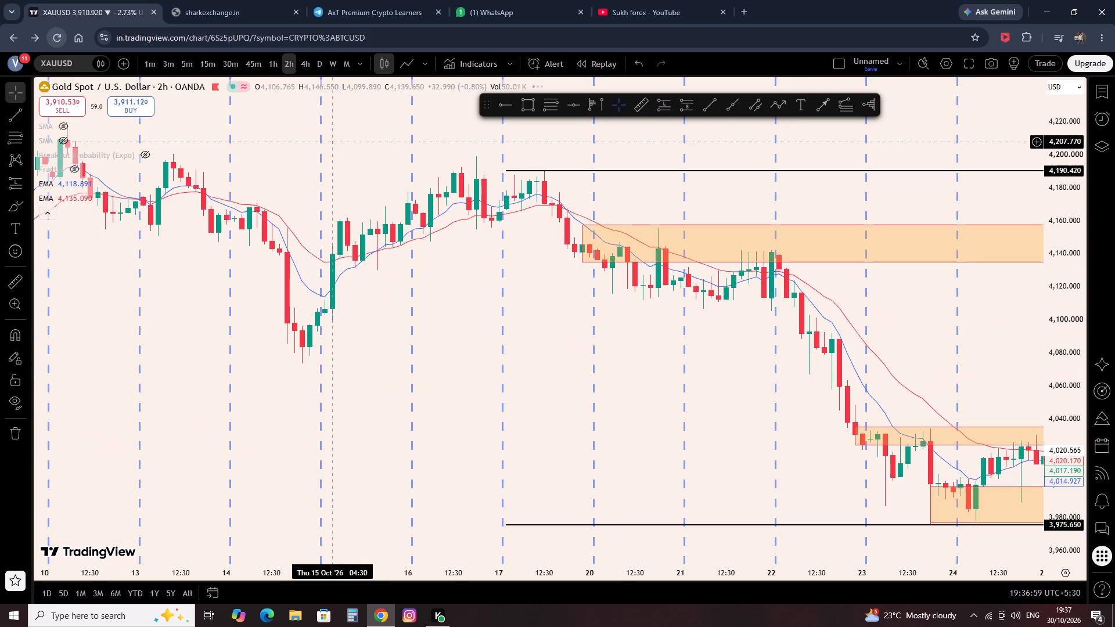
click(280, 64)
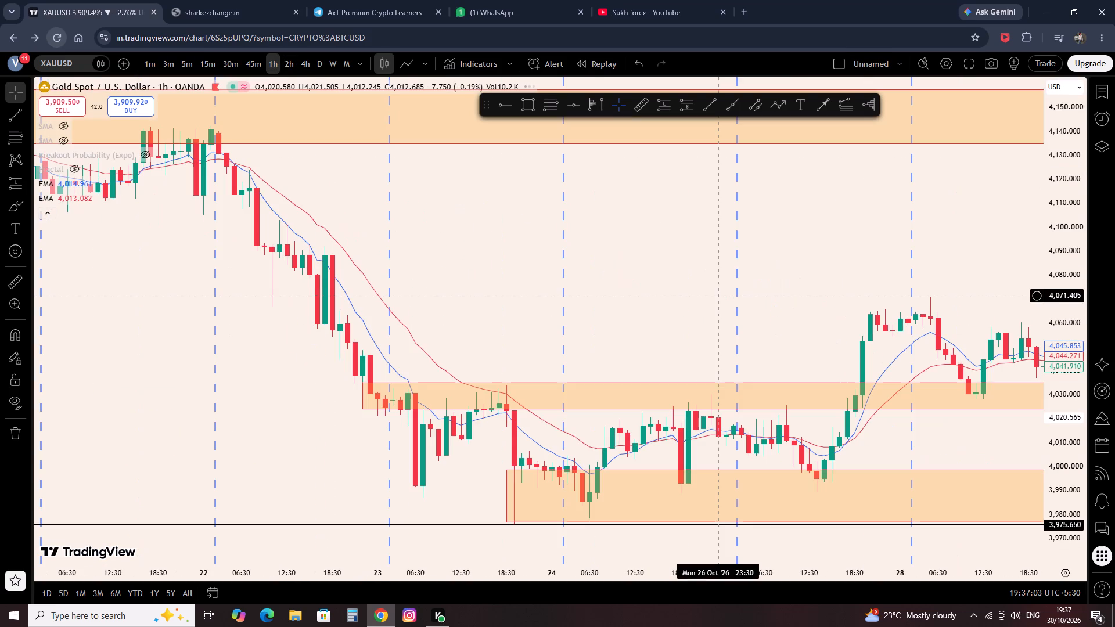
Place a narrow short position at the 17:30 candle of 29 October with entry about 4,018.2, stop about 4,039.1 and target about 3,970.5.
drag(699, 257, 614, 276)
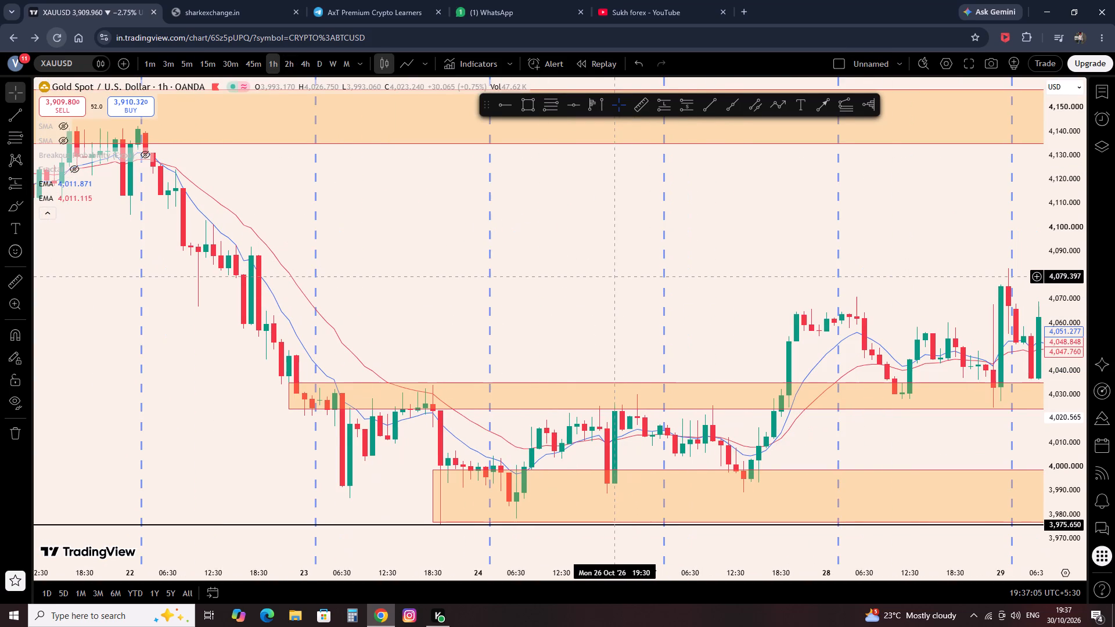
drag(614, 276, 613, 276)
drag(613, 276, 459, 280)
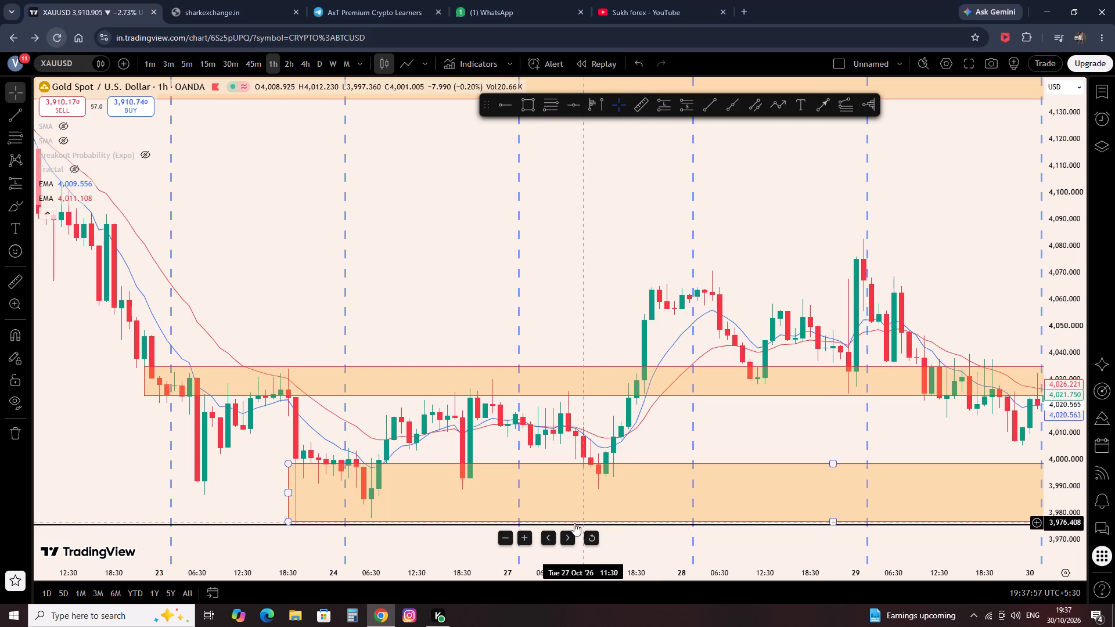
drag(449, 297, 231, 306)
drag(942, 239, 841, 224)
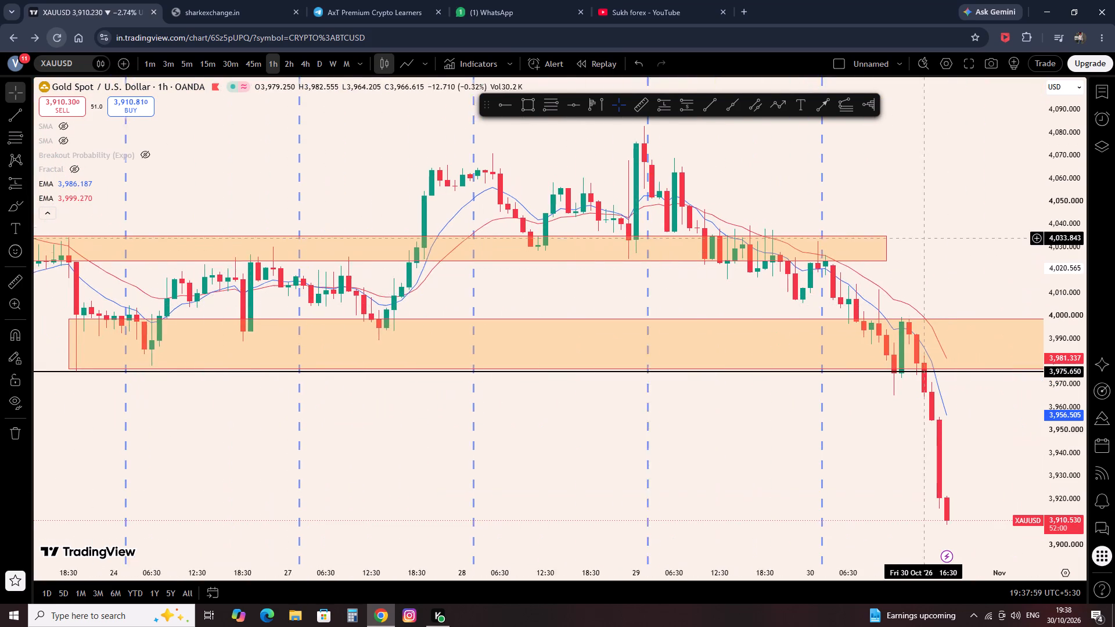
drag(841, 224, 780, 218)
scroll(686, 214, up, 5)
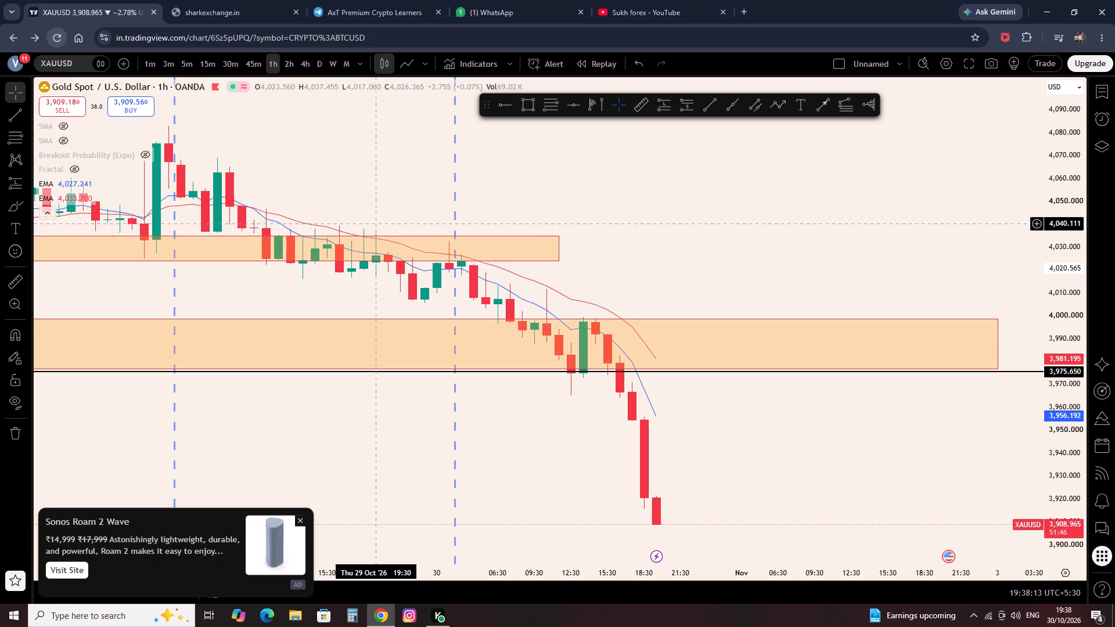
click(685, 104)
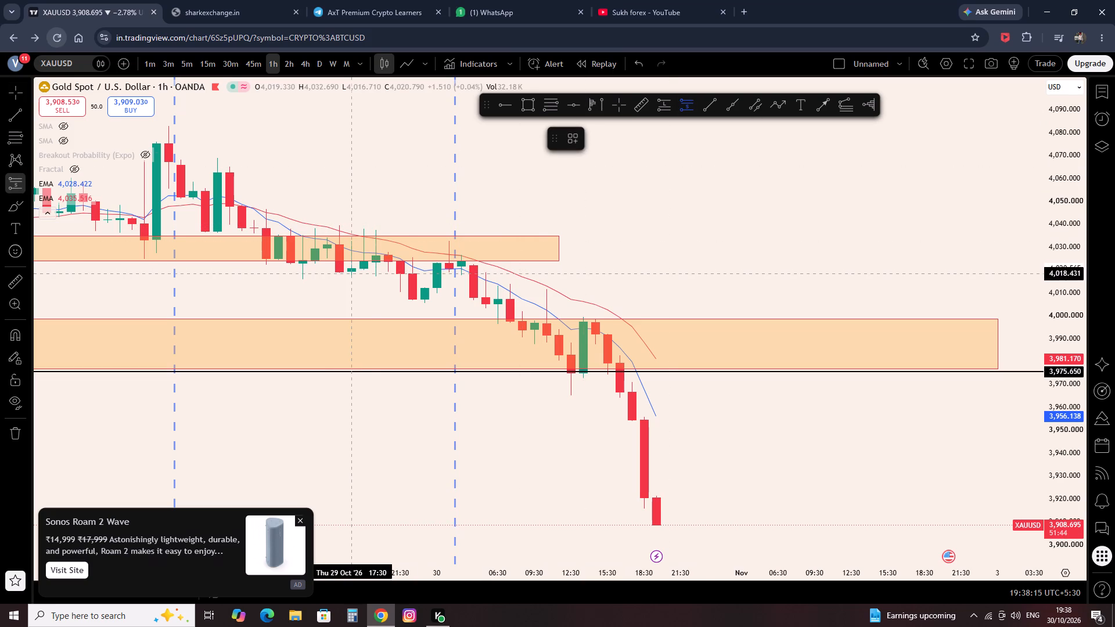
click(350, 274)
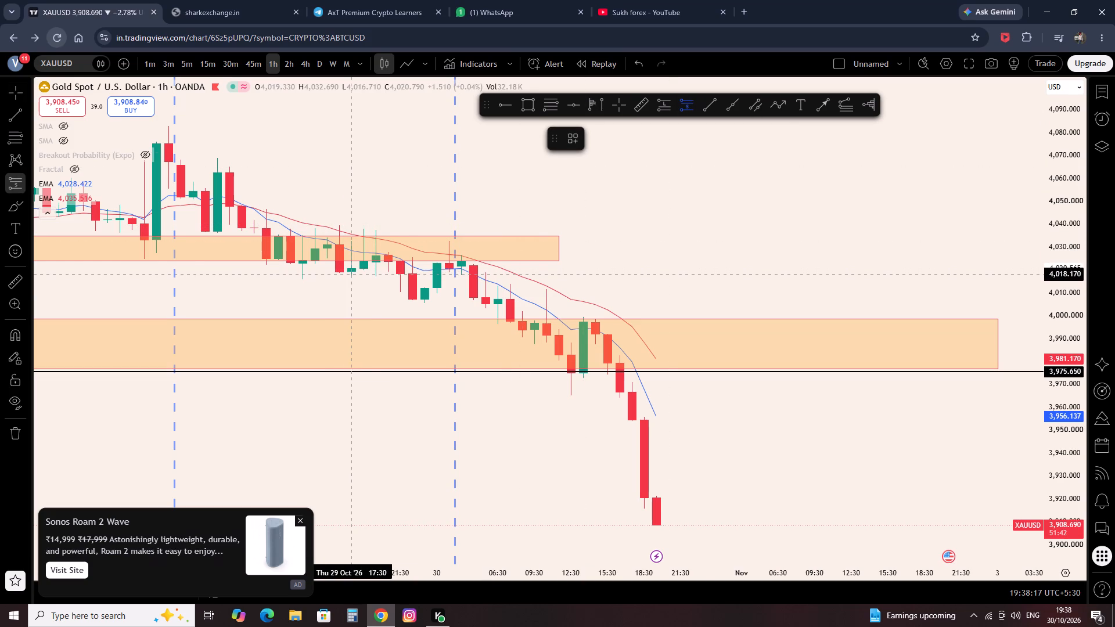
drag(354, 193, 353, 226)
drag(351, 351, 359, 374)
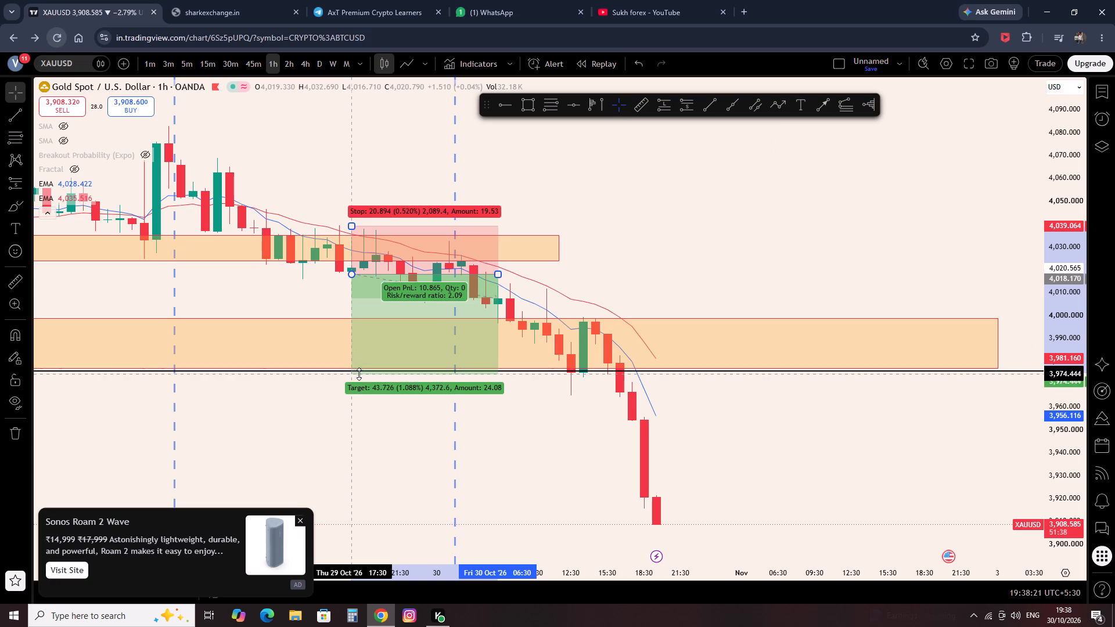
drag(359, 374, 366, 383)
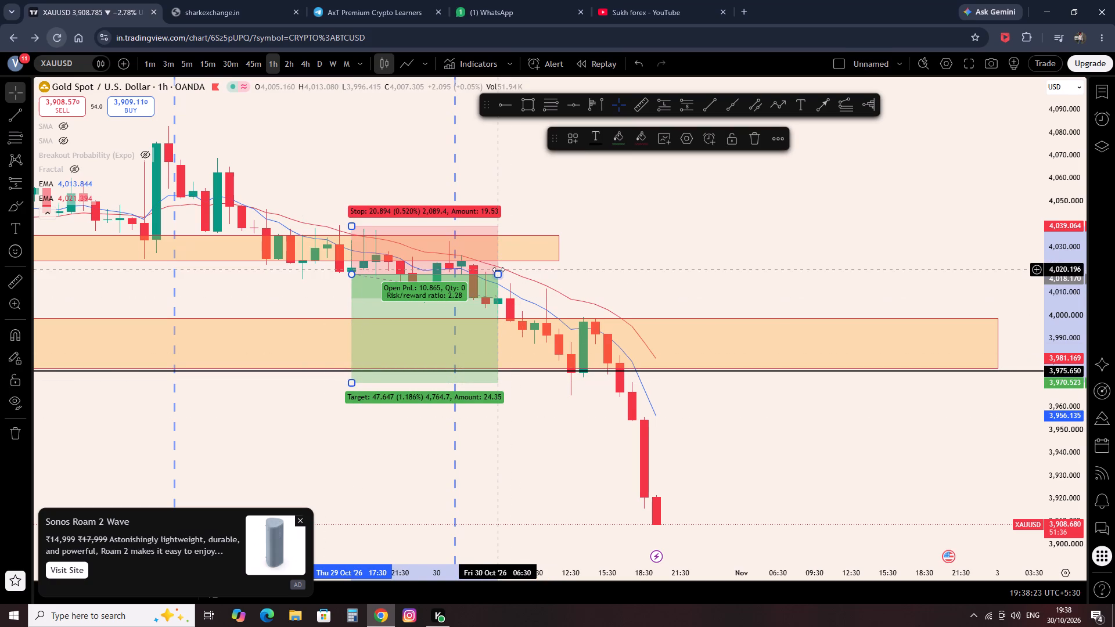
drag(499, 277, 382, 290)
click(392, 315)
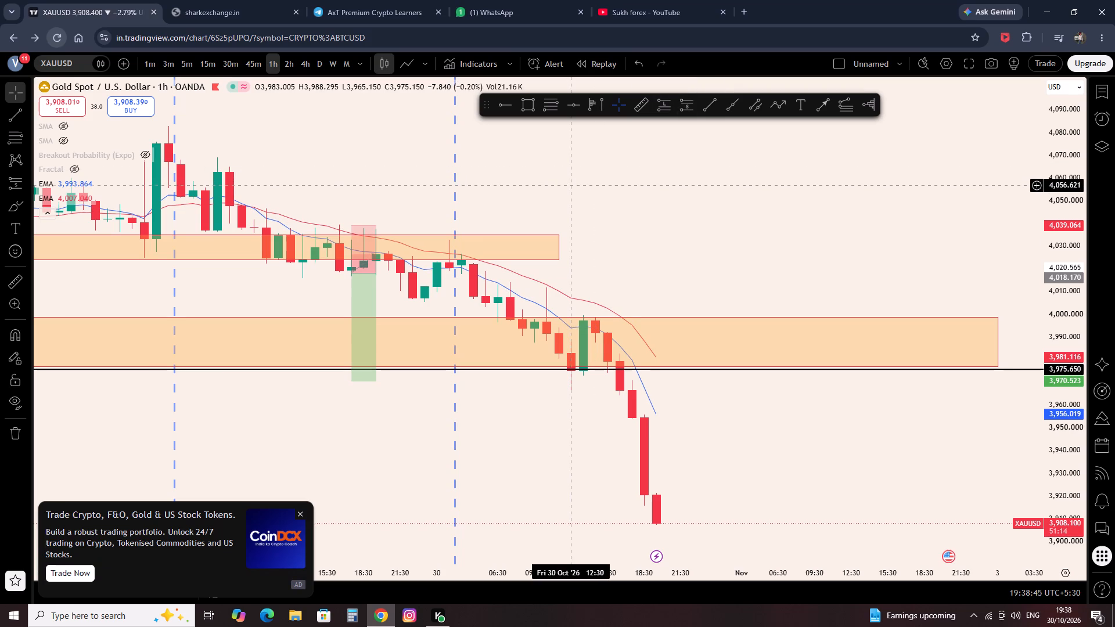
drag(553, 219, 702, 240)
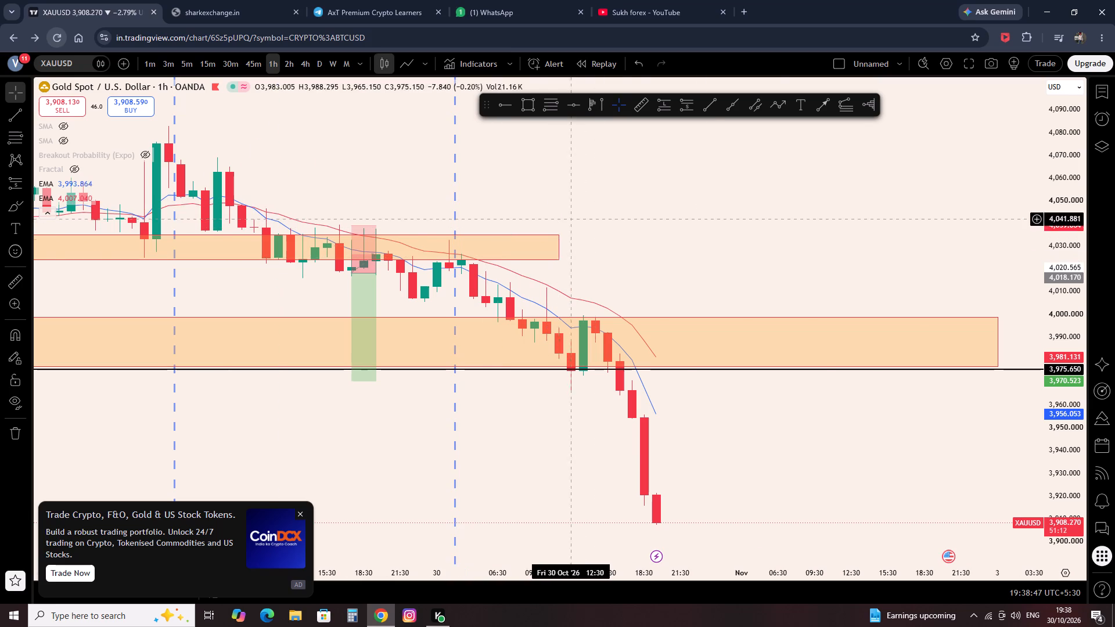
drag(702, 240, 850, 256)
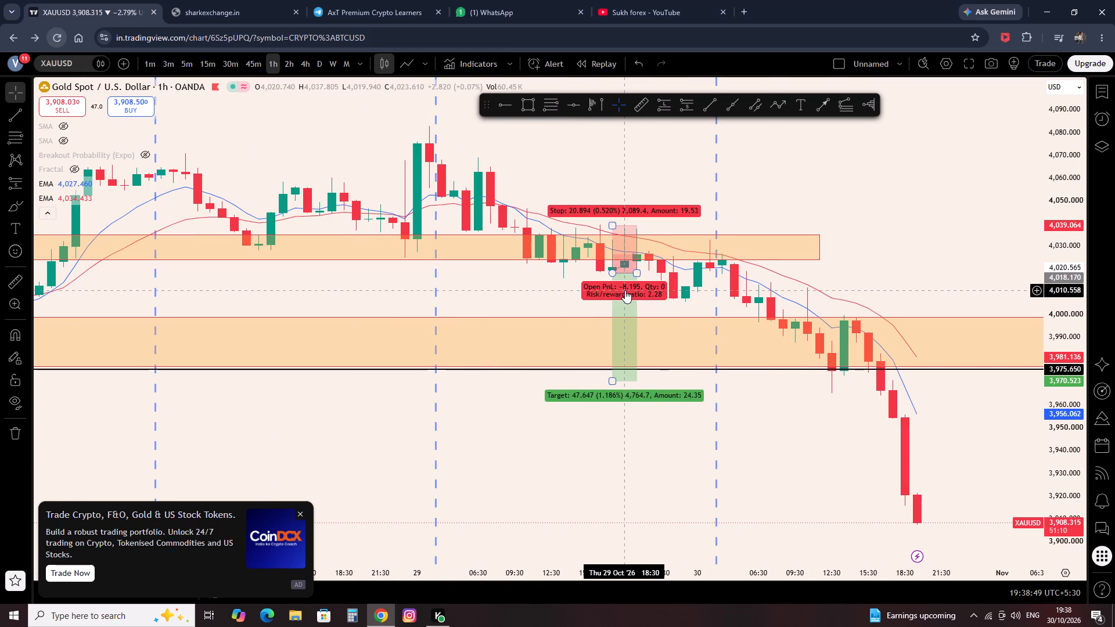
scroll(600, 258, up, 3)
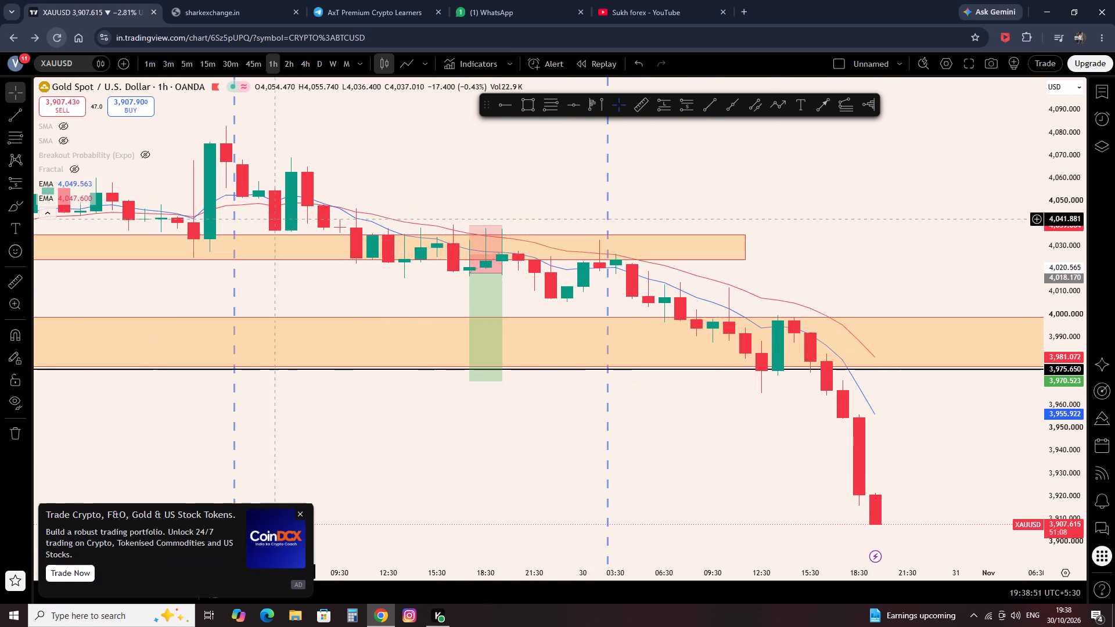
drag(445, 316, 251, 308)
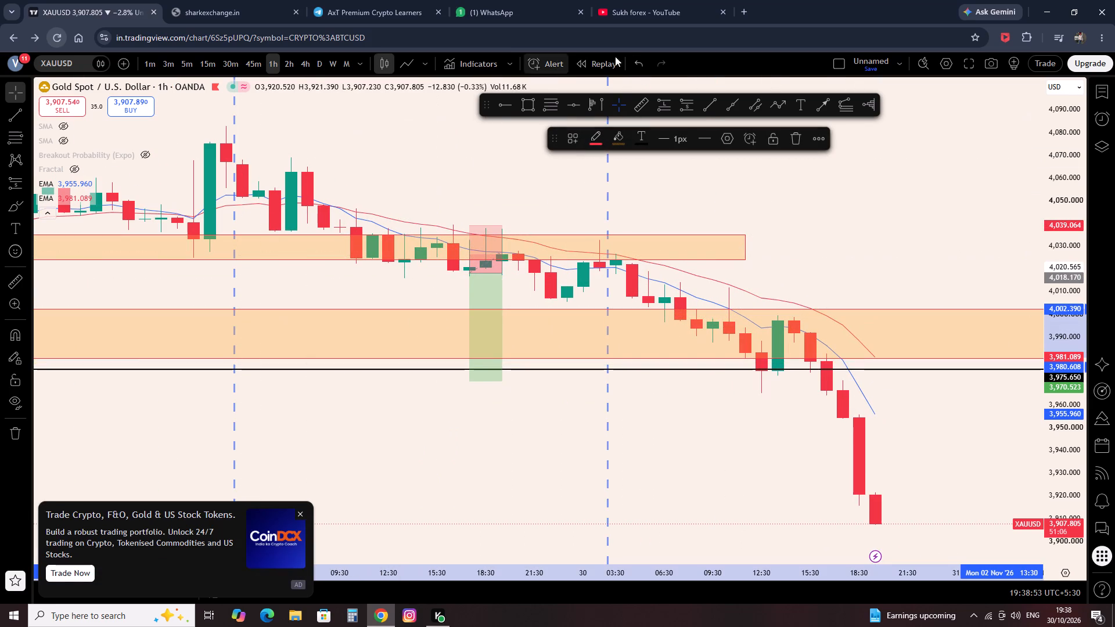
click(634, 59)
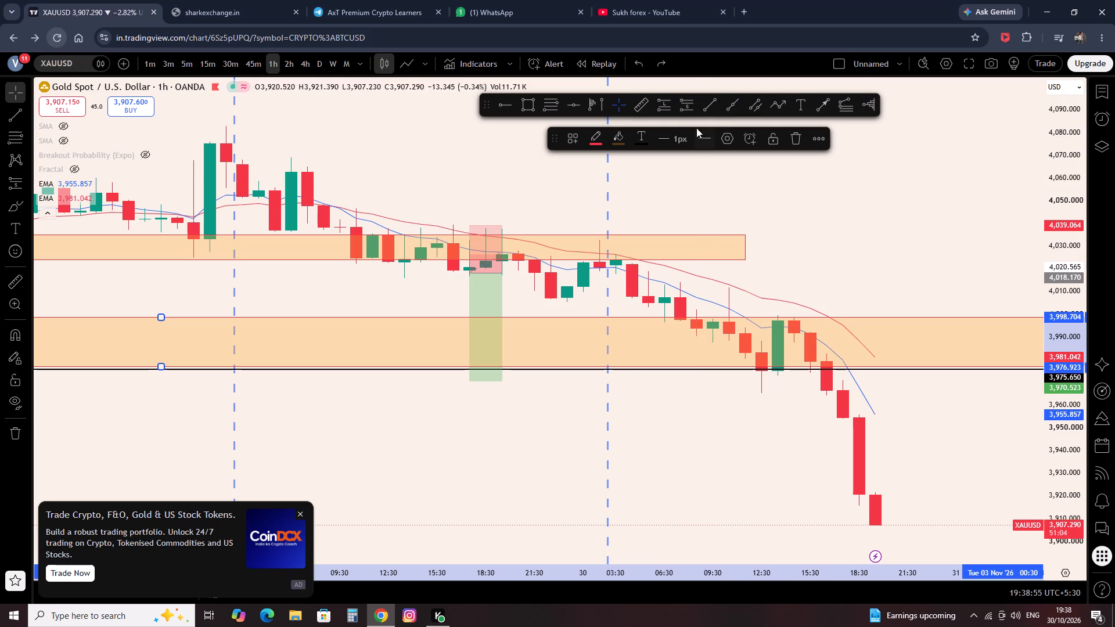
Place a narrow short position at the 05:30 candle of 30 October with entry about 4,008.0, stop about 4,024.0 and target about 3,956.3.
click(689, 110)
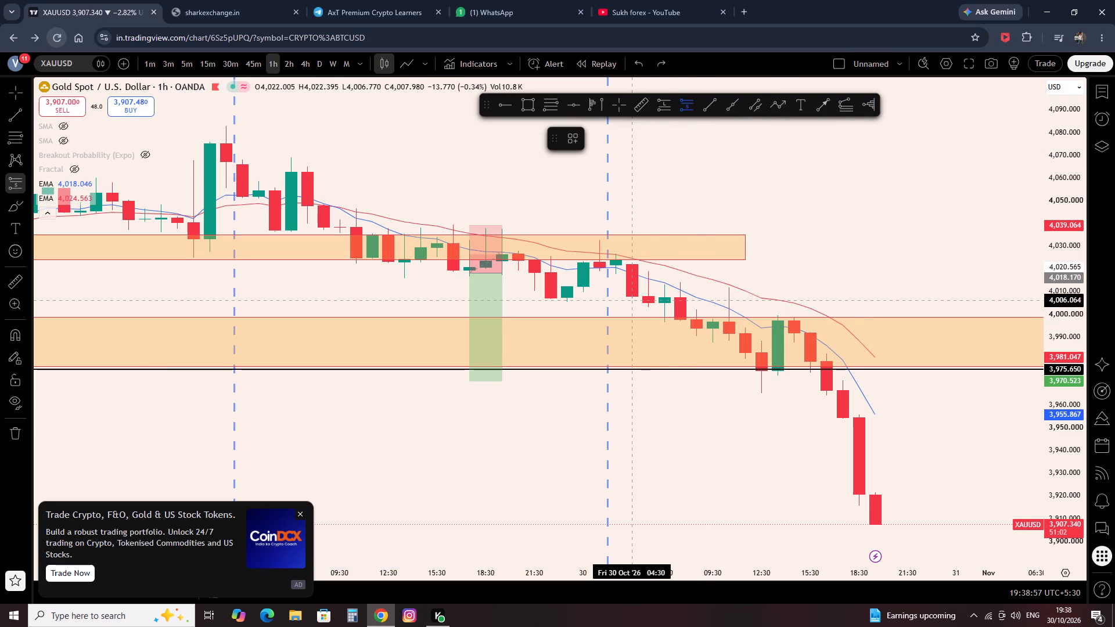
ctrl+click(645, 296)
drag(648, 220, 652, 235)
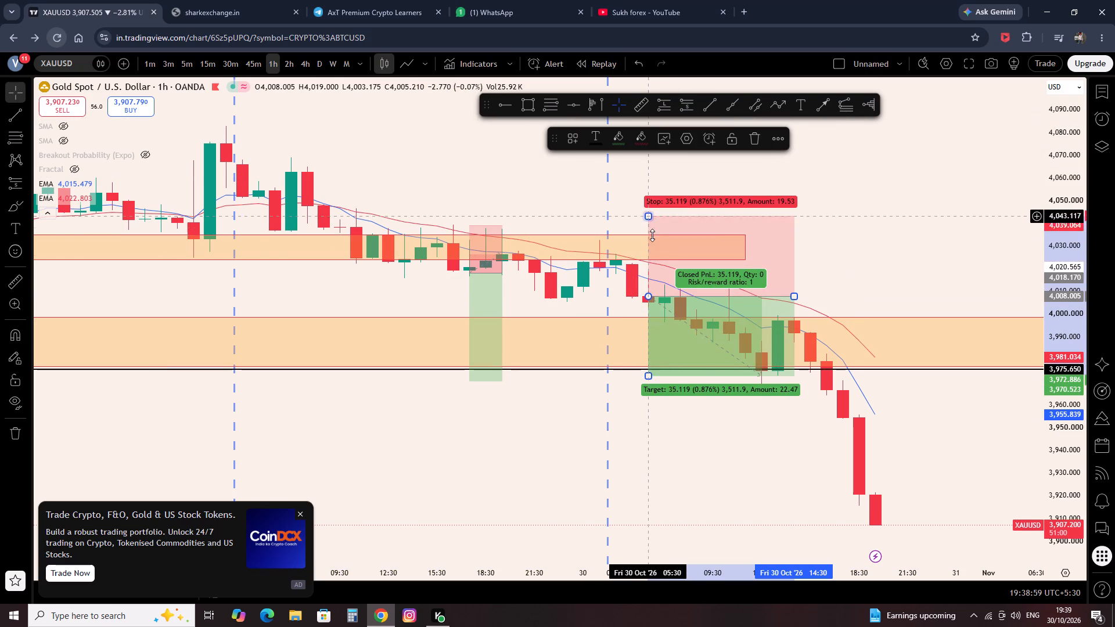
drag(652, 235, 663, 260)
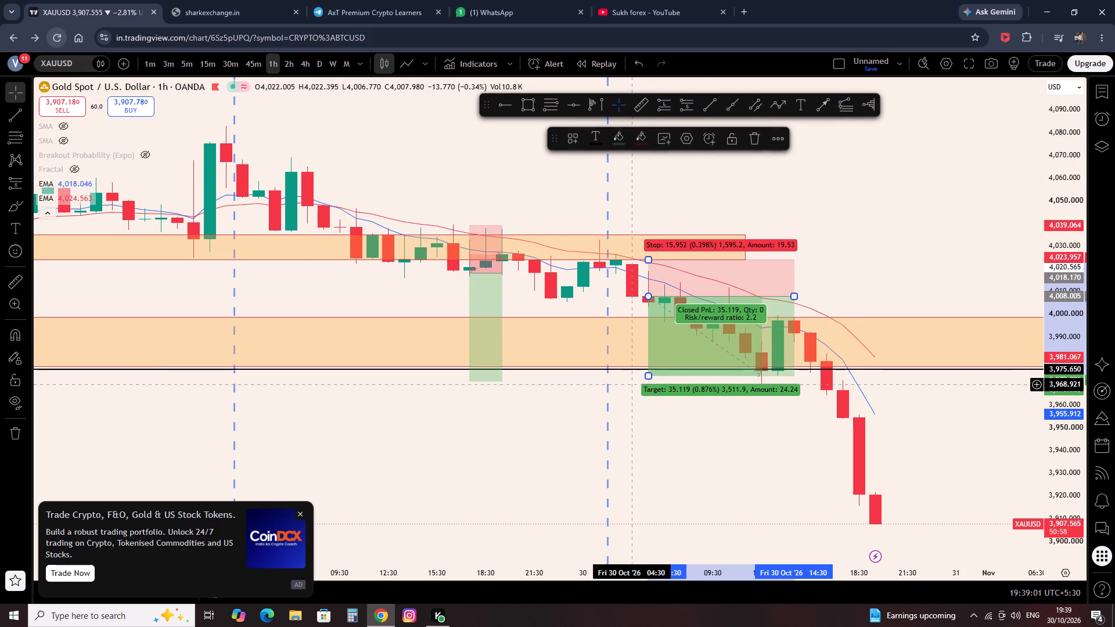
drag(646, 377, 656, 413)
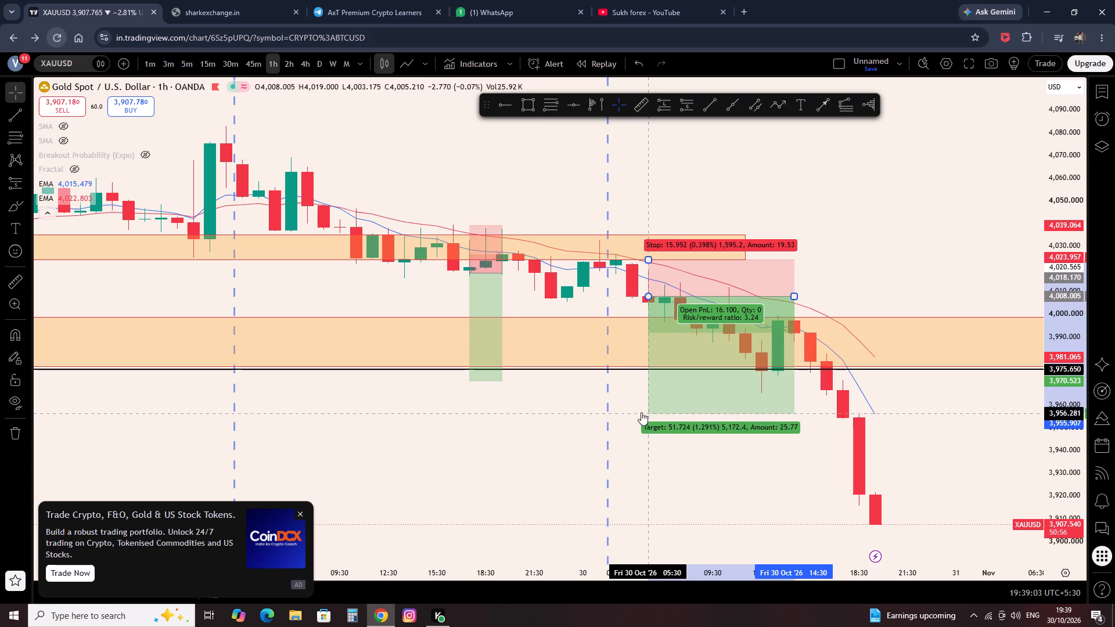
click(514, 418)
scroll(477, 435, down, 1)
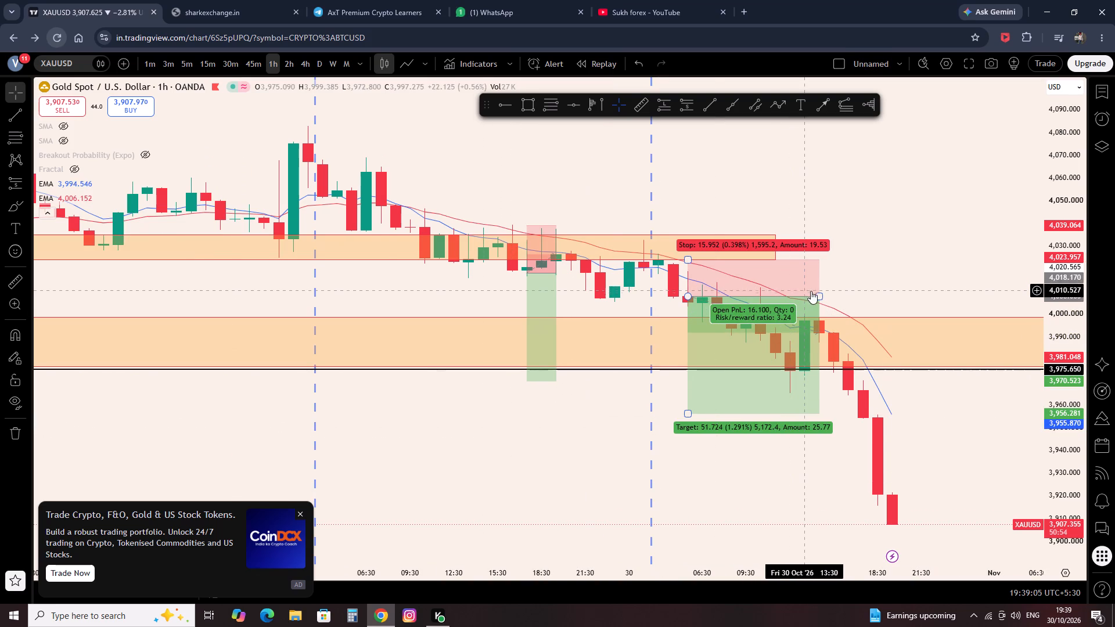
drag(818, 296, 732, 283)
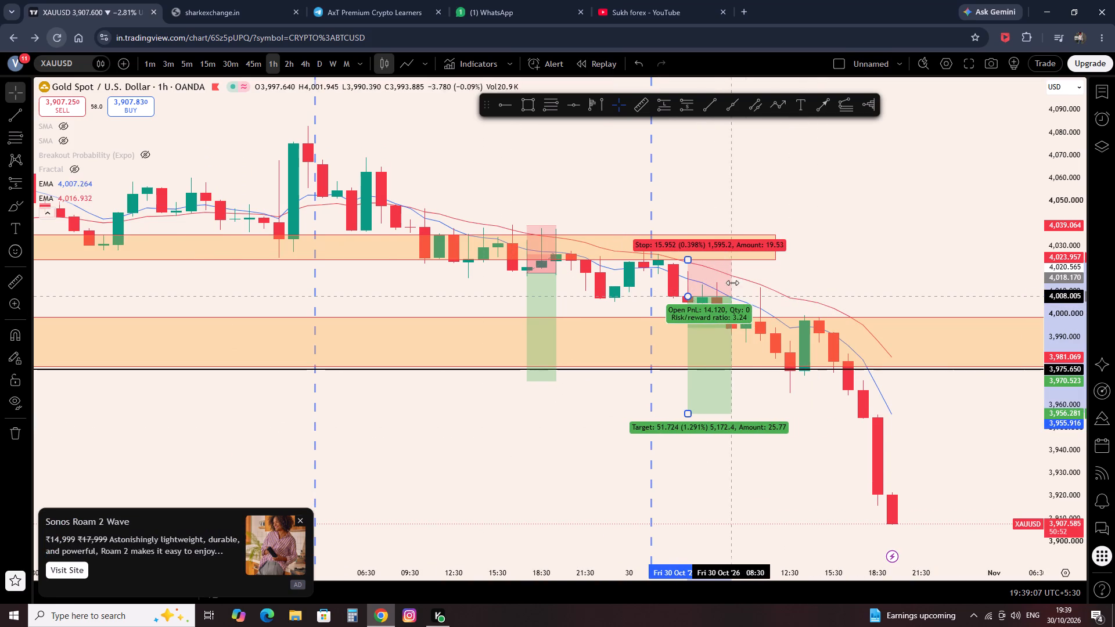
drag(732, 283, 743, 279)
click(842, 262)
Place a short position from 11:30 to 19:30 on 30 October with entry about 3,991.6, stop about 4,013.3 and a target just below 3,940.
click(685, 109)
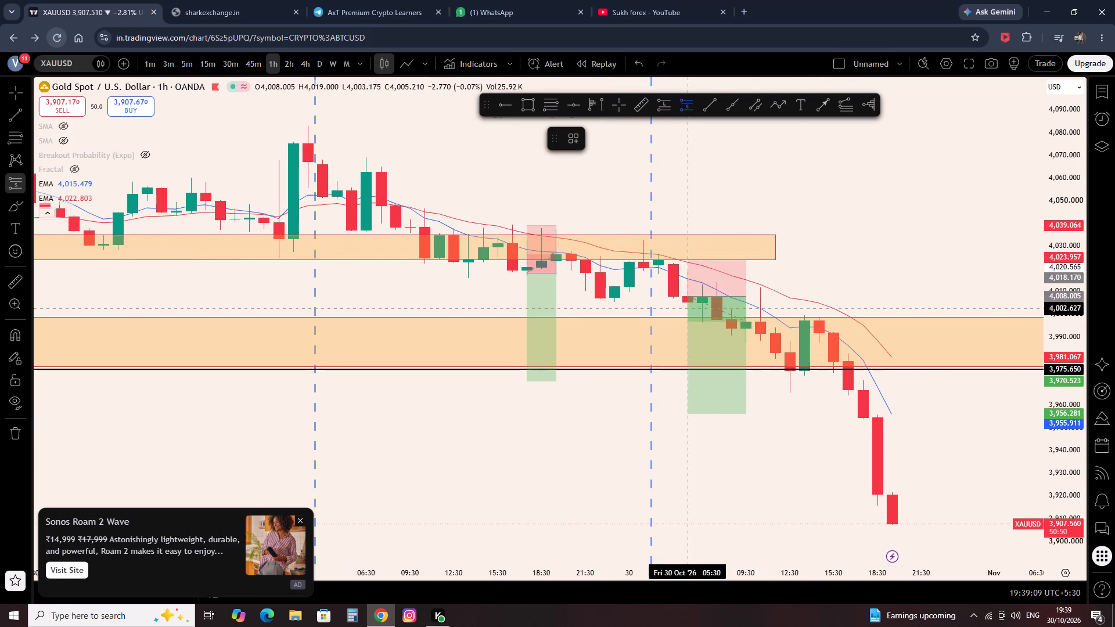
ctrl+click(777, 334)
drag(775, 254, 786, 283)
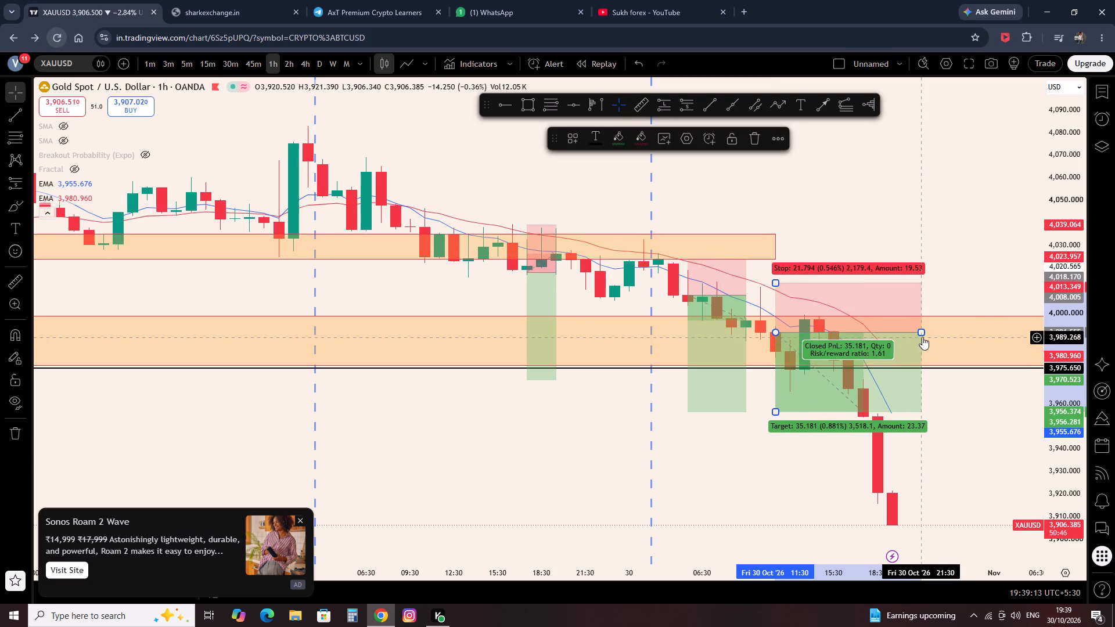
drag(922, 335, 888, 331)
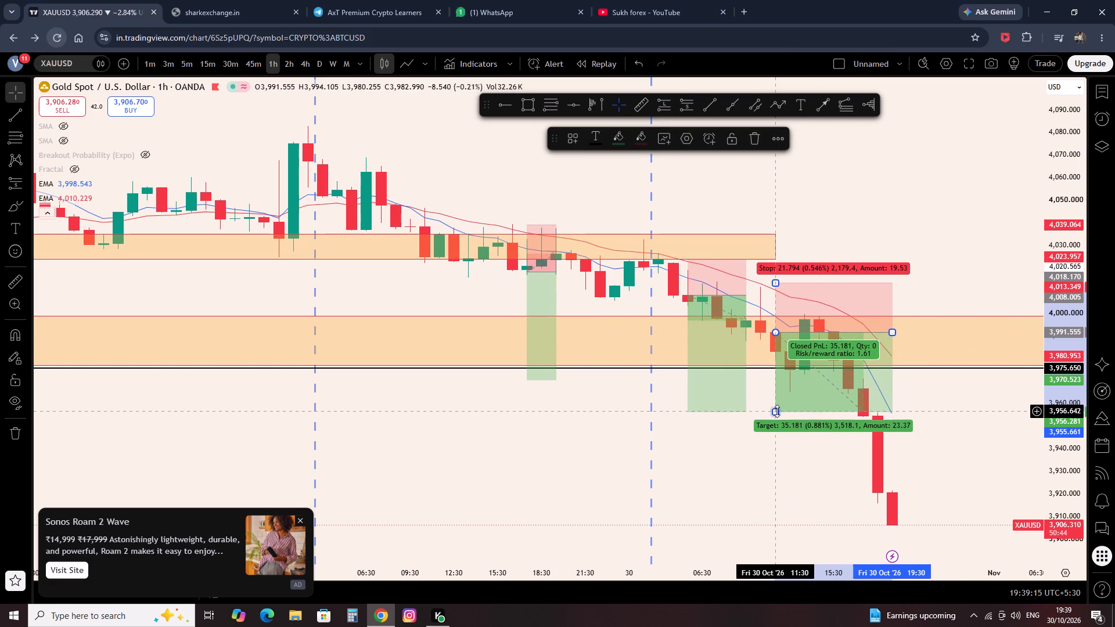
drag(777, 411, 786, 453)
click(684, 445)
Examine the 1-hour candles from 27 to 30 October against the EMA lines and the orange zones for further setups.
drag(383, 447, 837, 501)
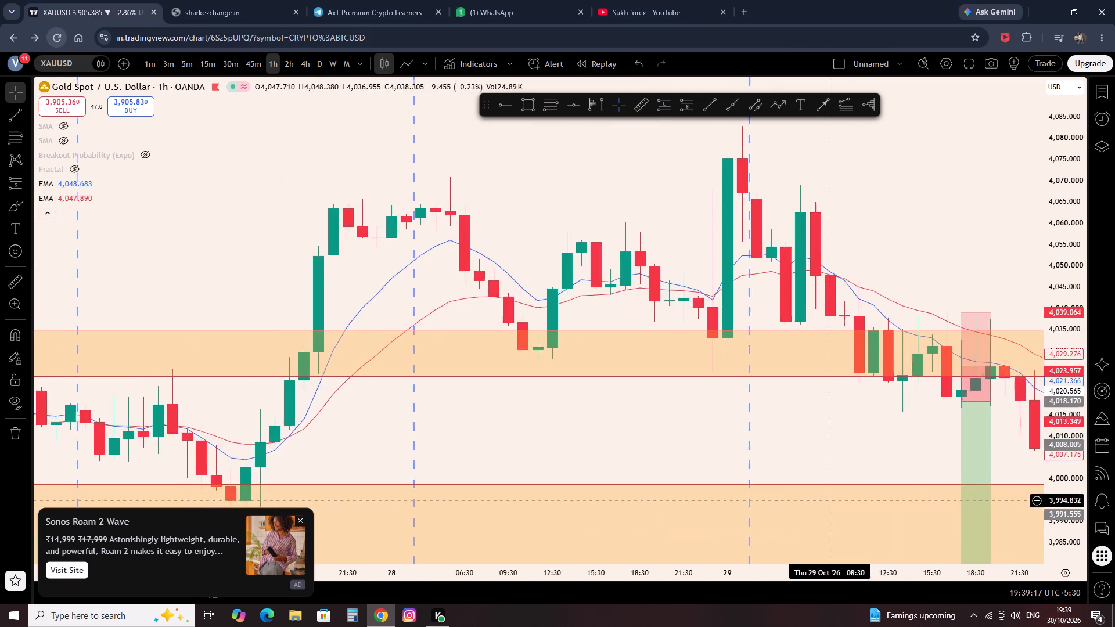
scroll(768, 442, up, 3)
drag(814, 475, 606, 473)
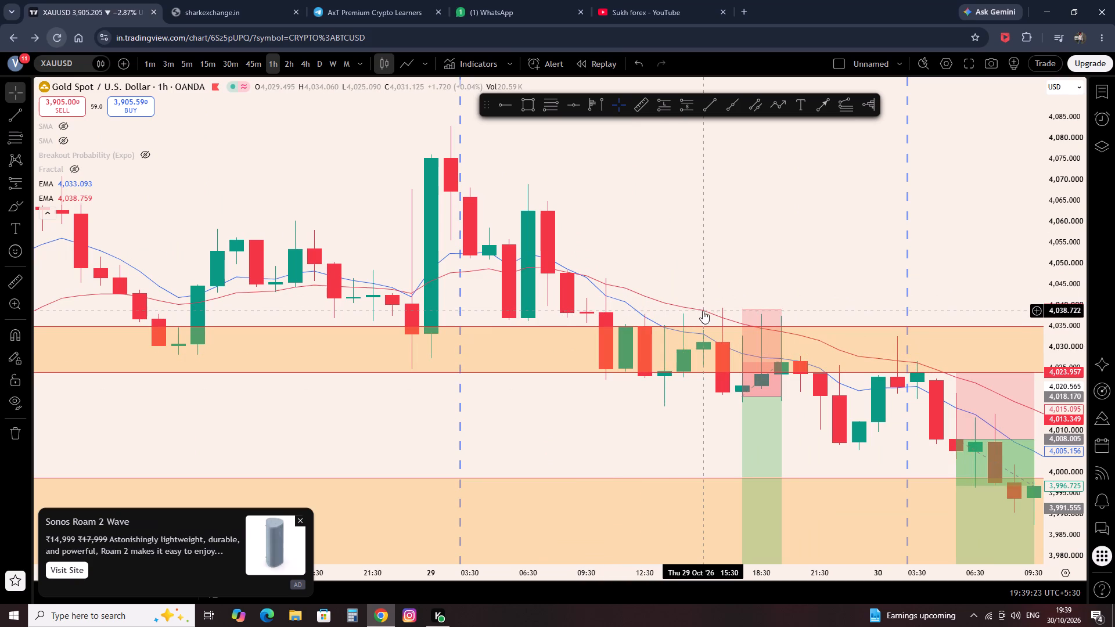
drag(642, 261, 738, 275)
scroll(523, 349, down, 1)
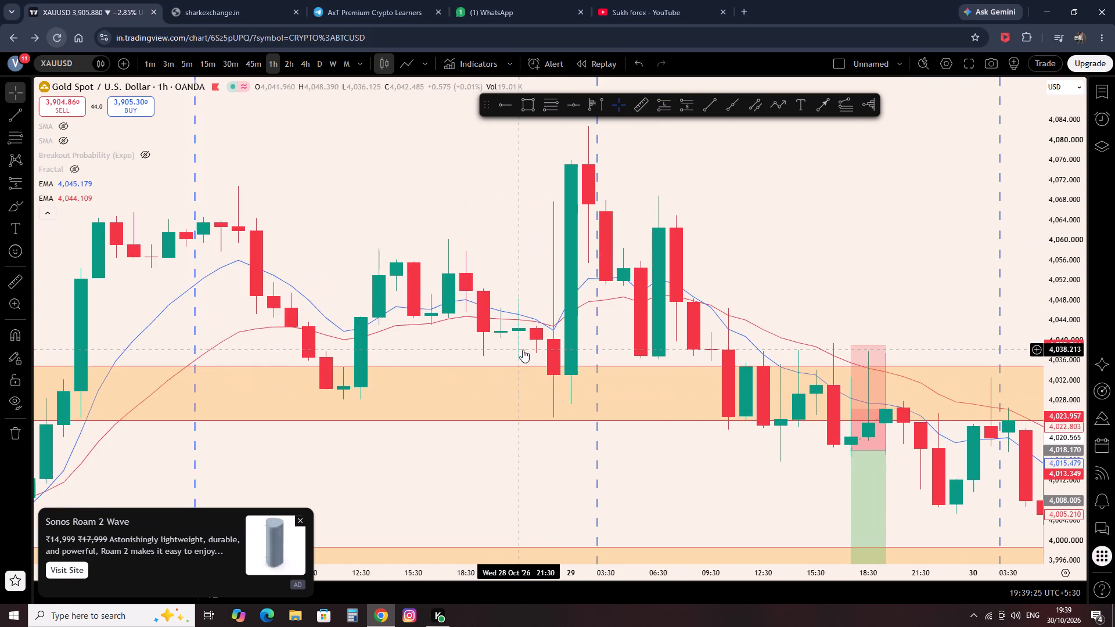
scroll(539, 350, down, 2)
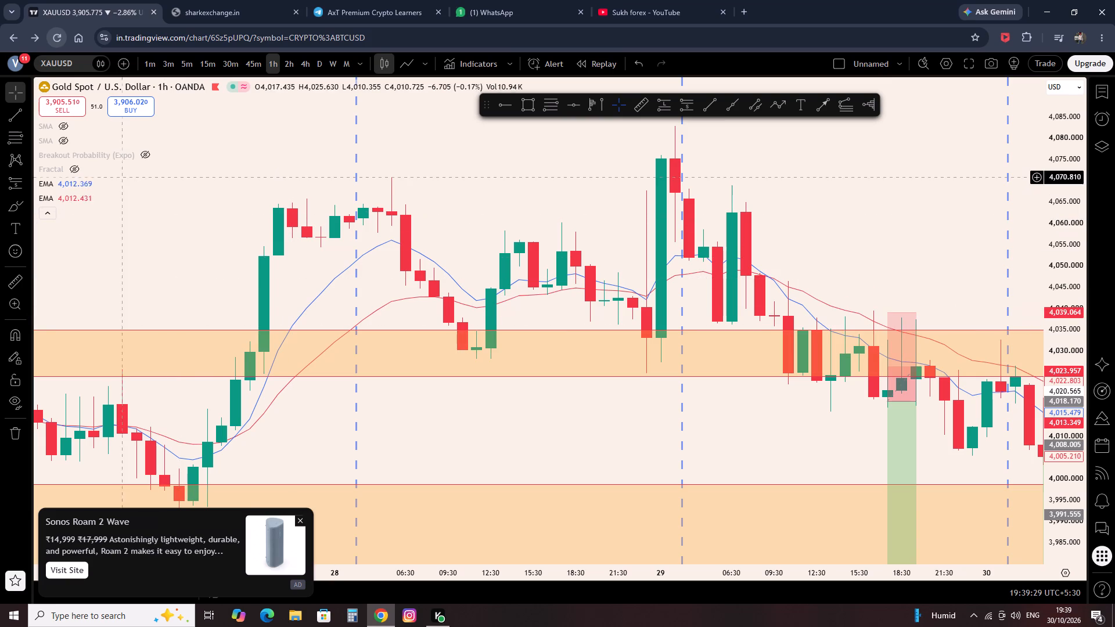
drag(520, 194, 390, 198)
scroll(517, 228, up, 1)
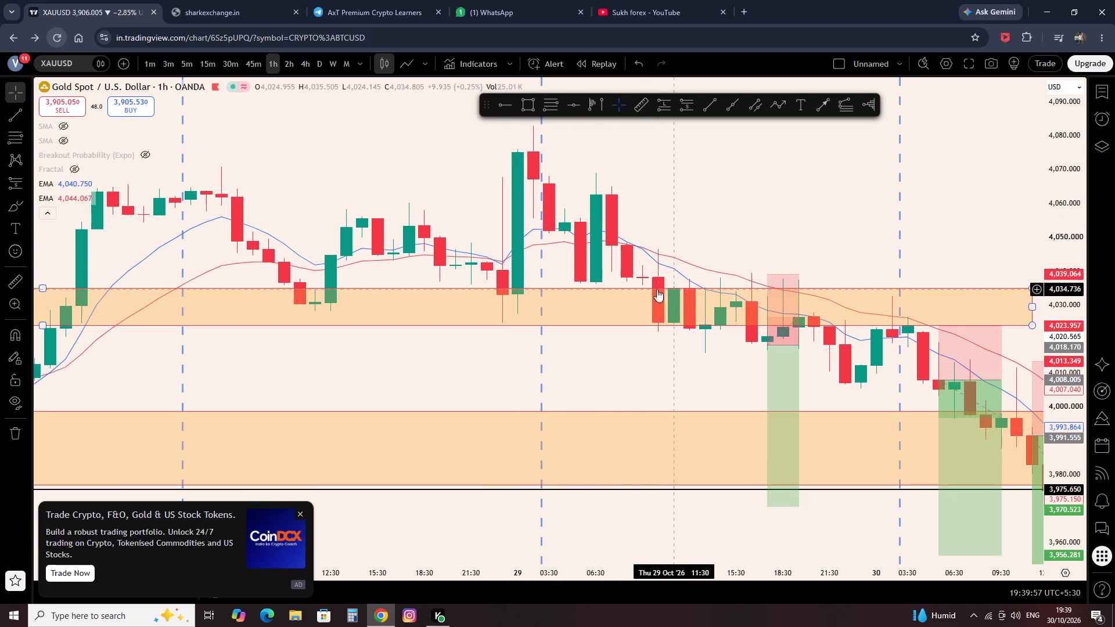
scroll(338, 262, down, 3)
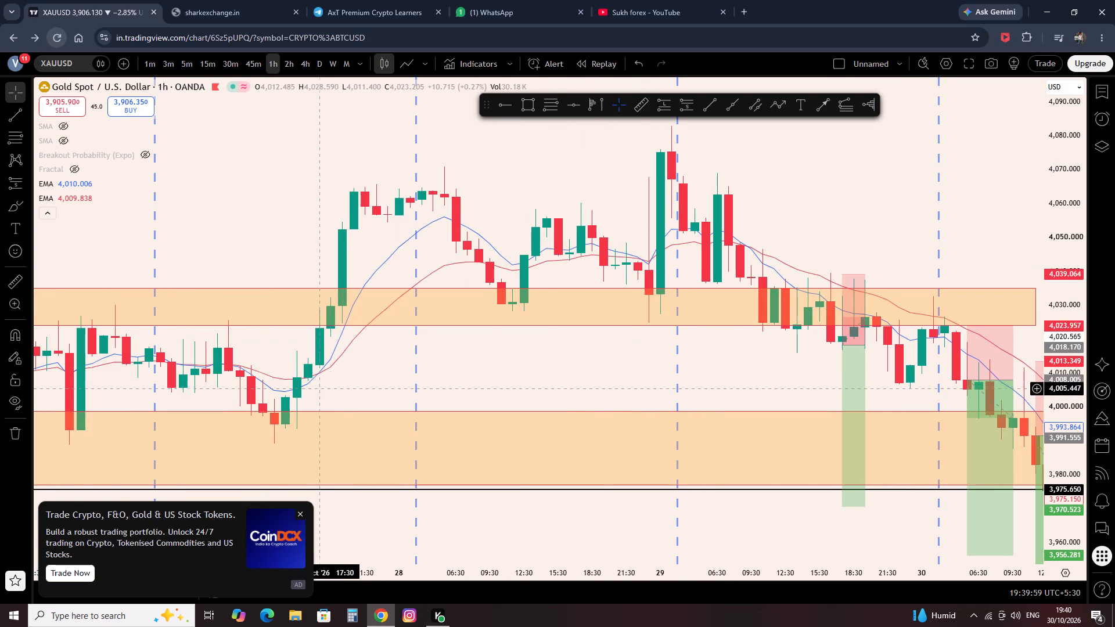
drag(322, 390, 462, 398)
drag(345, 431, 361, 434)
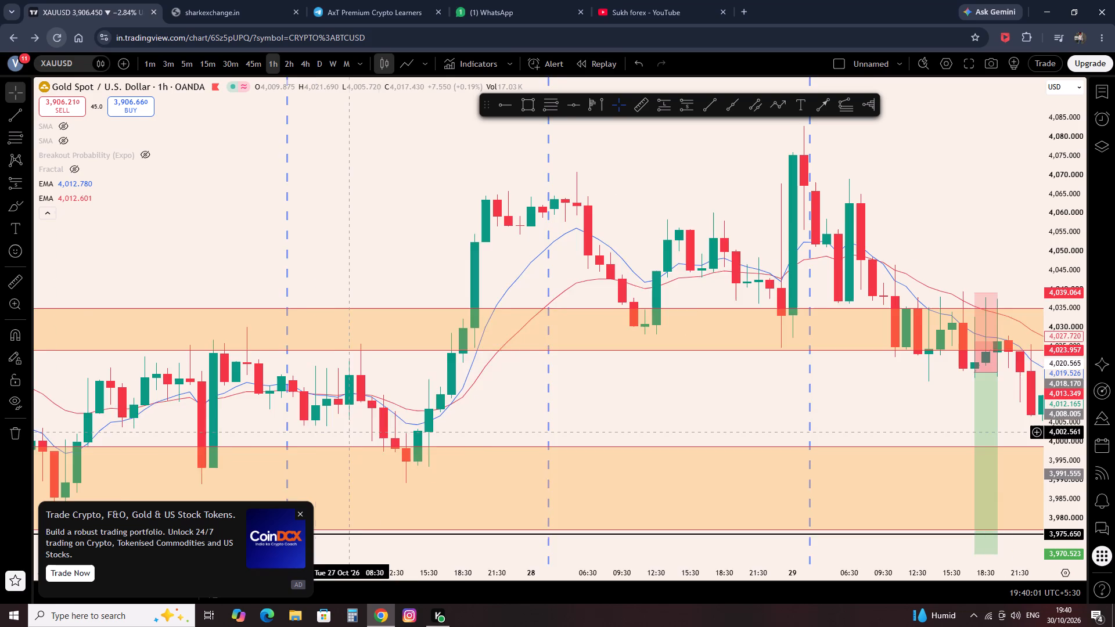
Examine the 1-hour candles from 22 to 28 October against the EMA lines and orange zones for further setups.
drag(361, 434, 429, 439)
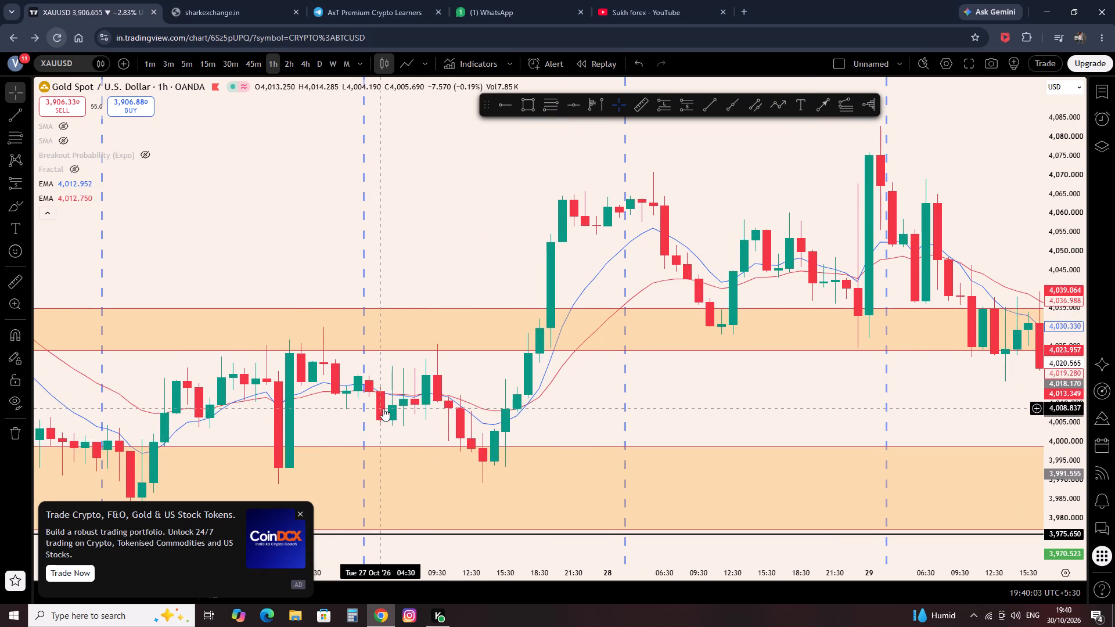
drag(322, 418, 324, 421)
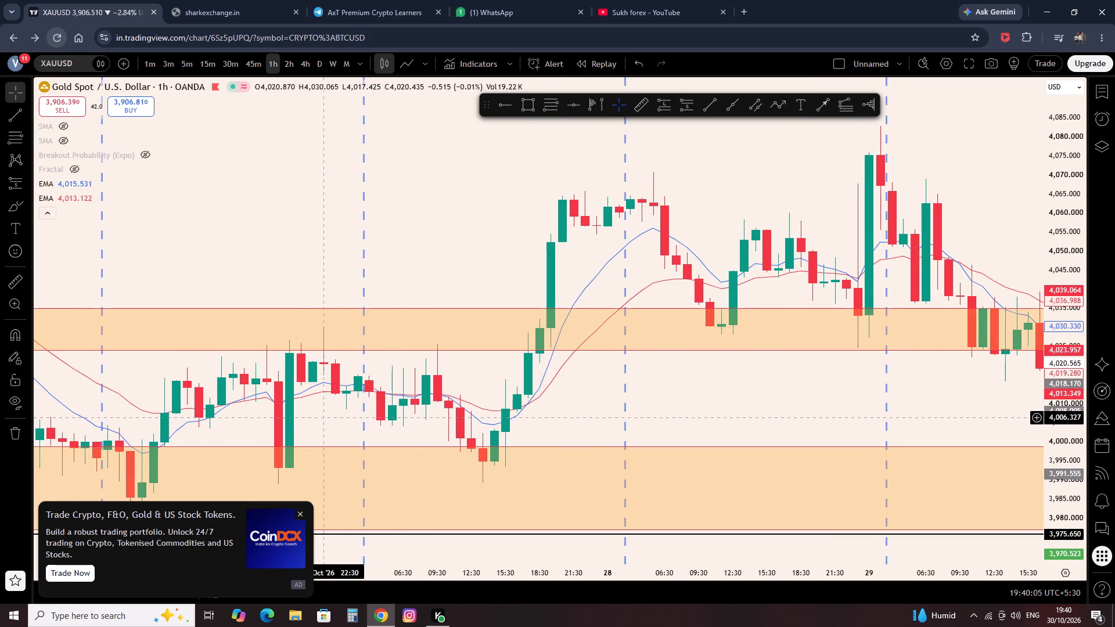
drag(324, 421, 362, 434)
drag(324, 424, 362, 430)
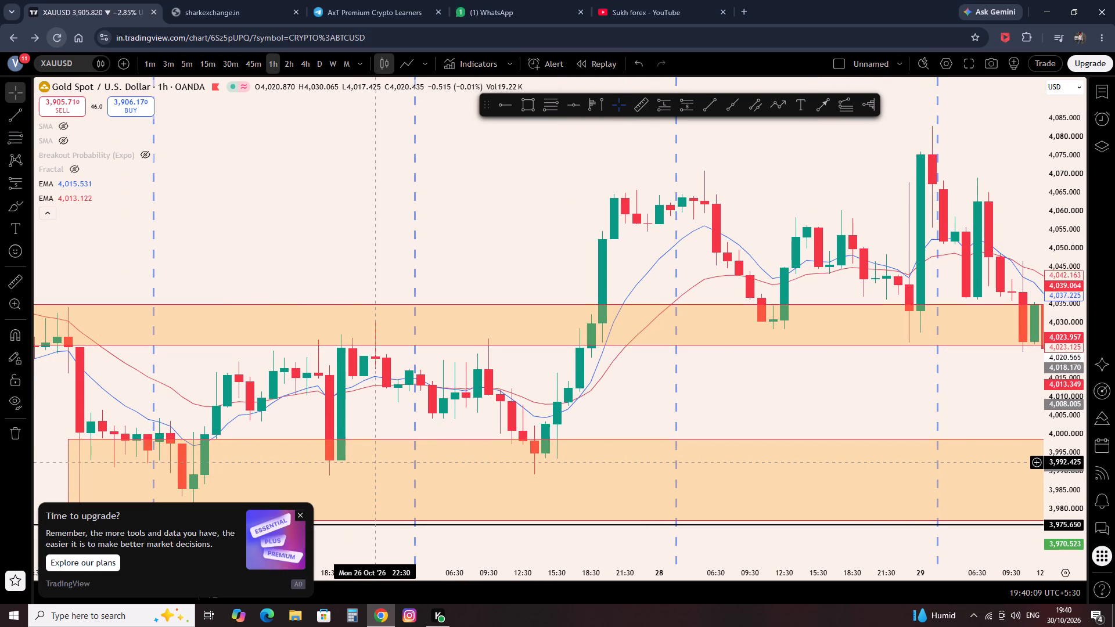
click(301, 511)
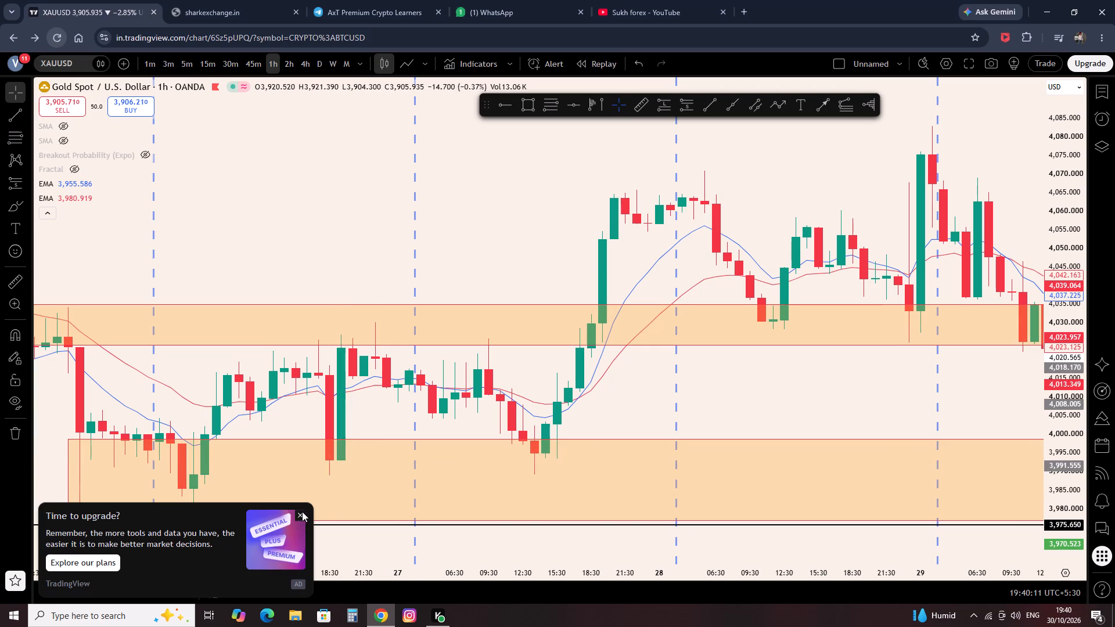
drag(256, 430, 314, 442)
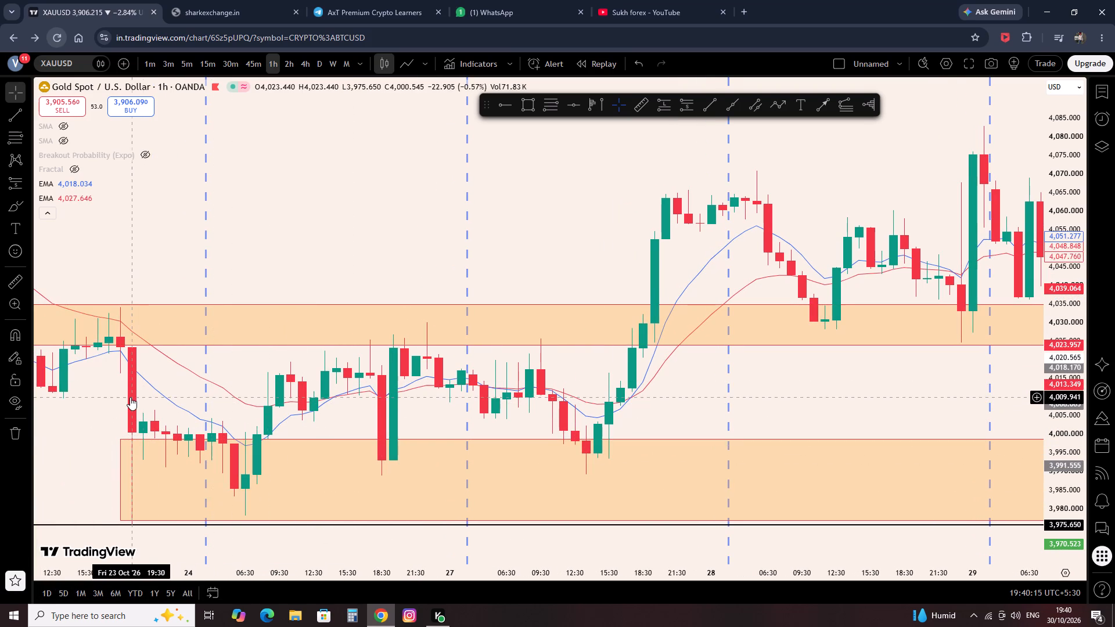
drag(164, 385, 438, 417)
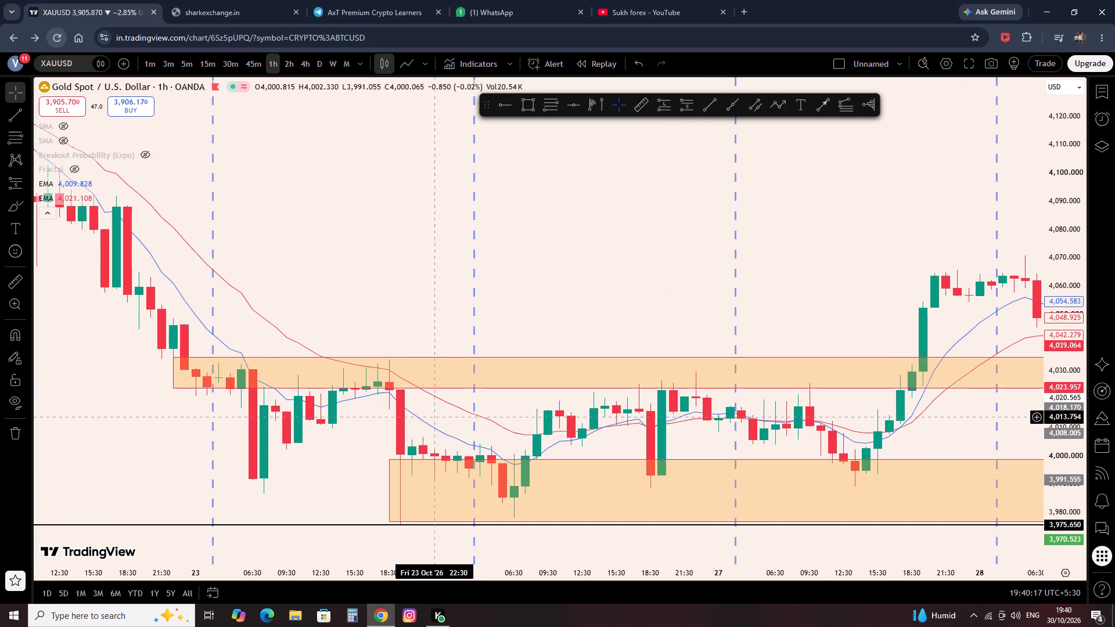
drag(129, 430, 215, 451)
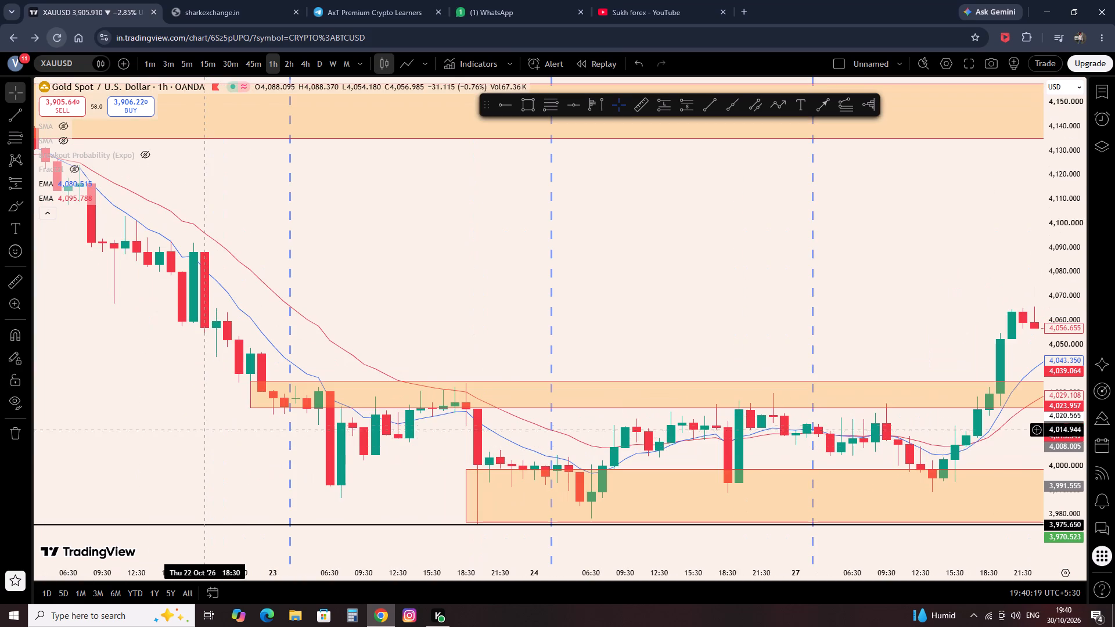
scroll(181, 388, up, 2)
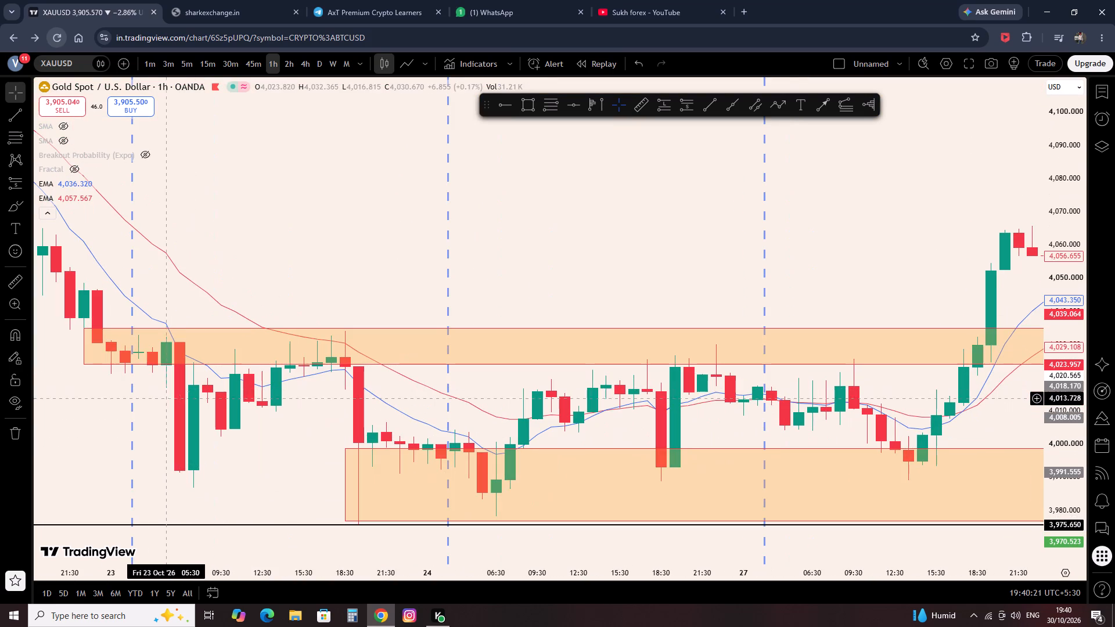
scroll(189, 403, down, 3)
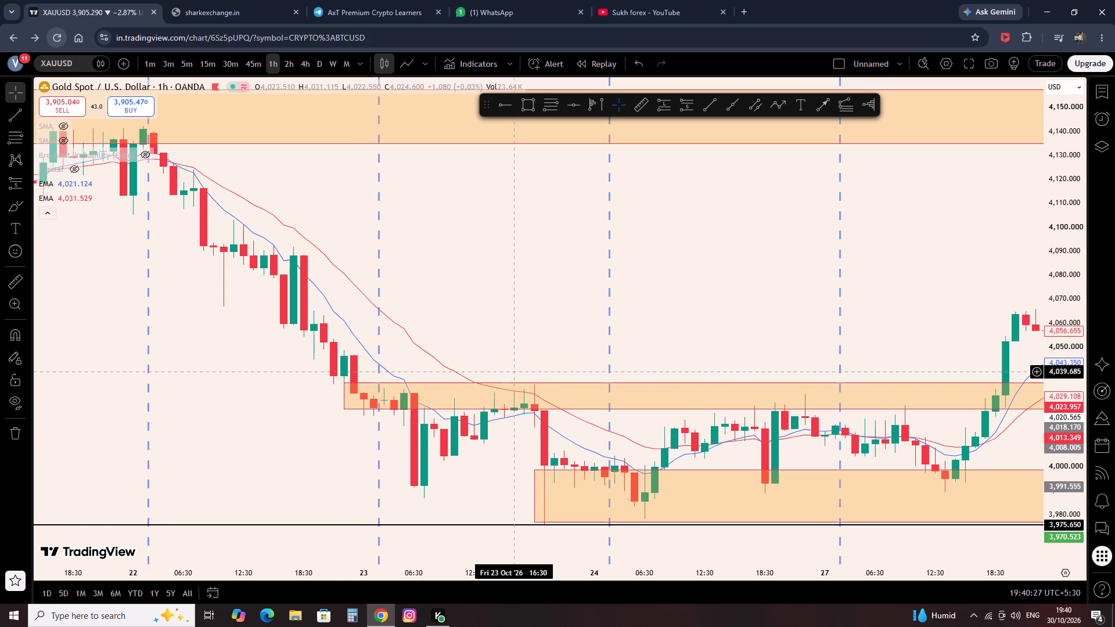
Place a short position at the 09:30 candle of 22 October with entry about 4,091.9, stop about 4,116.6 and target about 4,038.7.
drag(232, 431, 359, 451)
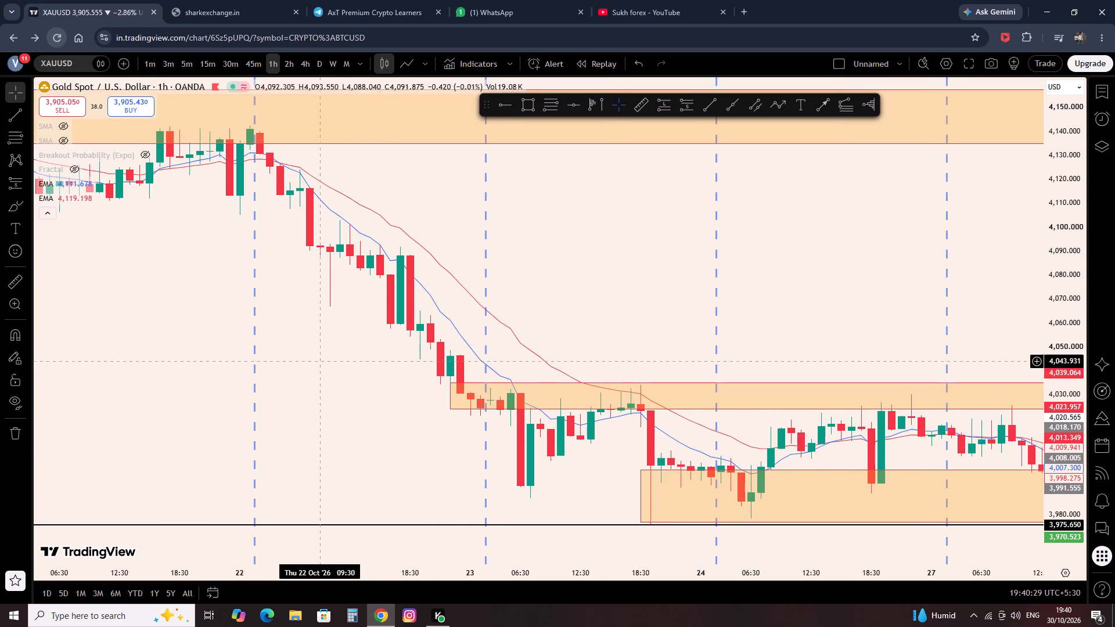
drag(305, 356, 419, 386)
scroll(352, 341, up, 1)
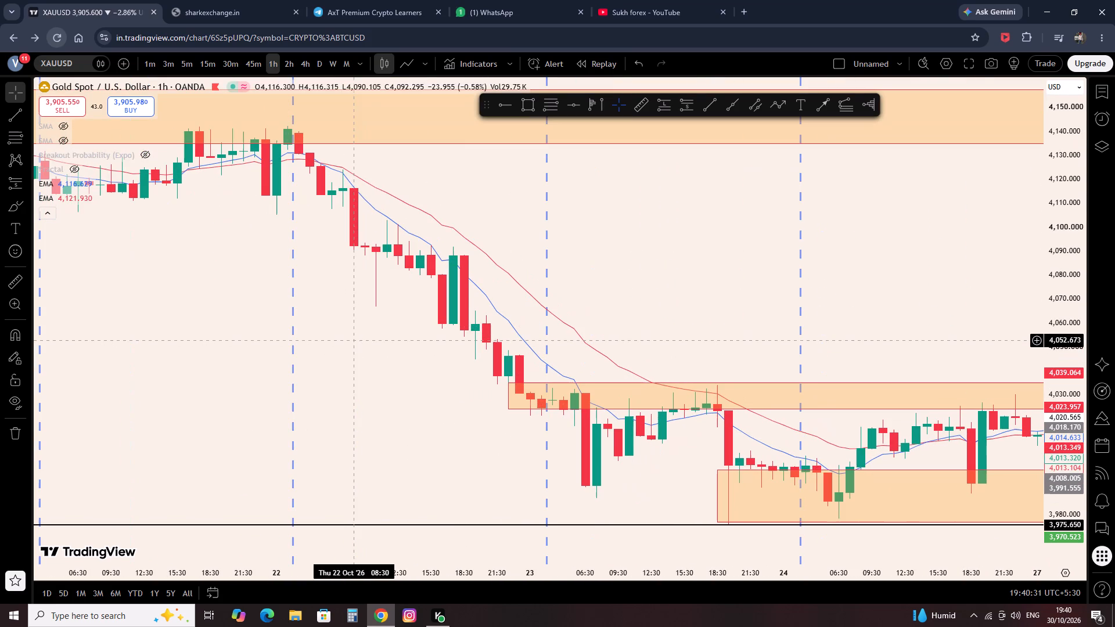
click(685, 106)
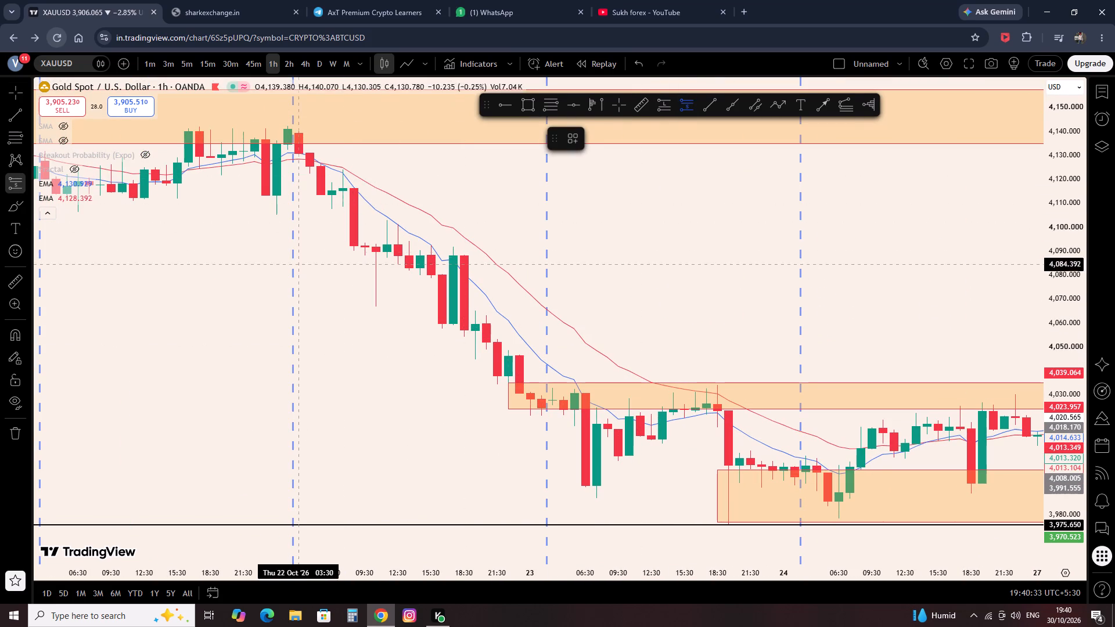
click(362, 247)
drag(366, 166, 377, 188)
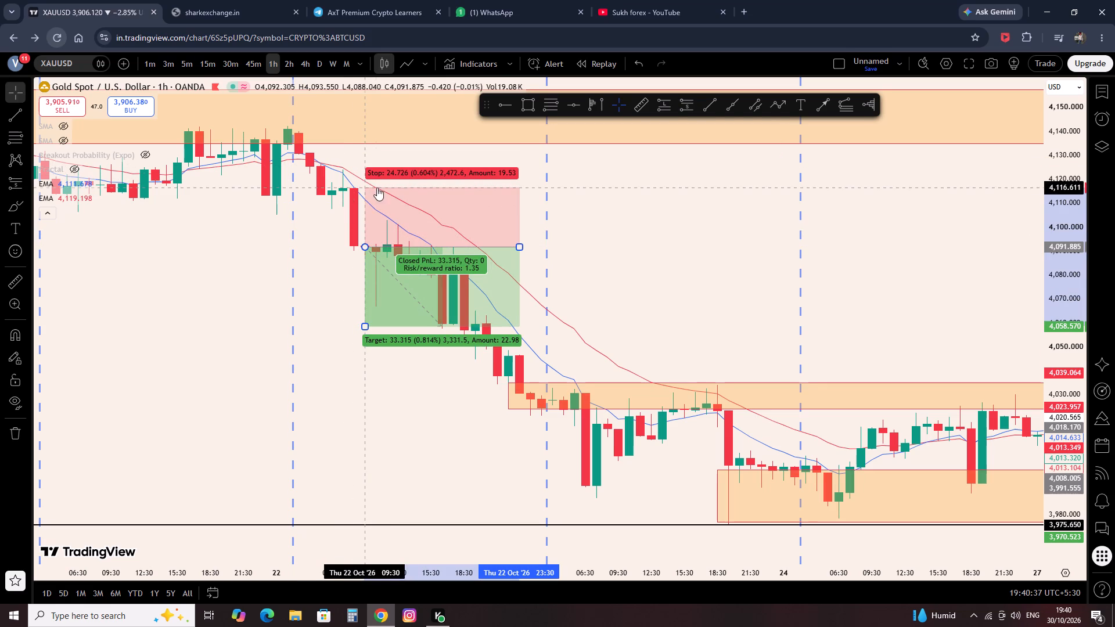
drag(366, 327, 376, 371)
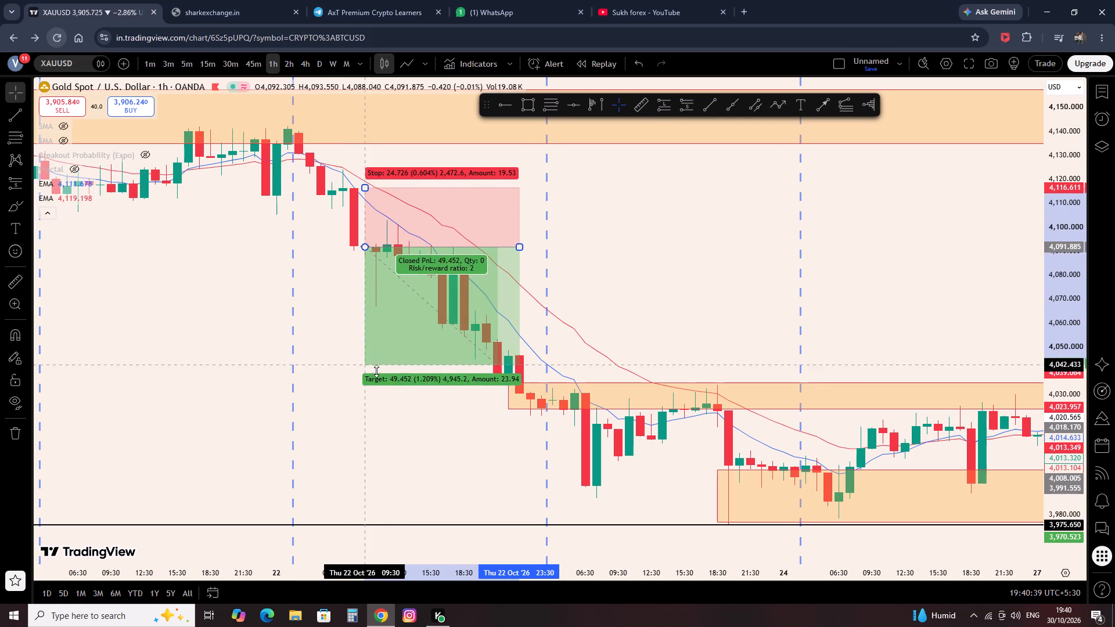
drag(376, 371, 377, 374)
click(656, 250)
Narrow the 22 October short position so that it ends at the 12:30 candle.
scroll(656, 250, down, 1)
drag(732, 268, 732, 268)
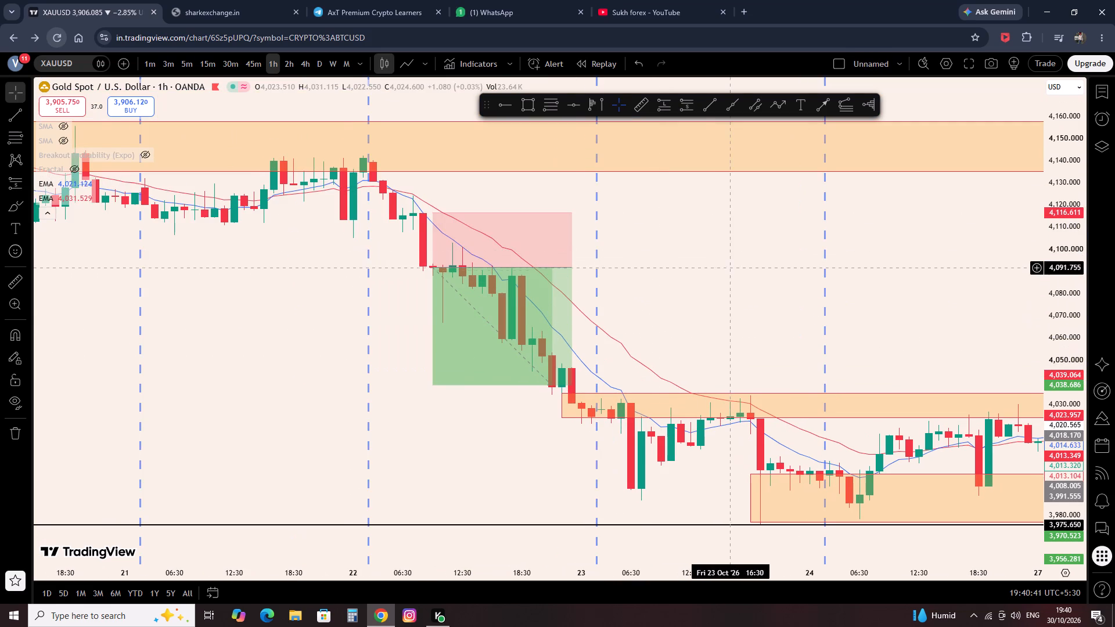
drag(732, 268, 697, 283)
scroll(689, 286, up, 2)
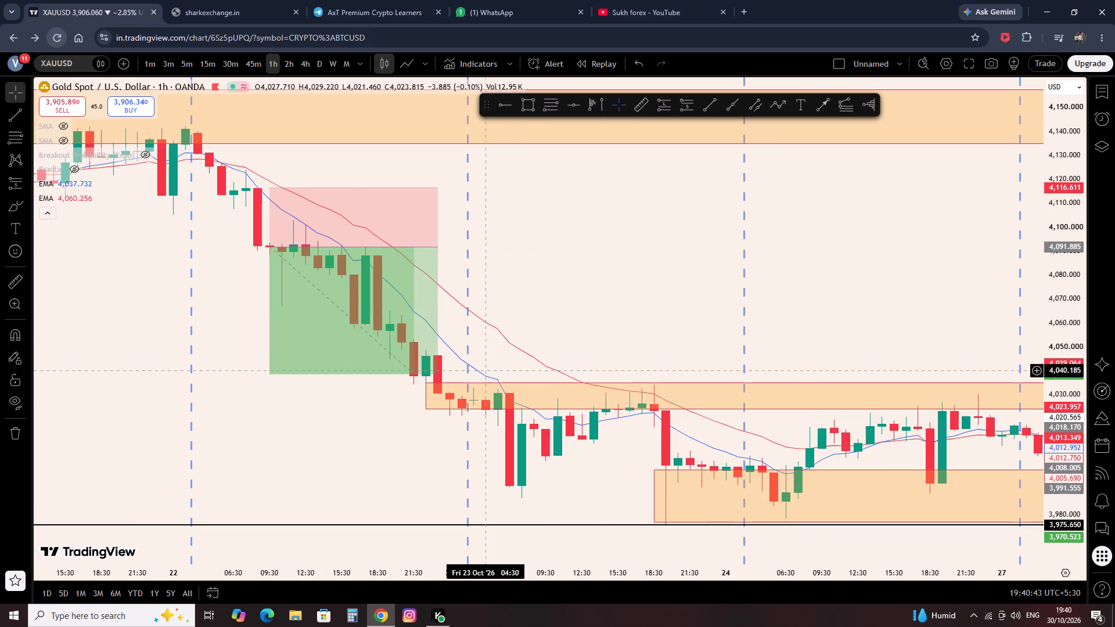
drag(438, 247, 345, 239)
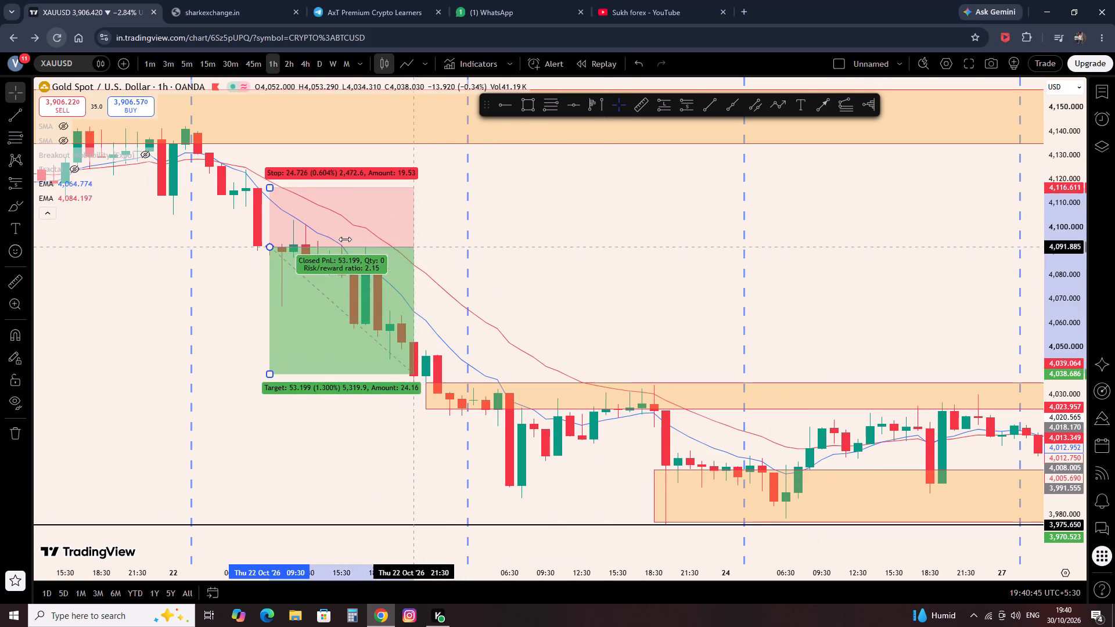
drag(345, 239, 301, 236)
click(397, 200)
click(556, 235)
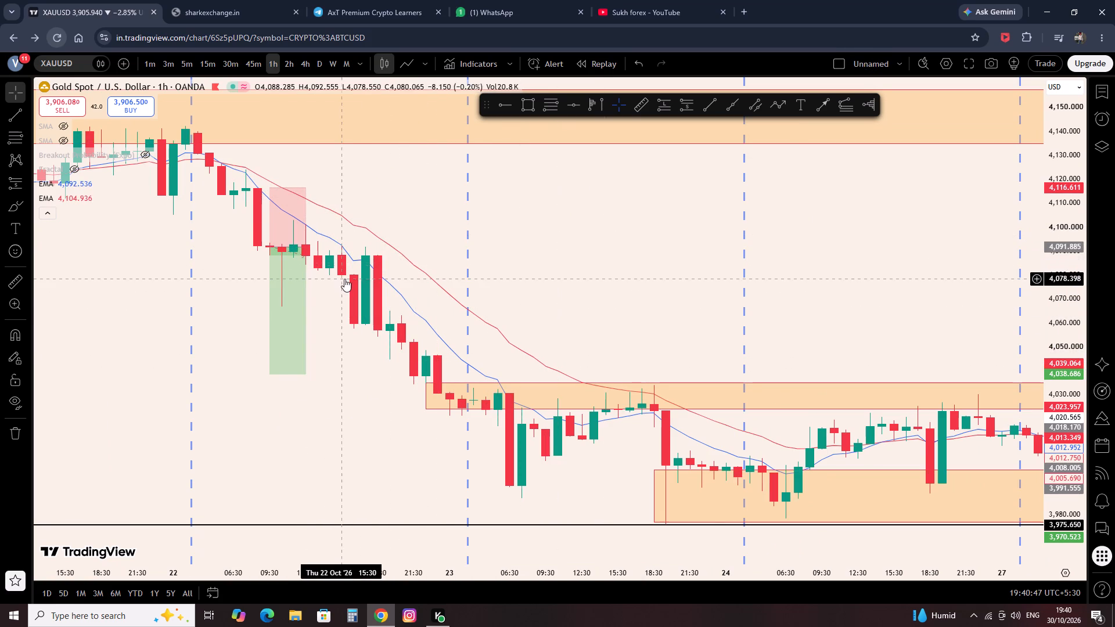
Examine the 22 and 23 October candles around and following the new short position against the EMA lines.
scroll(322, 264, up, 3)
drag(271, 259, 821, 362)
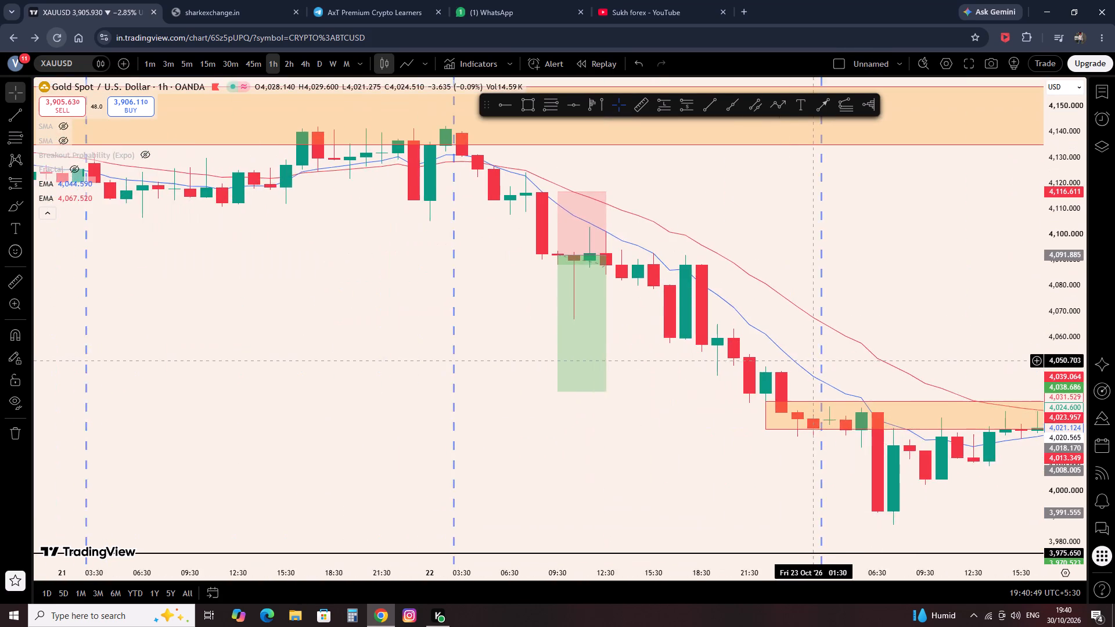
scroll(812, 362, up, 6)
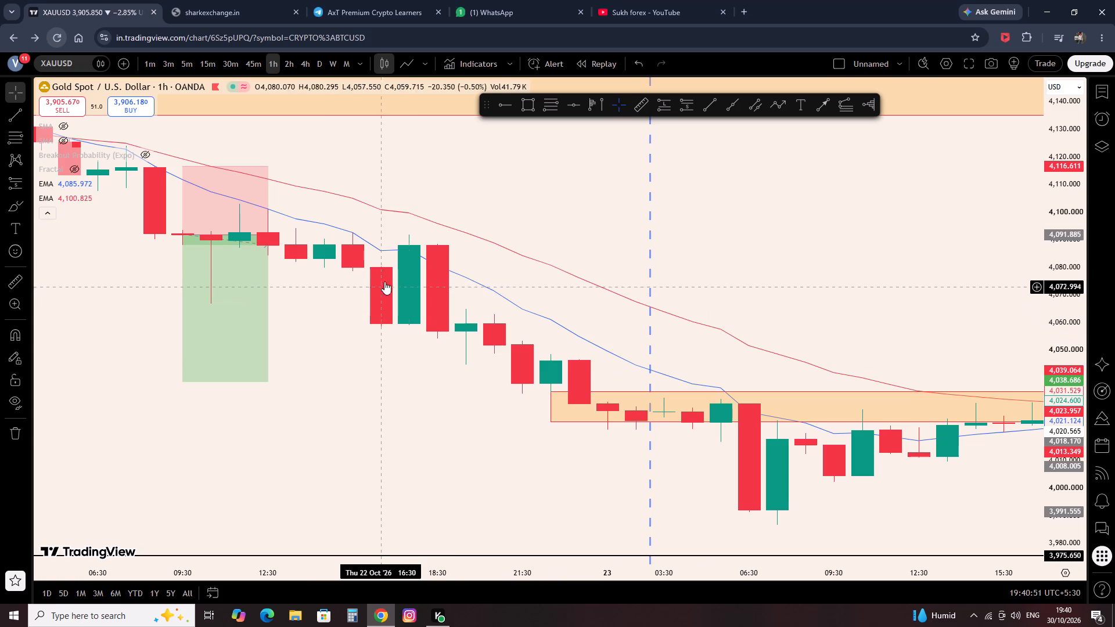
scroll(425, 278, down, 4)
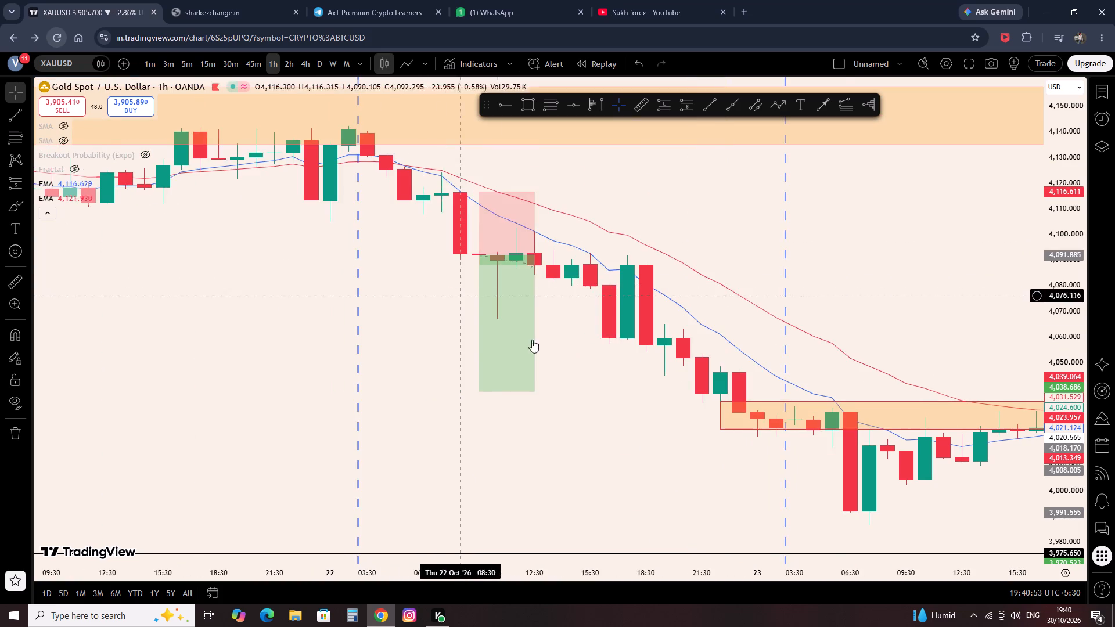
scroll(569, 376, down, 2)
drag(678, 397, 292, 405)
drag(290, 406, 771, 430)
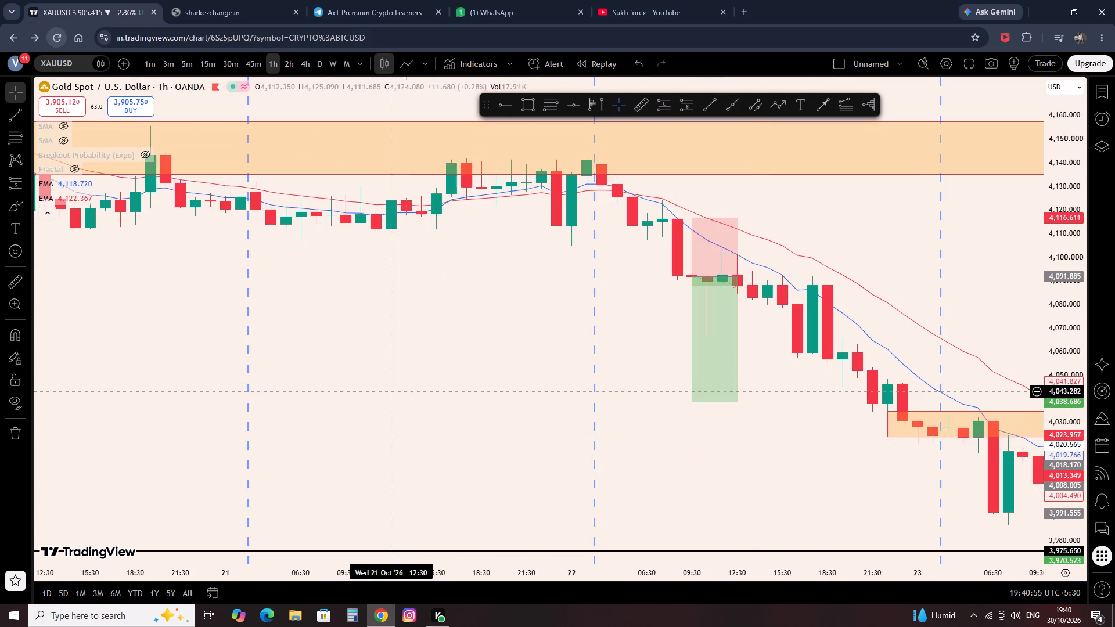
Examine the 20 and 21 October candles against the EMA lines and the upper orange zone for short setups.
drag(397, 391, 437, 407)
scroll(438, 408, up, 1)
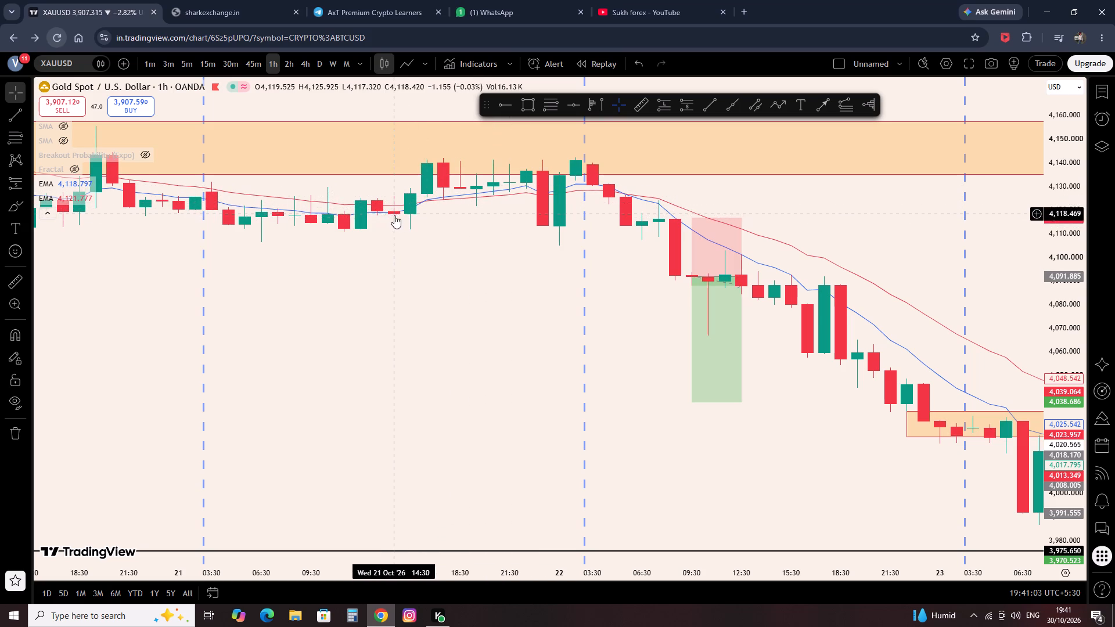
drag(310, 280, 347, 296)
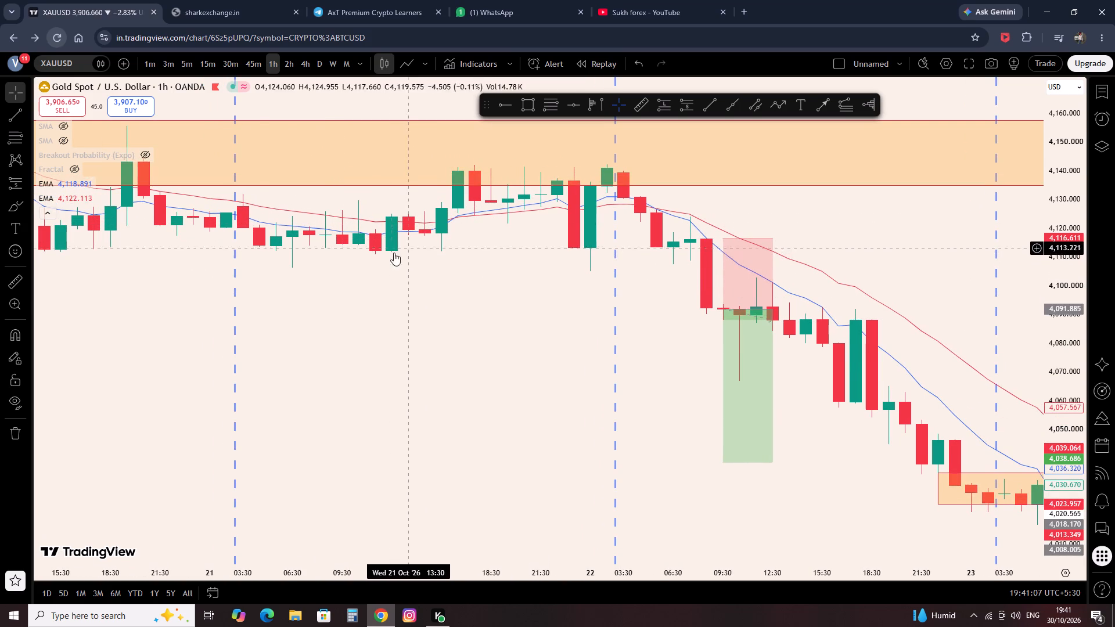
drag(258, 297, 582, 327)
scroll(587, 331, down, 5)
scroll(678, 337, up, 2)
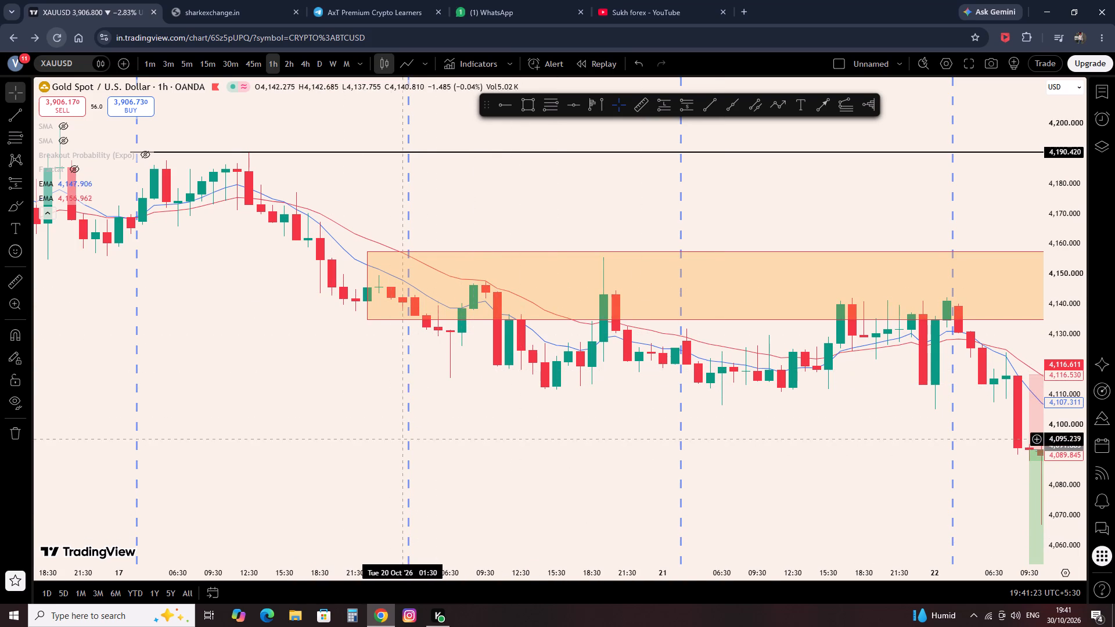
drag(563, 424, 497, 414)
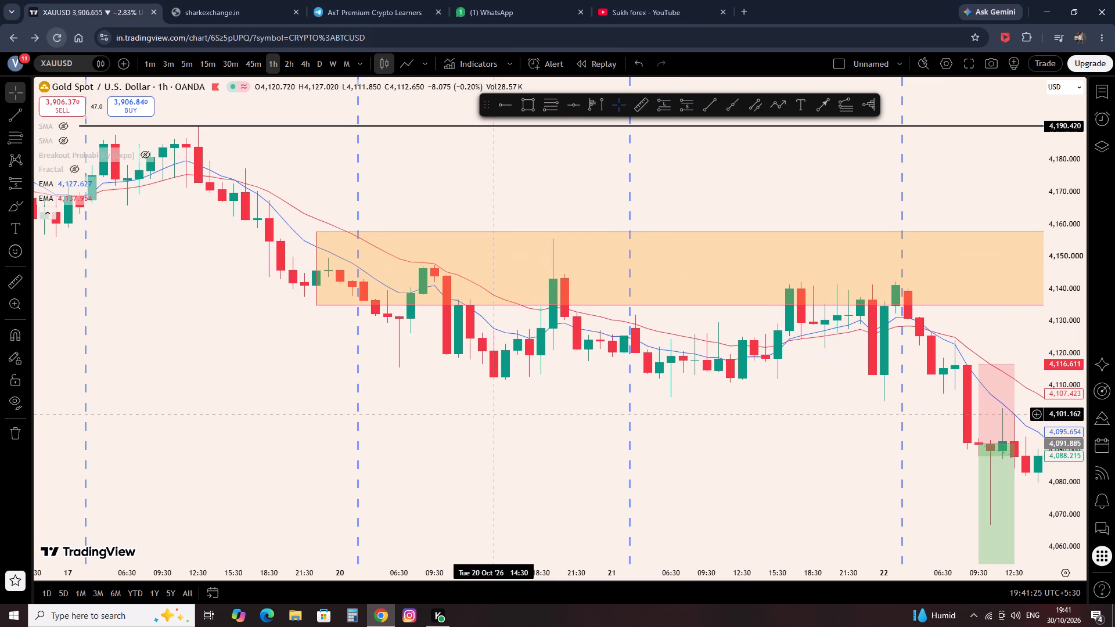
drag(497, 414, 498, 413)
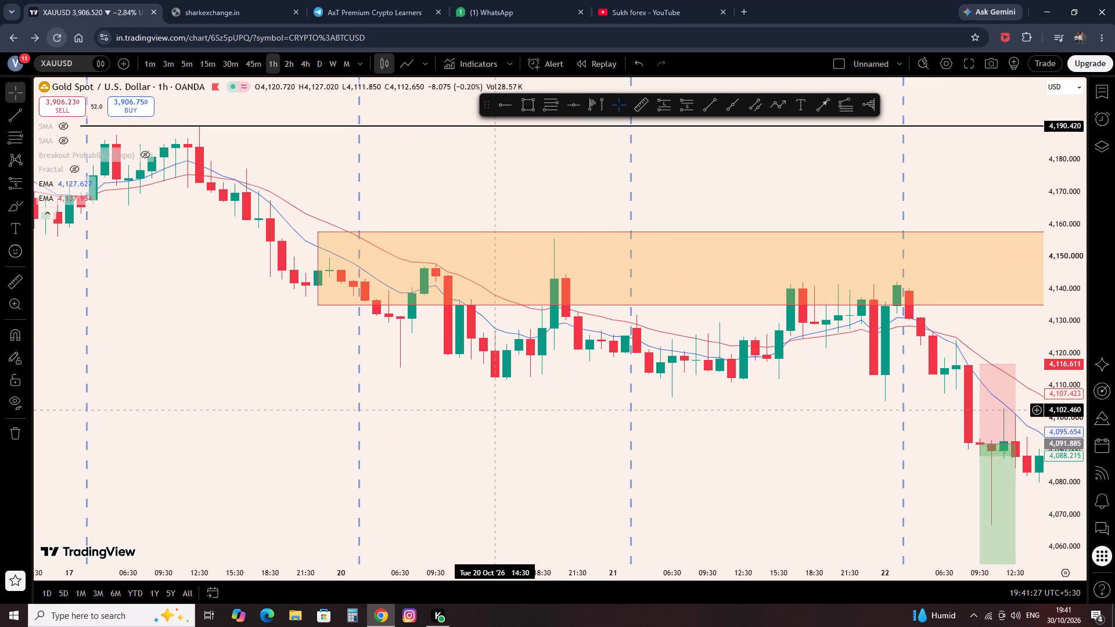
scroll(479, 363, up, 3)
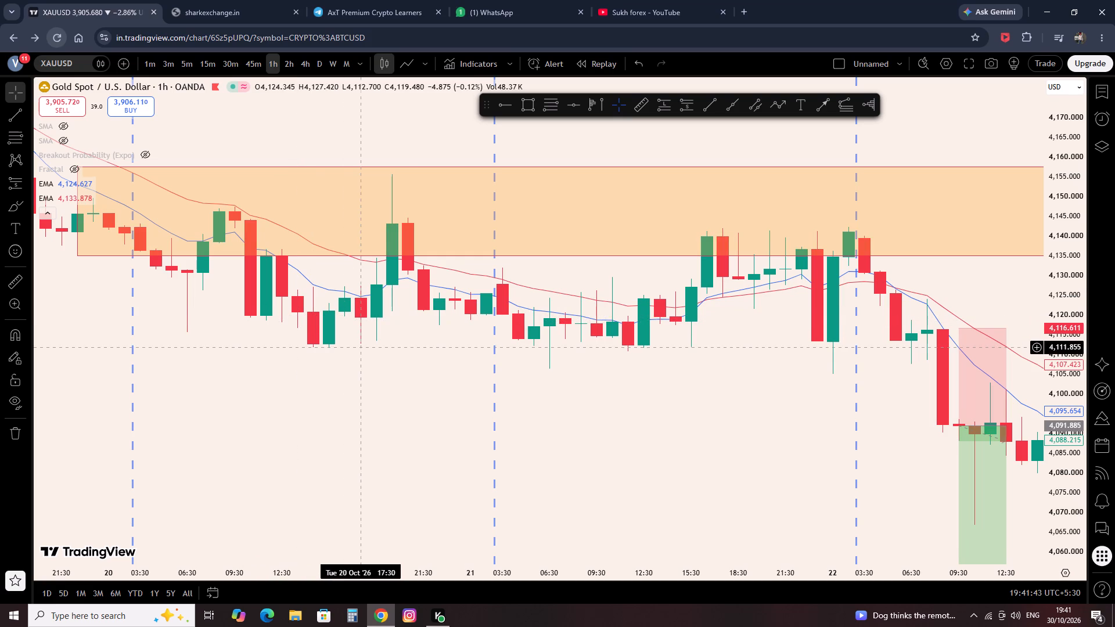
scroll(340, 394, down, 3)
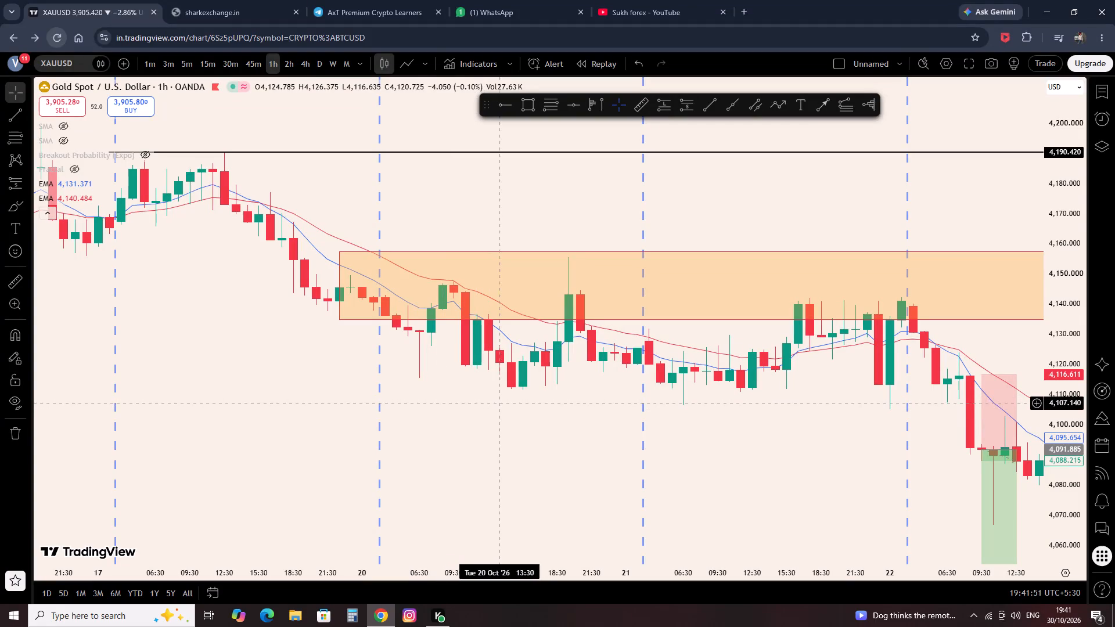
Place a short position spanning 17:30 to 21:30 on 19 October with entry about 4,162.6, stop about 4,177.5 and target about 4,127.1.
drag(405, 418, 404, 419)
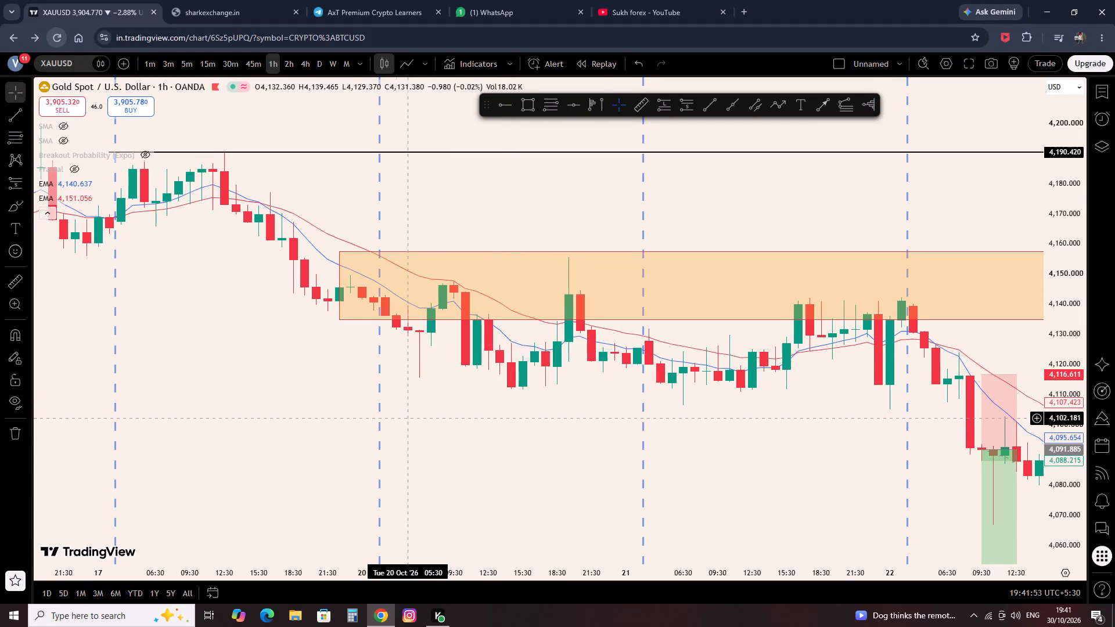
drag(404, 419, 385, 425)
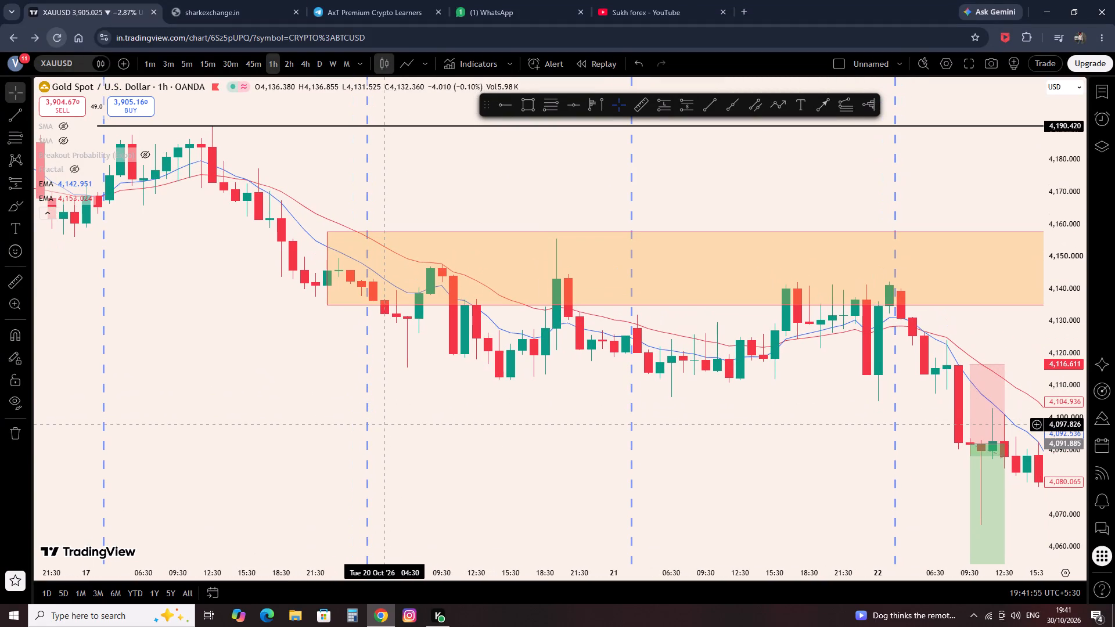
drag(385, 425, 502, 427)
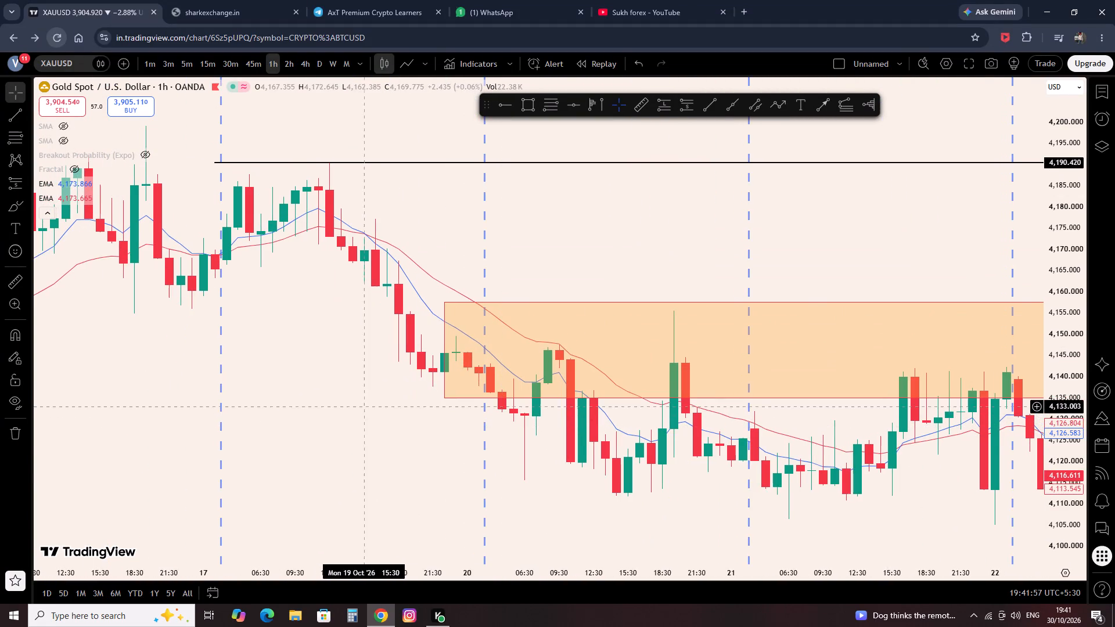
drag(366, 406, 457, 416)
drag(390, 412, 430, 421)
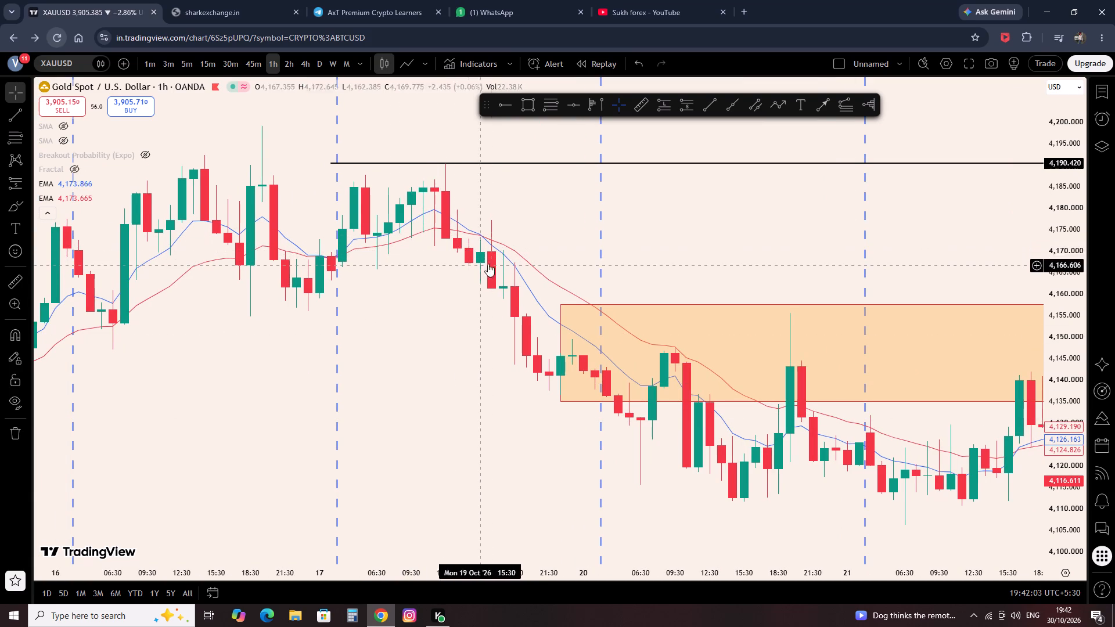
click(696, 111)
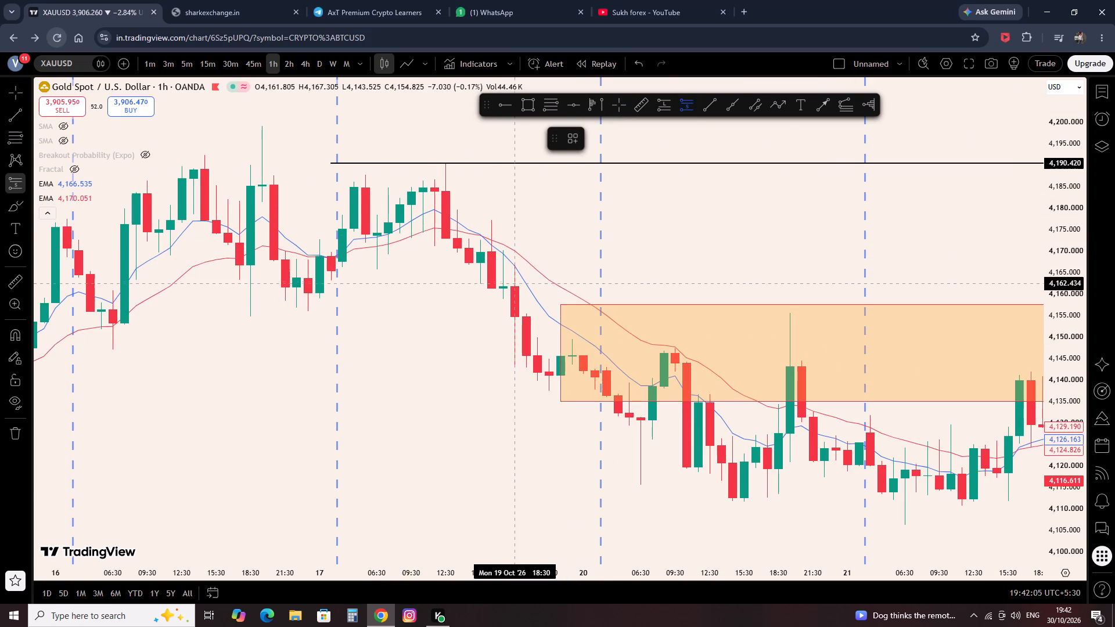
click(503, 283)
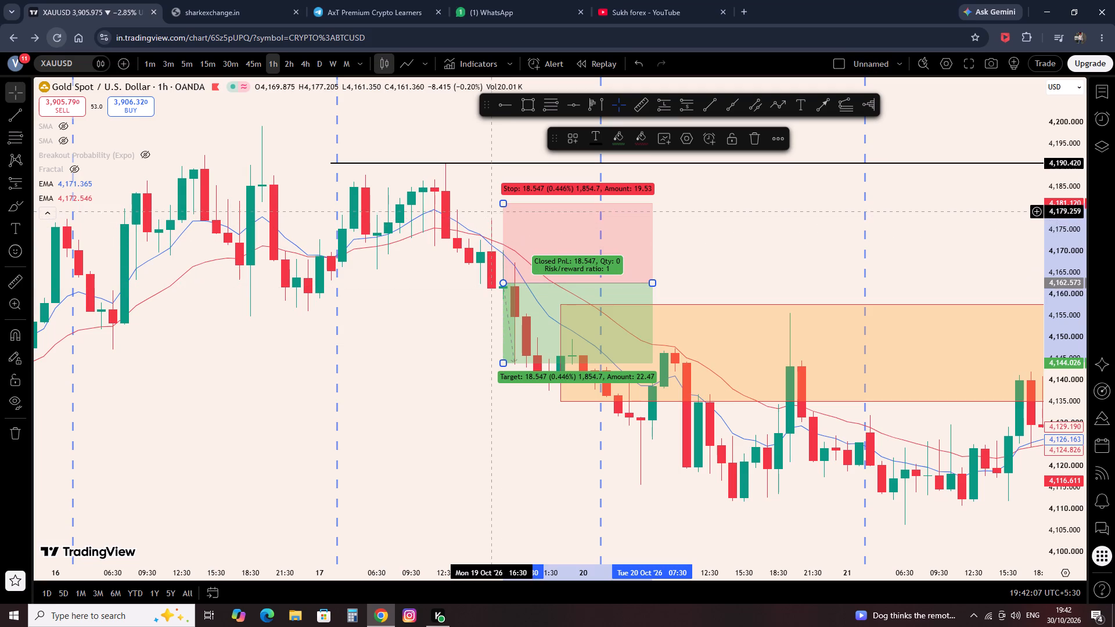
drag(504, 204, 510, 219)
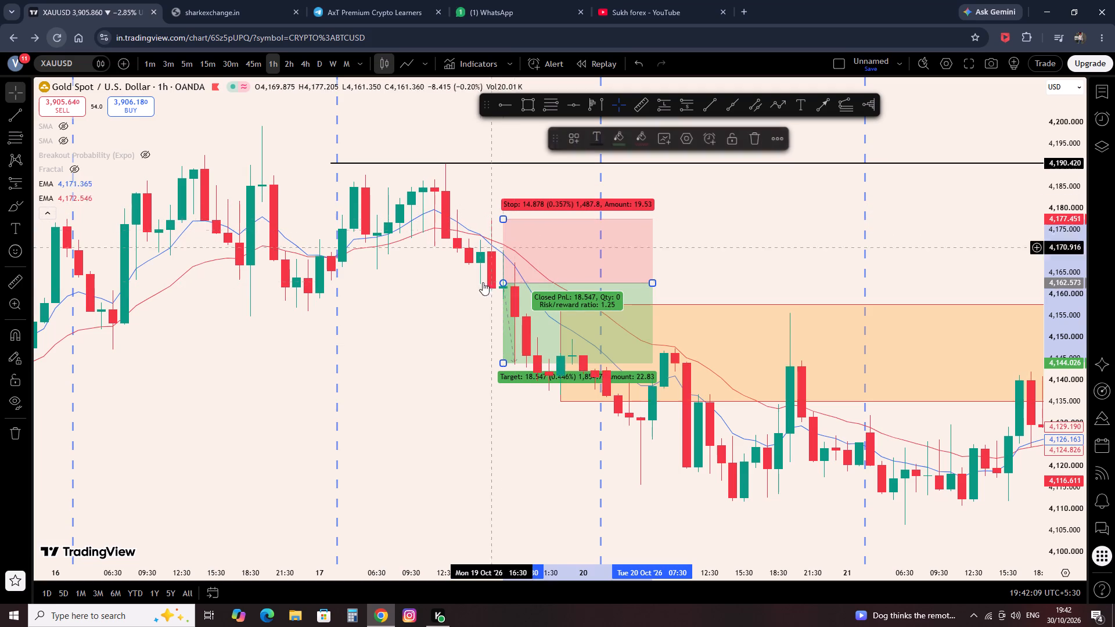
drag(503, 360, 527, 435)
click(436, 415)
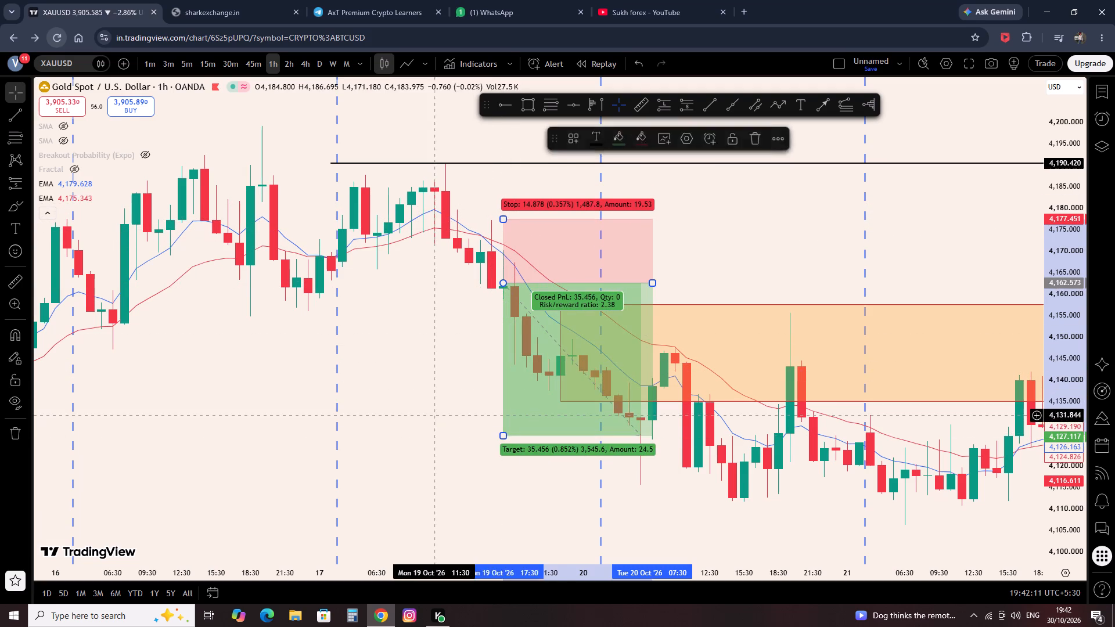
drag(652, 282, 553, 278)
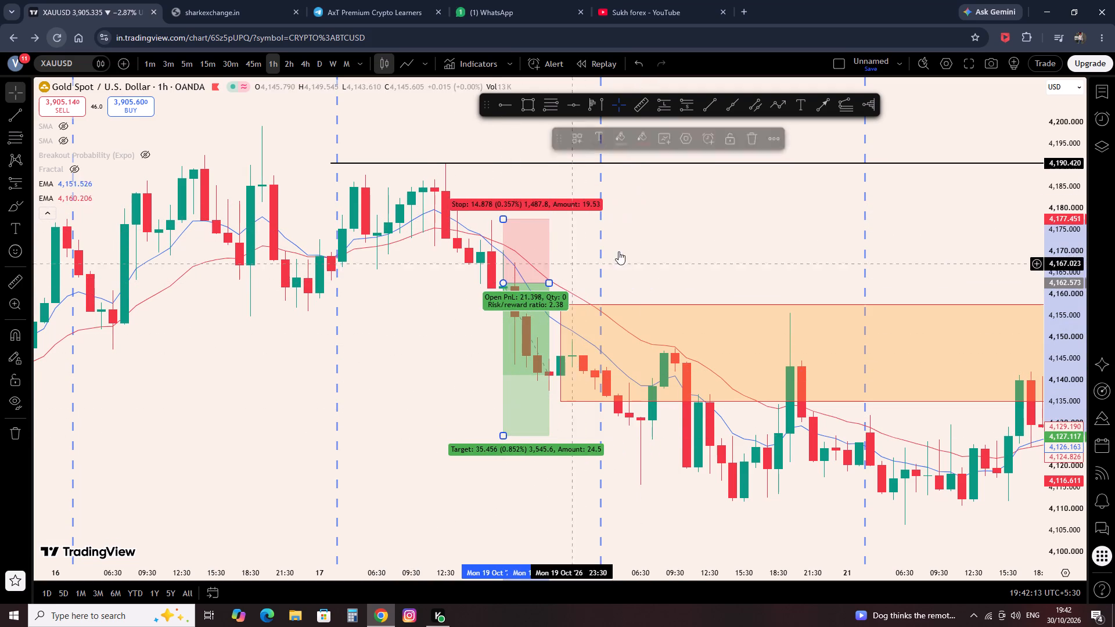
click(645, 249)
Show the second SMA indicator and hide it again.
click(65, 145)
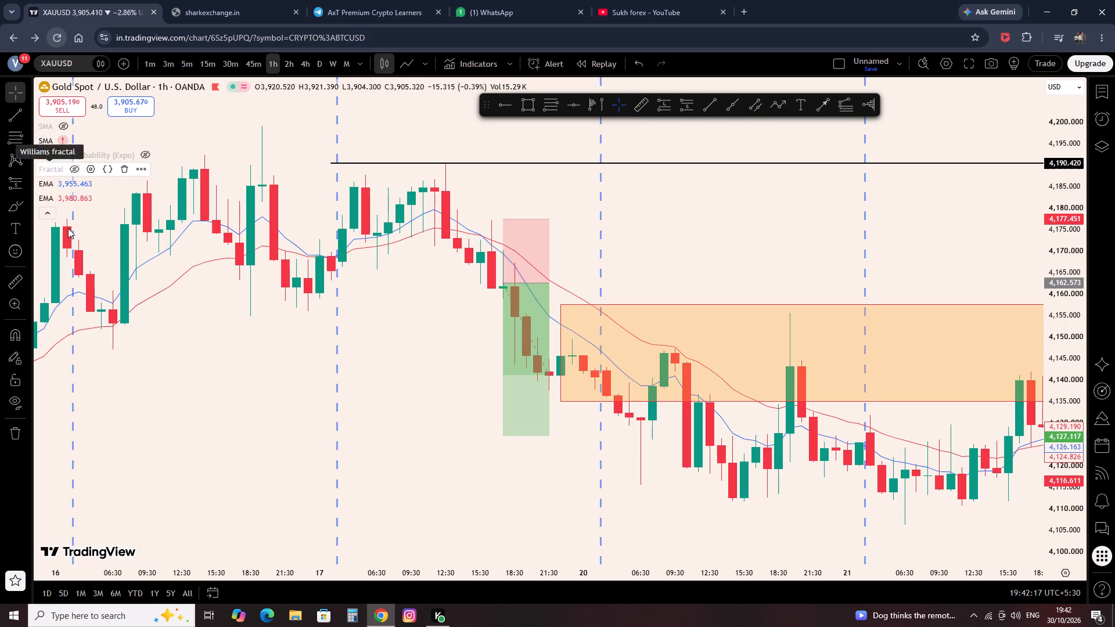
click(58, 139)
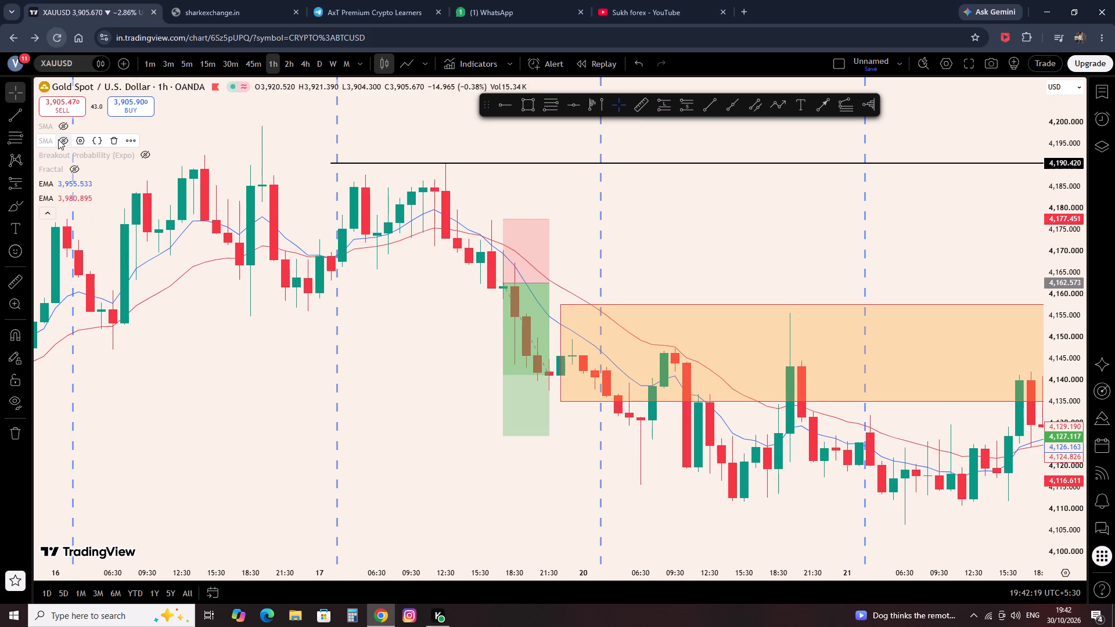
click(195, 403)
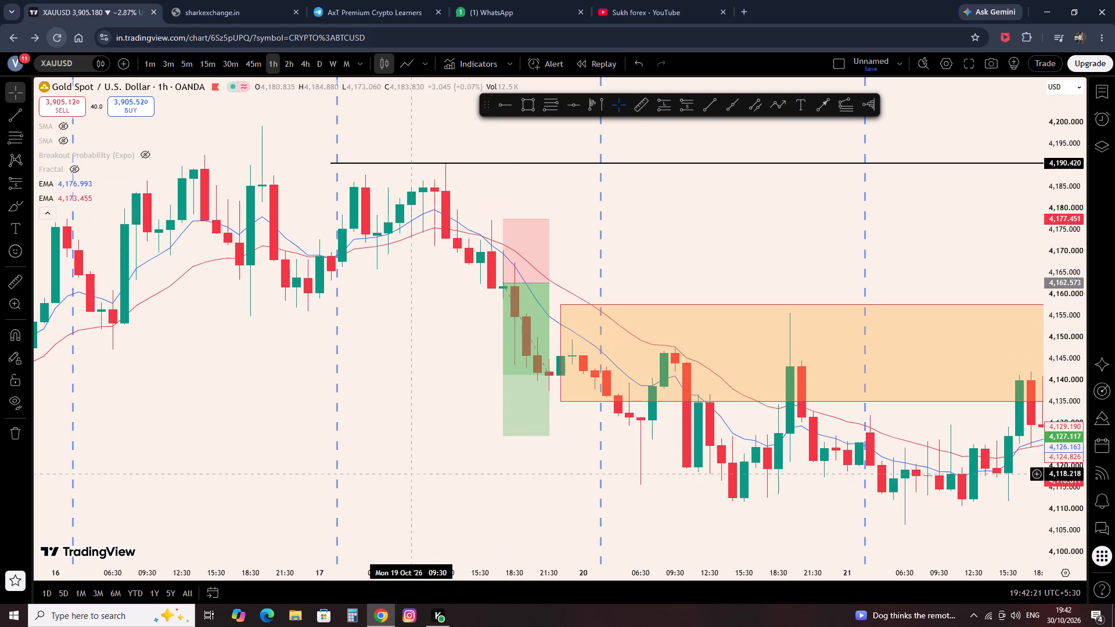
Place a long position at the 04:30 candle of 19 October with entry about 4,178.2 and stop about 4,174.4.
drag(452, 454, 360, 448)
drag(280, 444, 286, 446)
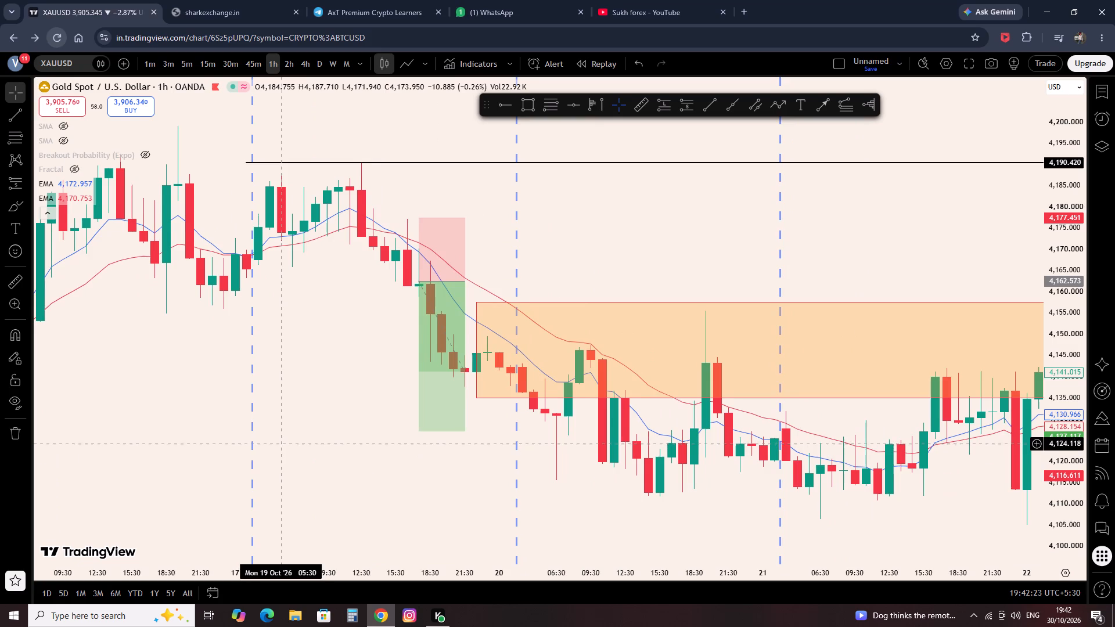
drag(286, 446, 387, 456)
drag(282, 423, 323, 434)
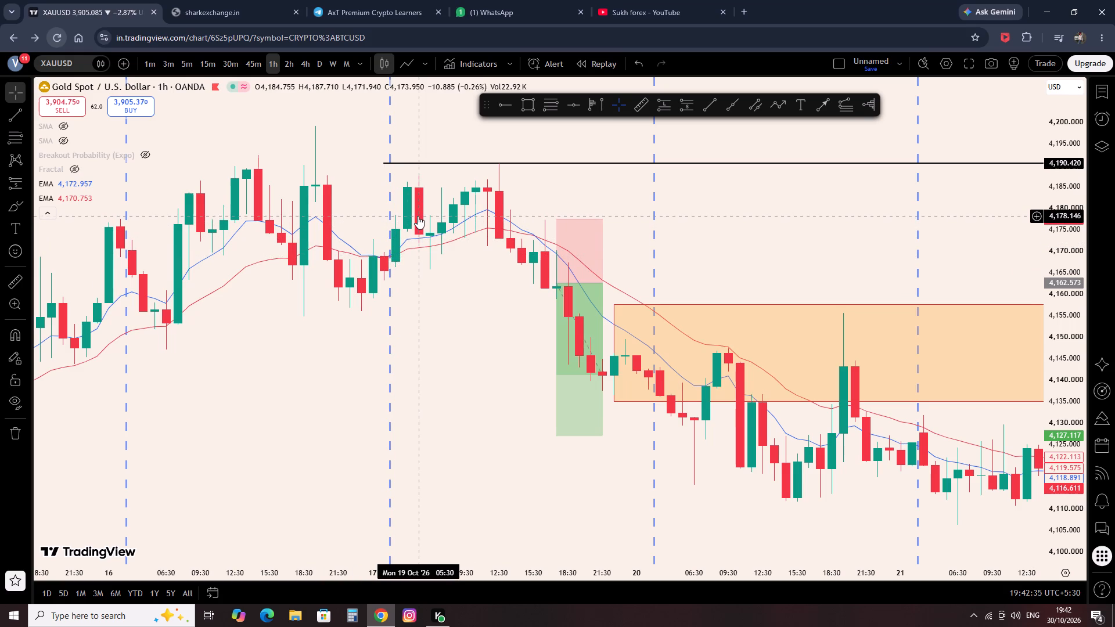
scroll(416, 217, up, 2)
drag(289, 283, 814, 301)
scroll(798, 306, up, 2)
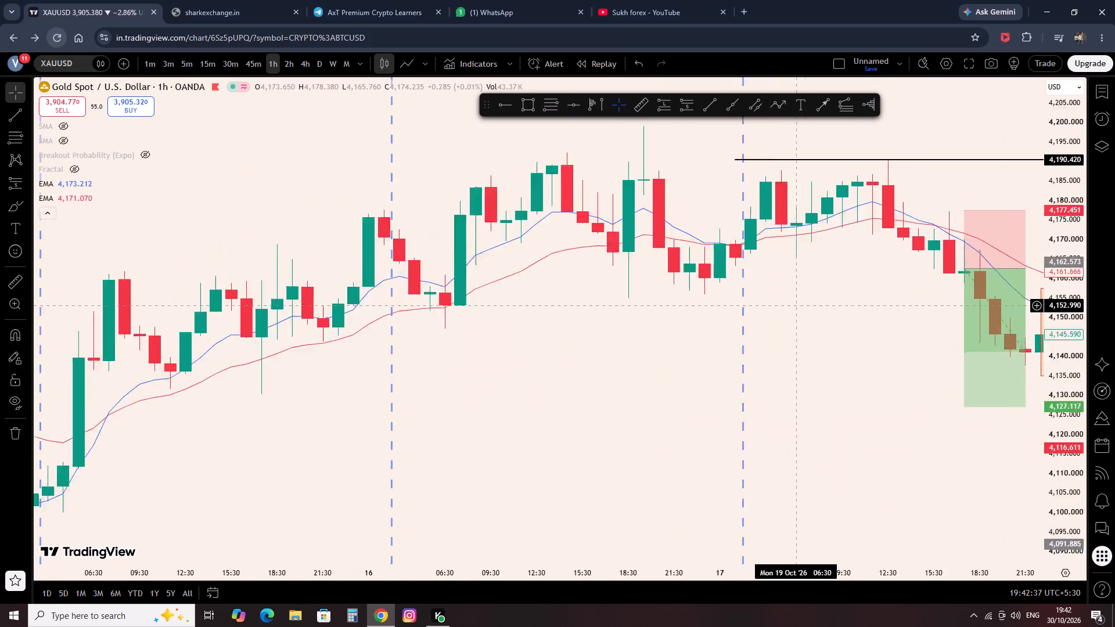
scroll(798, 306, up, 6)
click(662, 104)
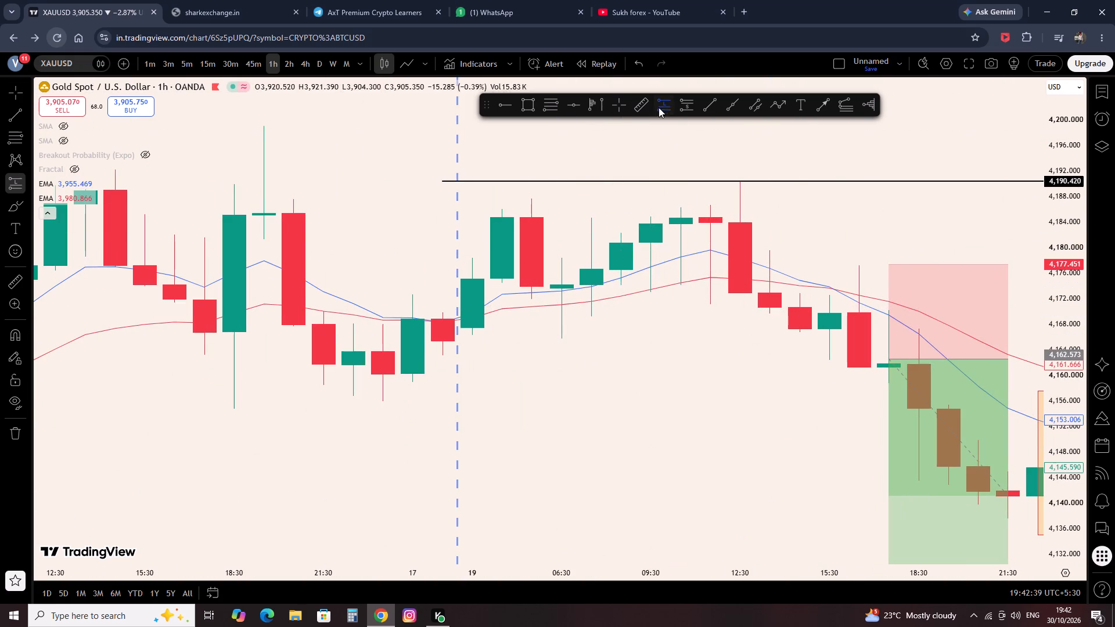
click(503, 259)
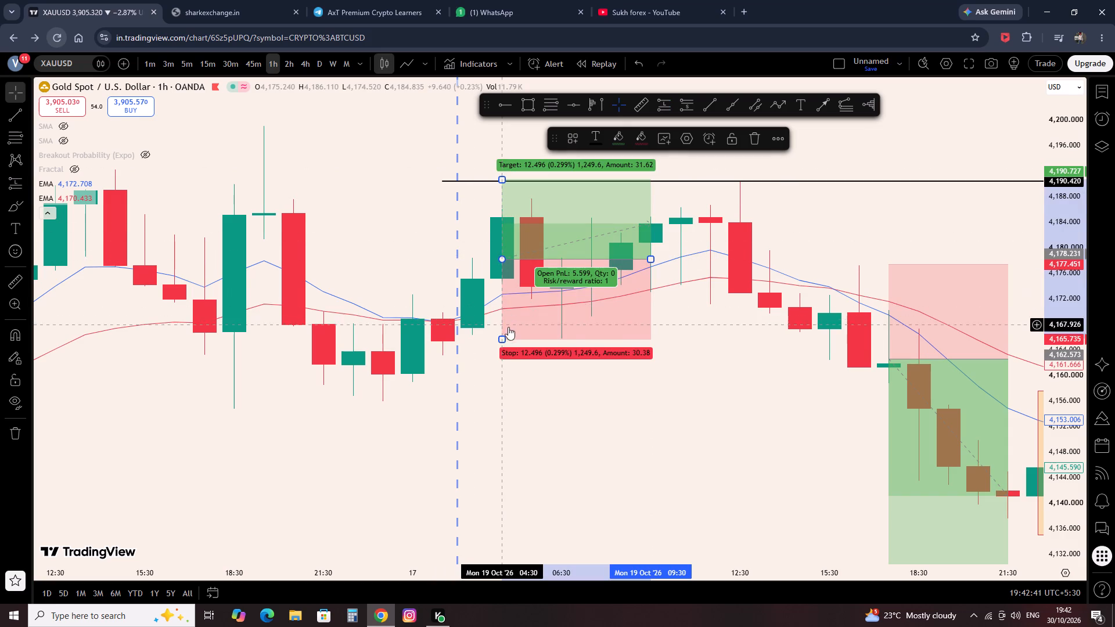
drag(501, 339, 544, 284)
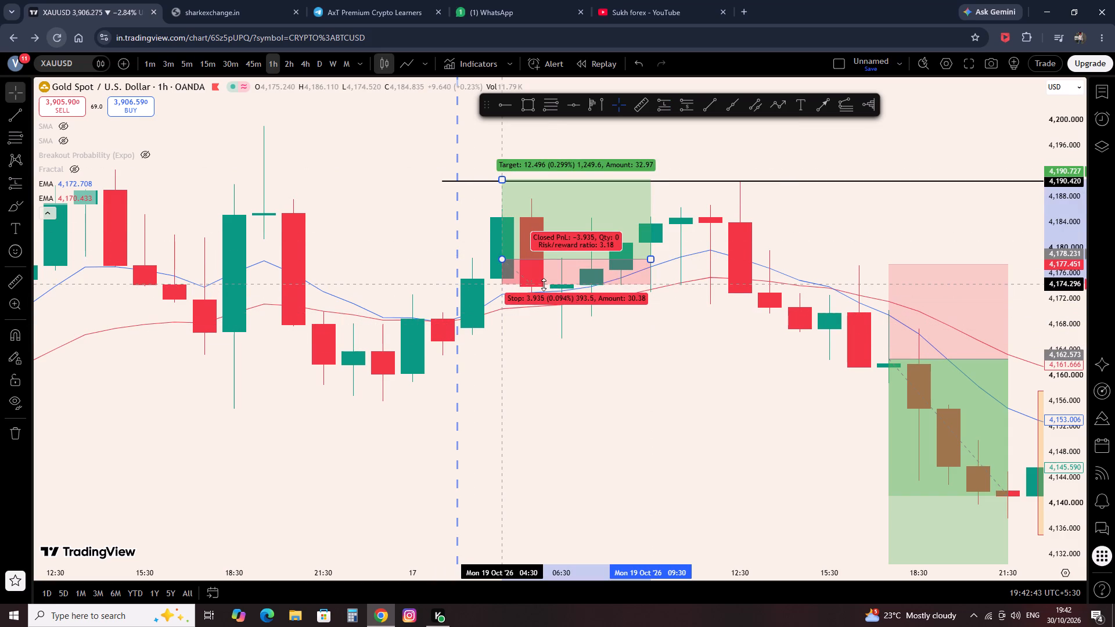
drag(544, 284, 551, 284)
Set the 19 October long position's target to about 4,186.0 and narrow it to end at the 06:30 candle.
drag(502, 181, 506, 211)
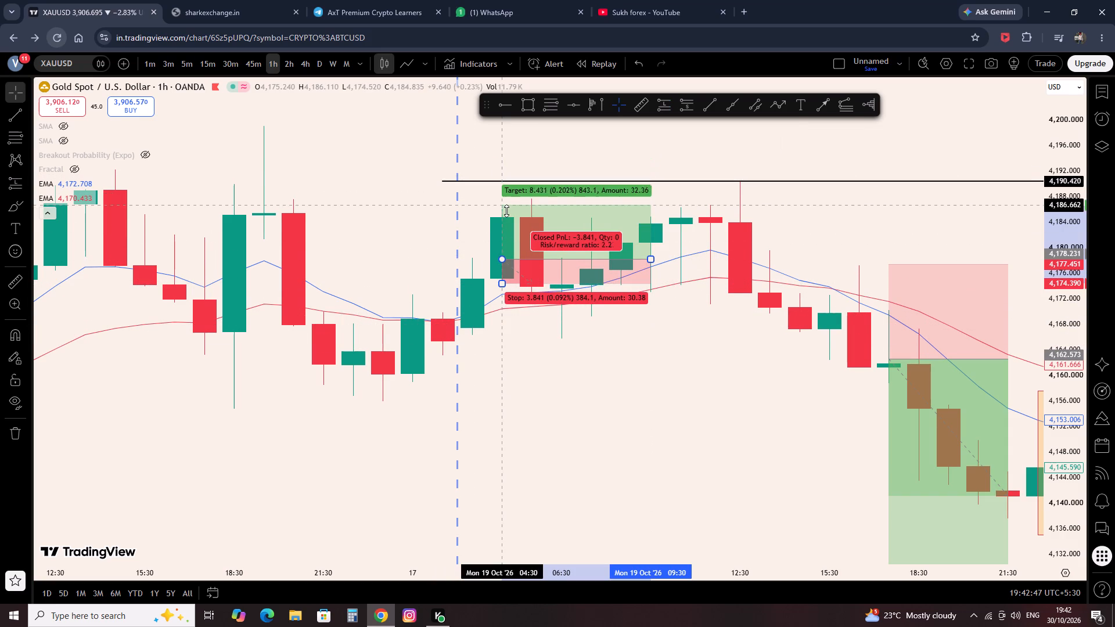
drag(506, 211, 512, 211)
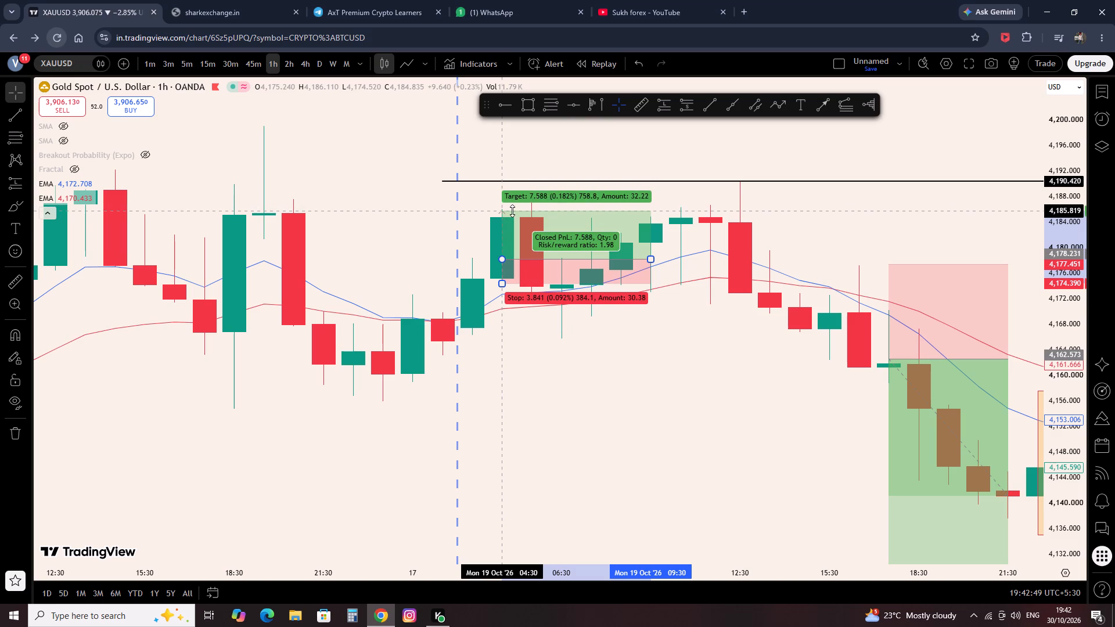
drag(512, 211, 509, 210)
click(421, 188)
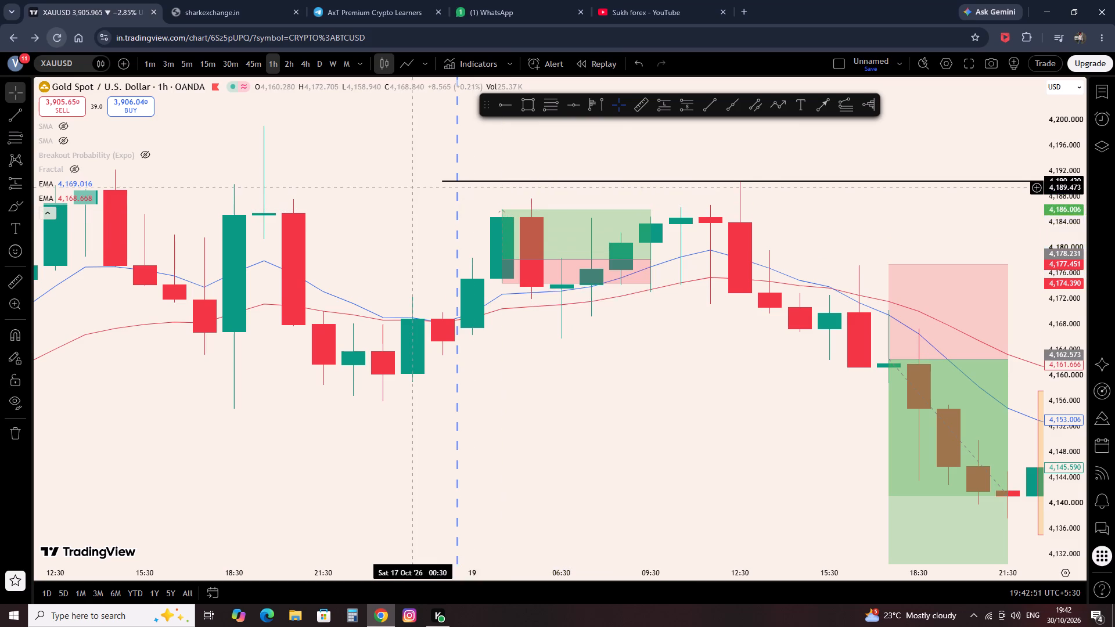
drag(648, 260, 552, 263)
click(591, 212)
Place a long position spanning 07:30 to 14:30 on 16 October with entry about 4,160.7, stop about 4,147.0 and target about 4,188.5.
scroll(485, 366, down, 1)
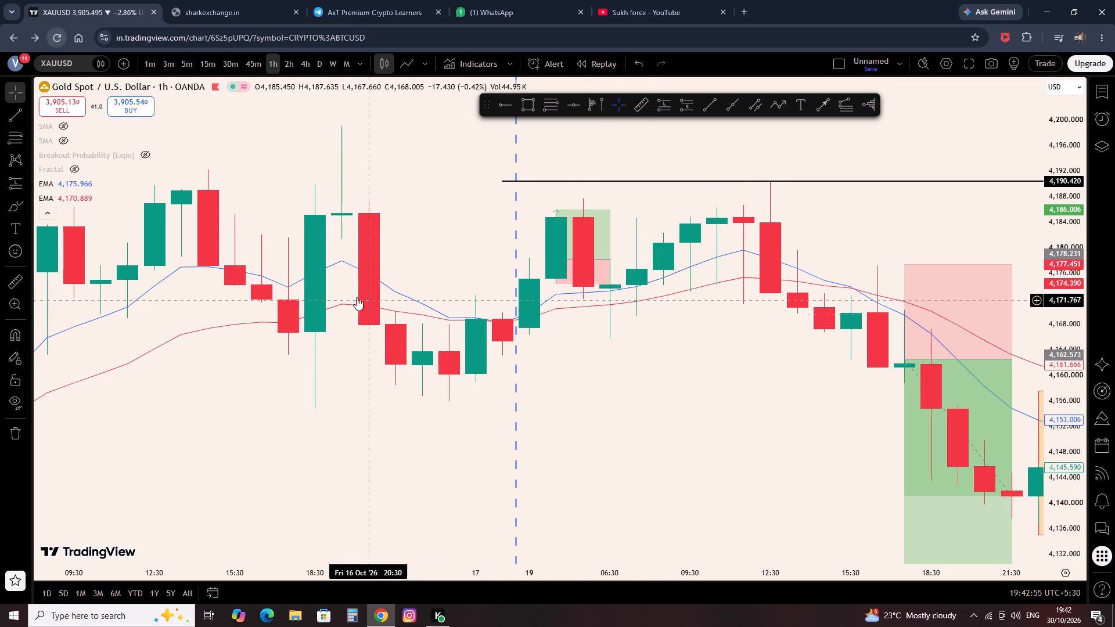
scroll(373, 379, down, 1)
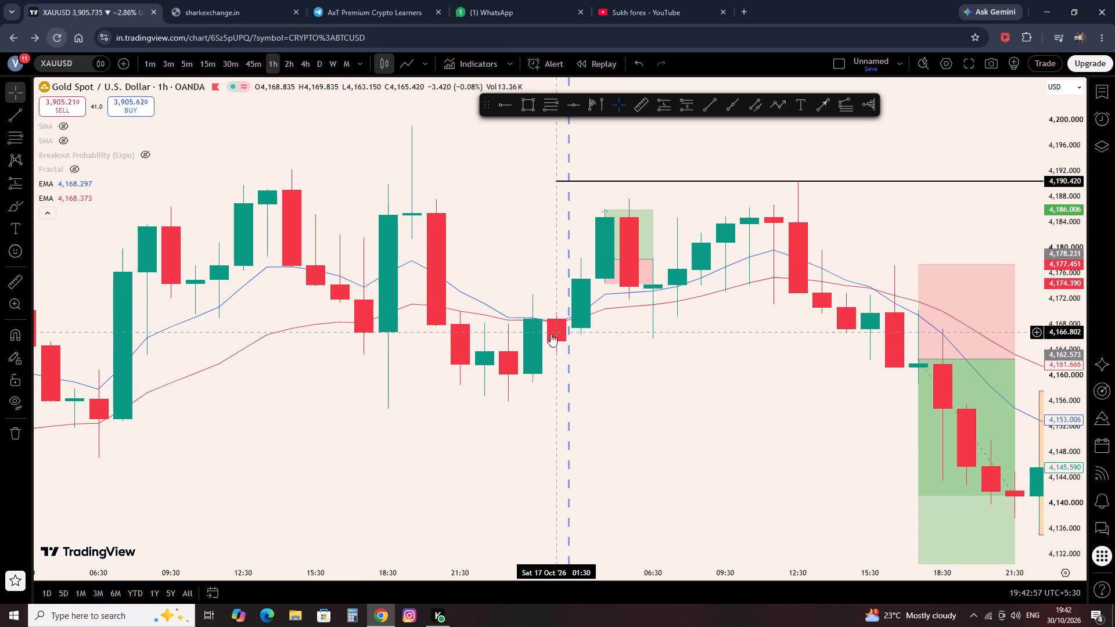
drag(233, 444, 364, 451)
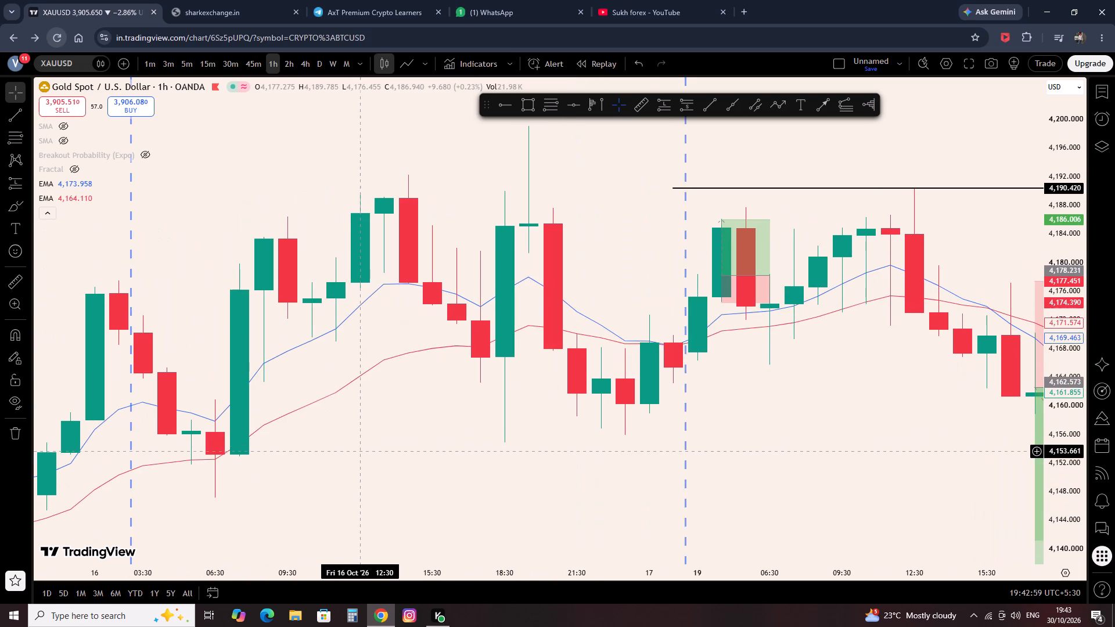
scroll(348, 449, down, 1)
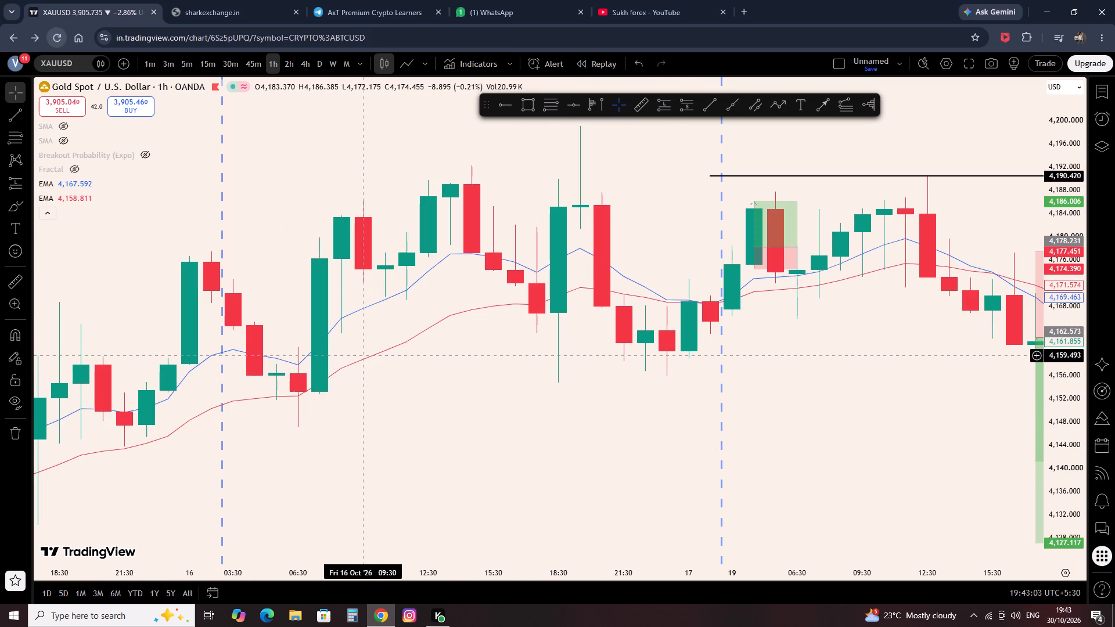
click(660, 101)
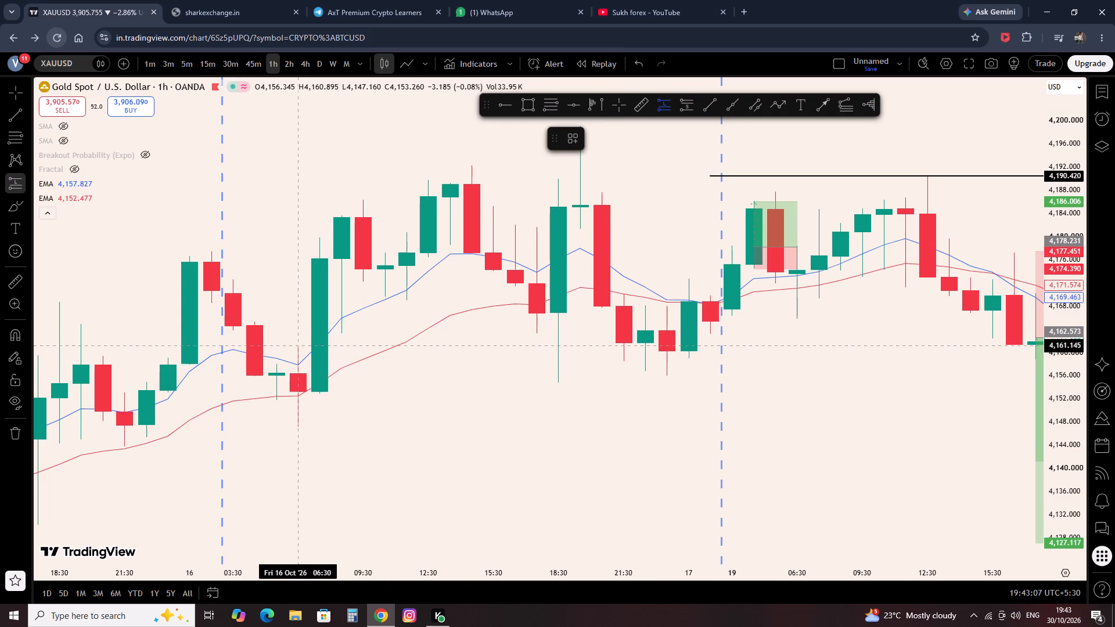
click(315, 348)
click(321, 428)
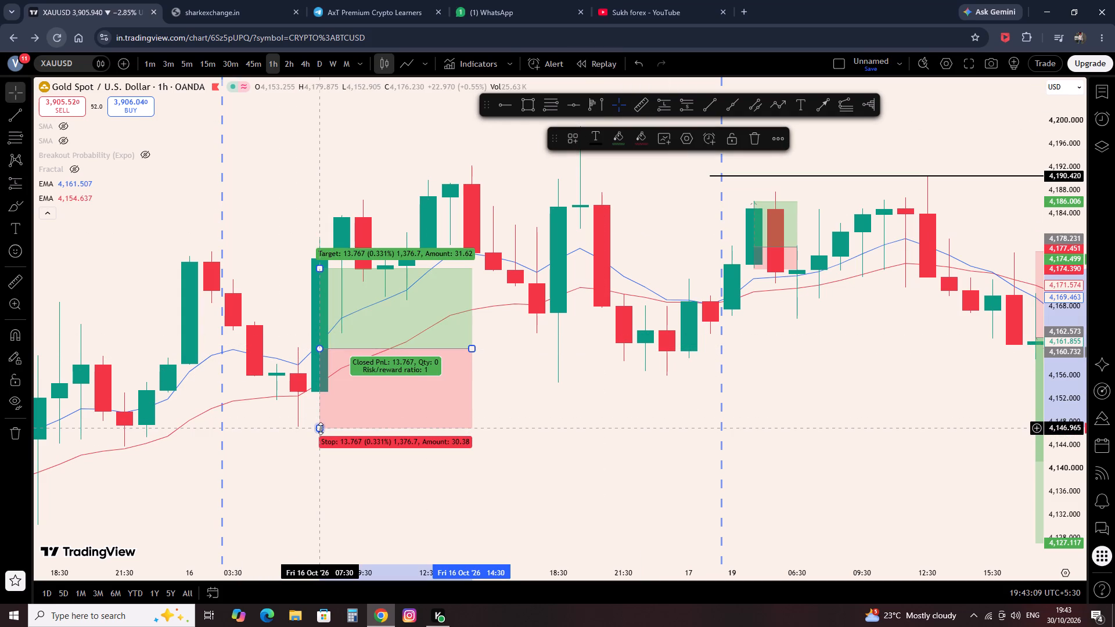
drag(319, 269, 318, 196)
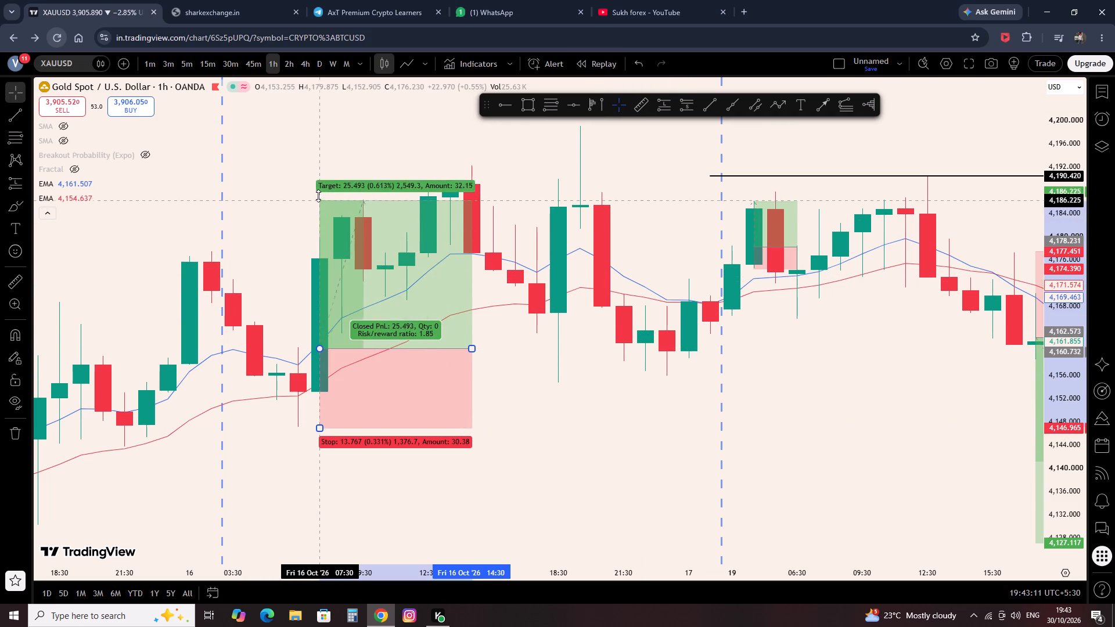
drag(318, 196, 318, 188)
click(509, 381)
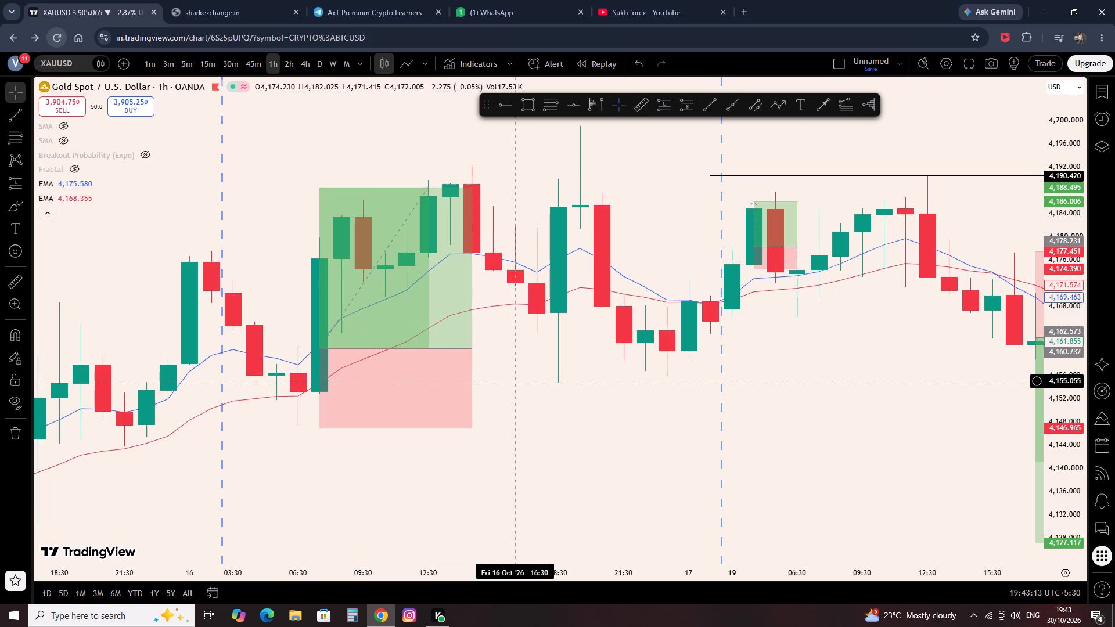
double_click(471, 340)
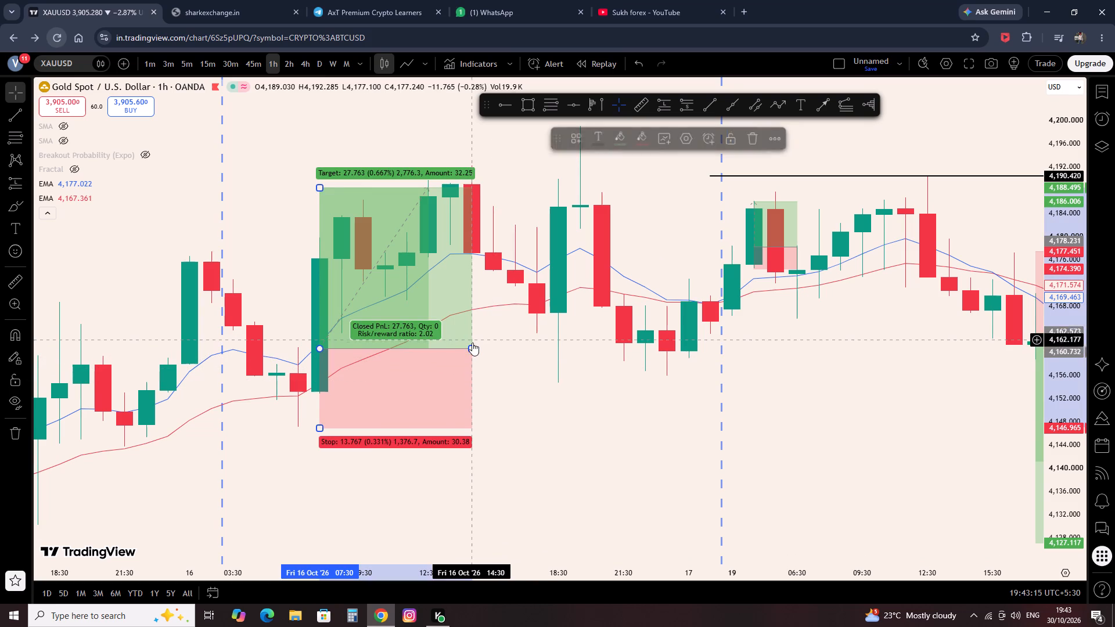
drag(472, 346, 462, 347)
click(531, 337)
Place a long position from 15 October 23:30 to 16 October 05:30 with entry about 4,153.5, stop about 4,145.2 and target about 4,176.1.
scroll(404, 378, down, 2)
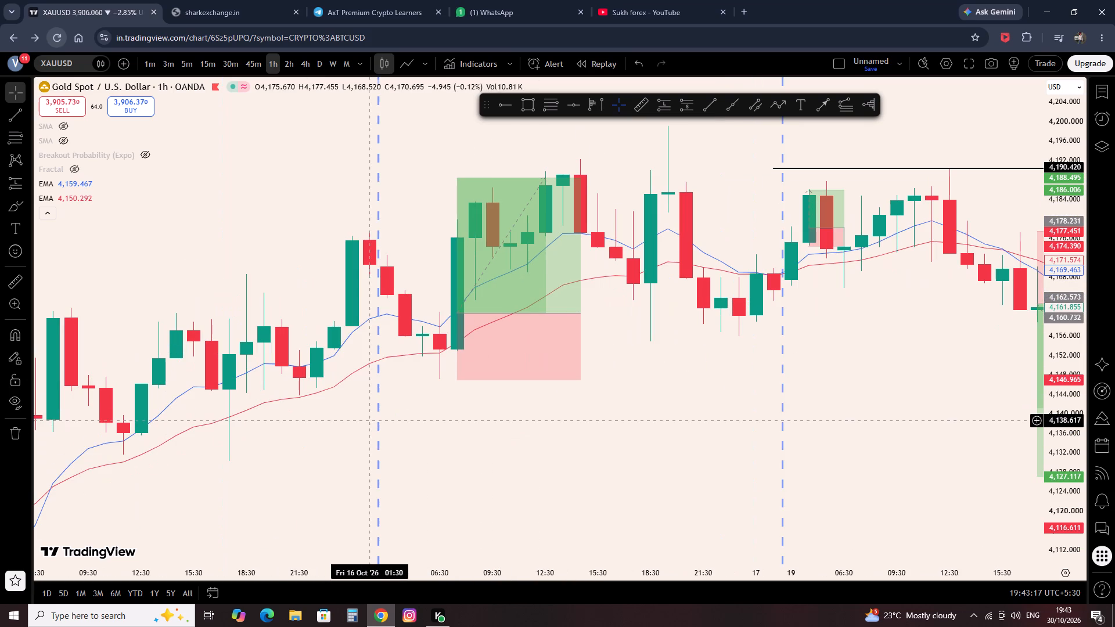
click(366, 421)
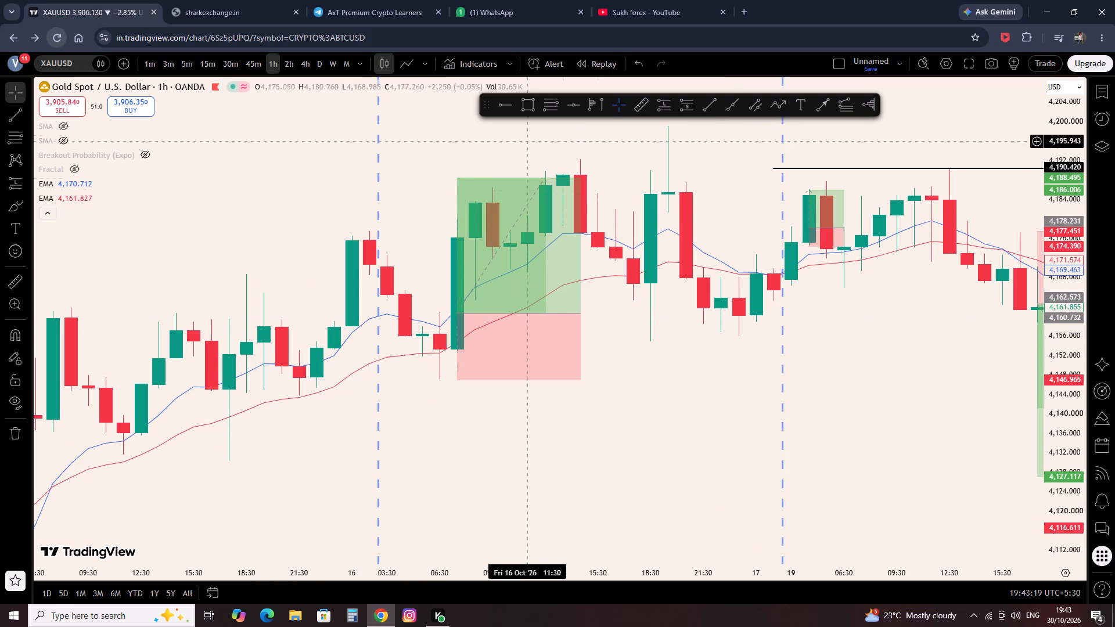
click(667, 109)
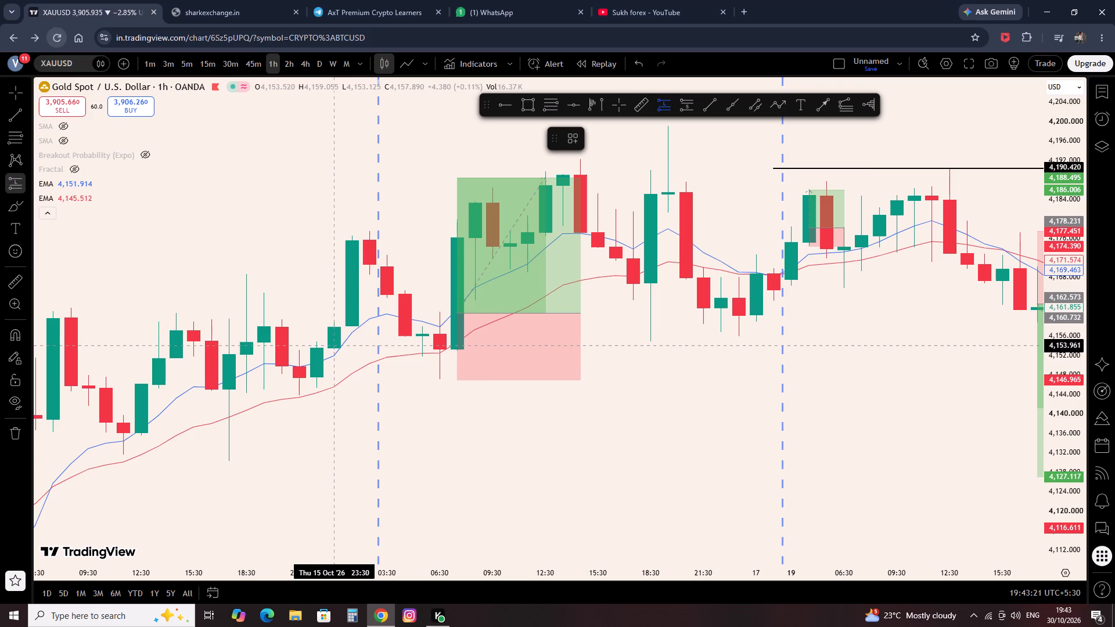
click(337, 348)
drag(333, 416, 346, 388)
drag(333, 280, 315, 238)
click(290, 237)
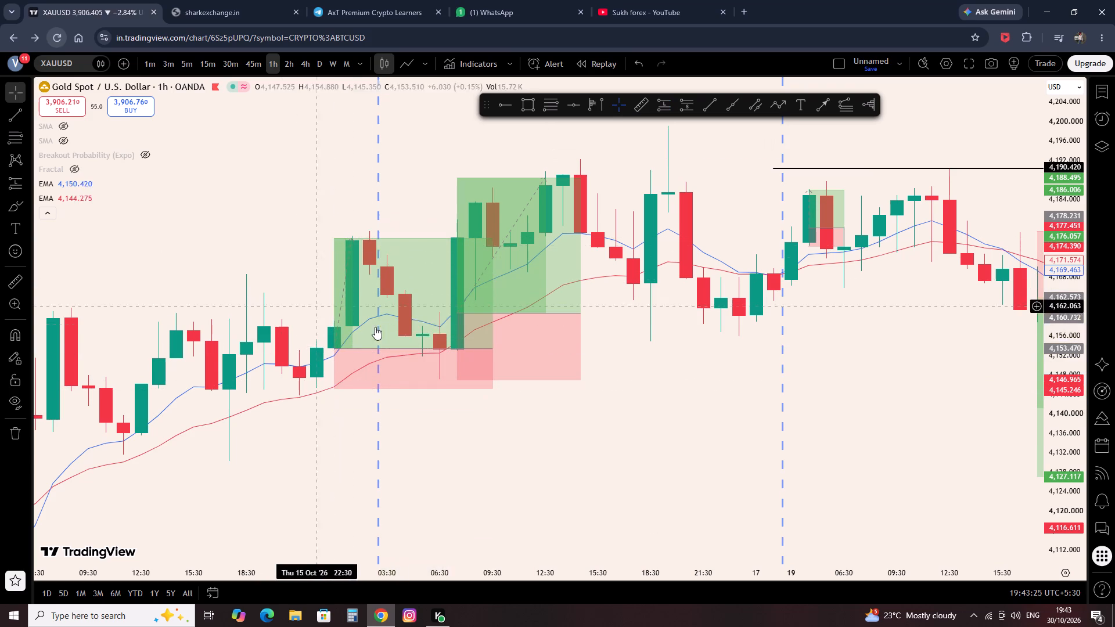
drag(490, 348, 425, 341)
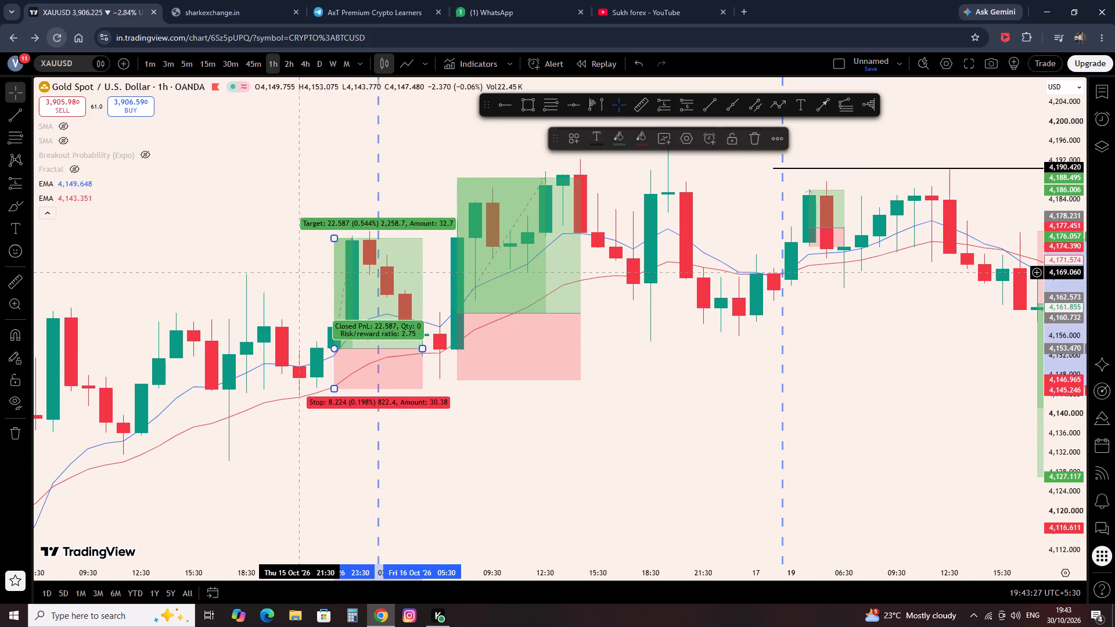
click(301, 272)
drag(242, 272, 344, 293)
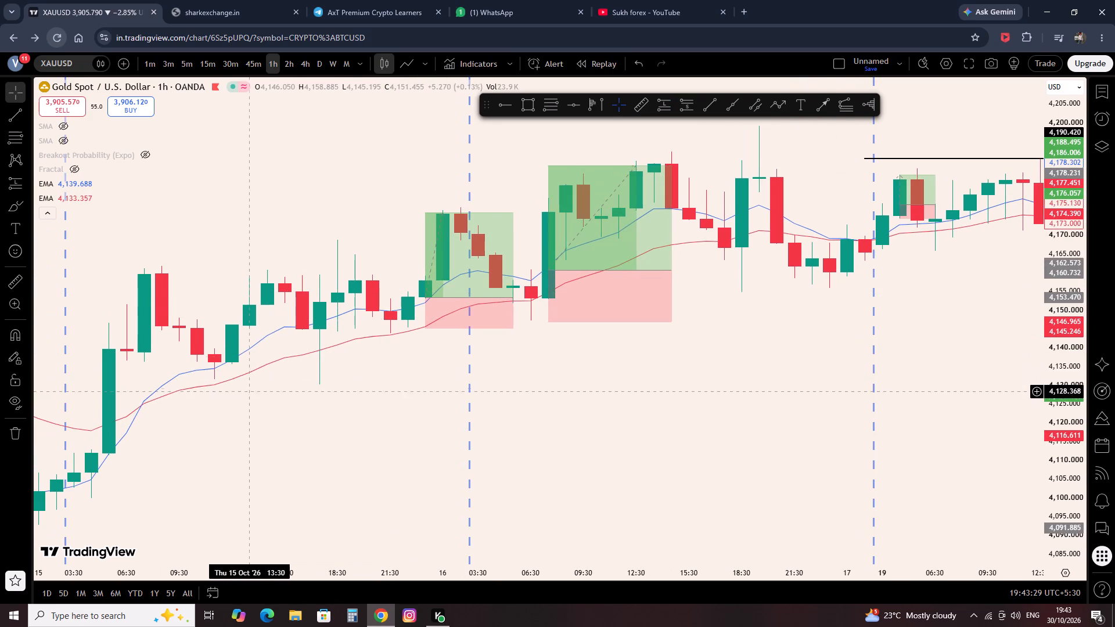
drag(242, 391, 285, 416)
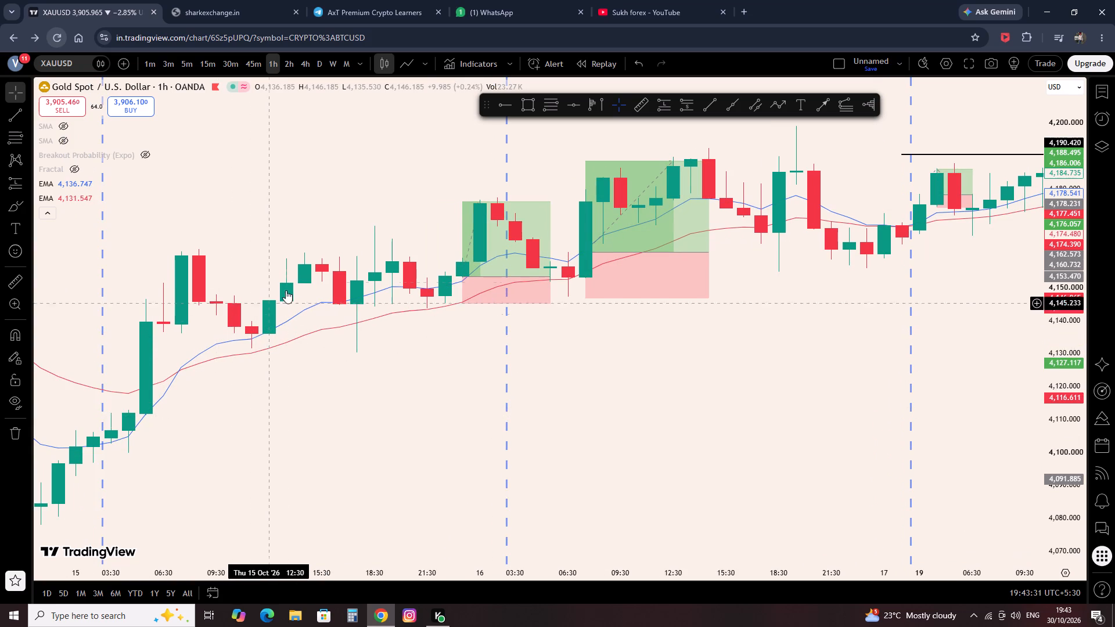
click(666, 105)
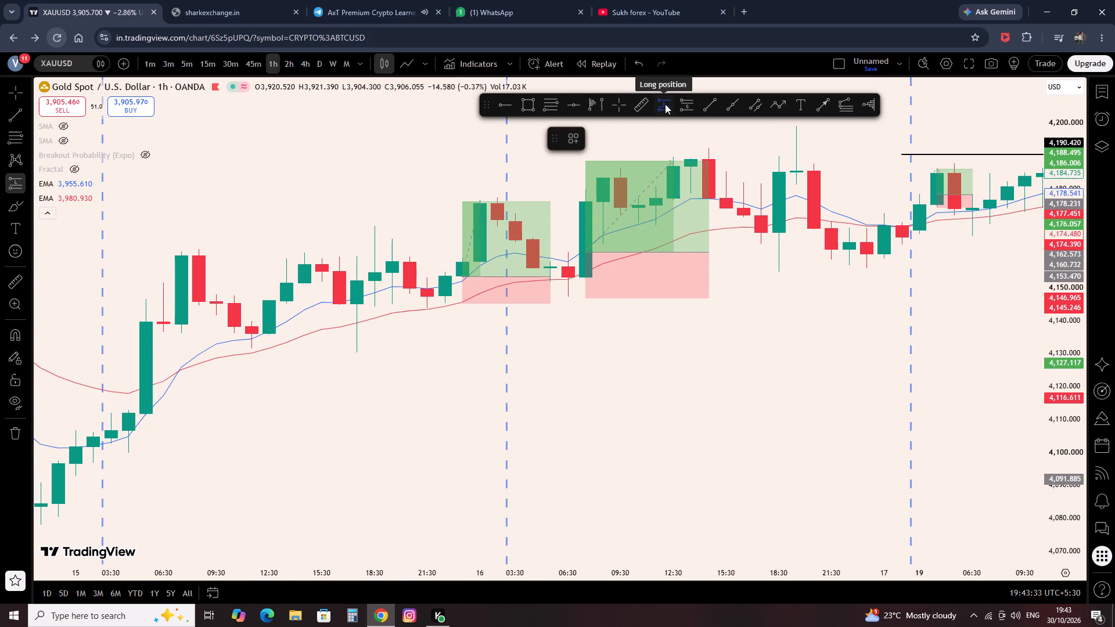
click(390, 6)
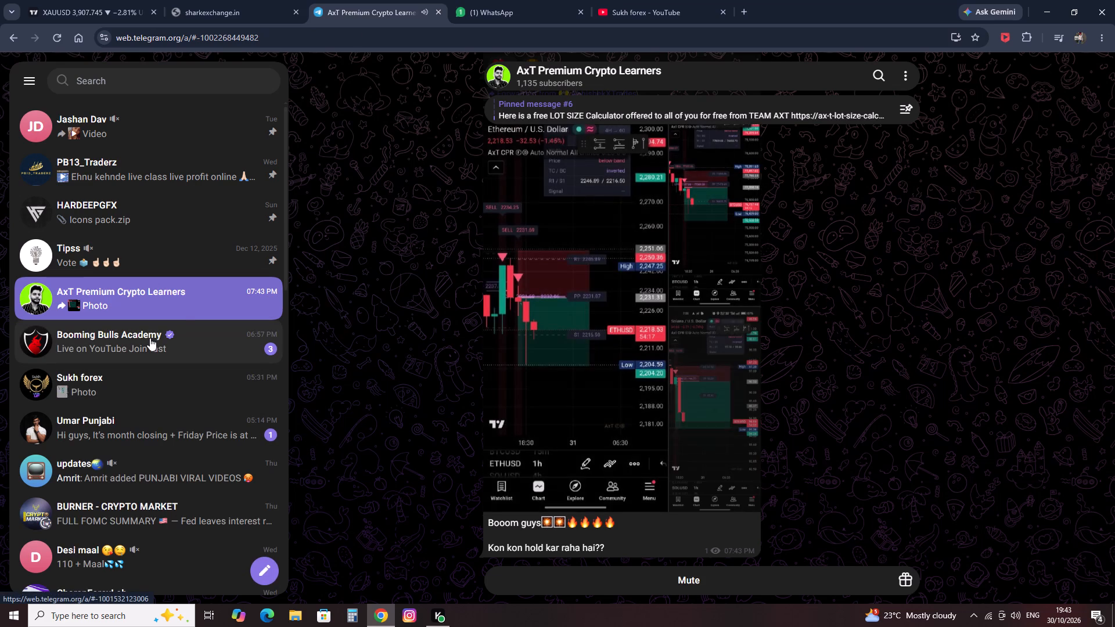
scroll(677, 397, down, 1)
scroll(690, 456, down, 1)
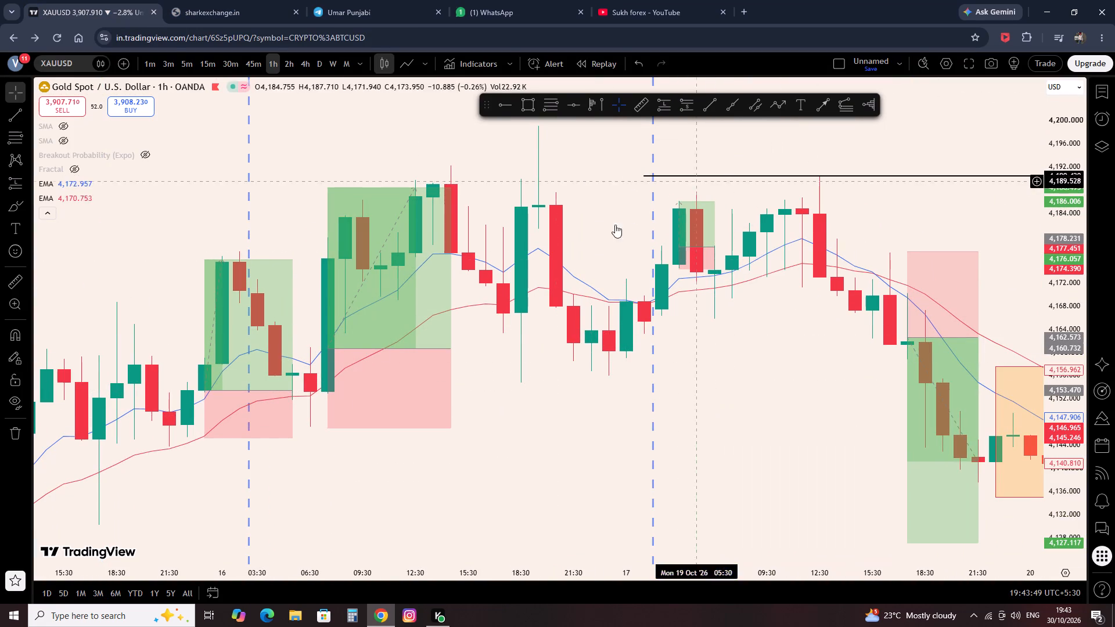
drag(115, 313, 535, 303)
click(480, 449)
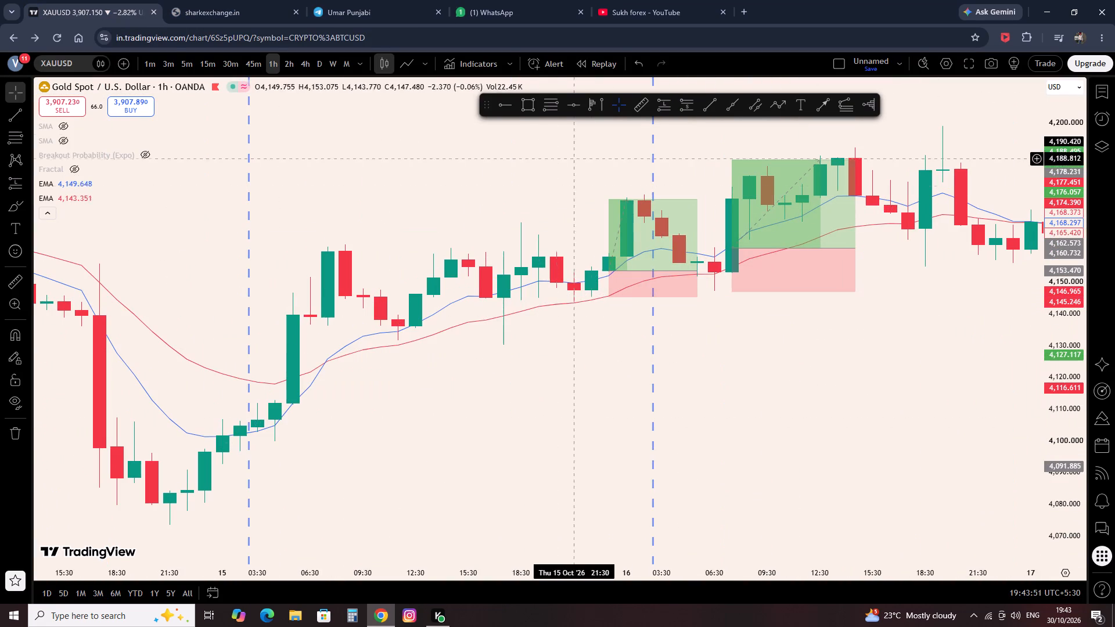
click(666, 107)
click(434, 295)
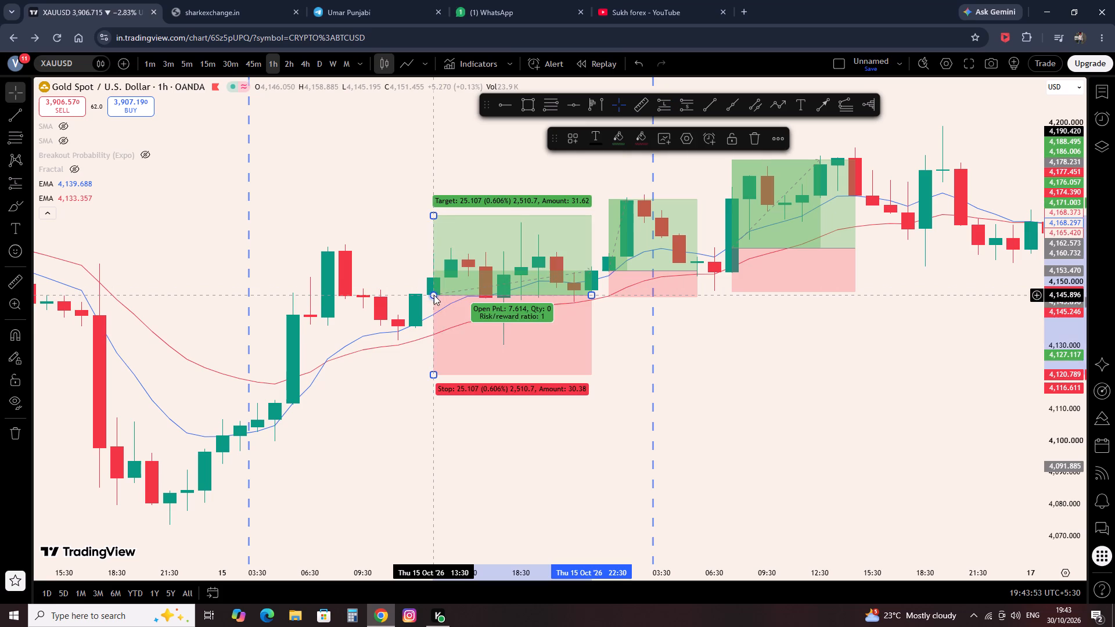
drag(433, 373, 426, 343)
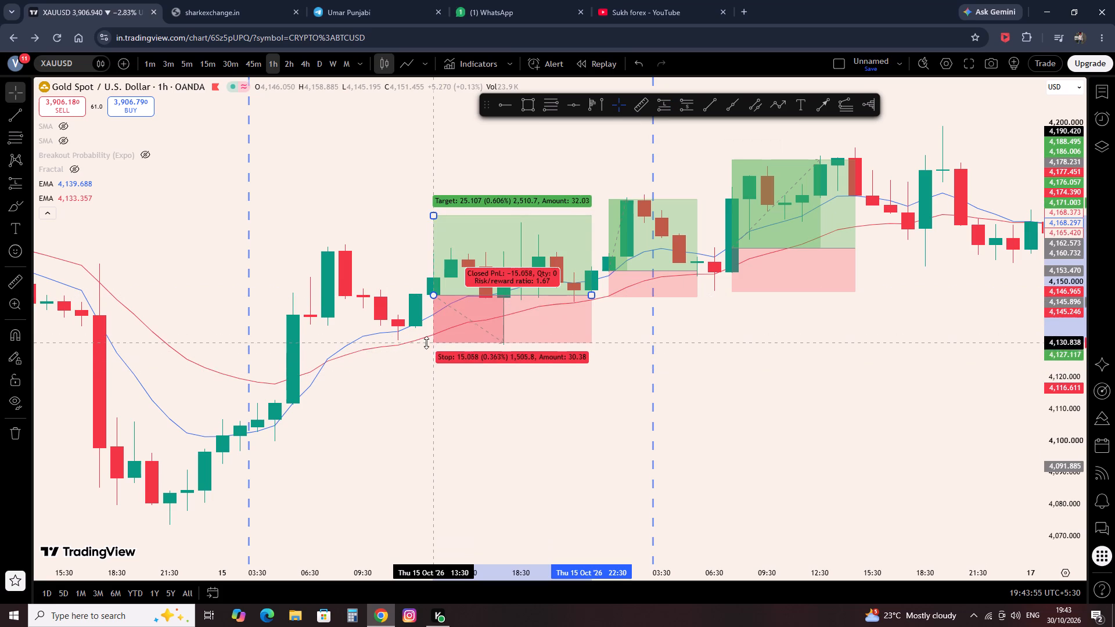
drag(426, 343, 429, 331)
click(469, 394)
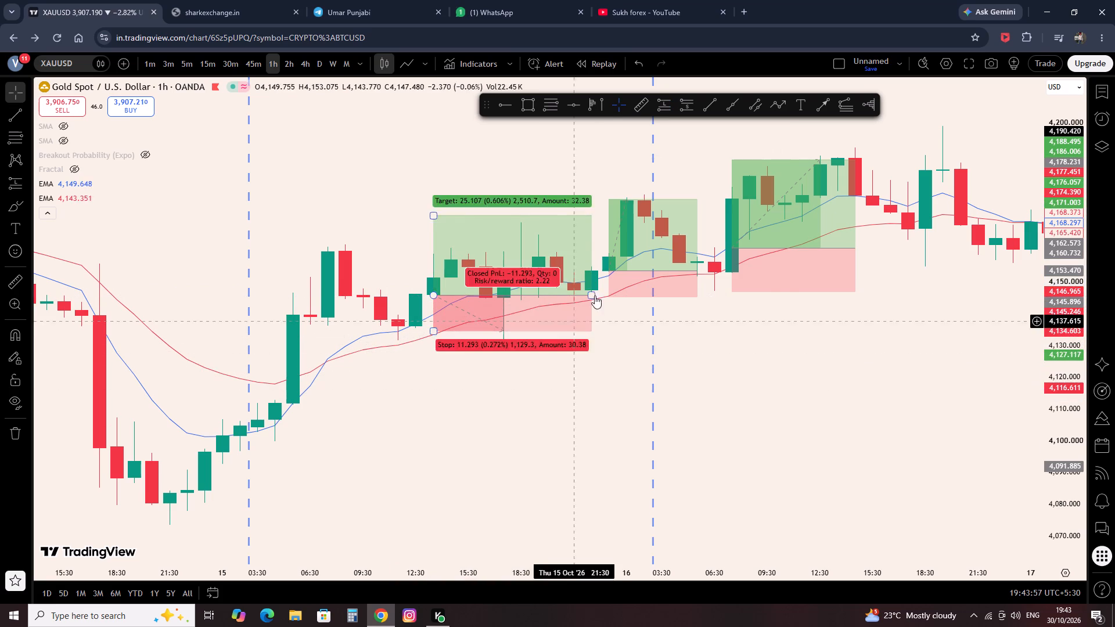
drag(589, 296, 492, 298)
click(570, 362)
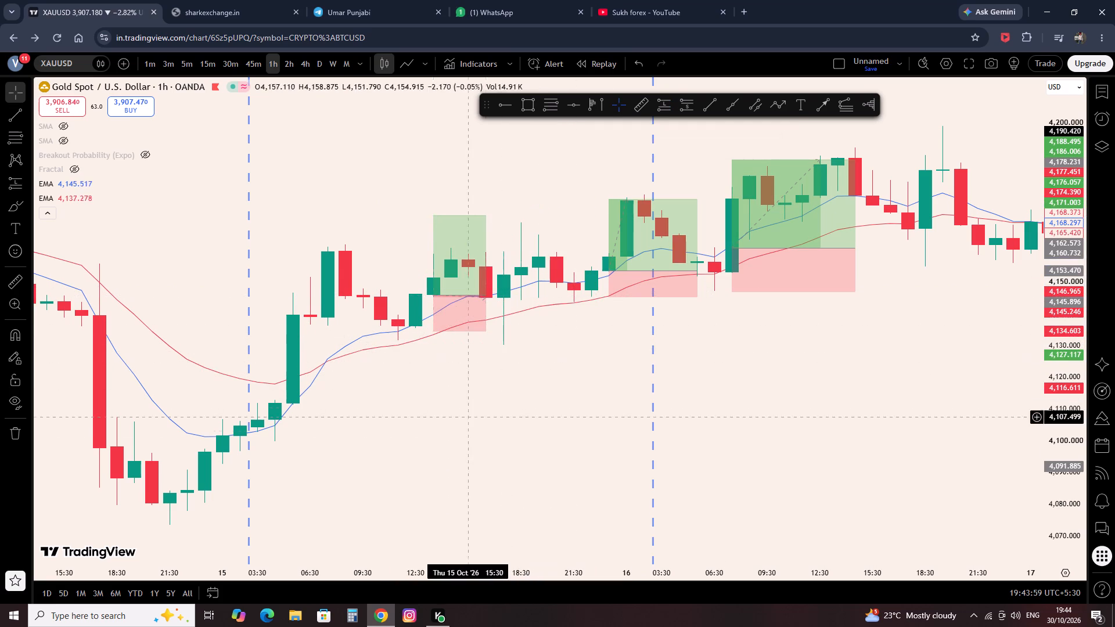
Place a short position from 14:30 to 23:30 on 14 October with entry about 4,143.5, stop about 4,160.7 and target about 4,104.0.
drag(362, 462, 499, 483)
drag(395, 469, 608, 474)
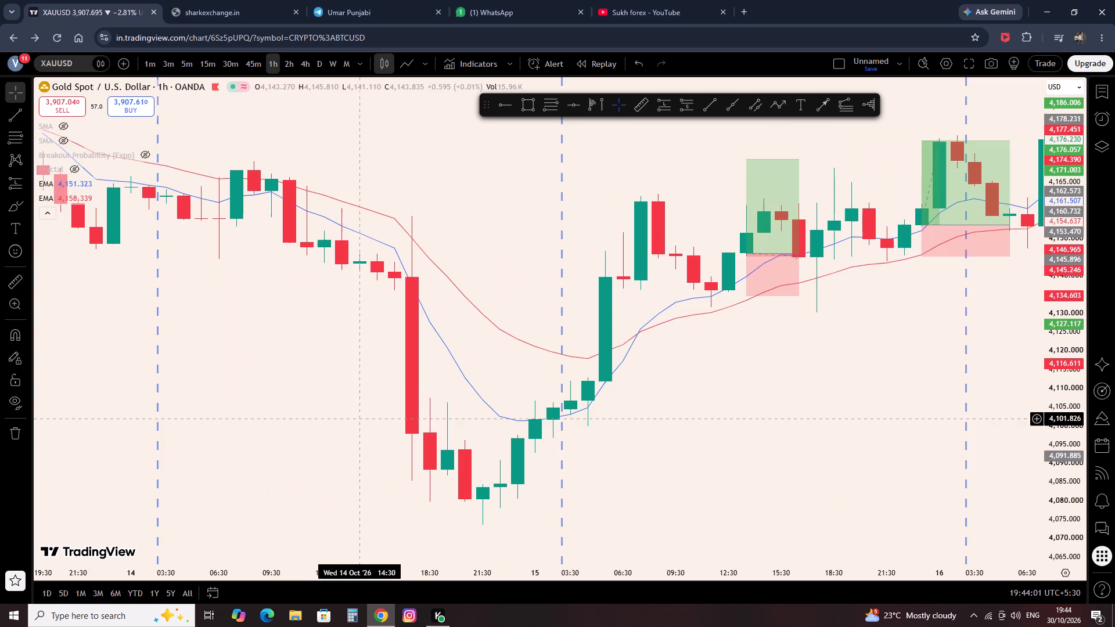
drag(289, 395, 318, 406)
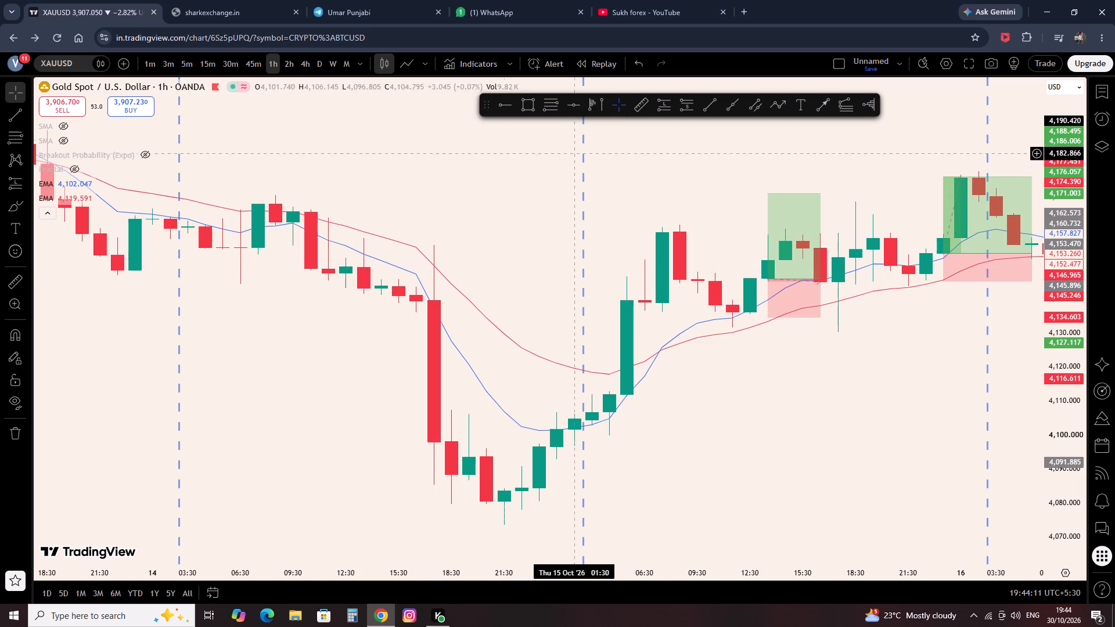
click(693, 105)
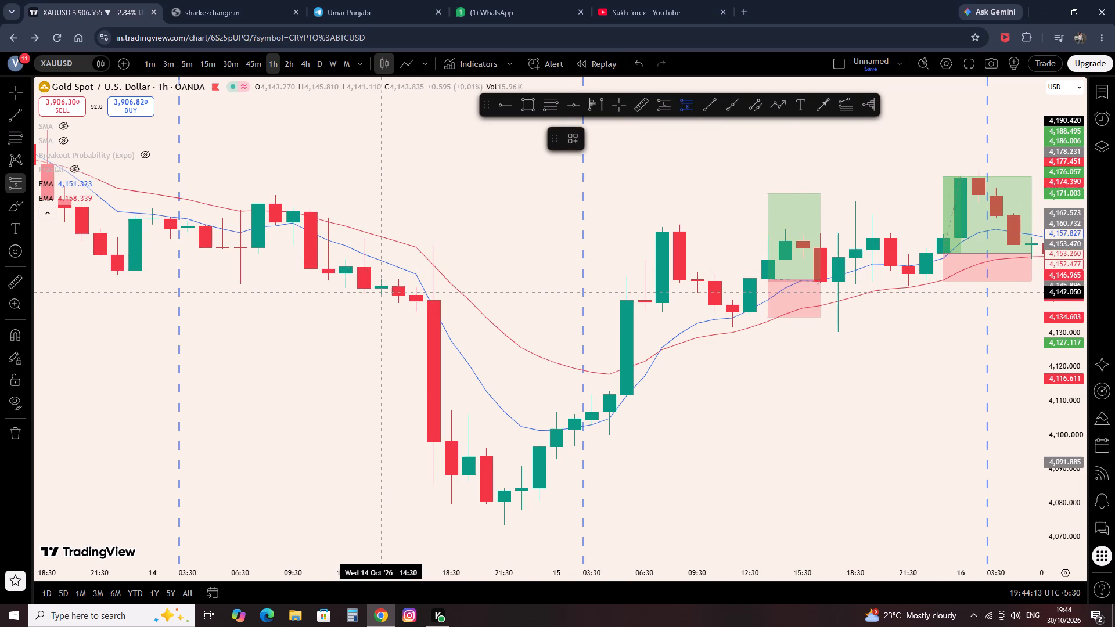
click(382, 287)
drag(378, 208, 391, 229)
drag(378, 365, 394, 421)
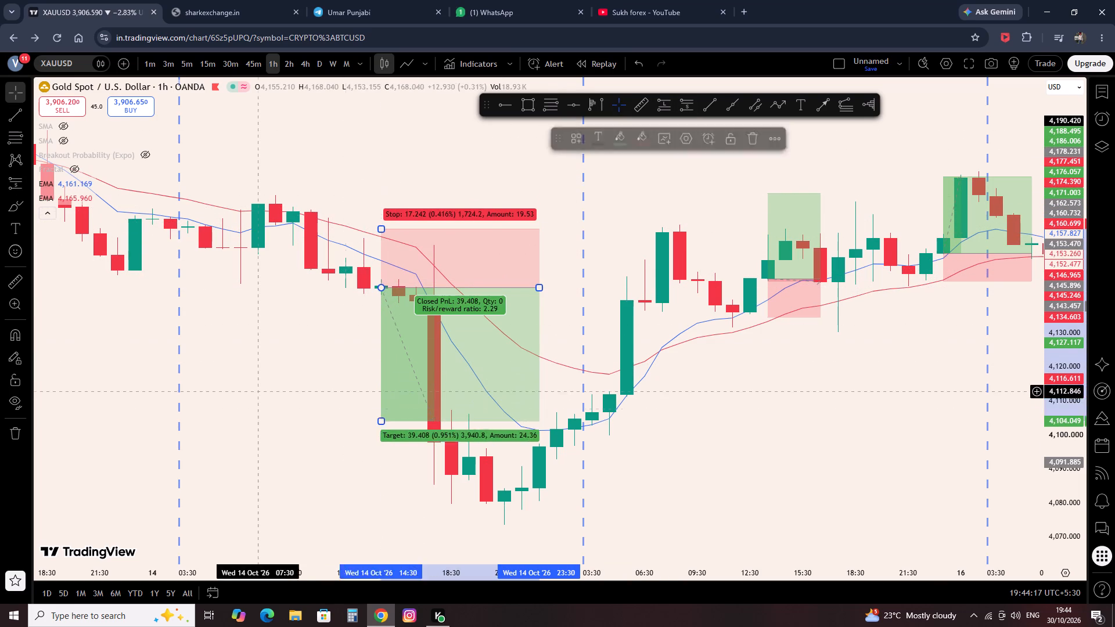
click(257, 392)
drag(533, 285, 528, 286)
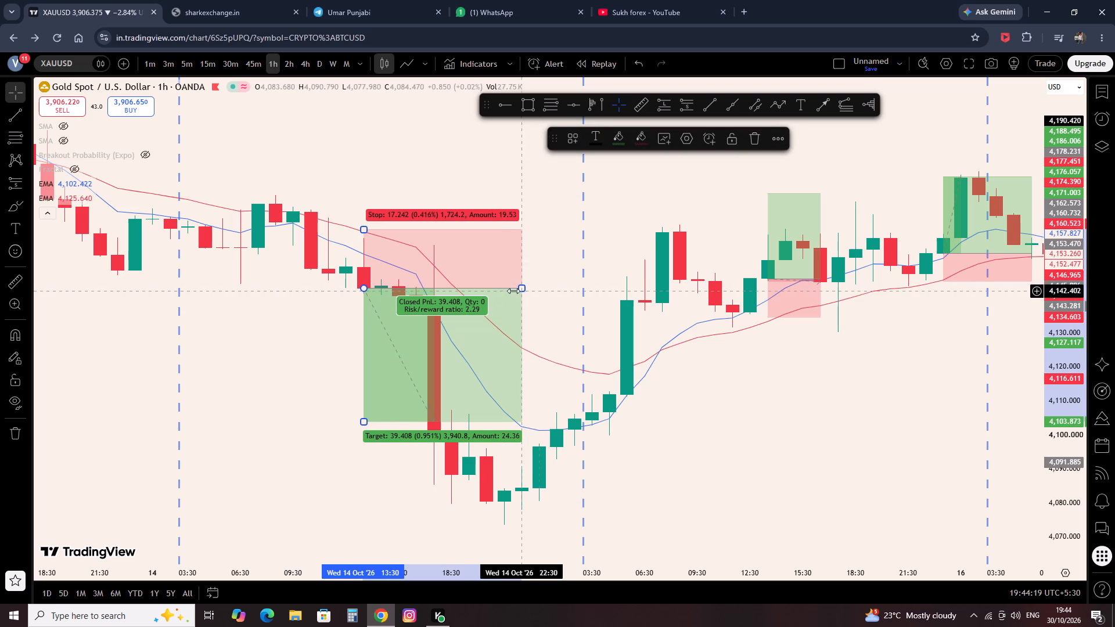
drag(484, 293, 497, 293)
click(277, 366)
Place a short position from 11:30 to 13:30 on 14 October with entry about 4,149.3, stop about 4,166.6 and target about 4,105.4.
drag(215, 367, 474, 365)
drag(344, 353, 427, 366)
scroll(466, 361, up, 1)
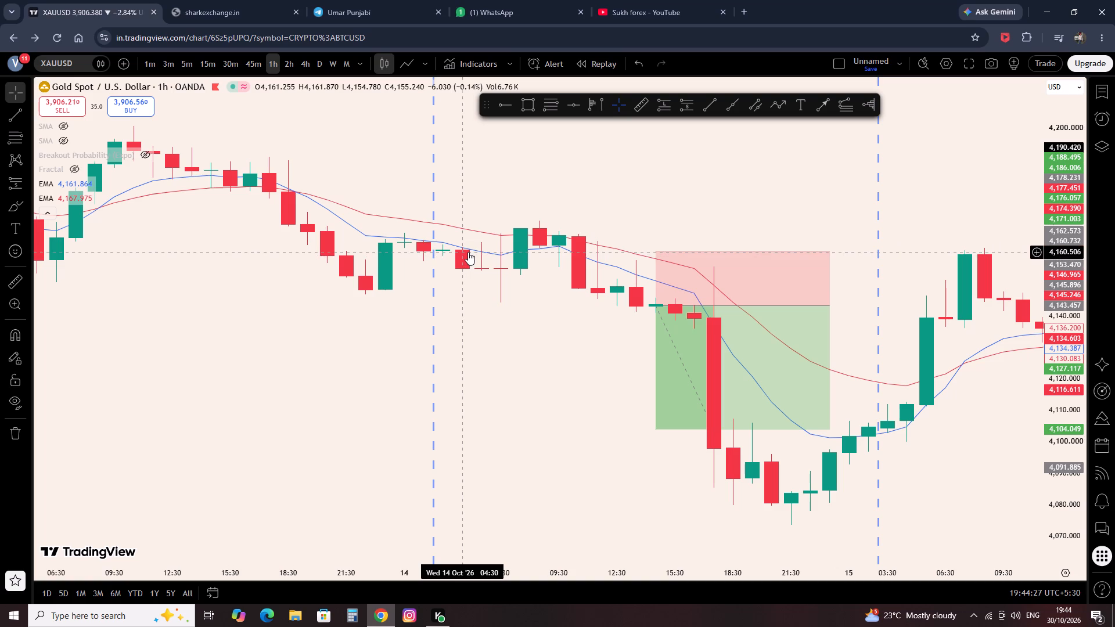
click(678, 109)
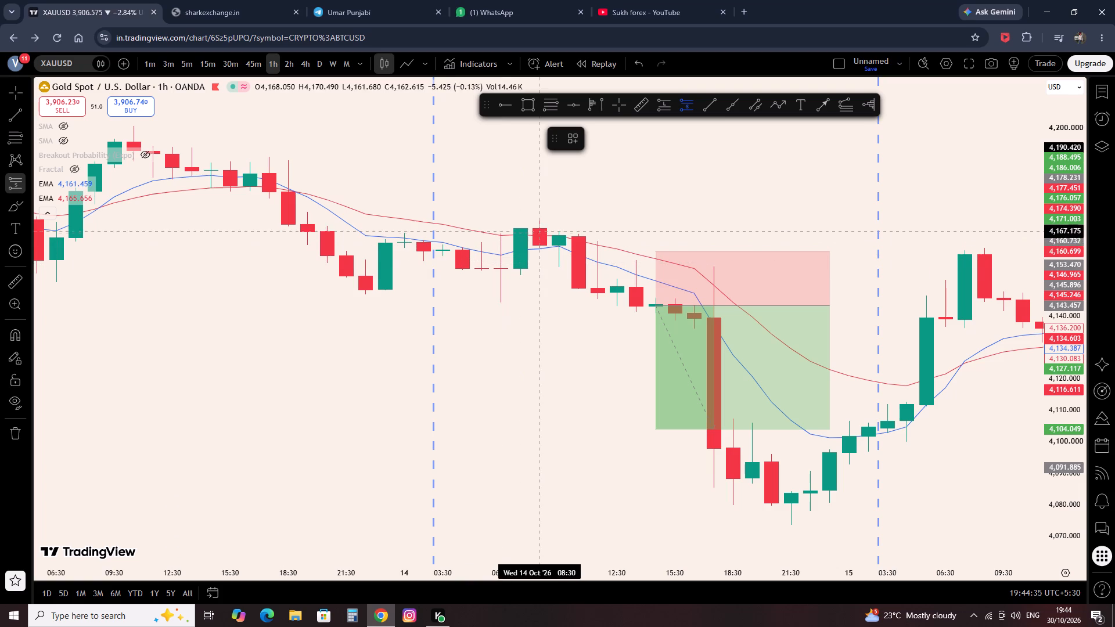
click(596, 287)
drag(594, 206, 605, 233)
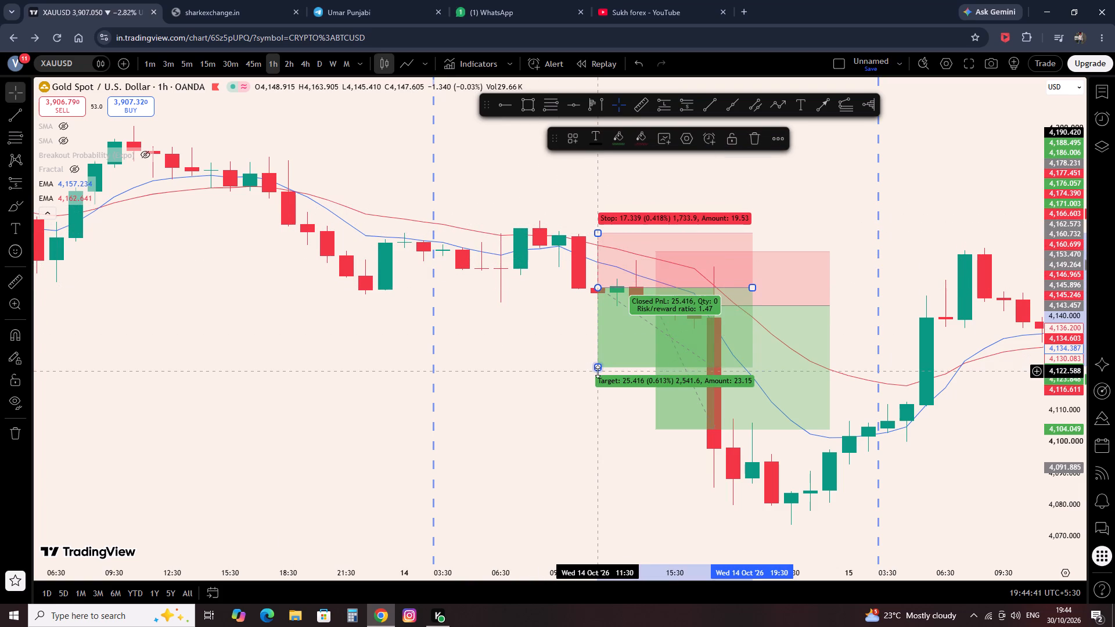
drag(598, 367, 608, 425)
click(543, 393)
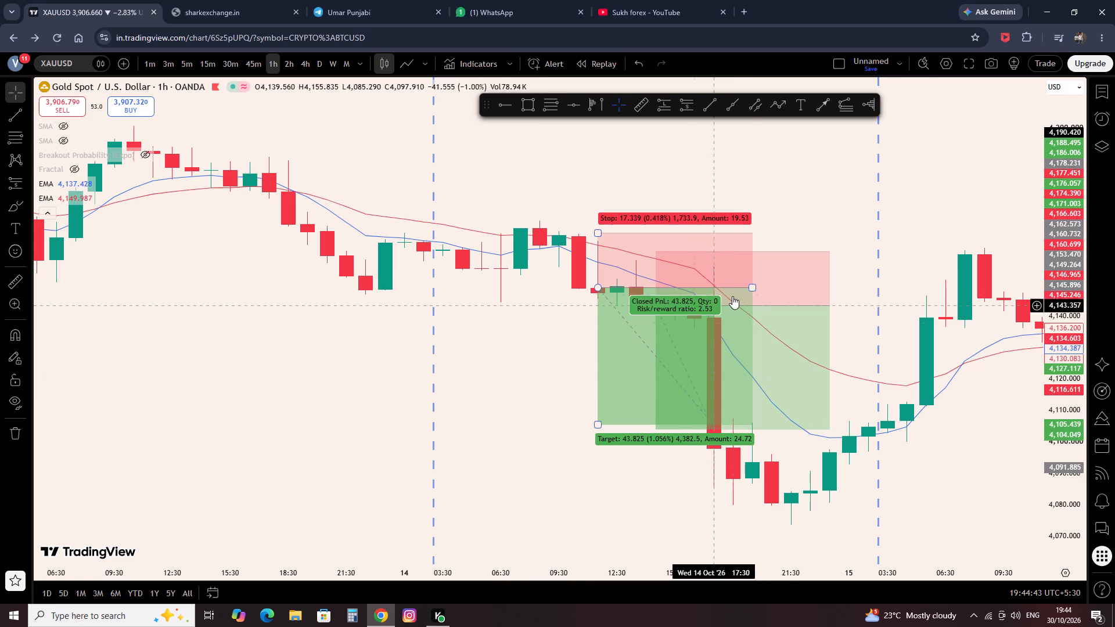
drag(749, 289, 645, 307)
click(559, 331)
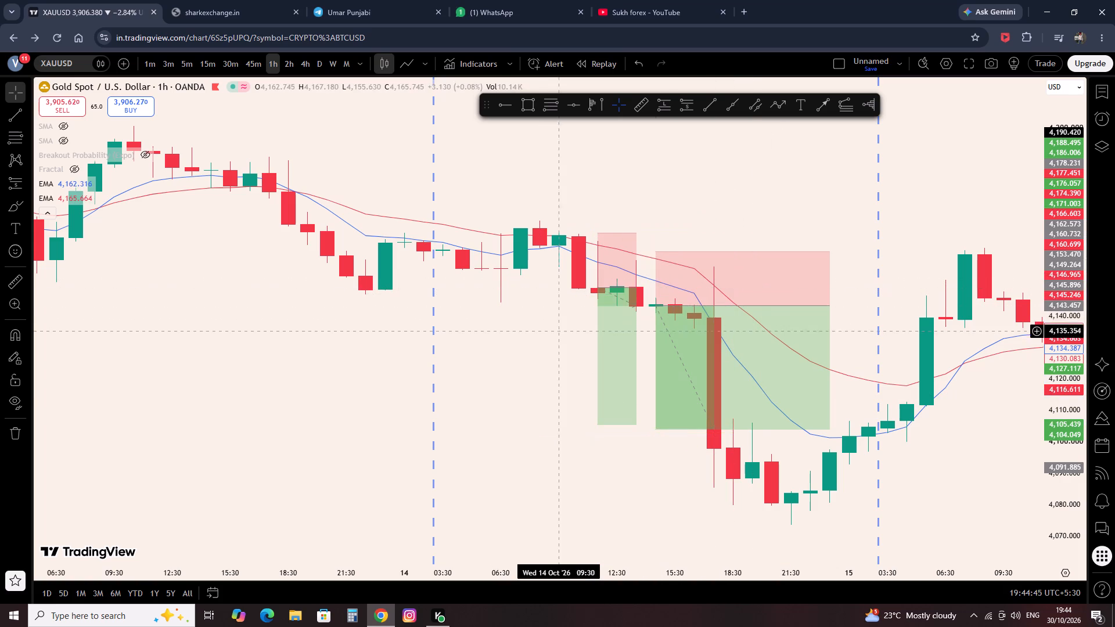
Review the price action and marked positions from mid-October up to the latest candles of 30 October.
drag(456, 348, 300, 369)
right_click(591, 136)
right_click(622, 147)
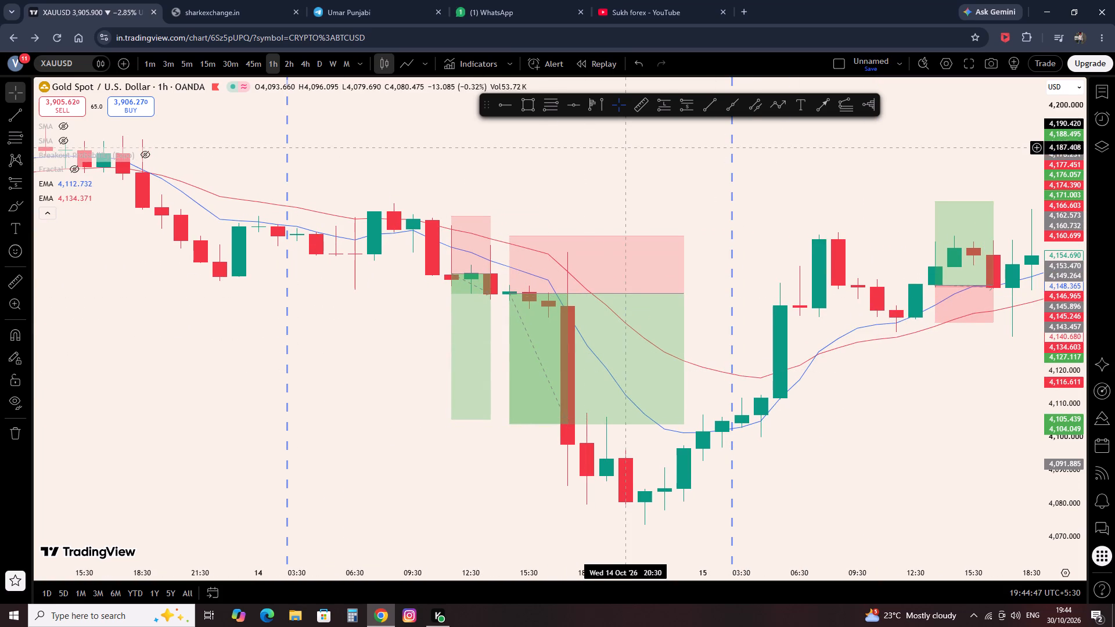
click(648, 154)
scroll(840, 322, up, 11)
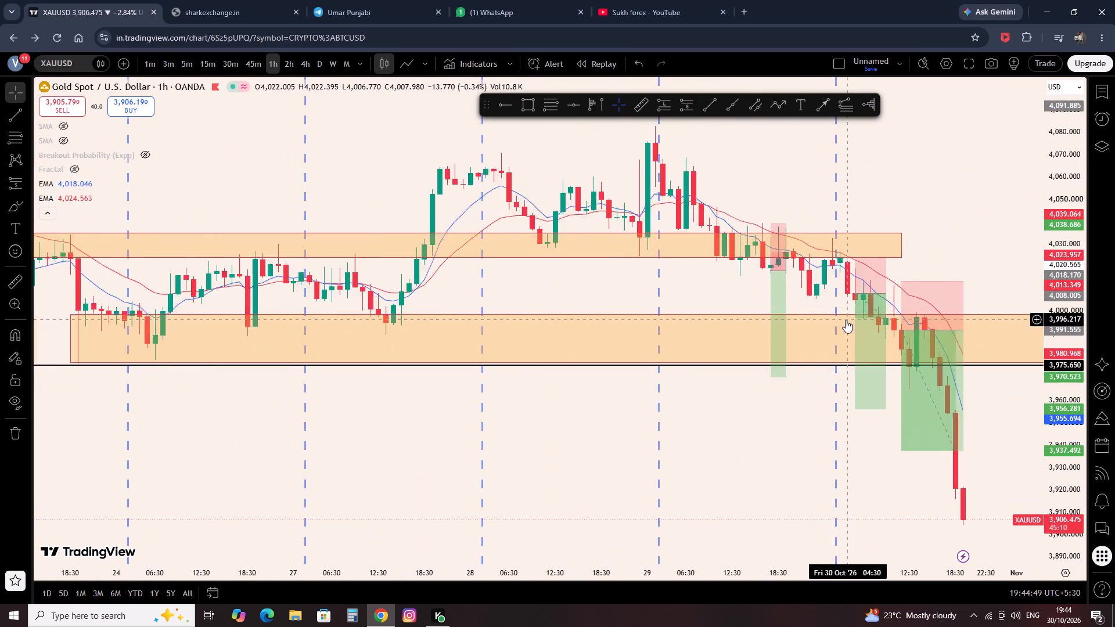
scroll(846, 320, up, 2)
drag(922, 222, 1020, 218)
scroll(979, 215, down, 11)
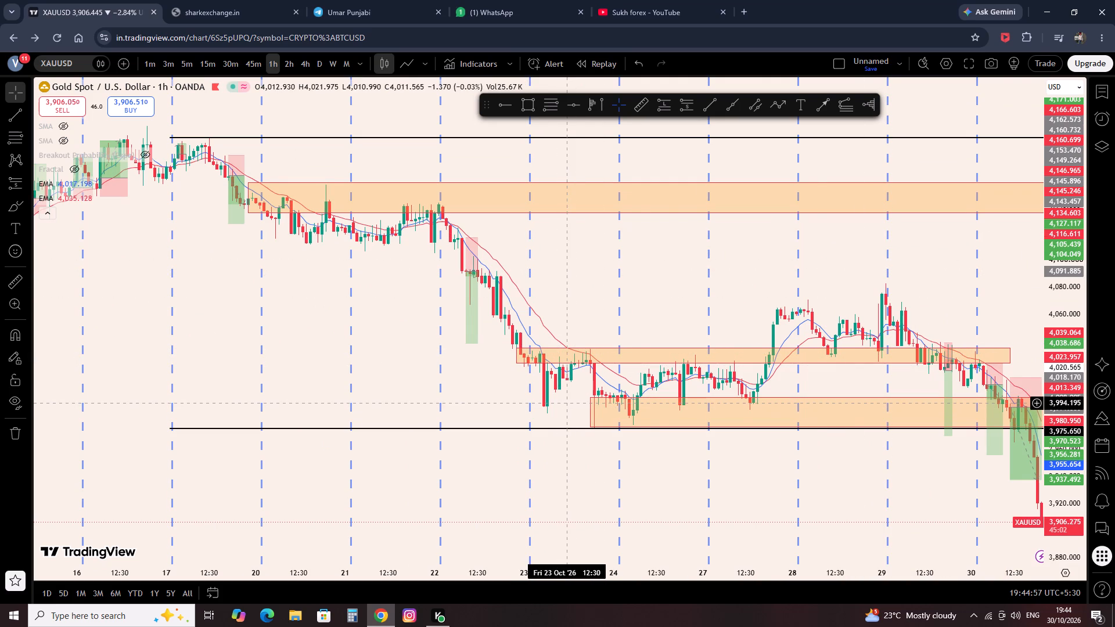
drag(672, 296, 576, 298)
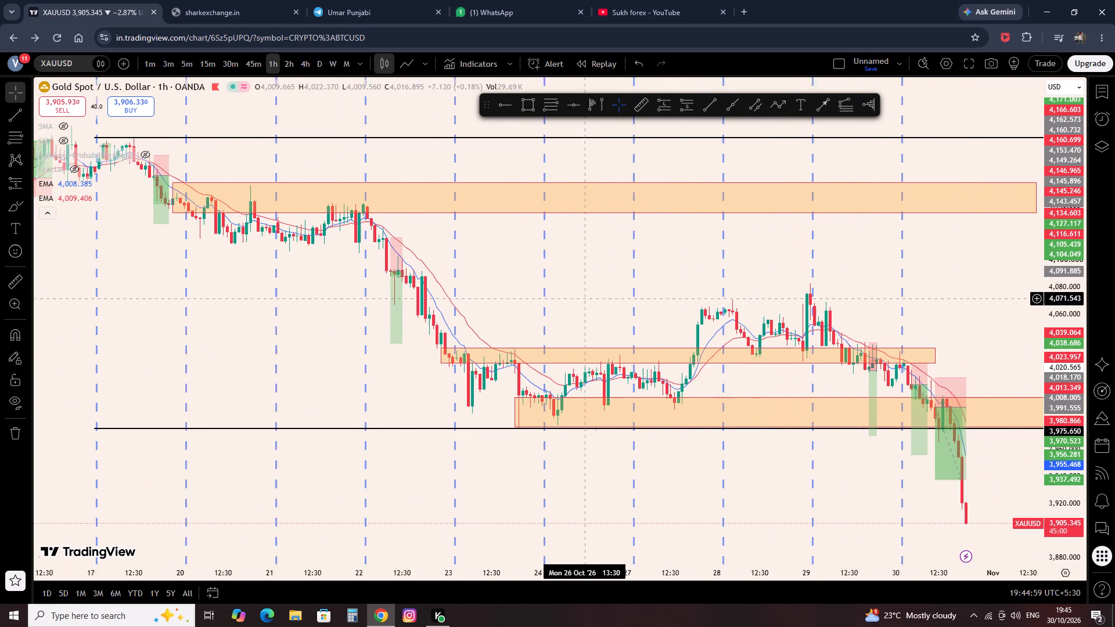
drag(576, 298, 544, 310)
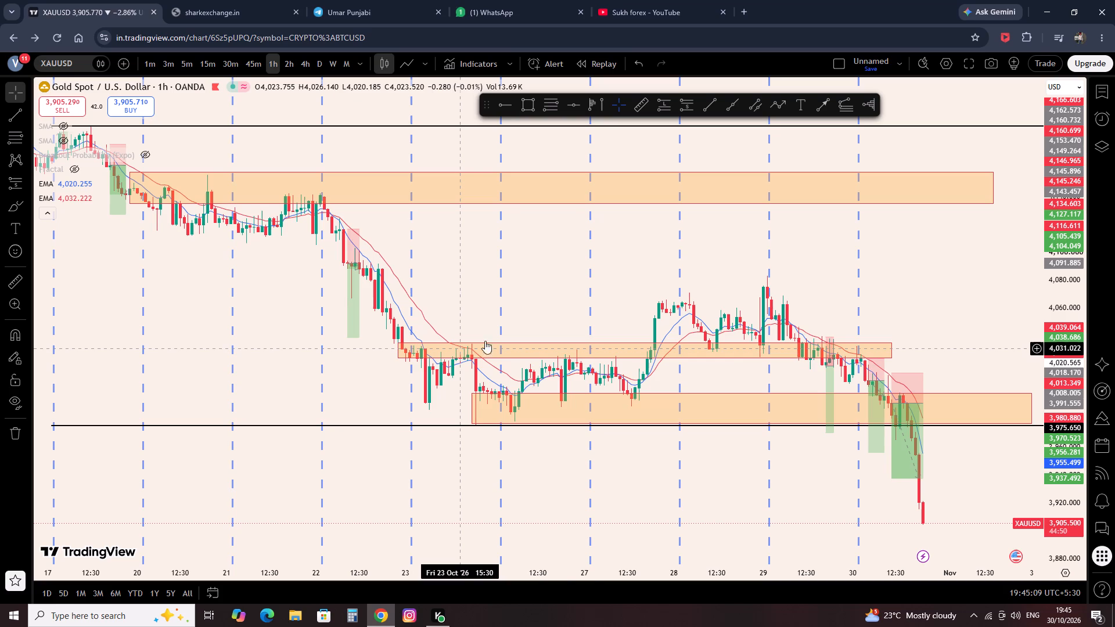
Delete the three orange rectangle zones at about 4,024–4,035, 3,977–3,999 and 4,135–4,158.
click(502, 339)
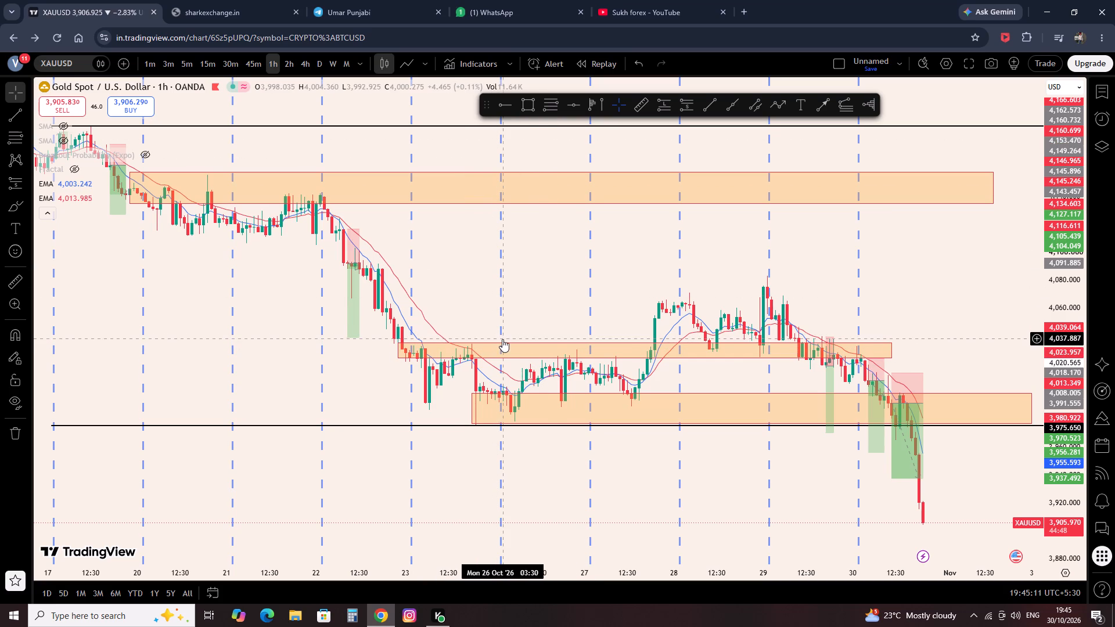
click(503, 340)
click(509, 343)
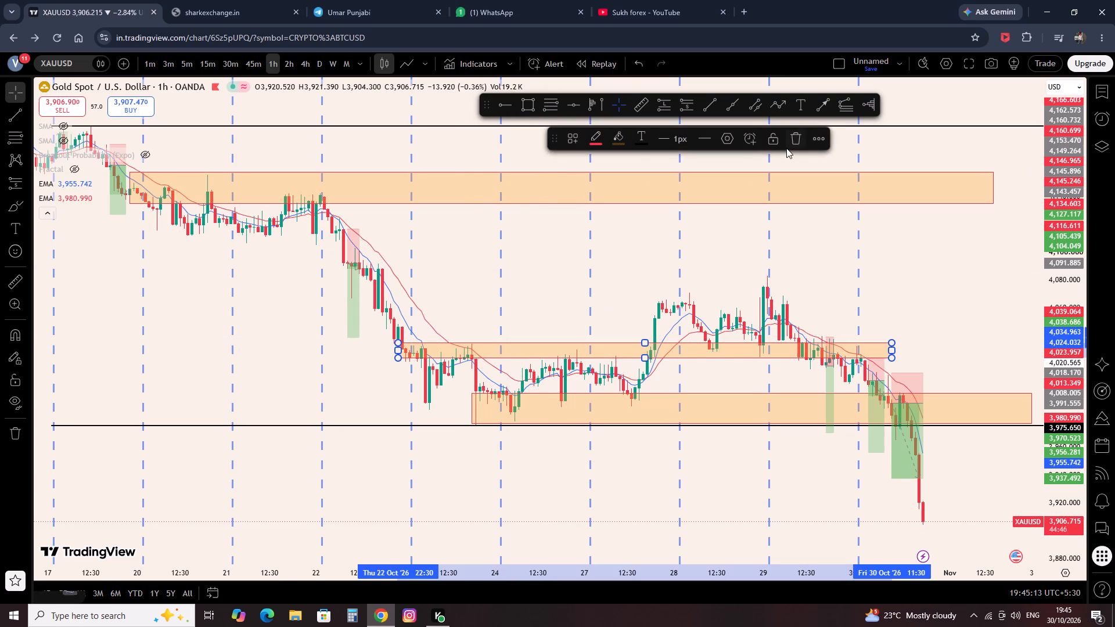
click(797, 139)
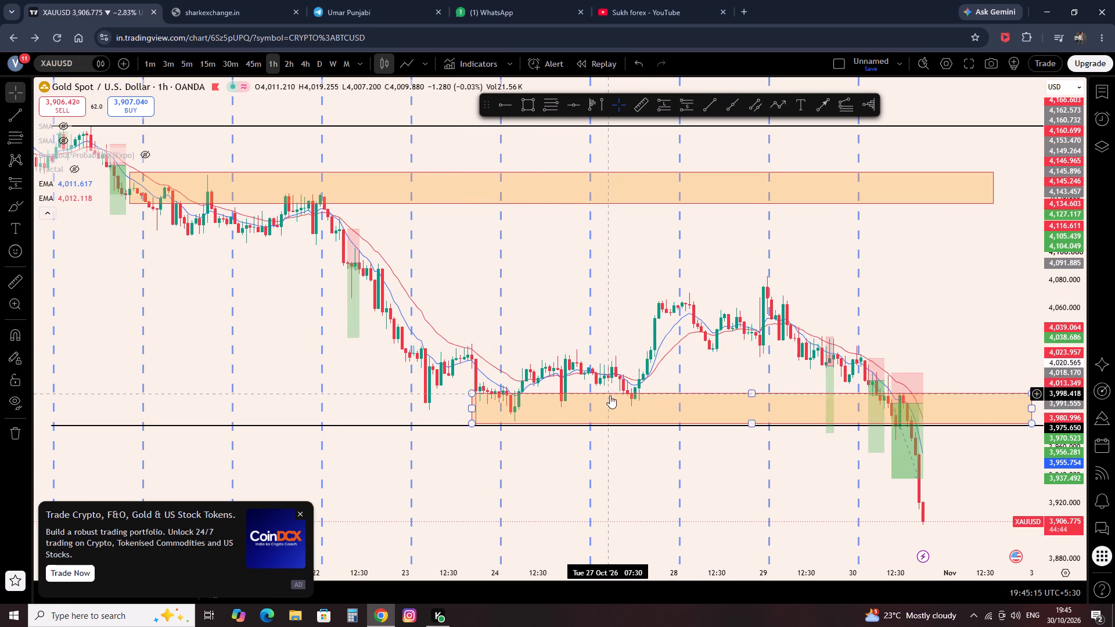
click(610, 395)
click(613, 392)
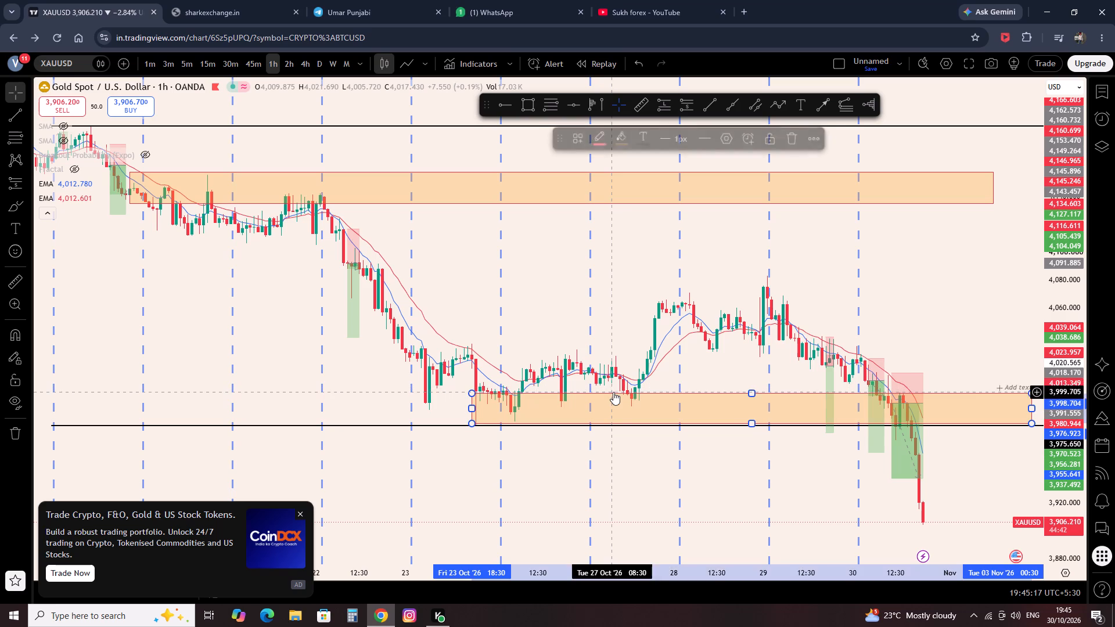
click(793, 133)
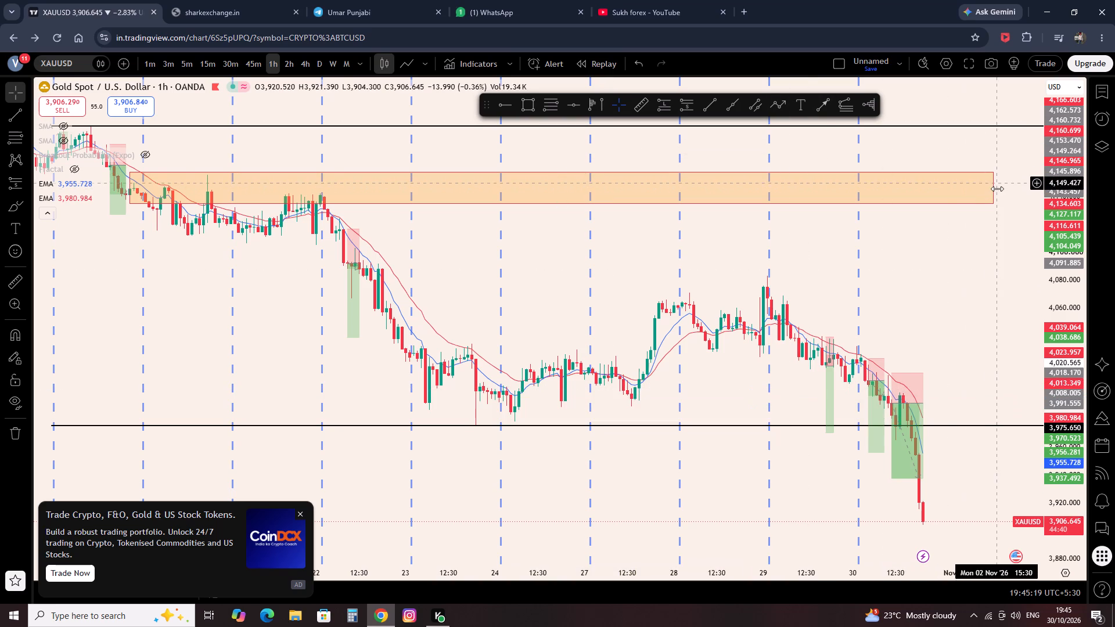
click(997, 189)
click(793, 150)
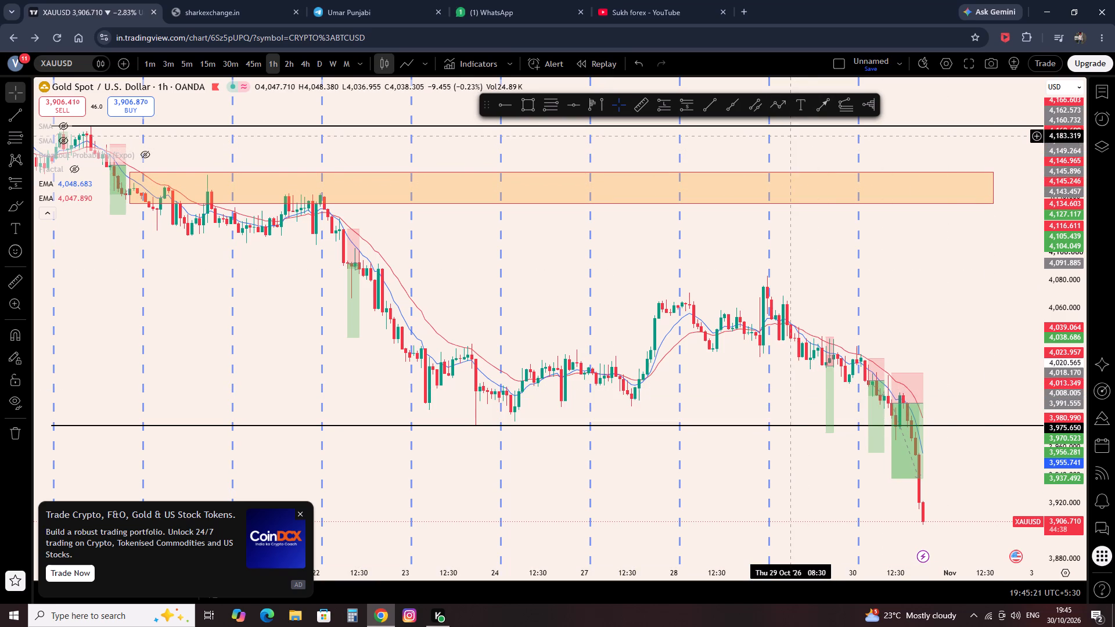
click(996, 189)
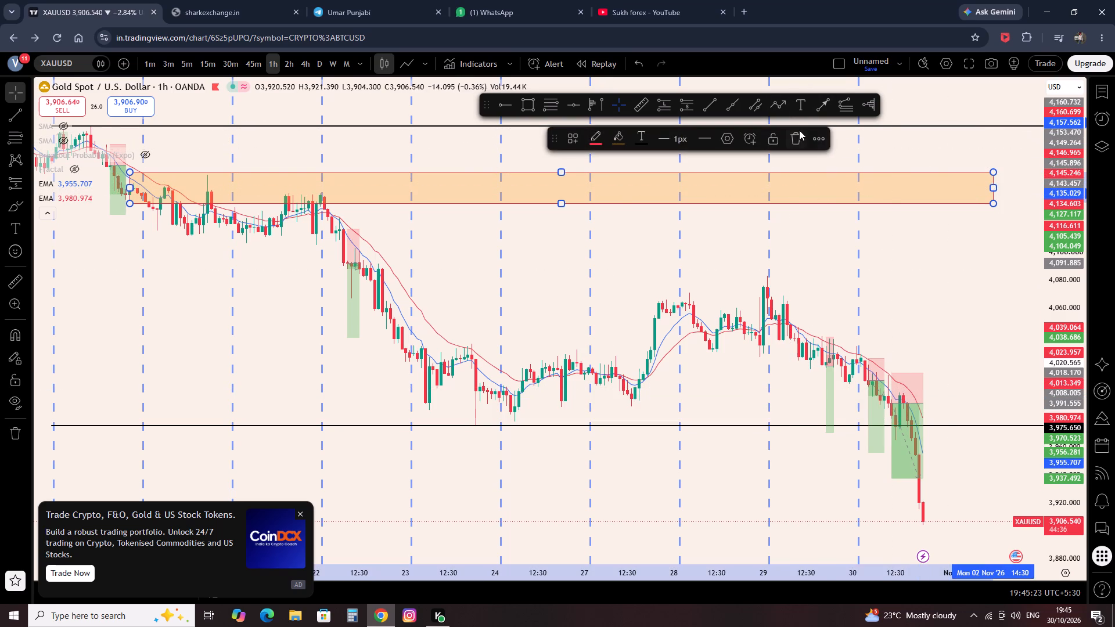
click(796, 132)
Draw a rectangle zone between about 4,030.7 and 3,991.4, starting at 06:30 on 23 October and ending on 28 October.
click(526, 106)
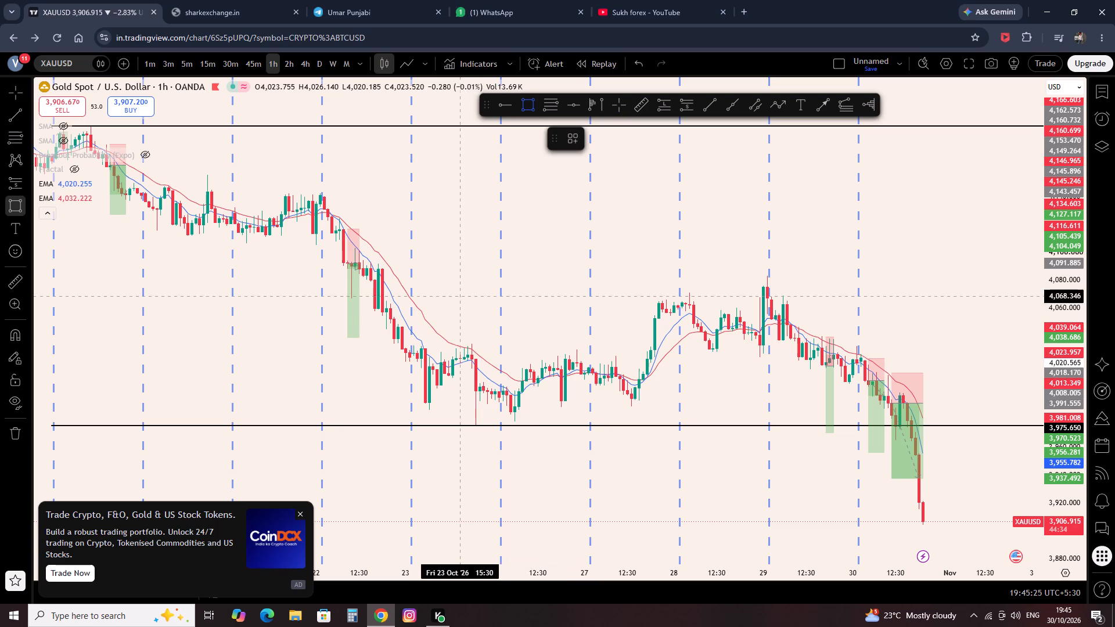
ctrl+click(427, 345)
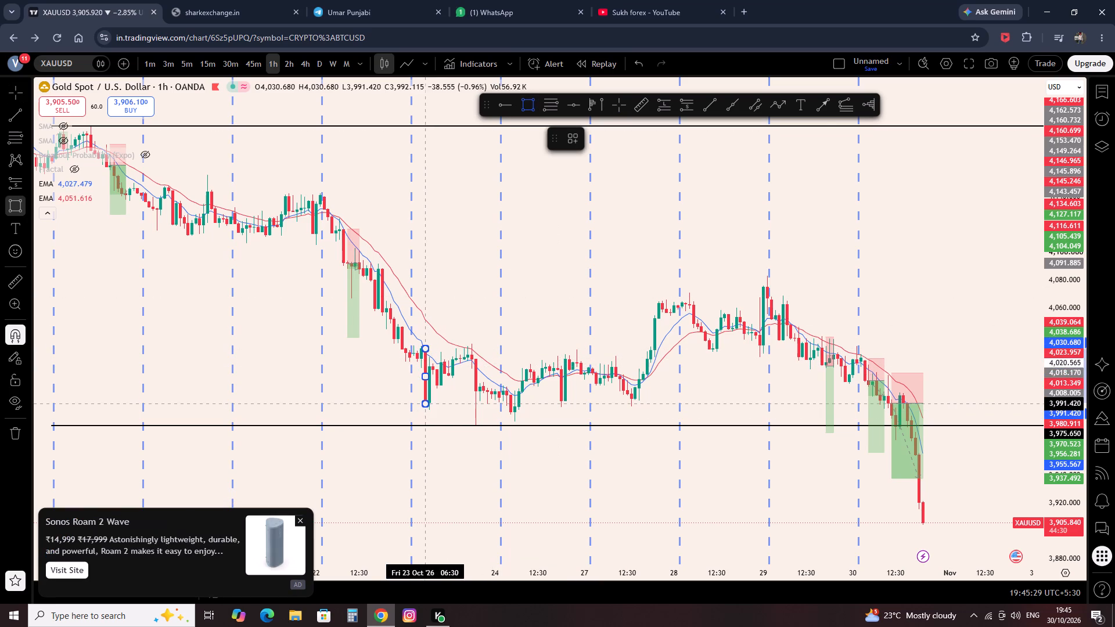
ctrl+click(427, 416)
drag(425, 373, 765, 380)
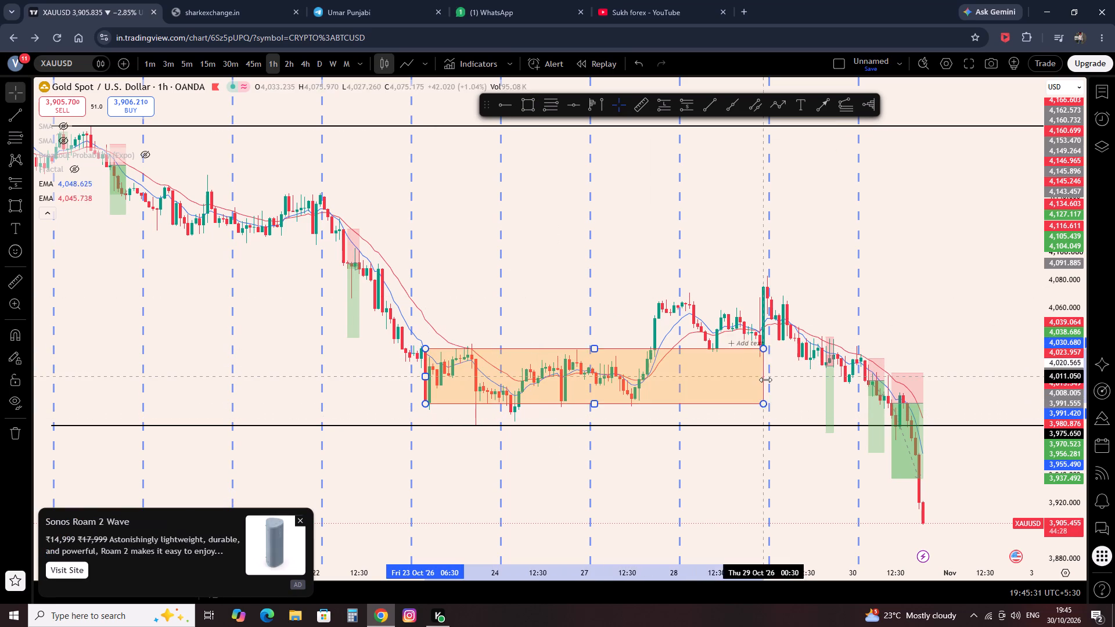
drag(765, 380, 725, 392)
click(739, 395)
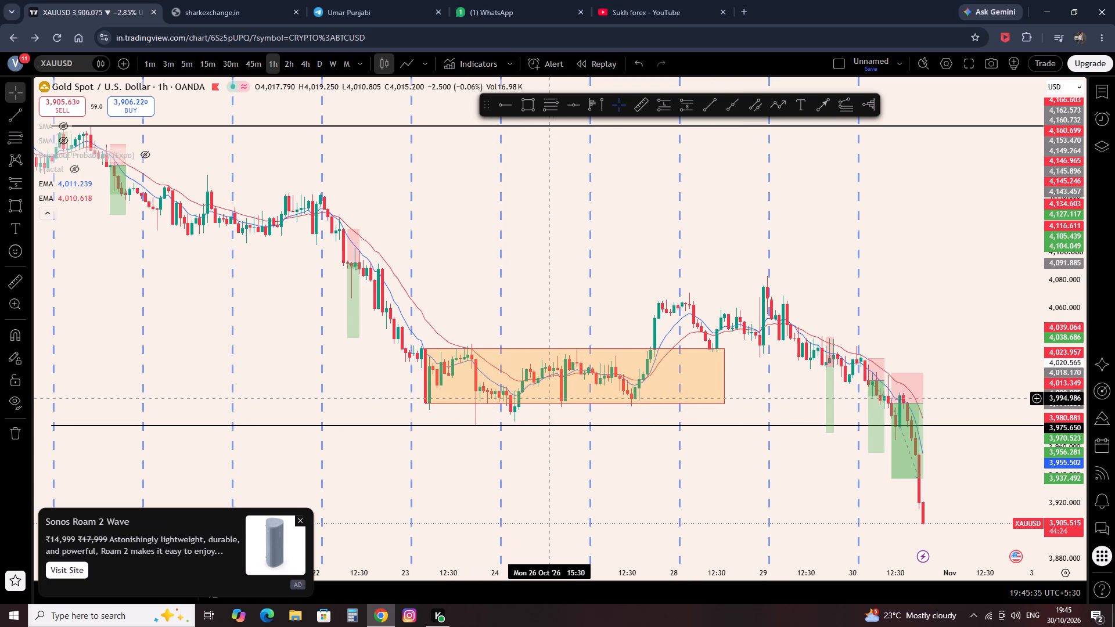
Measure the price range from about 4,036.4 to 4,069.8 over seven hourly bars ending at 13:30 on 29 October.
scroll(608, 401, up, 2)
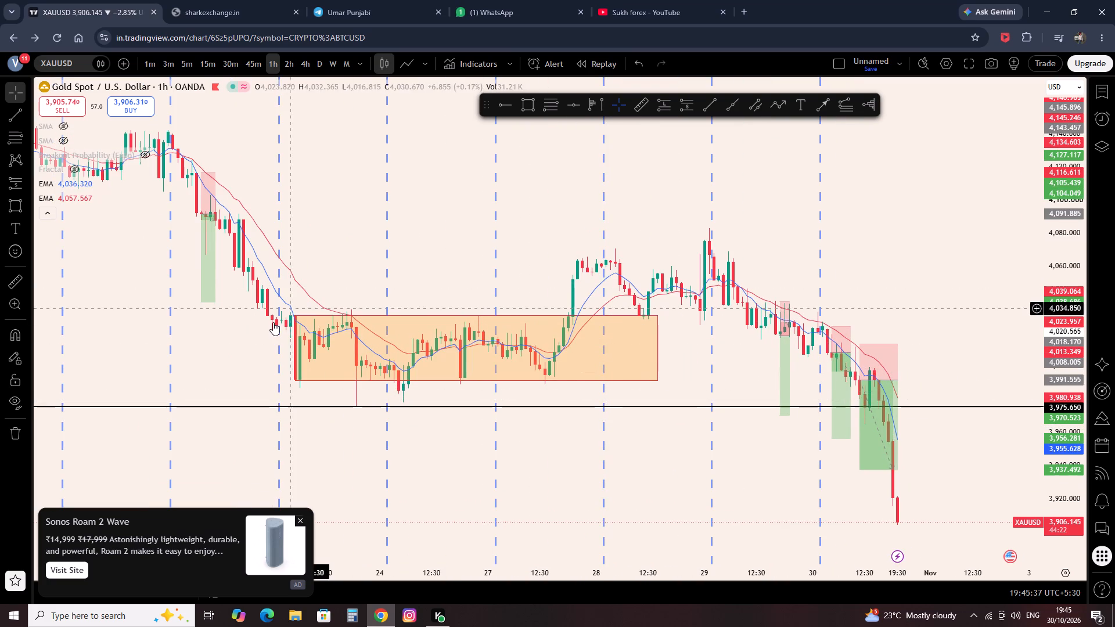
scroll(492, 308, up, 2)
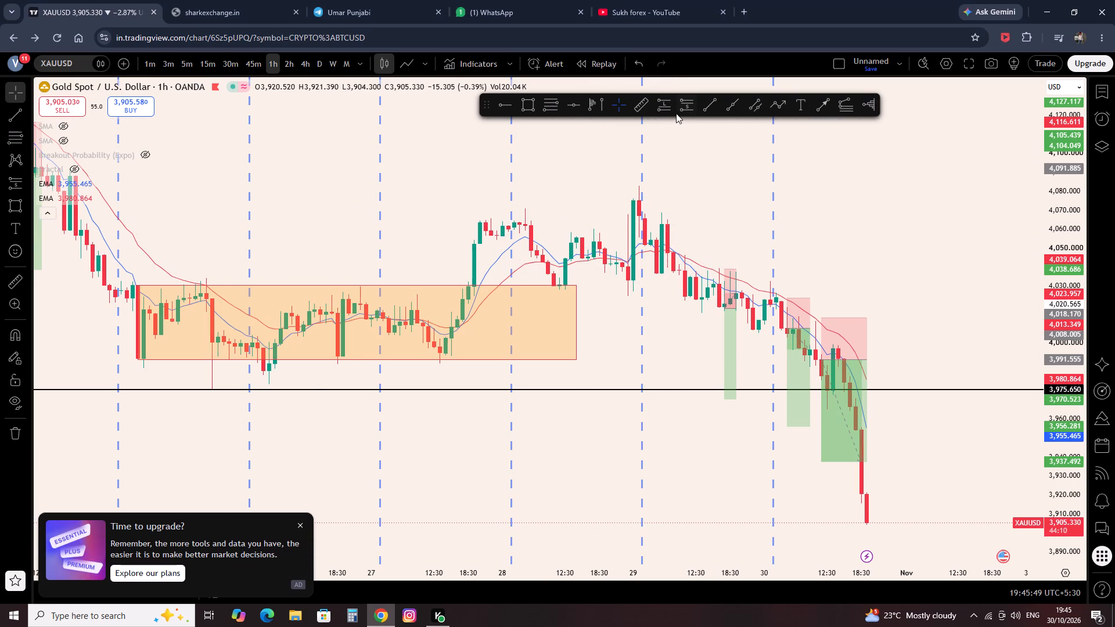
click(648, 110)
click(664, 274)
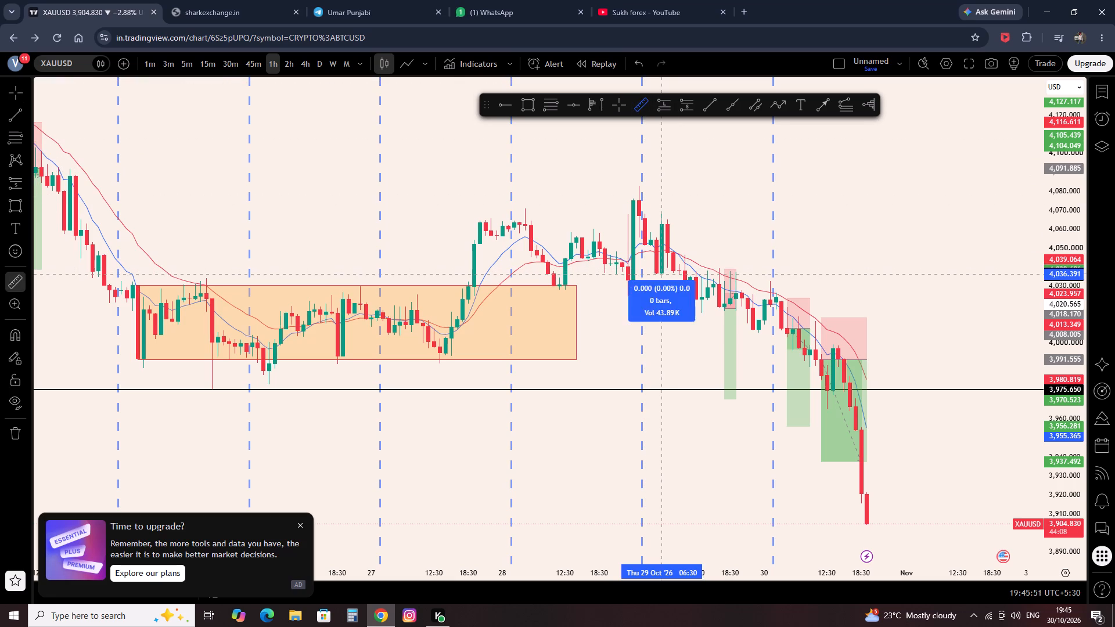
click(703, 213)
click(737, 214)
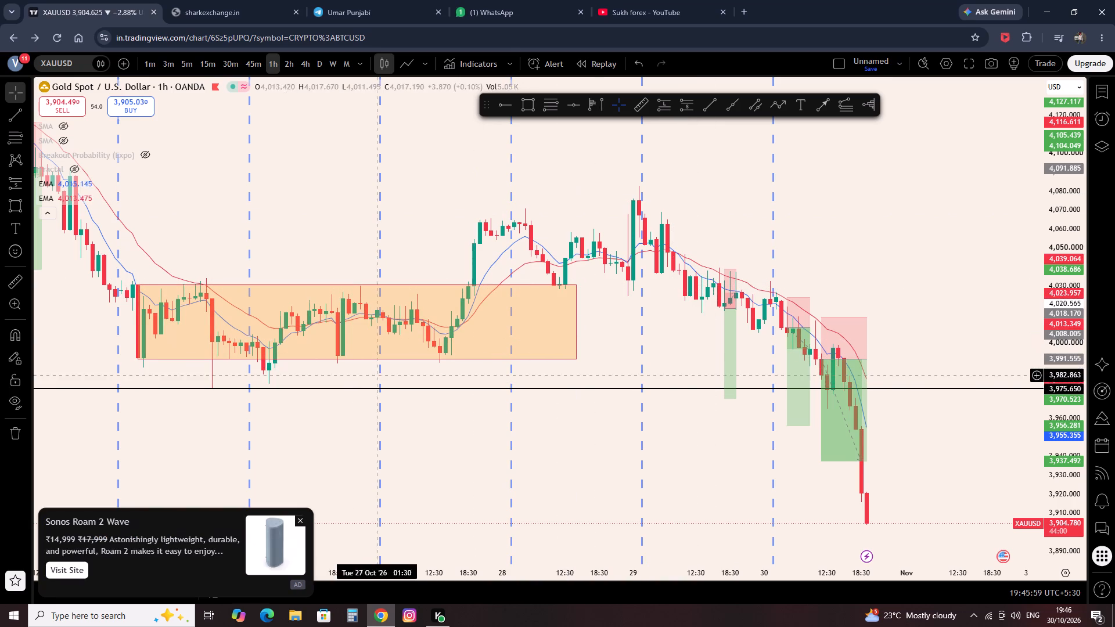
Dismiss the advertisement and the ad-free upgrade offer covering the chart.
drag(177, 373, 642, 380)
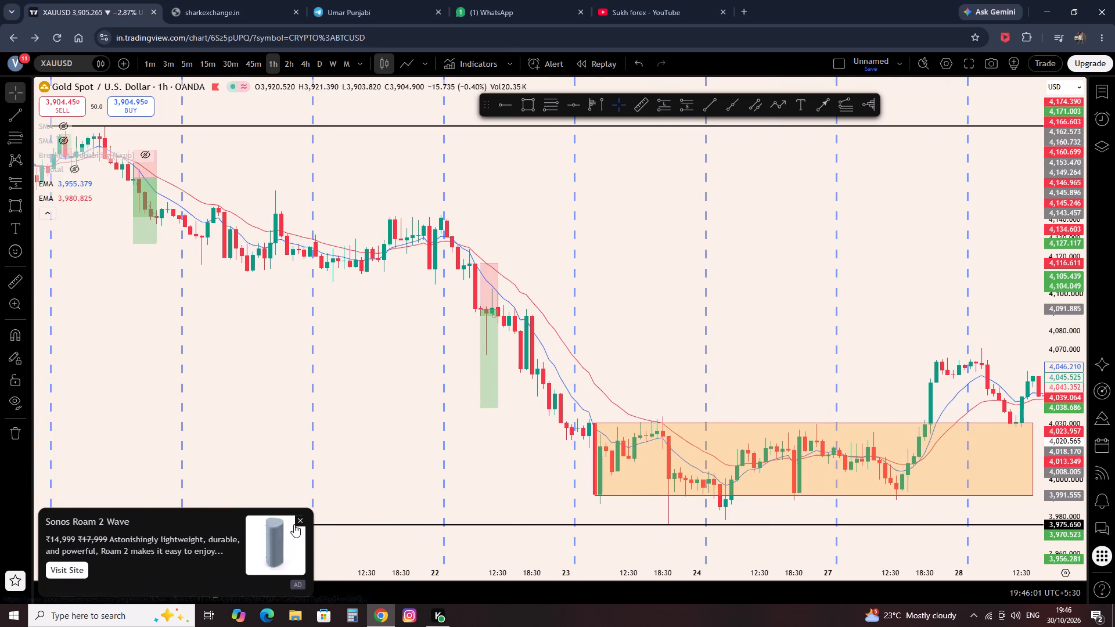
click(300, 524)
drag(333, 448, 530, 440)
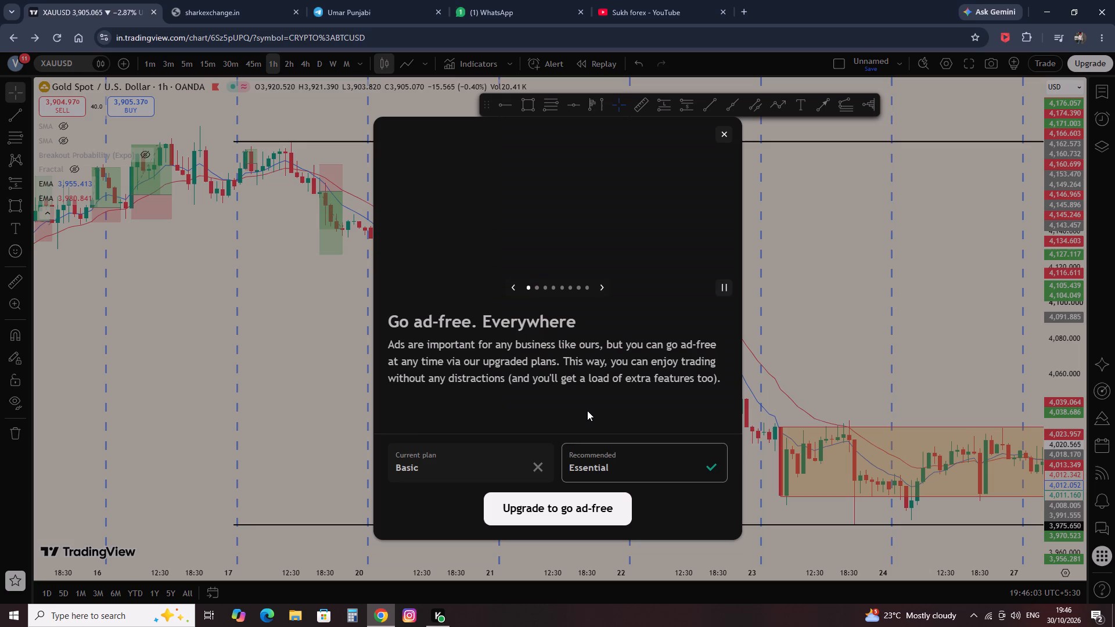
click(722, 138)
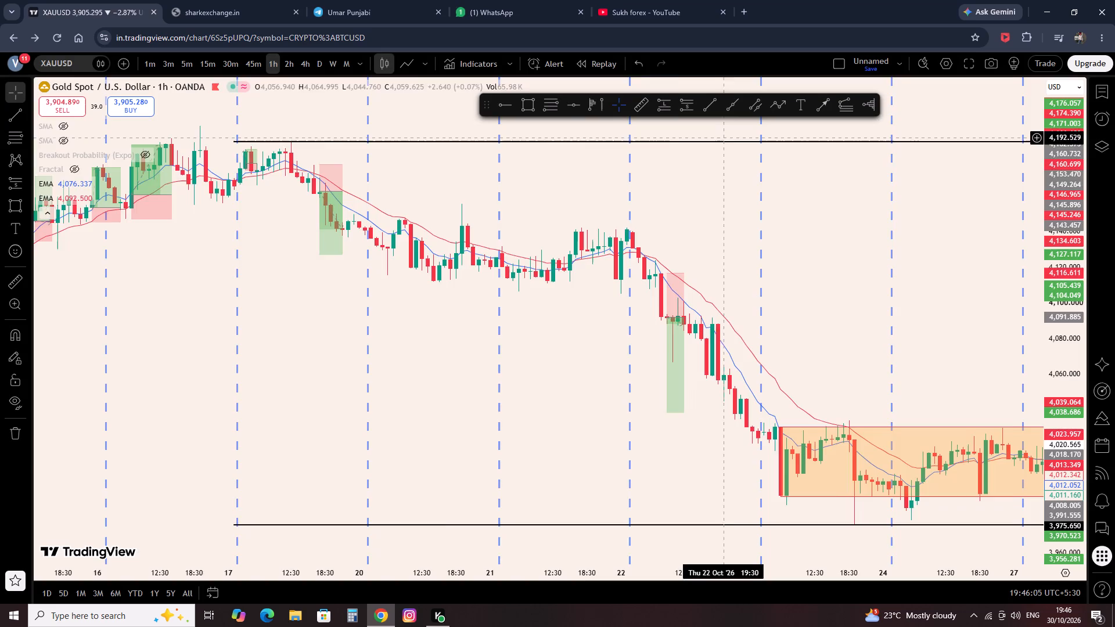
Examine the price action from 20 to 30 October, comparing the short positions and the orange consolidation zone with the EMA lines.
scroll(640, 279, up, 3)
drag(650, 218, 655, 229)
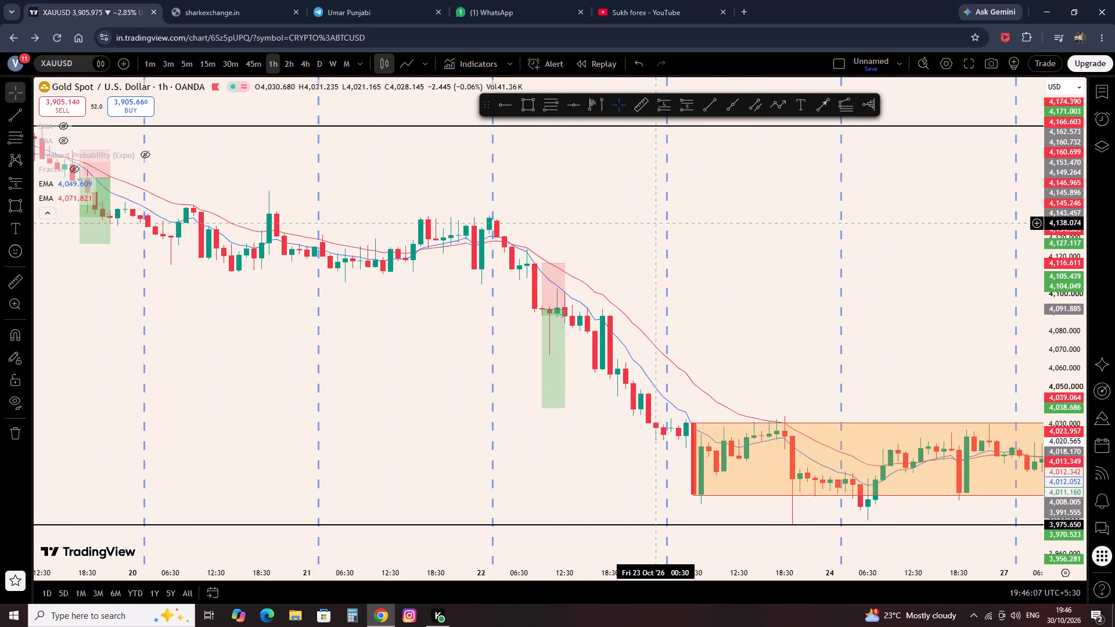
drag(655, 229, 581, 249)
drag(702, 276, 267, 330)
drag(675, 262, 169, 312)
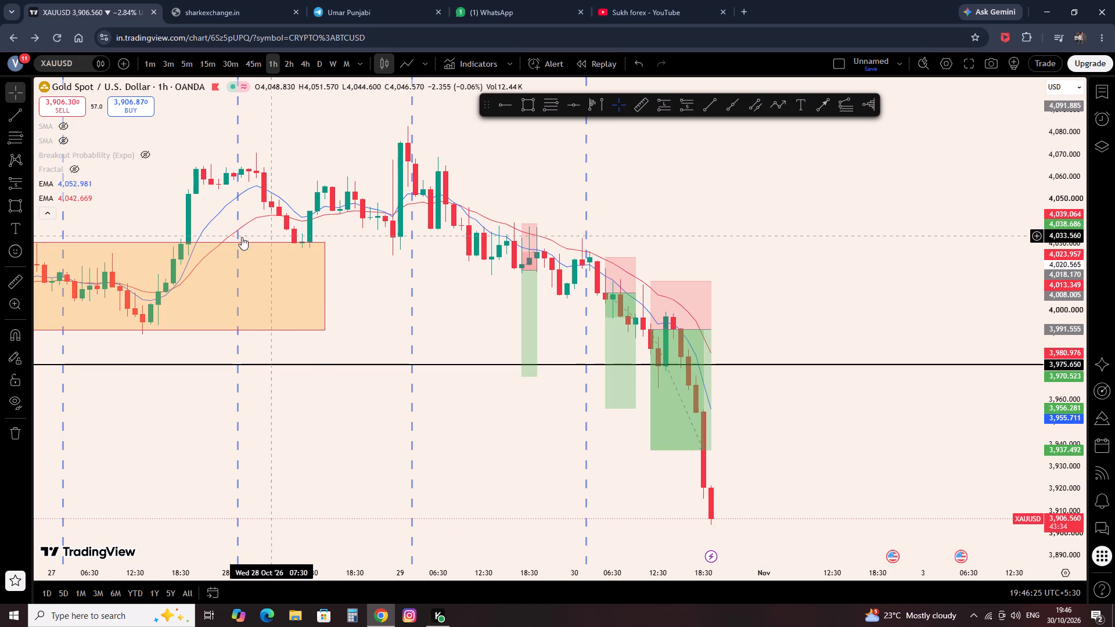
drag(134, 206, 524, 284)
drag(313, 261, 624, 266)
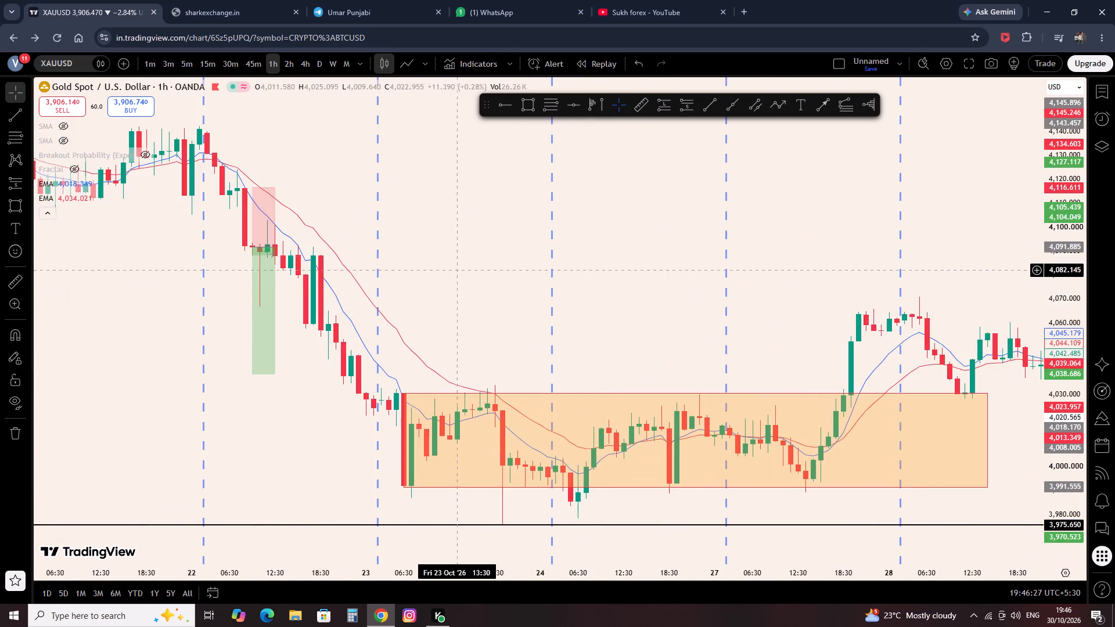
scroll(464, 280, down, 3)
drag(289, 337, 424, 342)
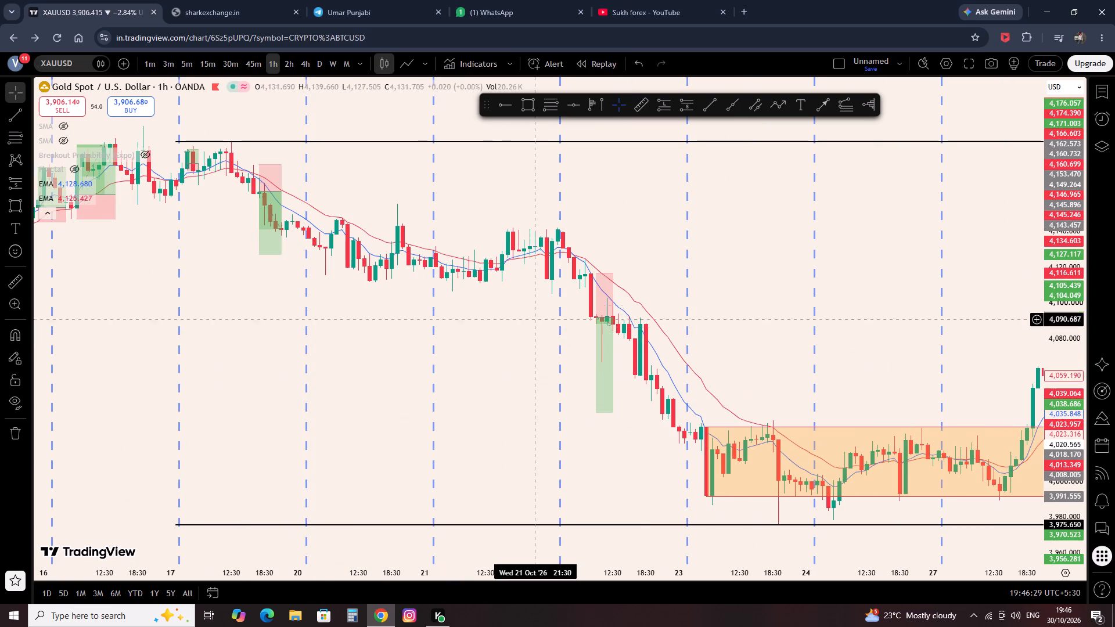
scroll(570, 297, up, 3)
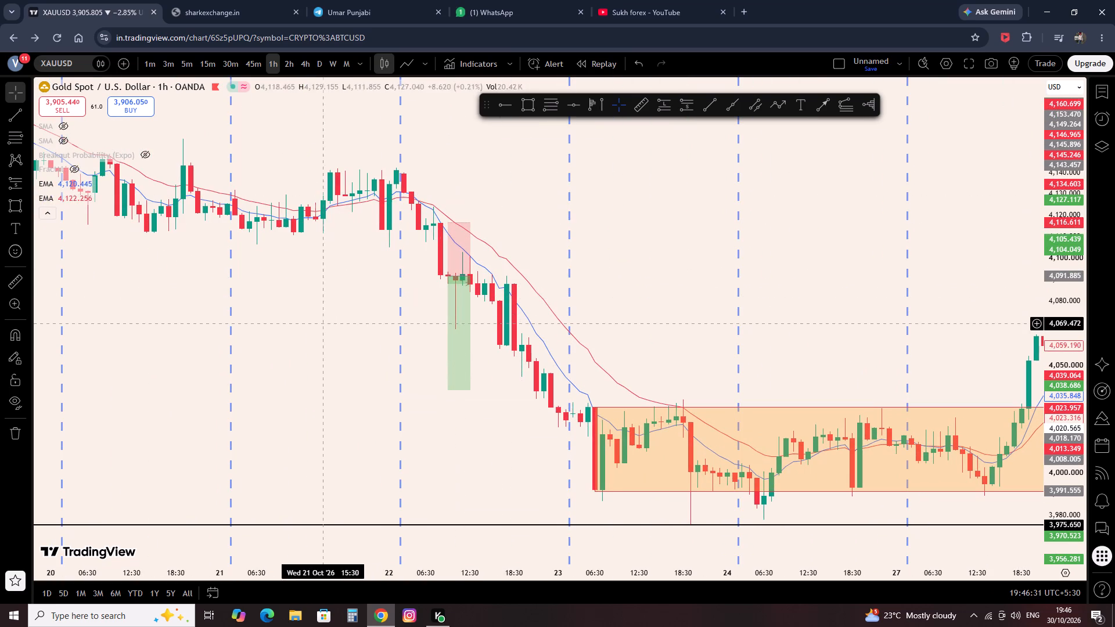
drag(301, 298, 353, 305)
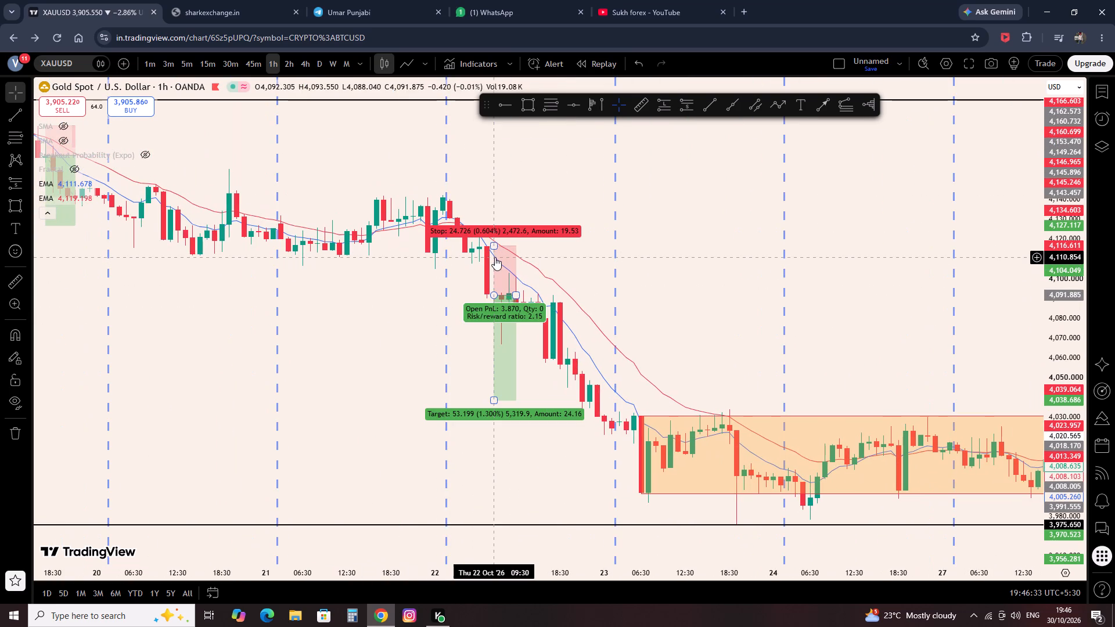
click(495, 257)
click(373, 279)
drag(682, 243, 252, 290)
drag(742, 278, 247, 316)
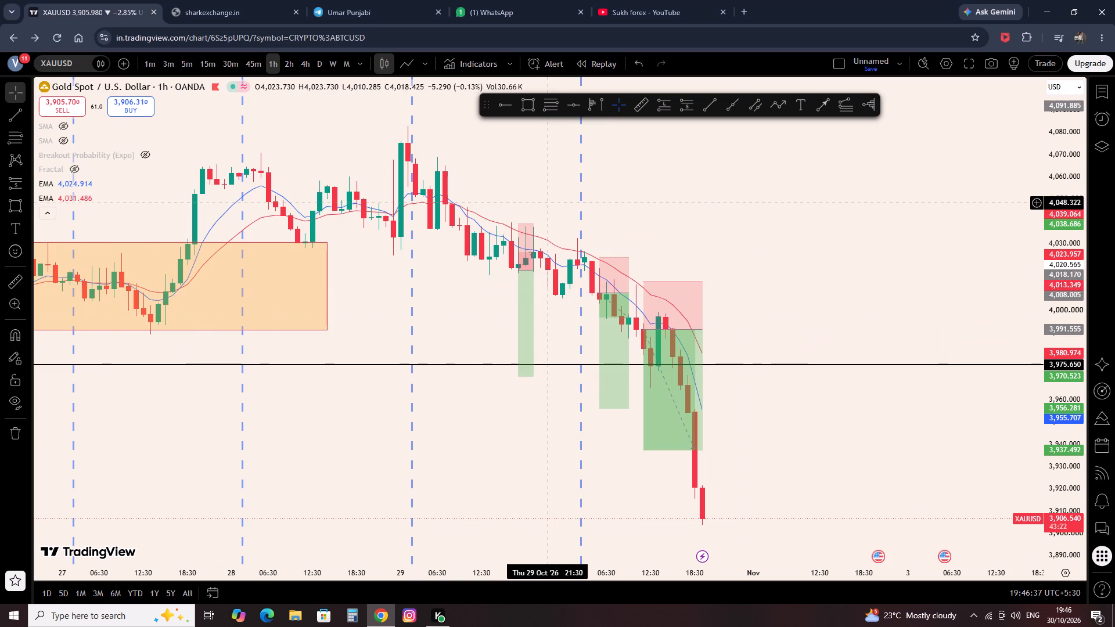
click(670, 109)
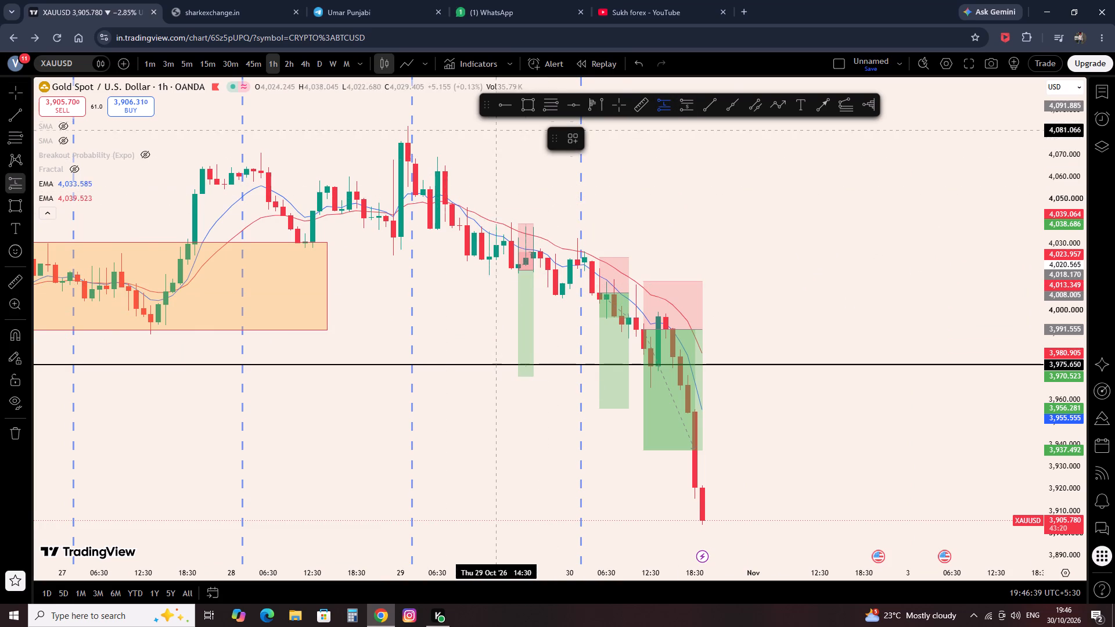
click(615, 106)
drag(144, 178, 564, 186)
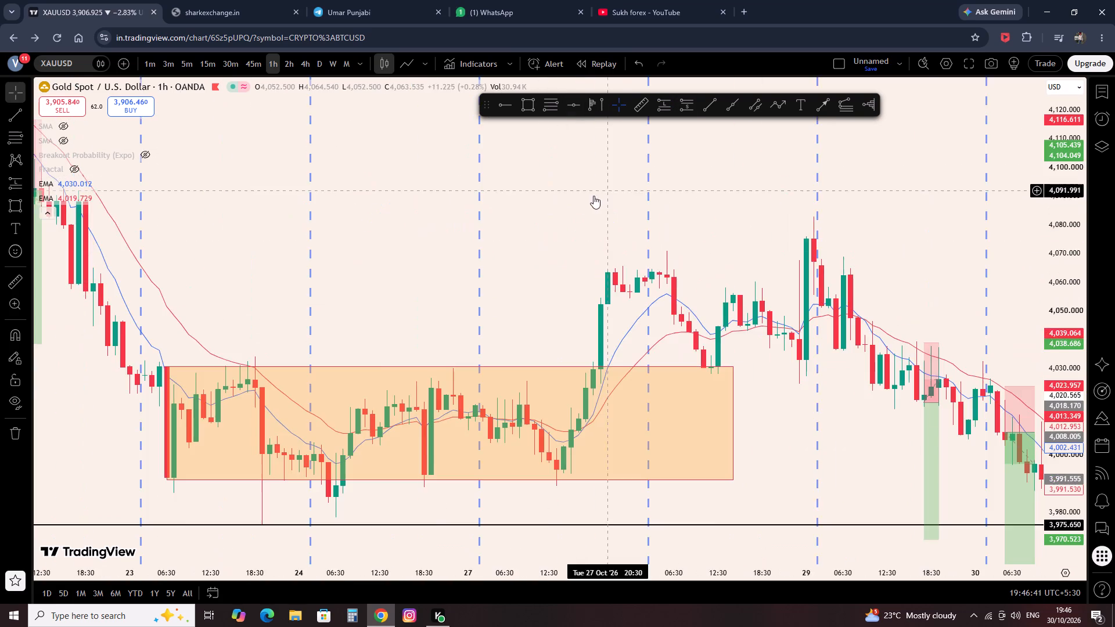
drag(306, 244, 574, 254)
drag(386, 253, 513, 260)
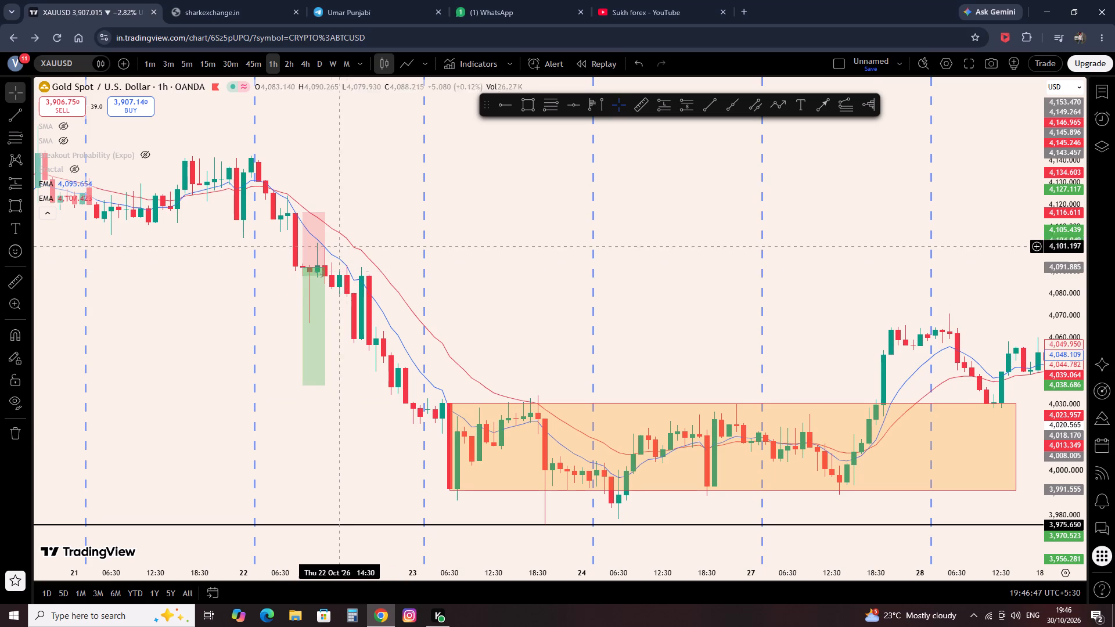
Extend the end of the 22 October short position by one hourly bar, to 13:30.
drag(324, 185, 618, 184)
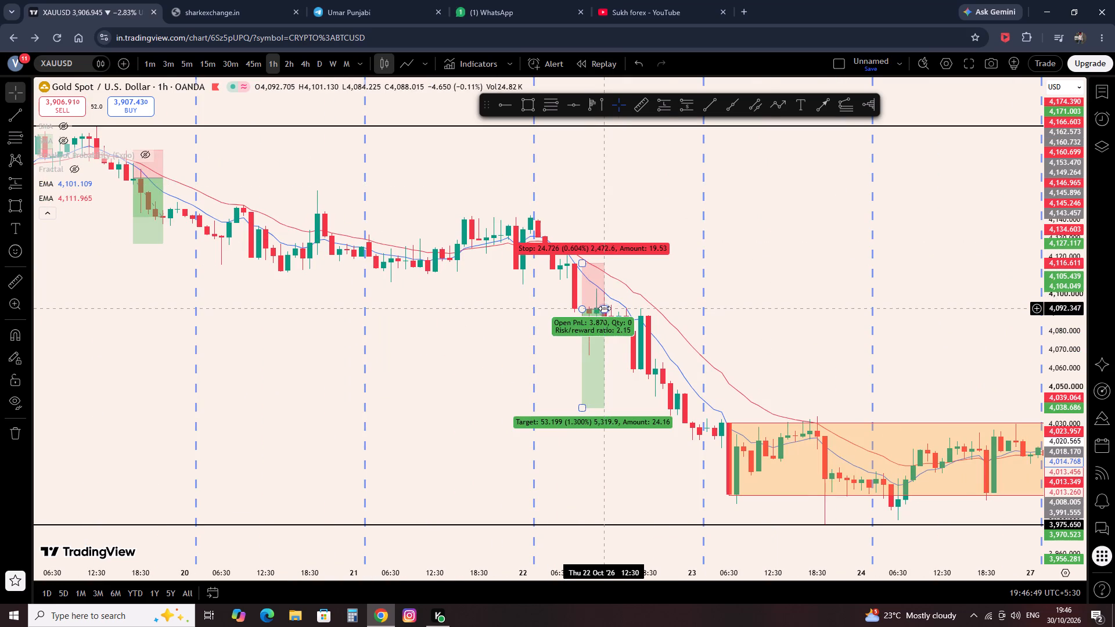
drag(605, 308, 612, 308)
click(679, 266)
Examine the earlier long and short setups from 20 October back to 10 October against the EMA lines.
drag(300, 310, 429, 340)
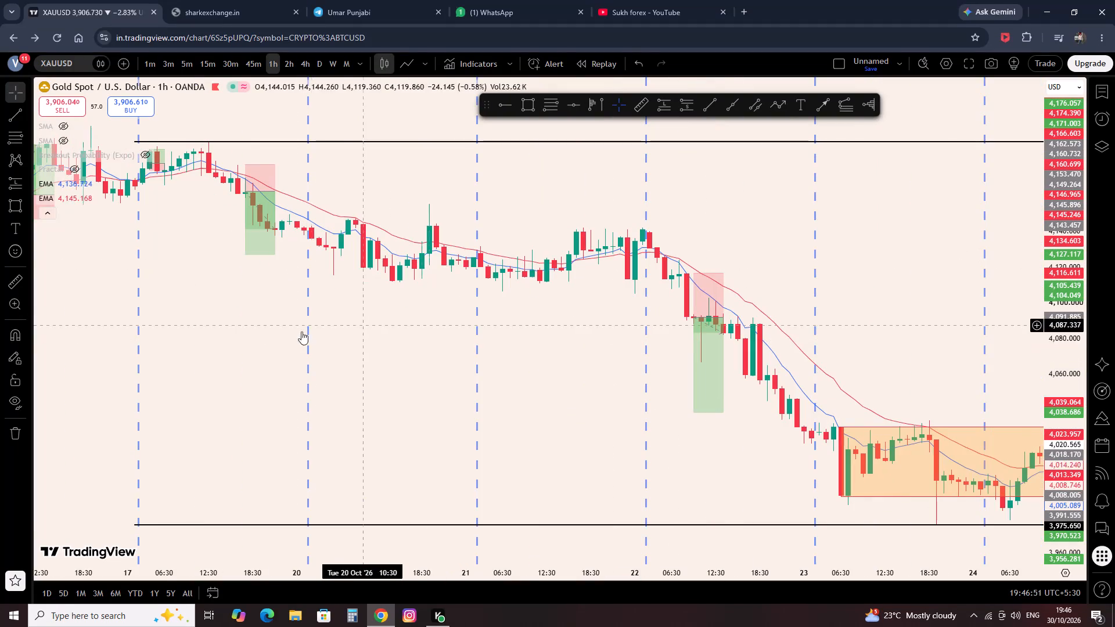
drag(300, 331, 378, 370)
drag(267, 403, 329, 431)
drag(255, 378, 335, 416)
drag(246, 378, 339, 397)
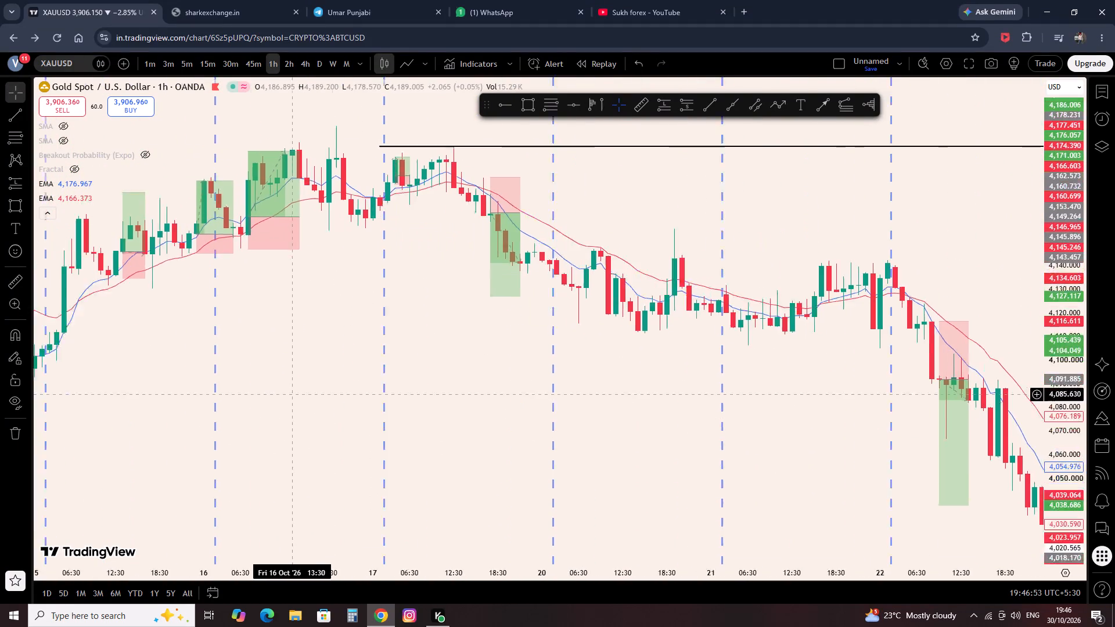
drag(339, 397, 344, 397)
drag(285, 376, 433, 413)
drag(281, 394, 462, 415)
drag(214, 421, 240, 433)
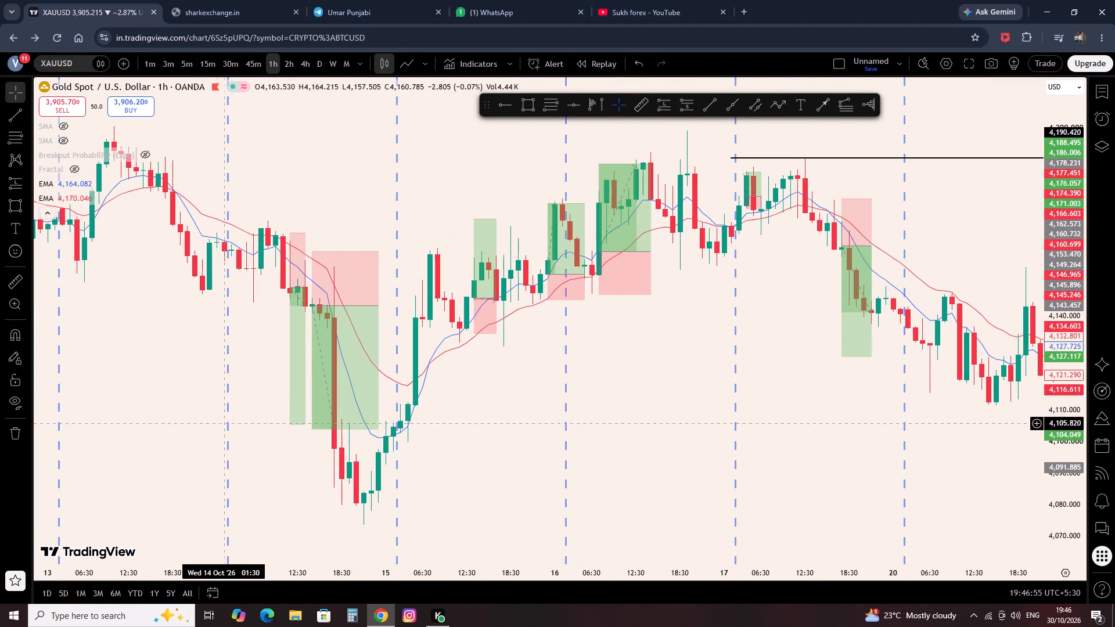
drag(240, 433, 394, 462)
drag(273, 430, 443, 460)
drag(364, 441, 433, 460)
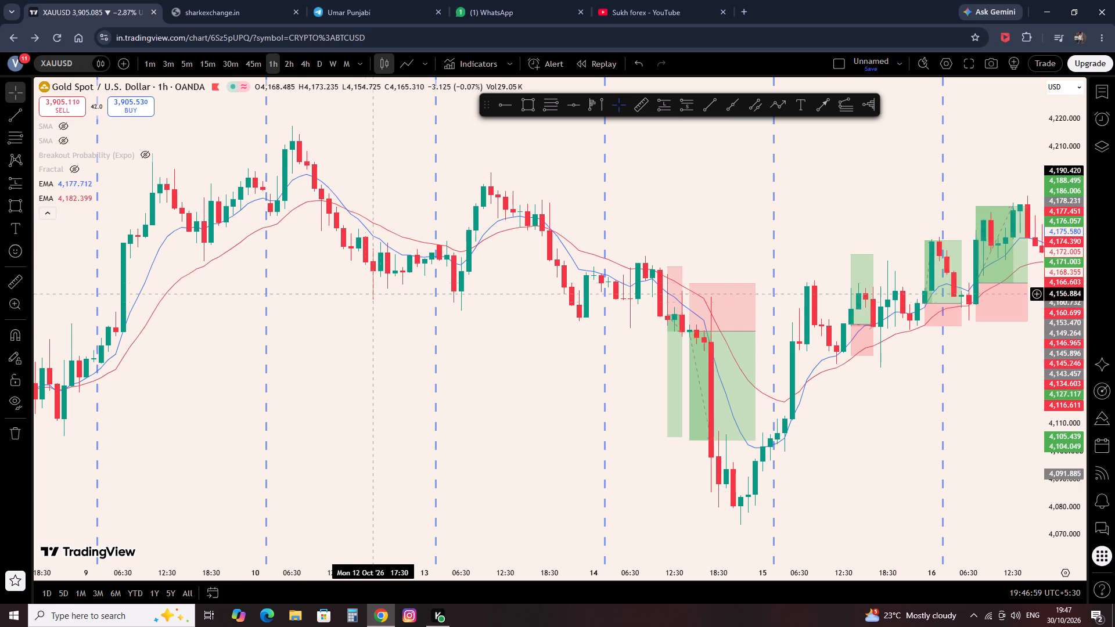
scroll(441, 199, up, 5)
drag(211, 267, 387, 345)
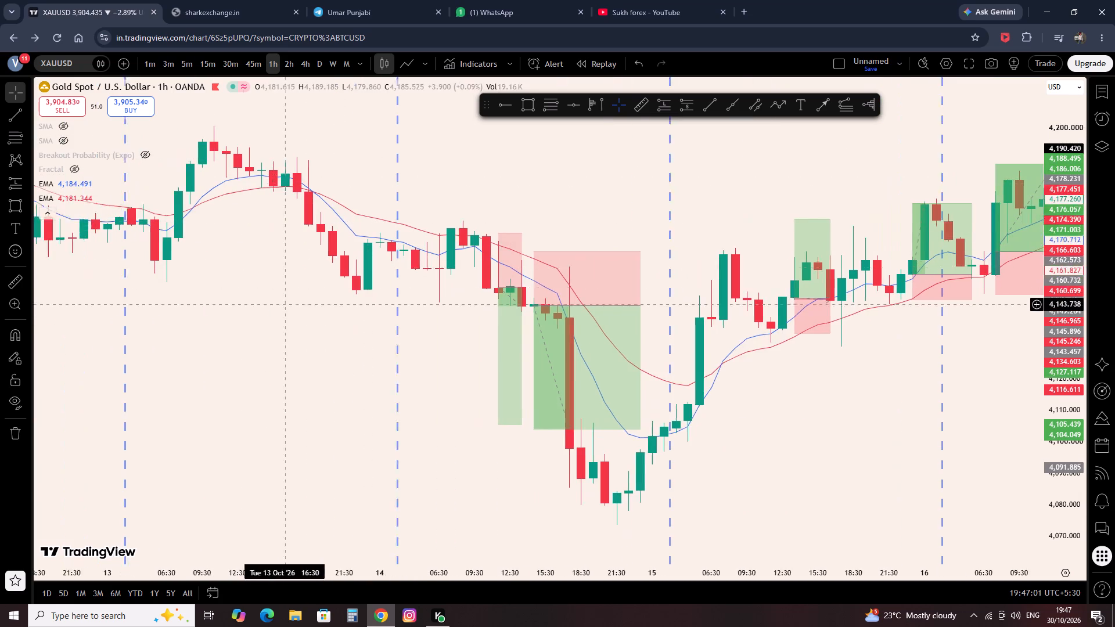
drag(387, 345, 495, 378)
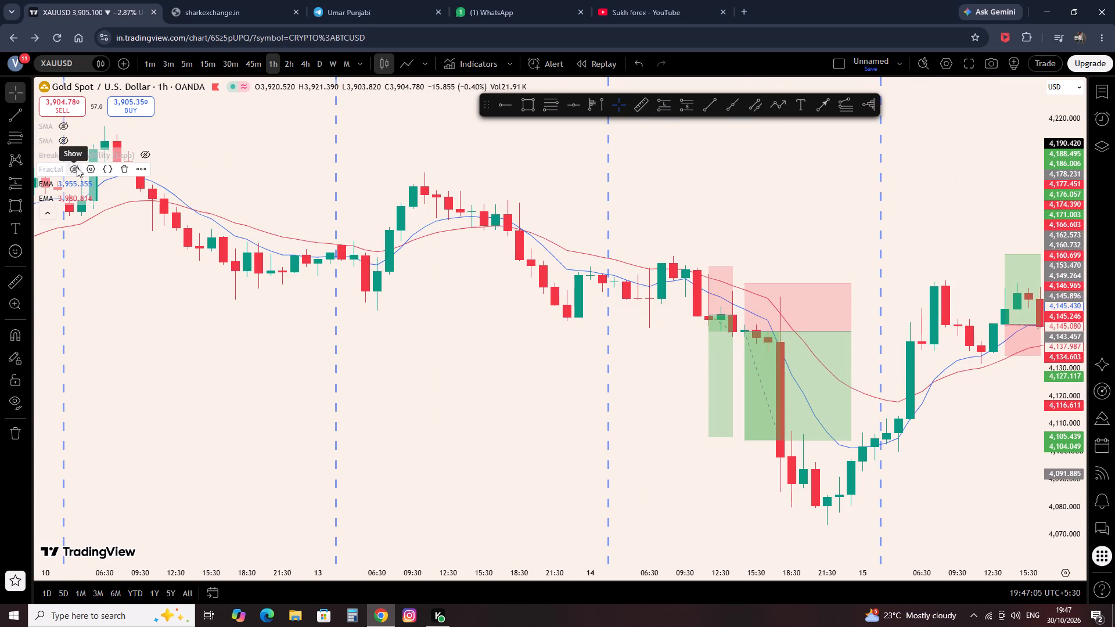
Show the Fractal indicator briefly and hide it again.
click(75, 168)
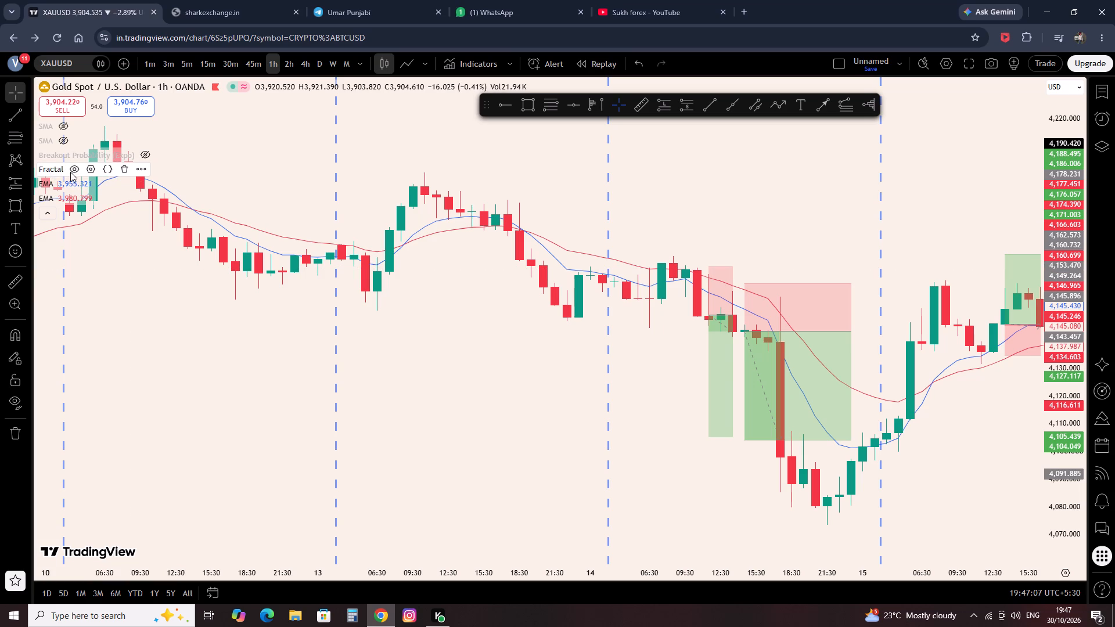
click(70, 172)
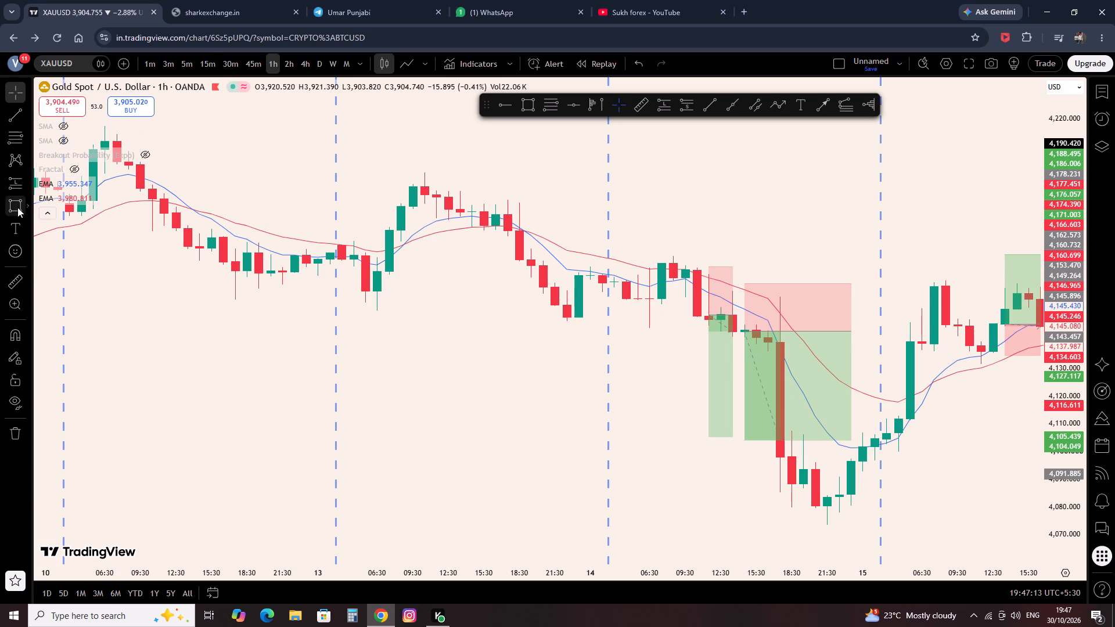
Hide both EMA indicators and delete the first of them, the blue line.
click(57, 183)
click(59, 197)
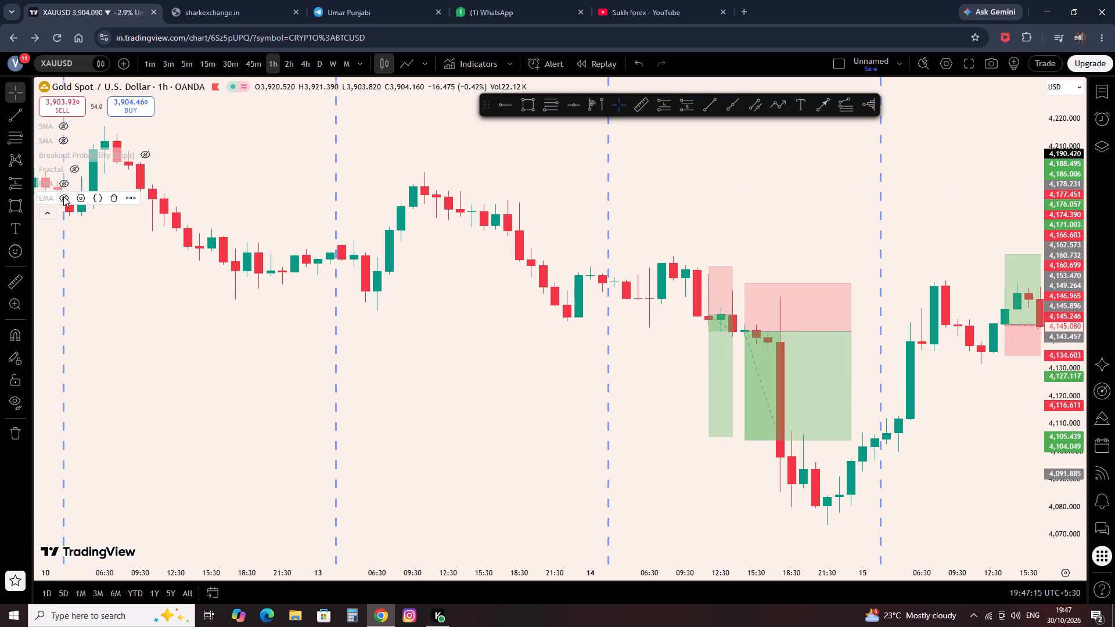
click(110, 183)
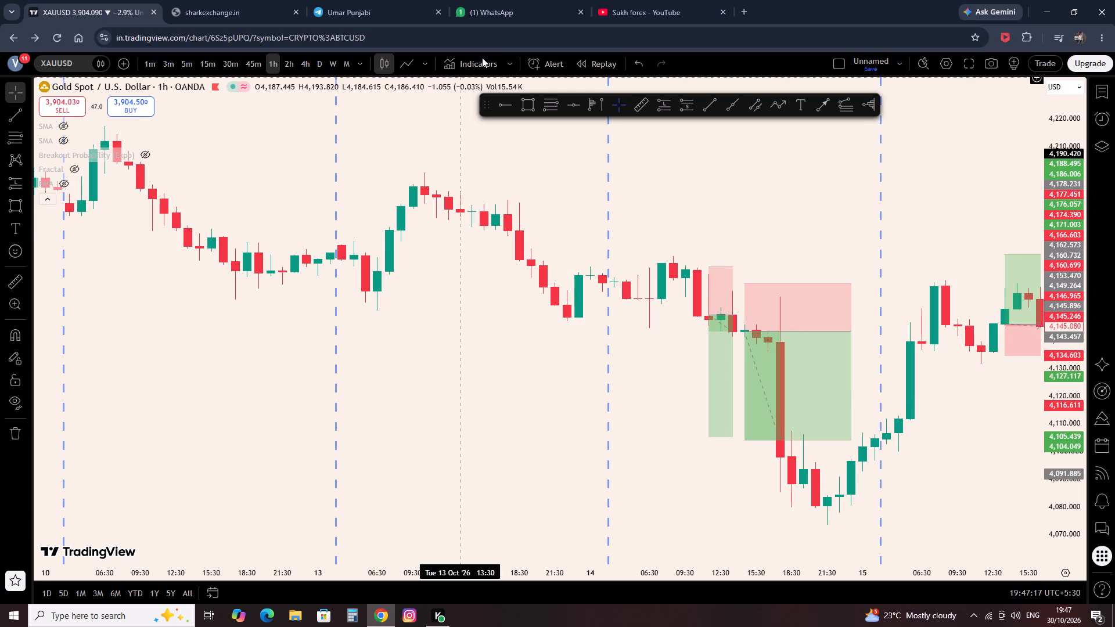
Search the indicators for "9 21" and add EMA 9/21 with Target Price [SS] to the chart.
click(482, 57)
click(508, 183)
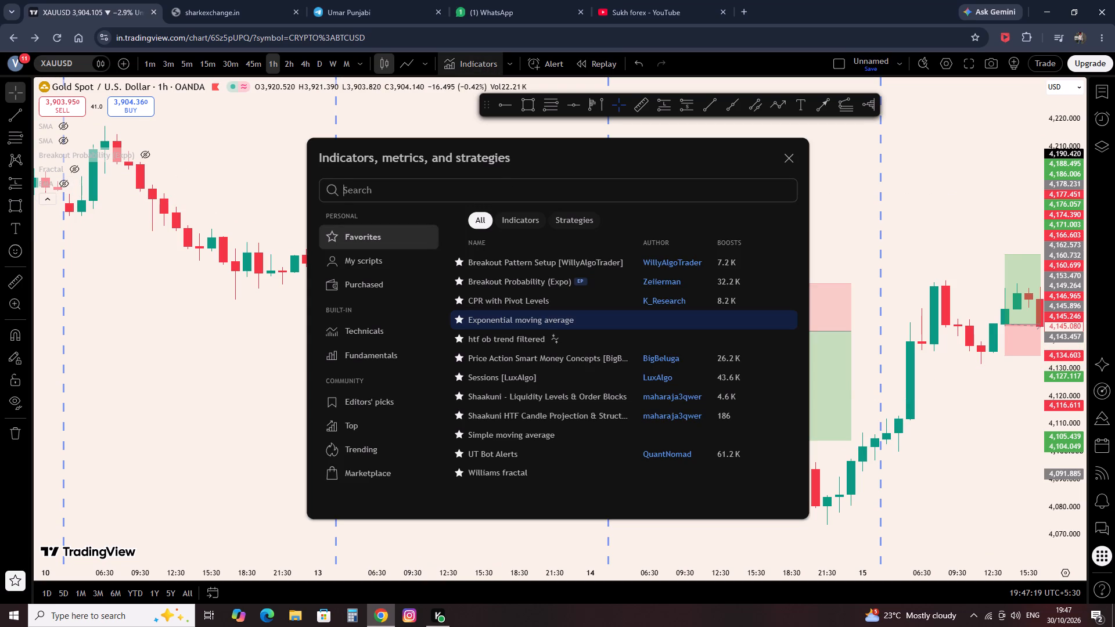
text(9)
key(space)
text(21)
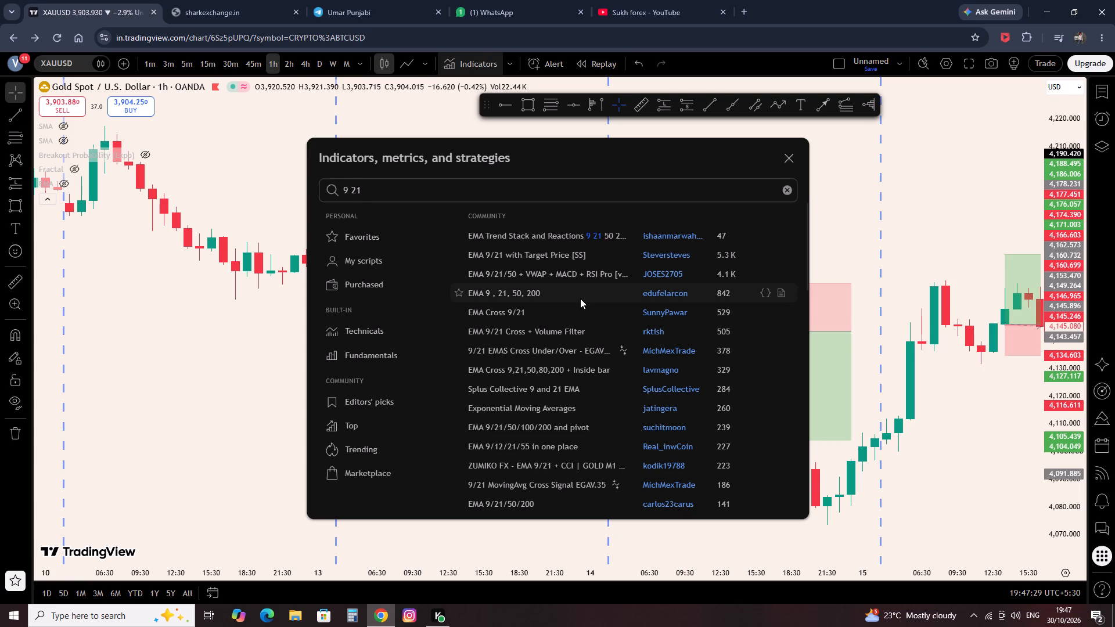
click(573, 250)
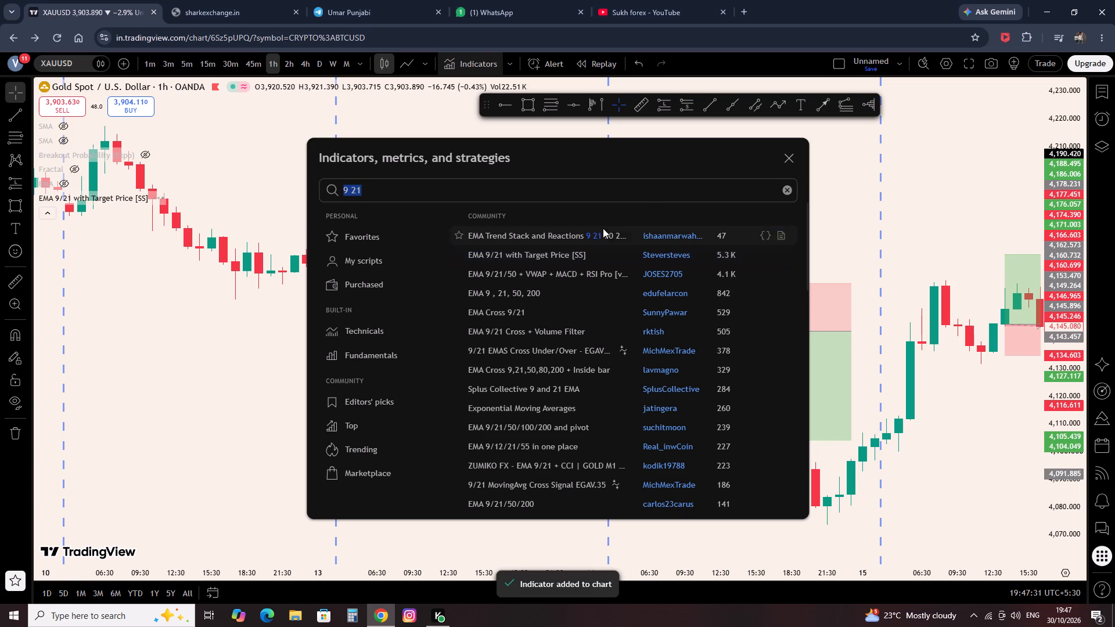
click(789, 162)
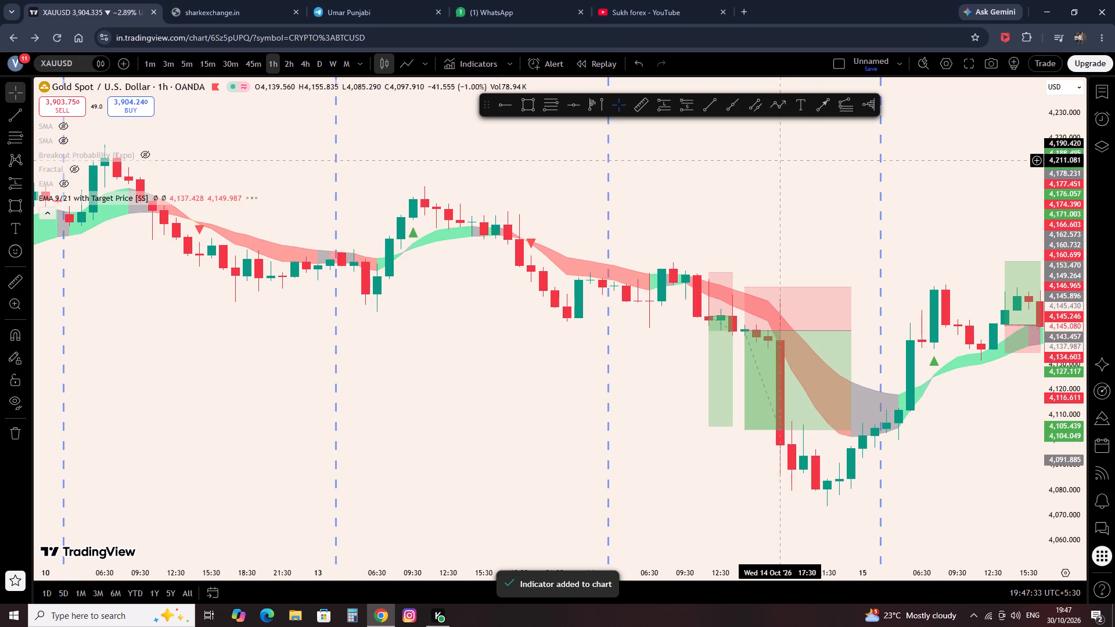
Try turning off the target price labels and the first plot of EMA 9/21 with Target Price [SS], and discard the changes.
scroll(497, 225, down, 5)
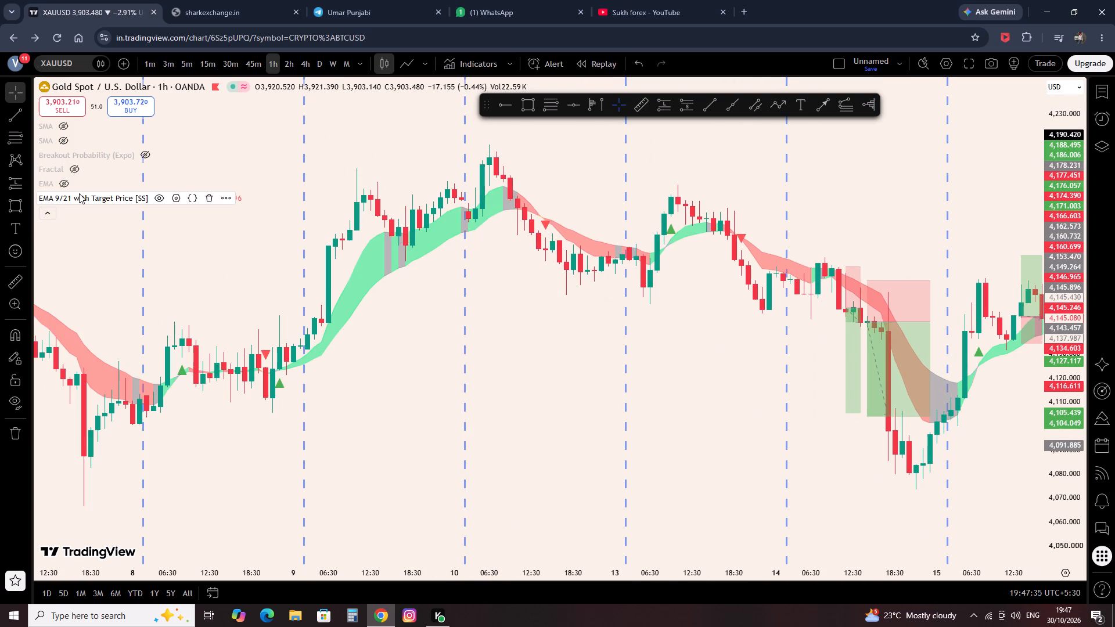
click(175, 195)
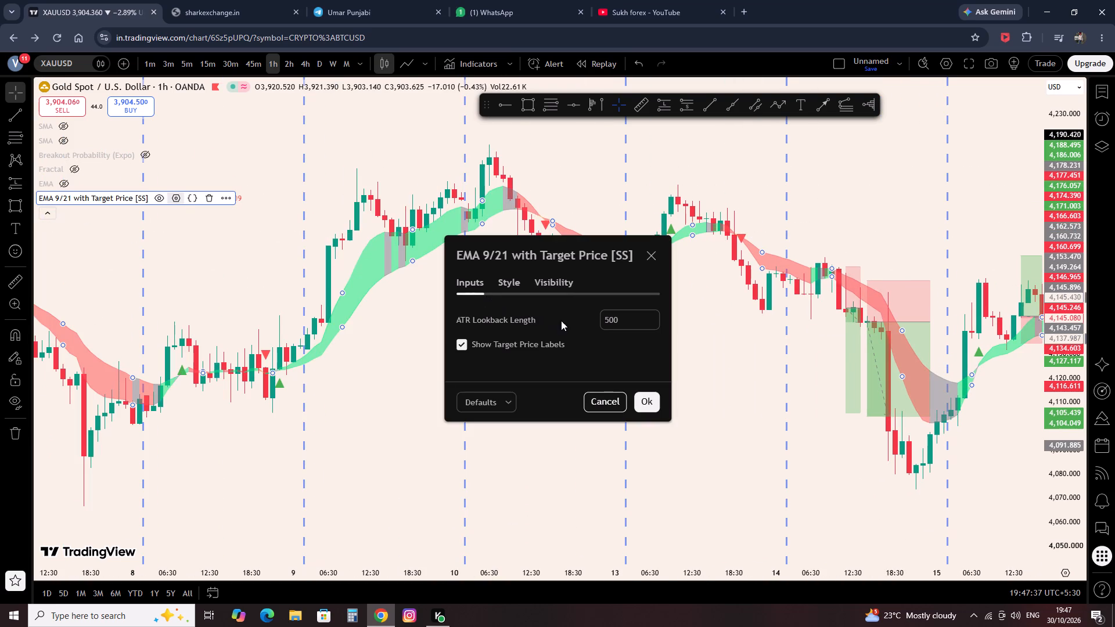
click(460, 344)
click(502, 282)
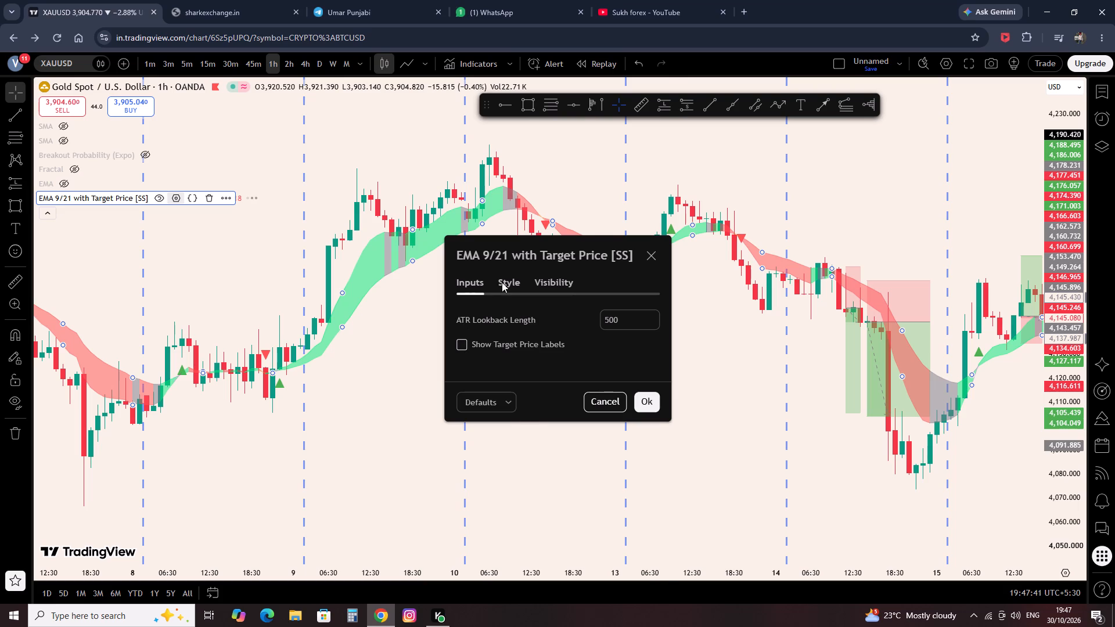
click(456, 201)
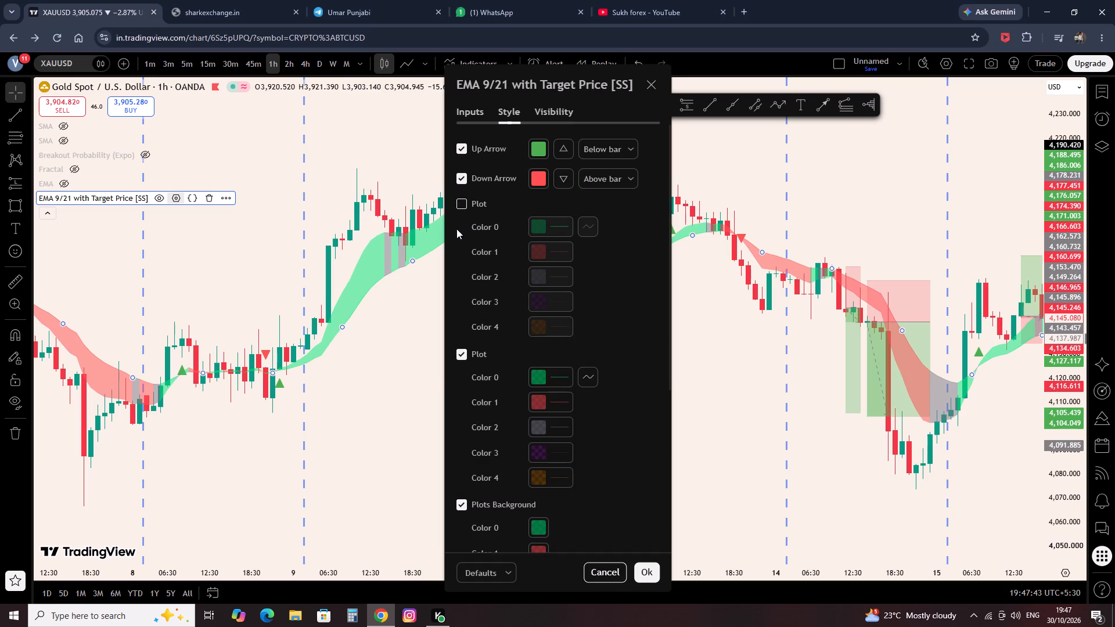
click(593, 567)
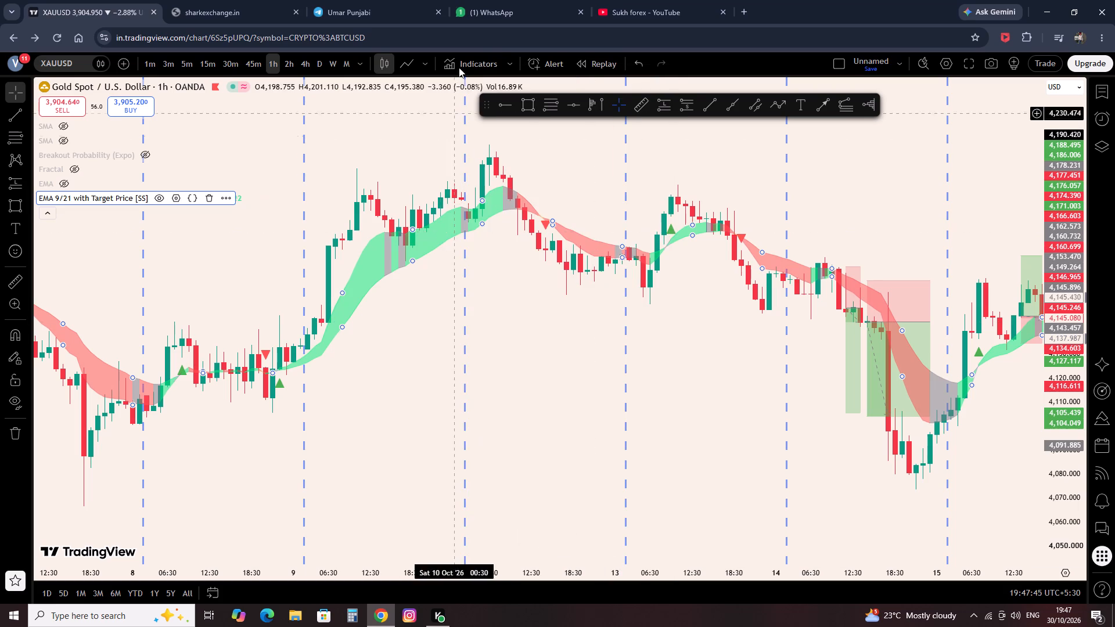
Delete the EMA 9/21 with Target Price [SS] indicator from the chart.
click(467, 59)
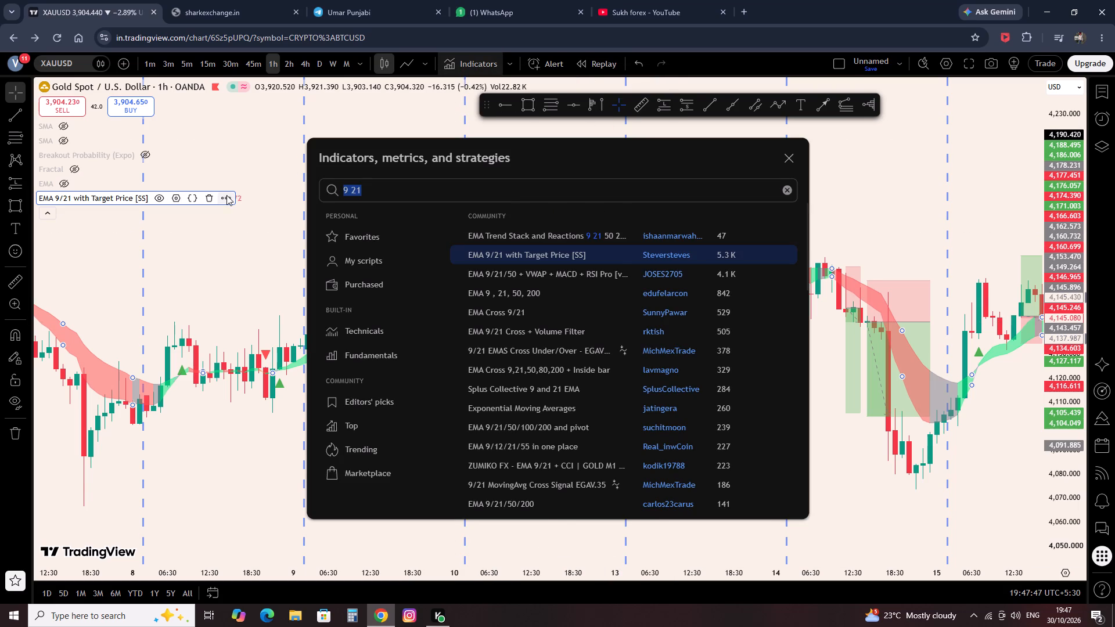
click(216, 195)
Add the EMA Cross 9,21,50,80,200 + Inside bar indicator from the "9 21" search results.
click(483, 70)
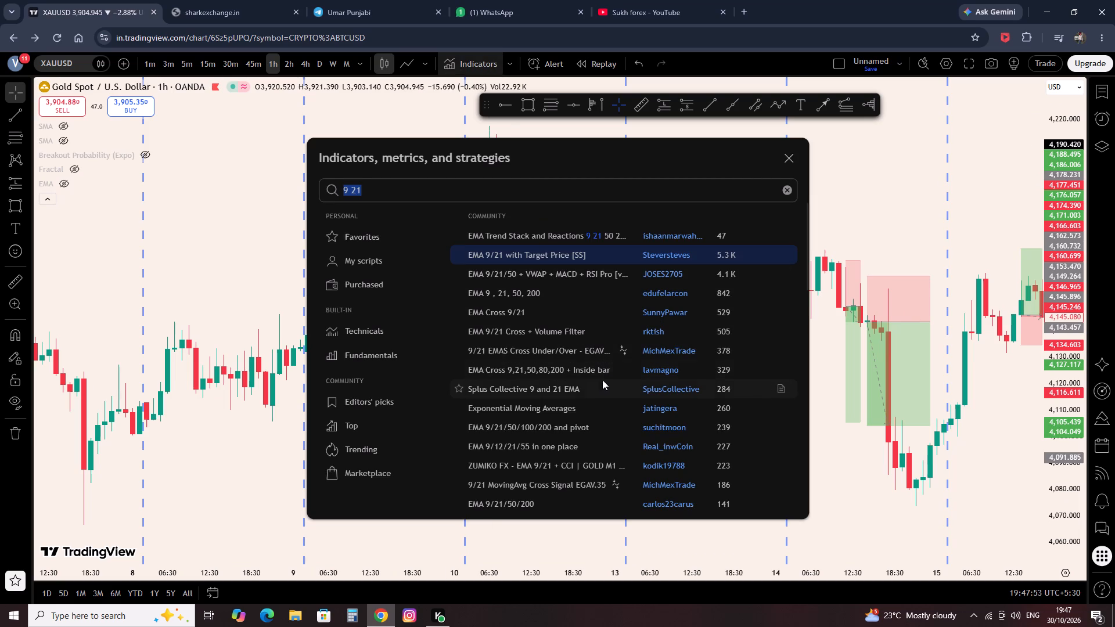
click(584, 373)
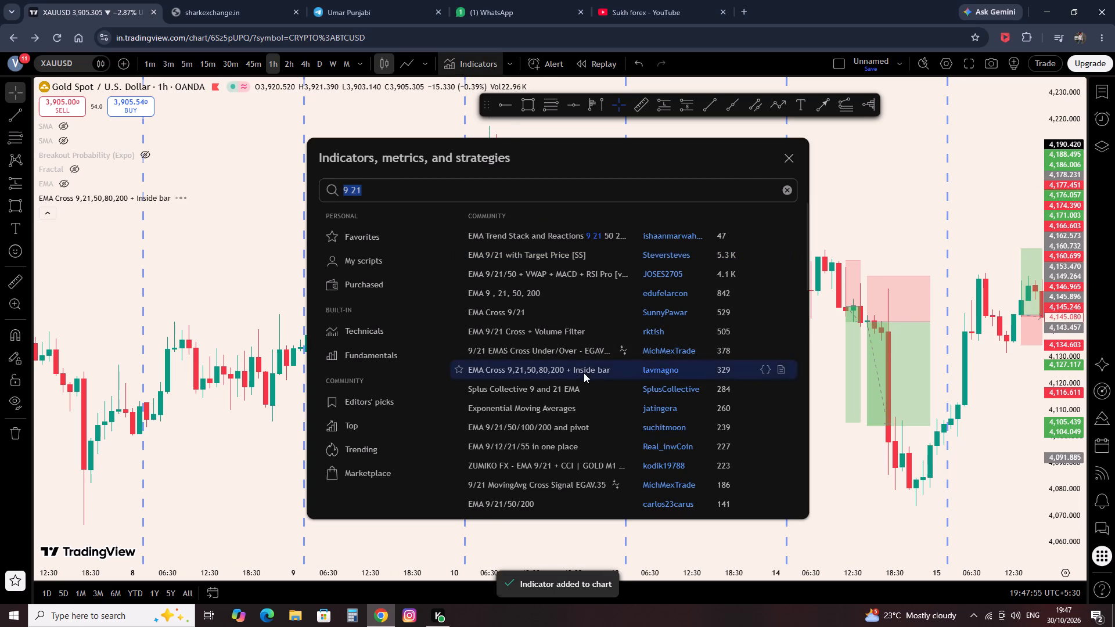
click(775, 153)
click(780, 150)
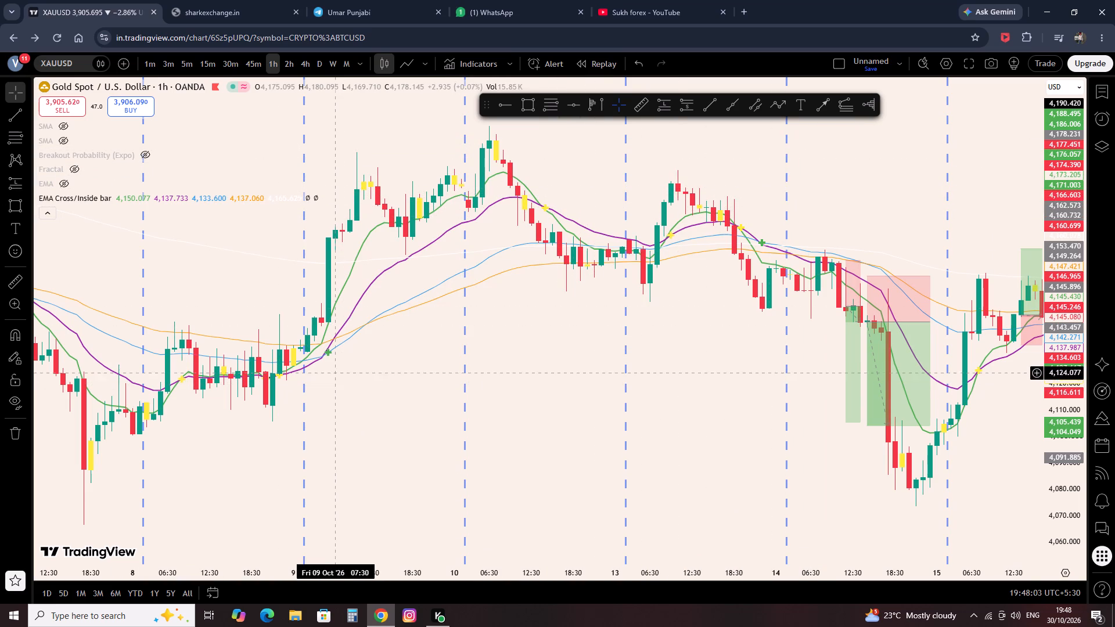
Hide EMA50, EMA80, EMA200, EMA 9x21, EMA 21x50 and both bar colors in the EMA Cross/Inside bar indicator.
scroll(613, 312, up, 4)
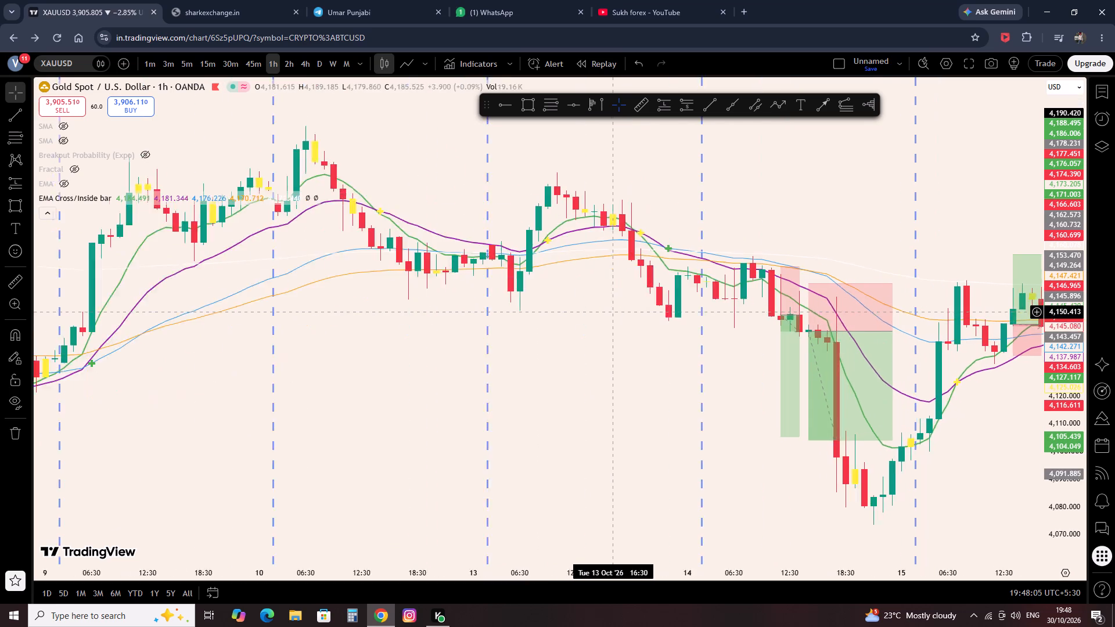
scroll(613, 312, up, 3)
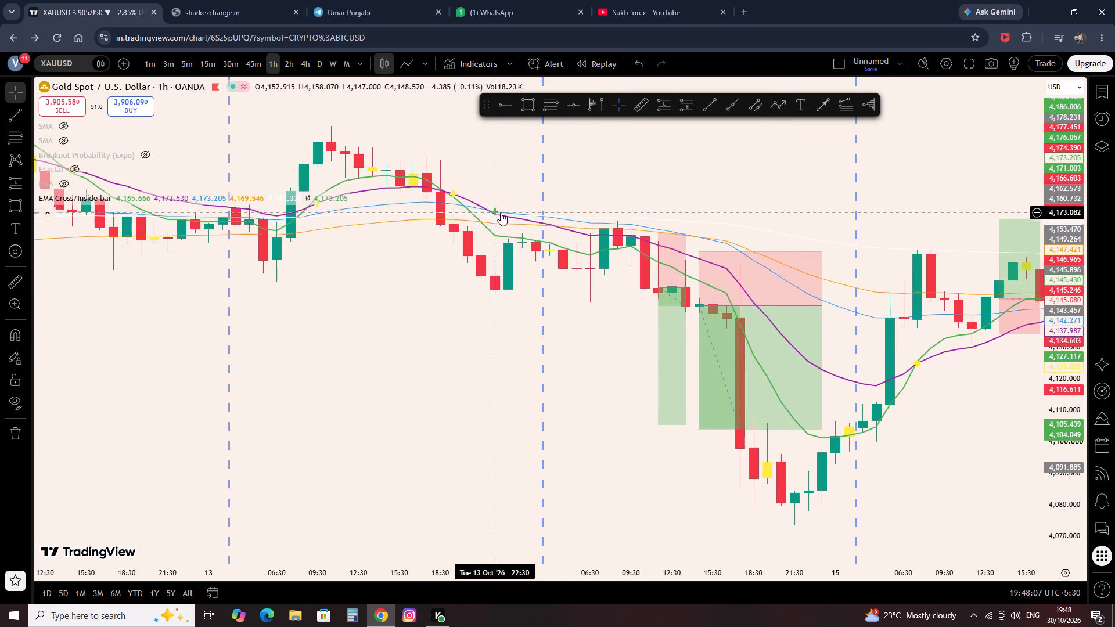
click(141, 199)
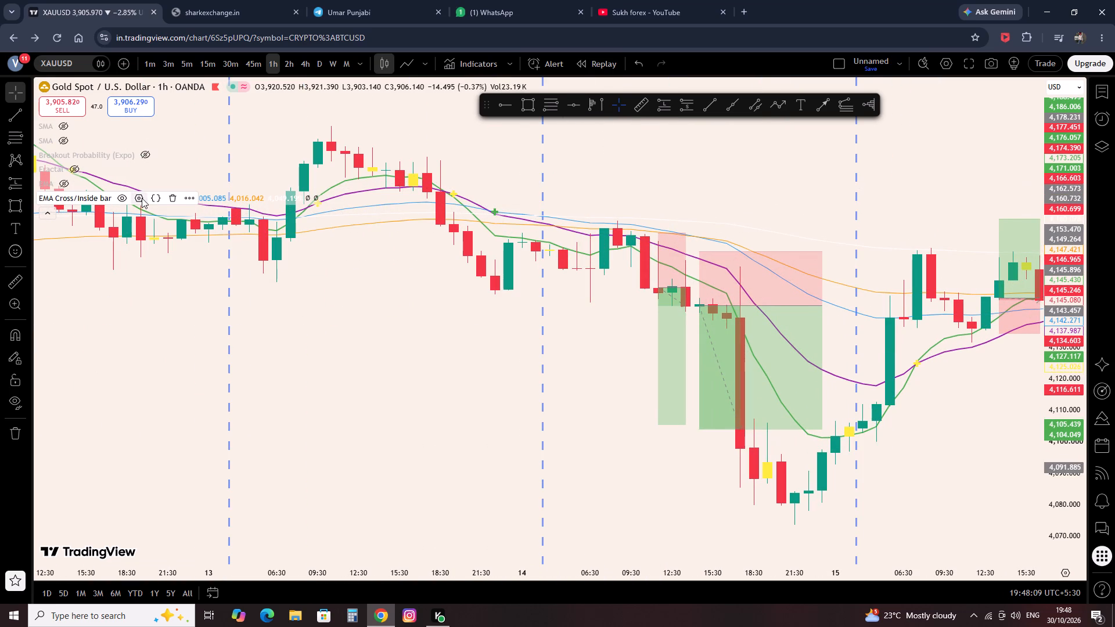
click(461, 208)
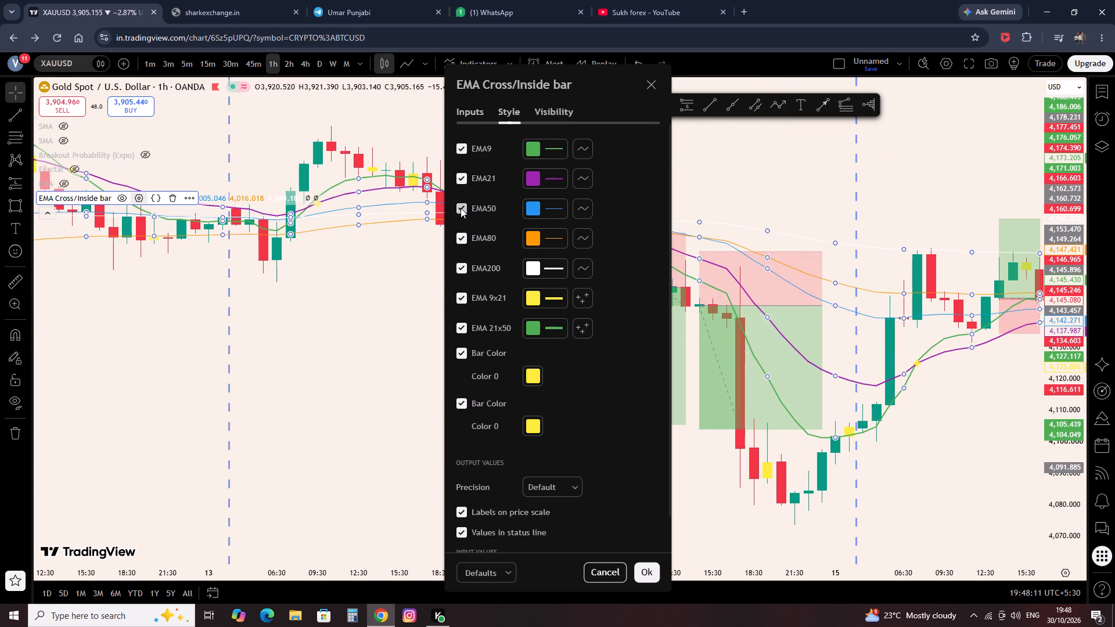
click(461, 248)
click(463, 244)
click(462, 239)
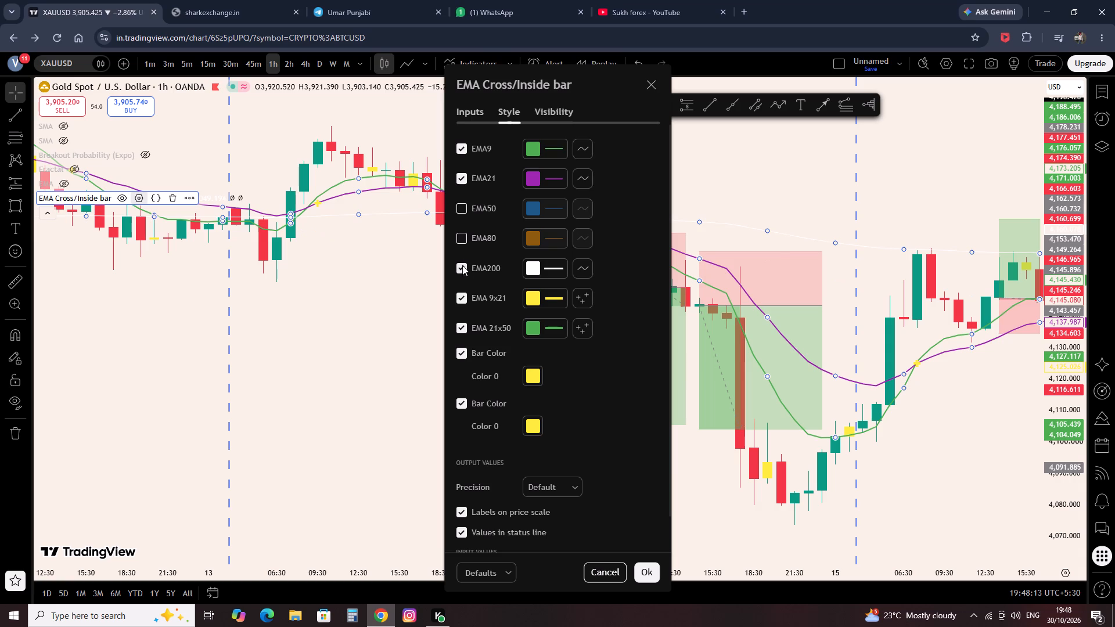
click(461, 270)
click(457, 298)
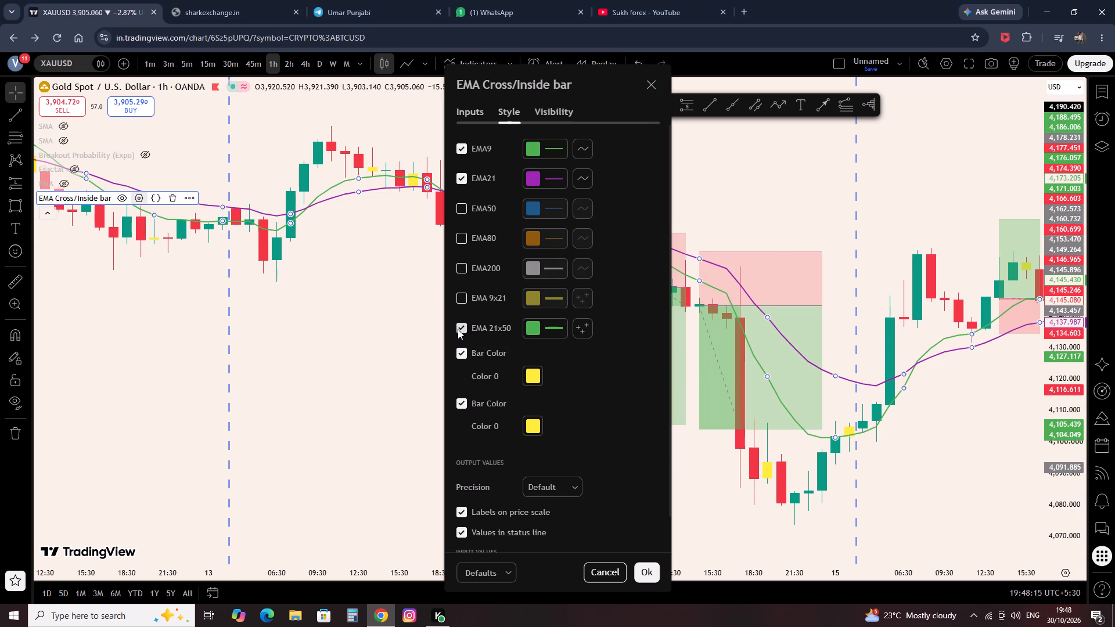
click(458, 329)
click(465, 355)
click(460, 402)
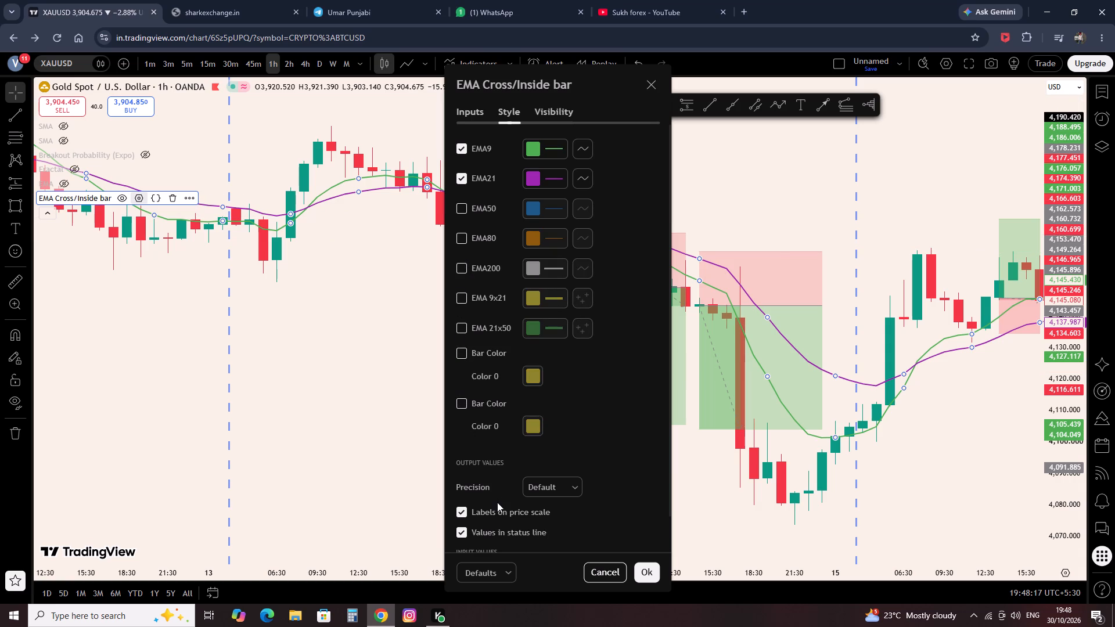
scroll(458, 460, down, 5)
scroll(490, 411, down, 1)
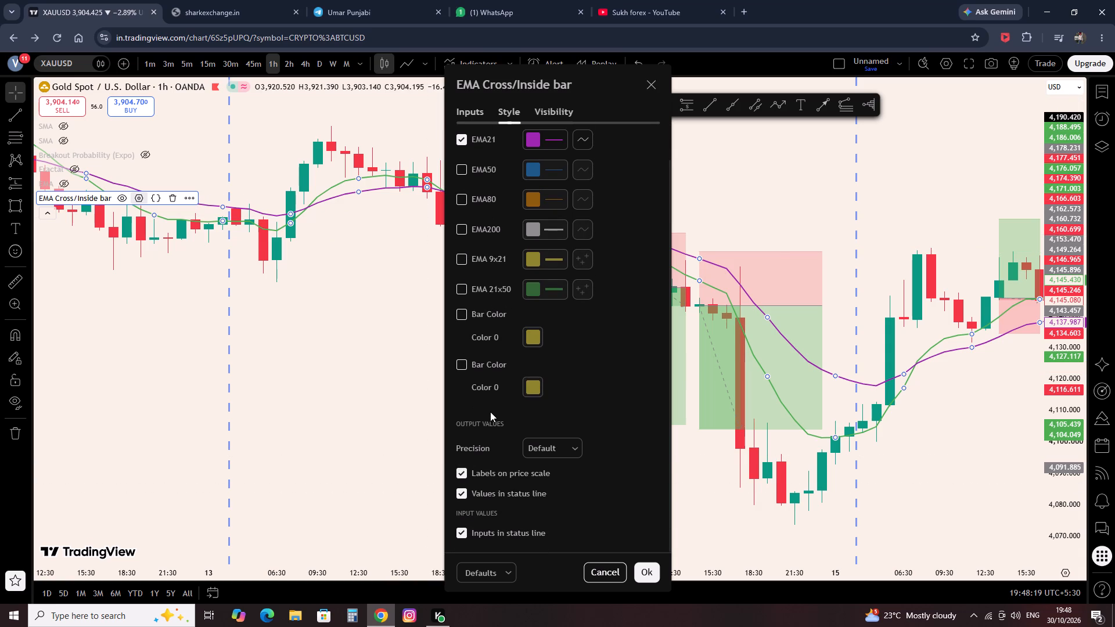
scroll(490, 412, down, 1)
click(648, 572)
click(430, 464)
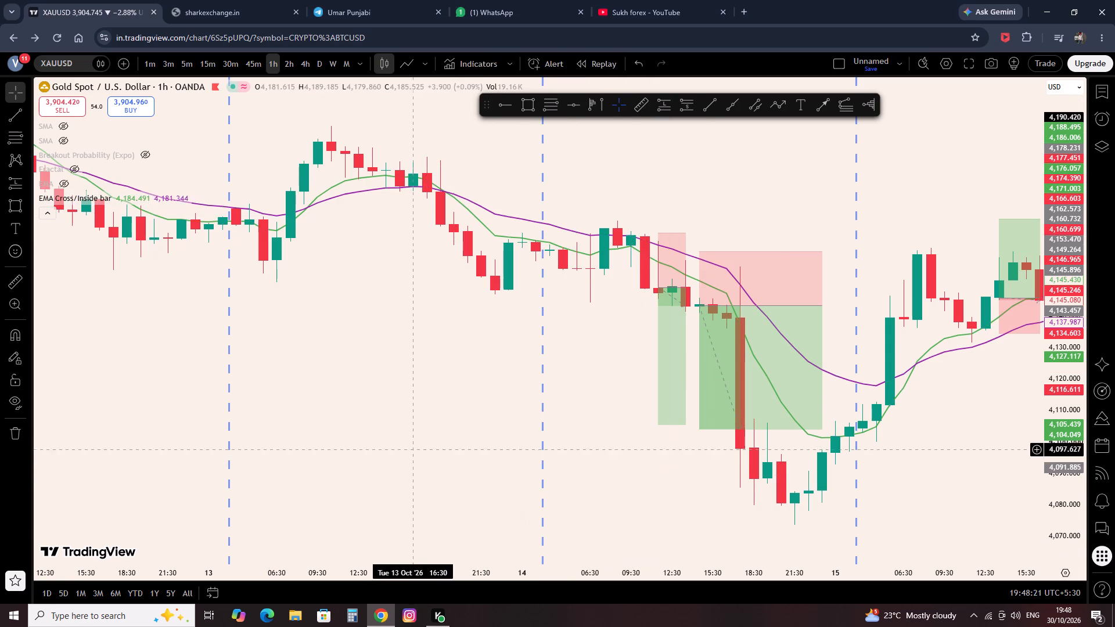
Recolor the EMA Cross/Inside bar lines, making EMA9 blue and EMA21 red.
scroll(407, 431, down, 8)
scroll(504, 364, up, 4)
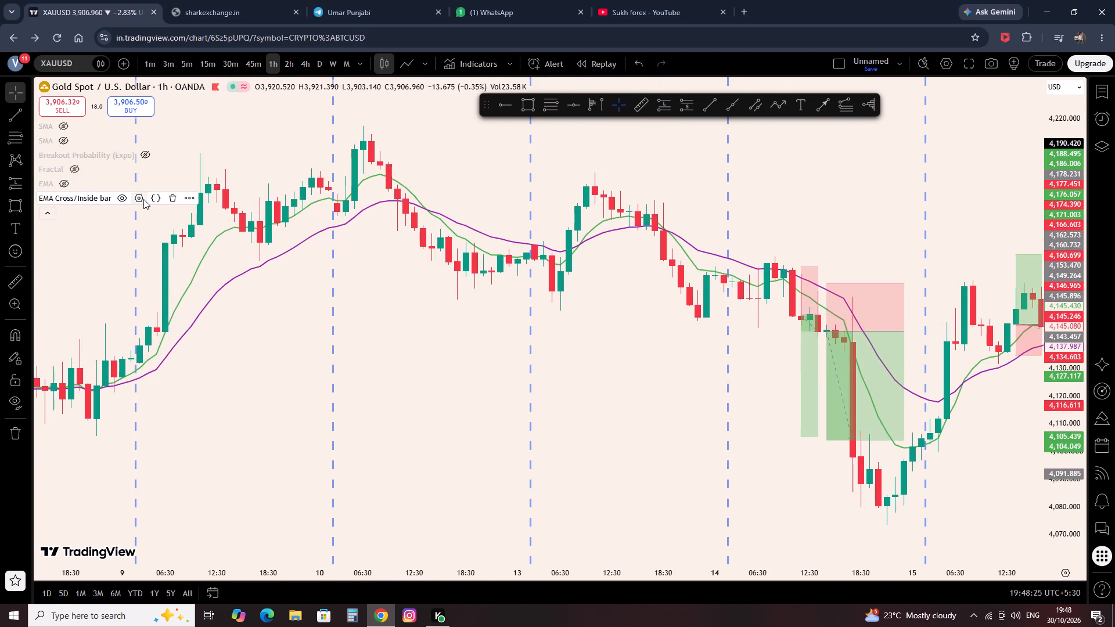
click(143, 199)
click(537, 152)
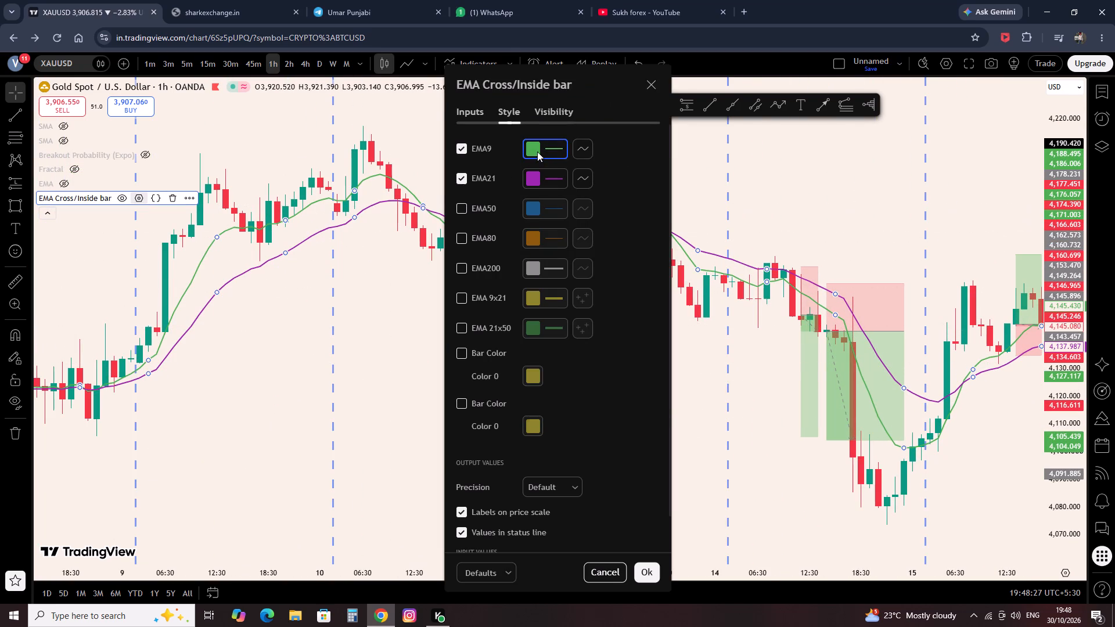
click(616, 190)
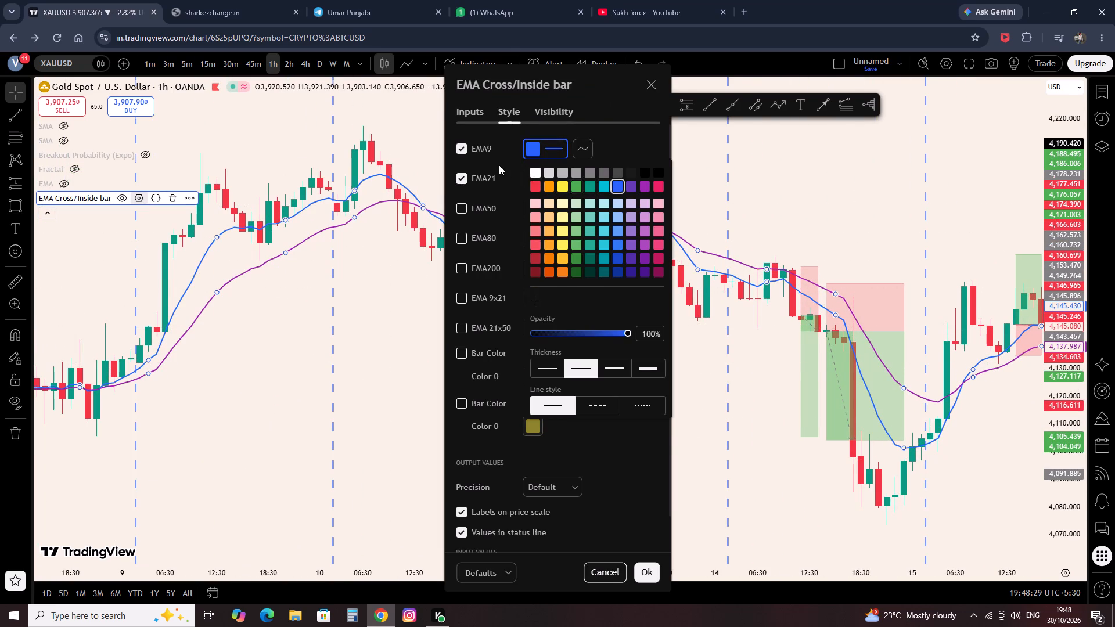
click(499, 165)
click(529, 176)
click(535, 218)
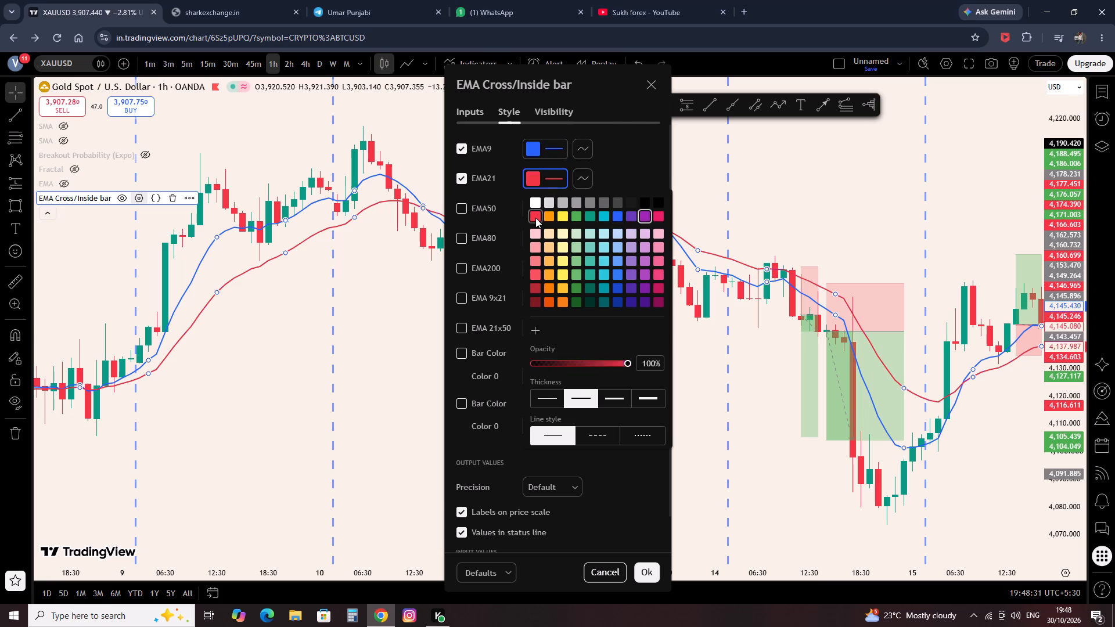
click(494, 185)
click(652, 570)
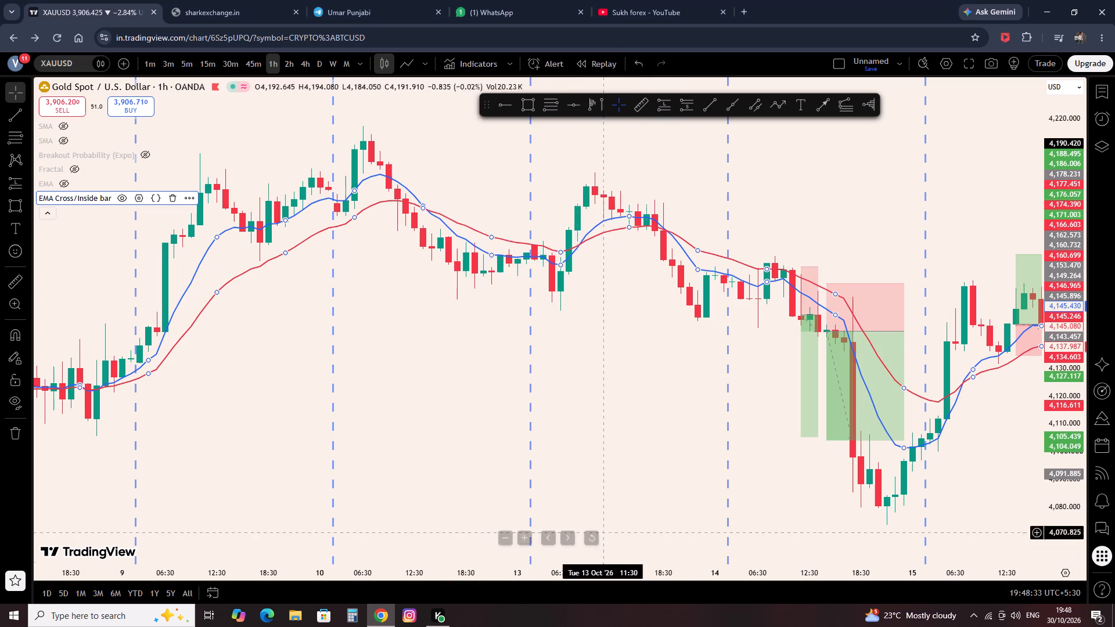
click(485, 449)
Add the CPR with Pivot Levels indicator from the favorites to the chart.
click(485, 65)
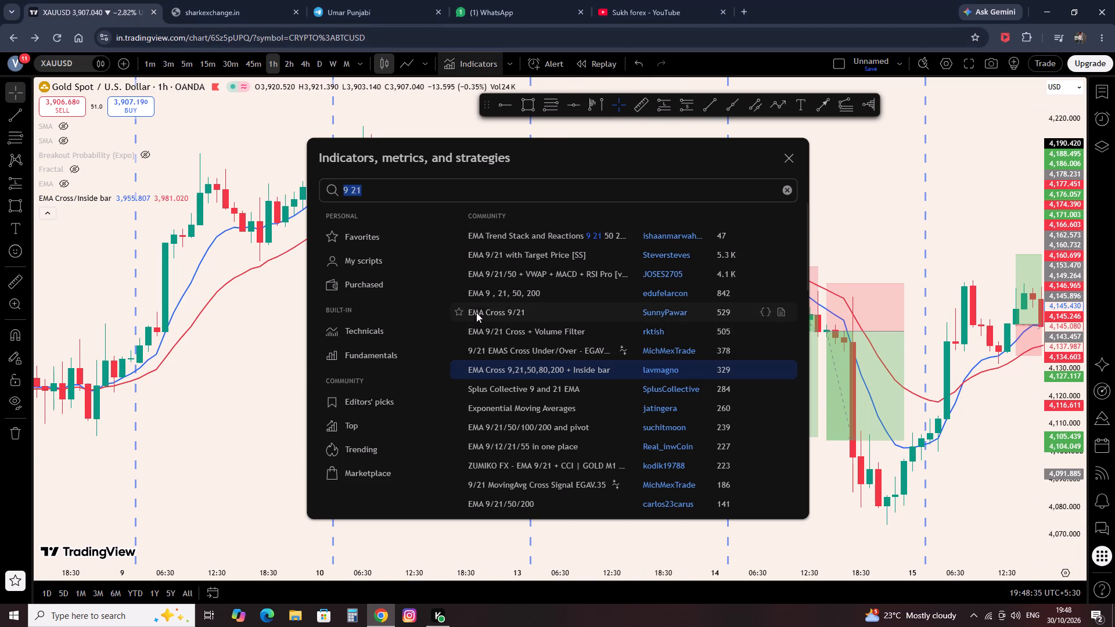
click(363, 240)
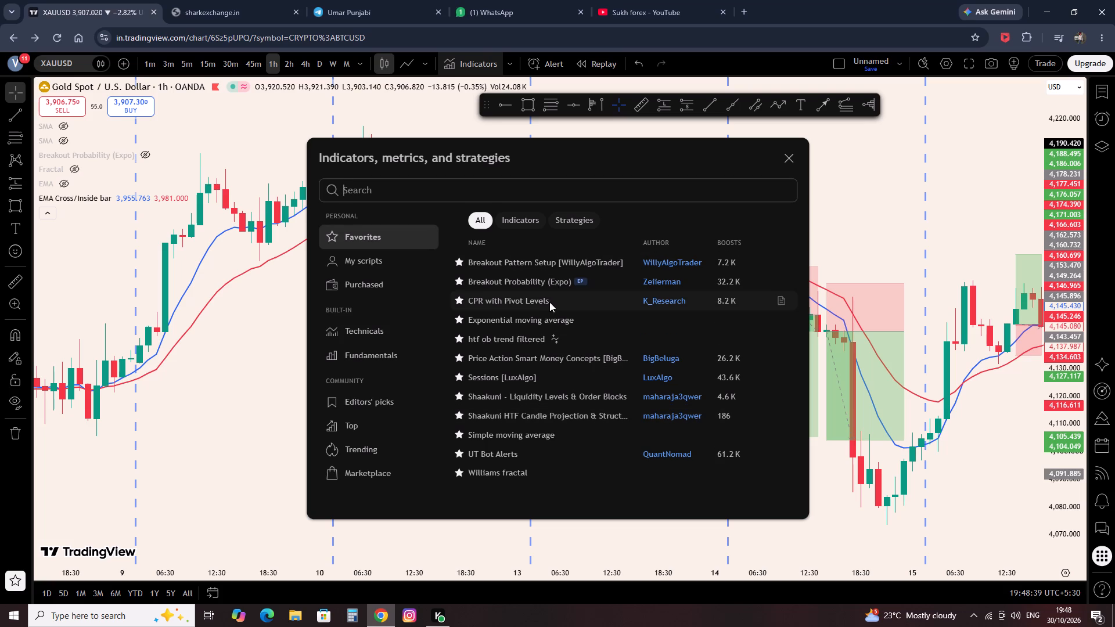
click(545, 301)
click(787, 158)
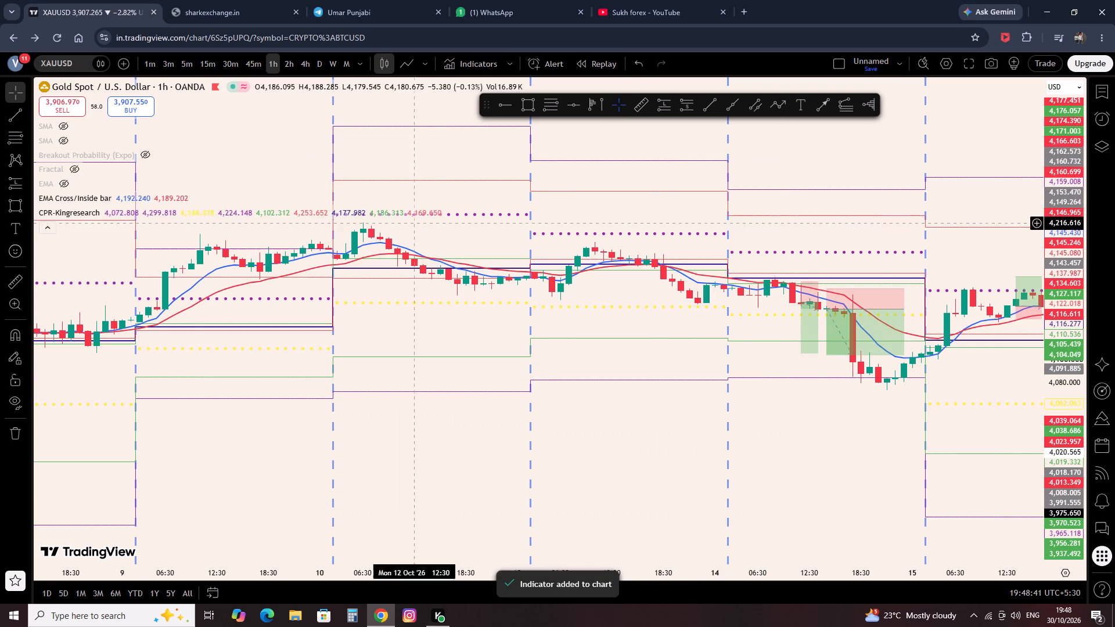
Hide the S3, R3, S1, R1, S2 and R2 levels of the CPR-Kingresearch indicator, keeping PP, CR and CS.
click(126, 212)
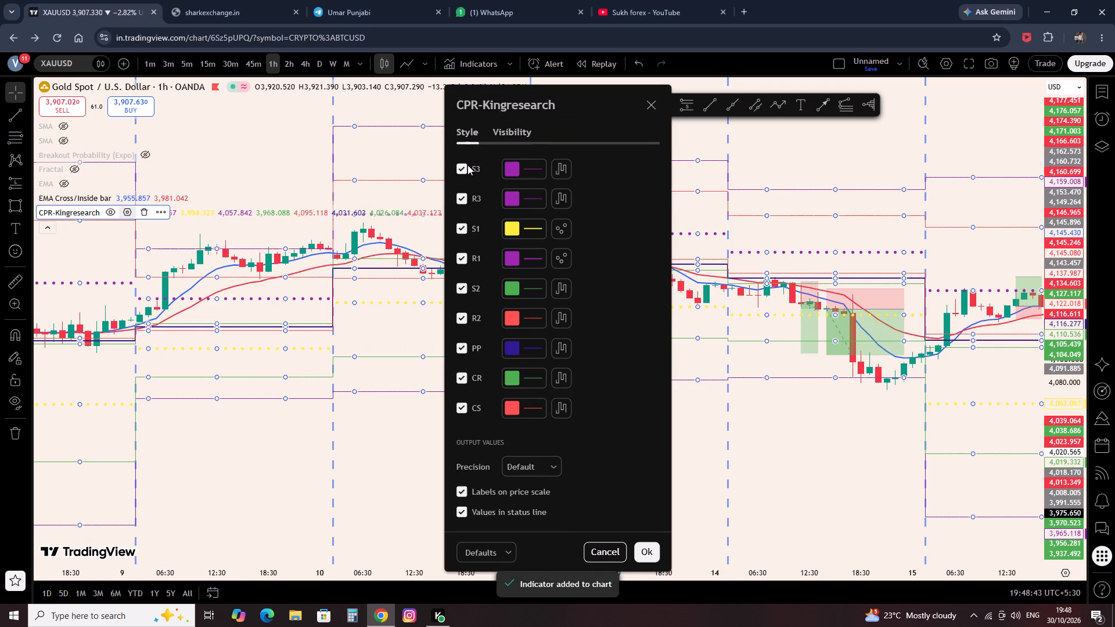
click(467, 165)
click(462, 193)
click(464, 235)
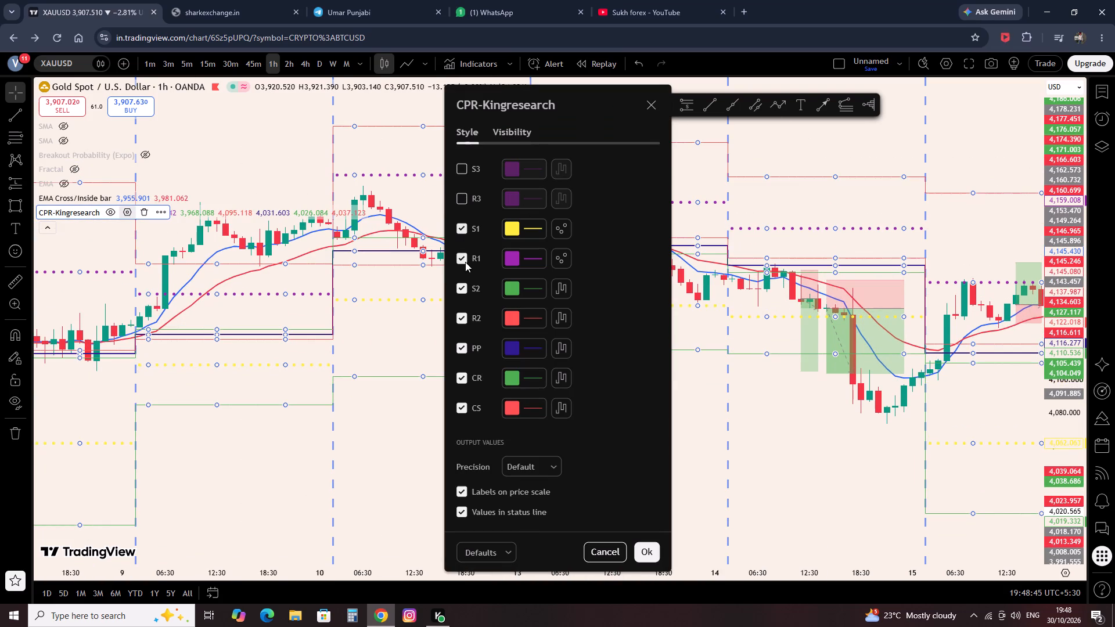
click(460, 263)
click(462, 233)
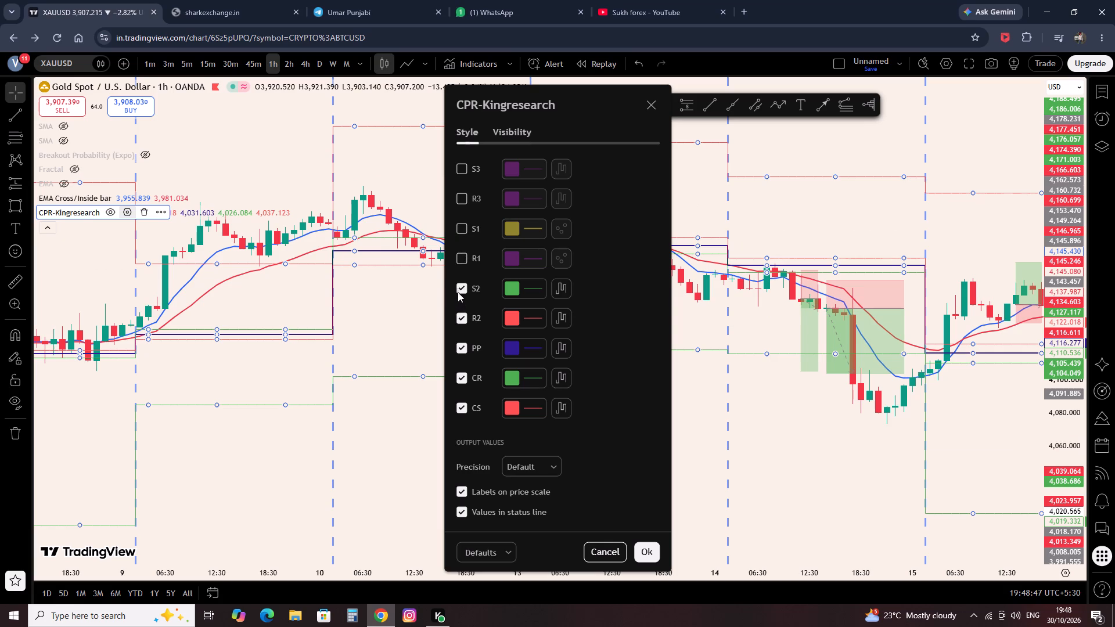
click(456, 292)
click(459, 319)
click(643, 555)
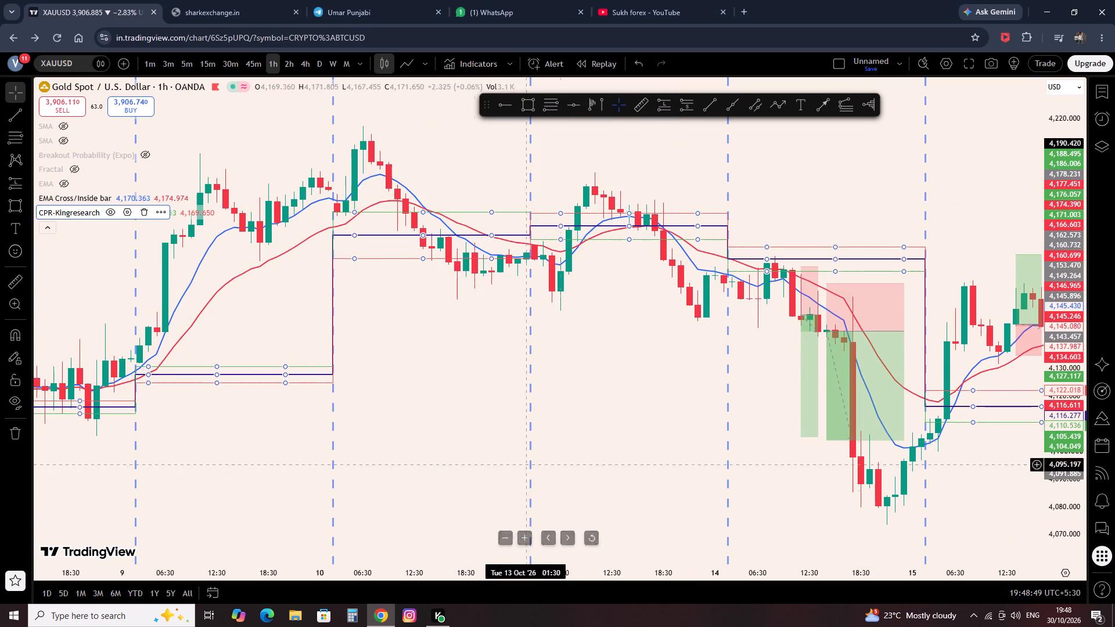
click(465, 435)
drag(383, 406, 623, 455)
drag(920, 374, 571, 372)
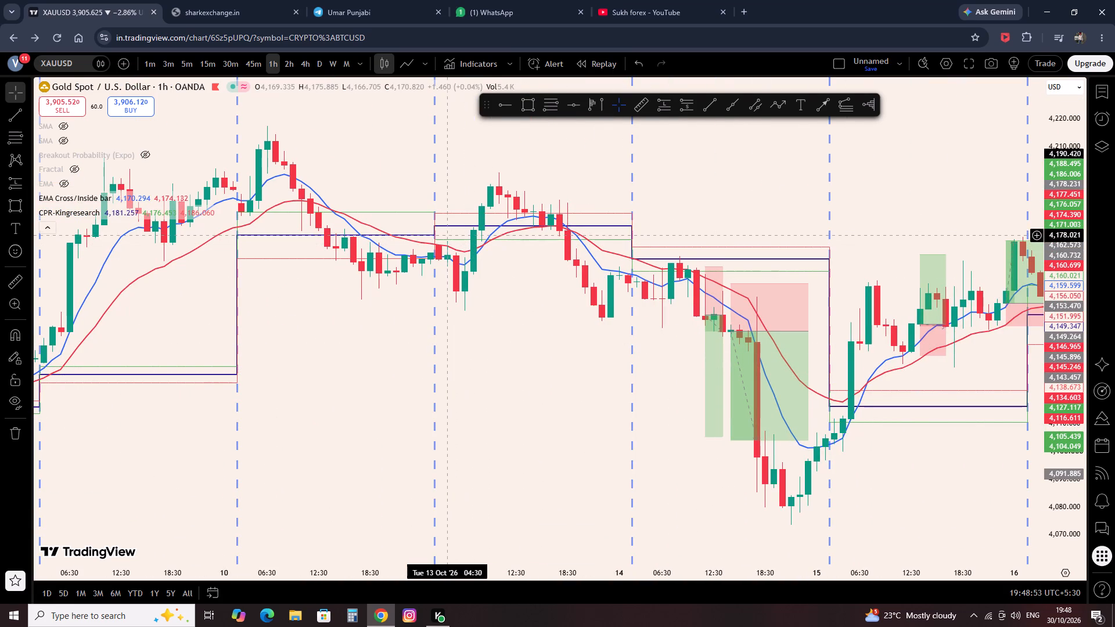
scroll(408, 218, up, 1)
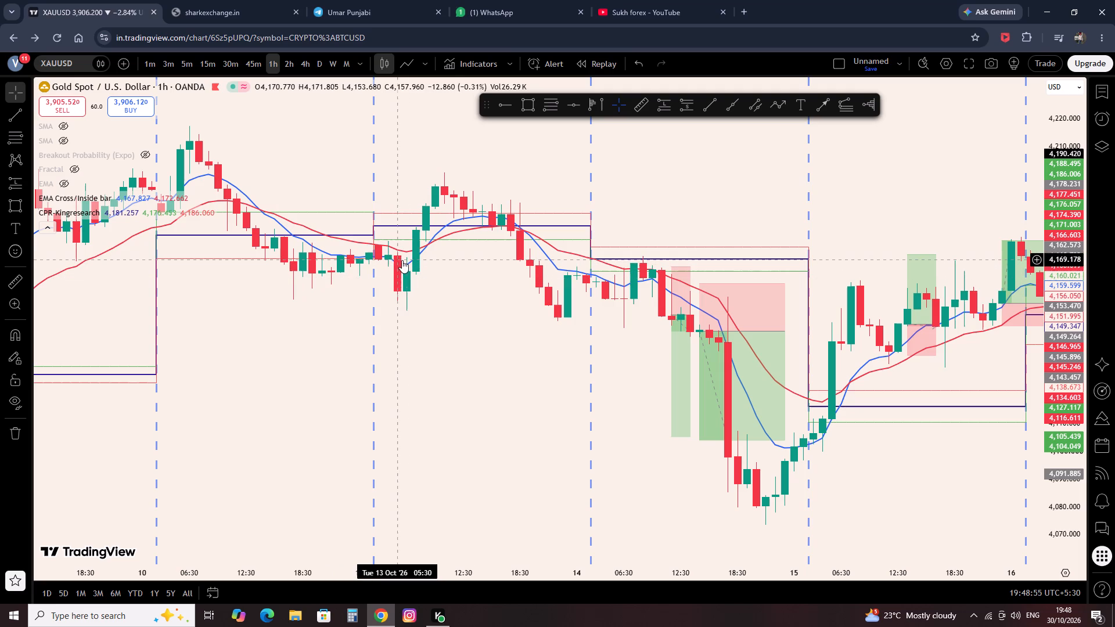
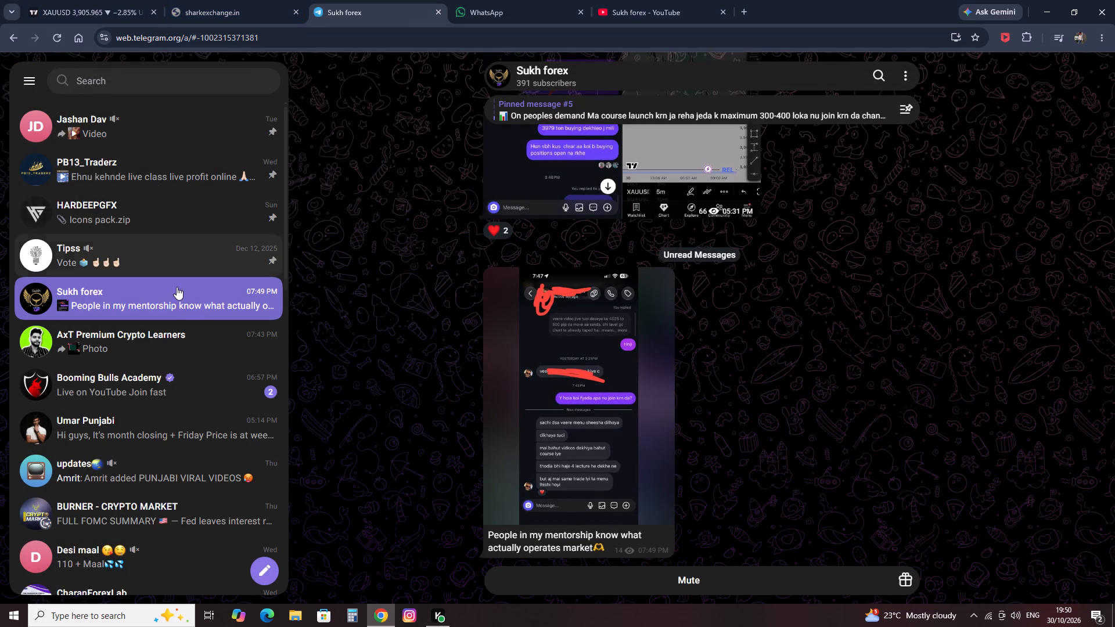
Open the AxT Premium Crypto Learners channel in Telegram to view its newest post.
click(203, 358)
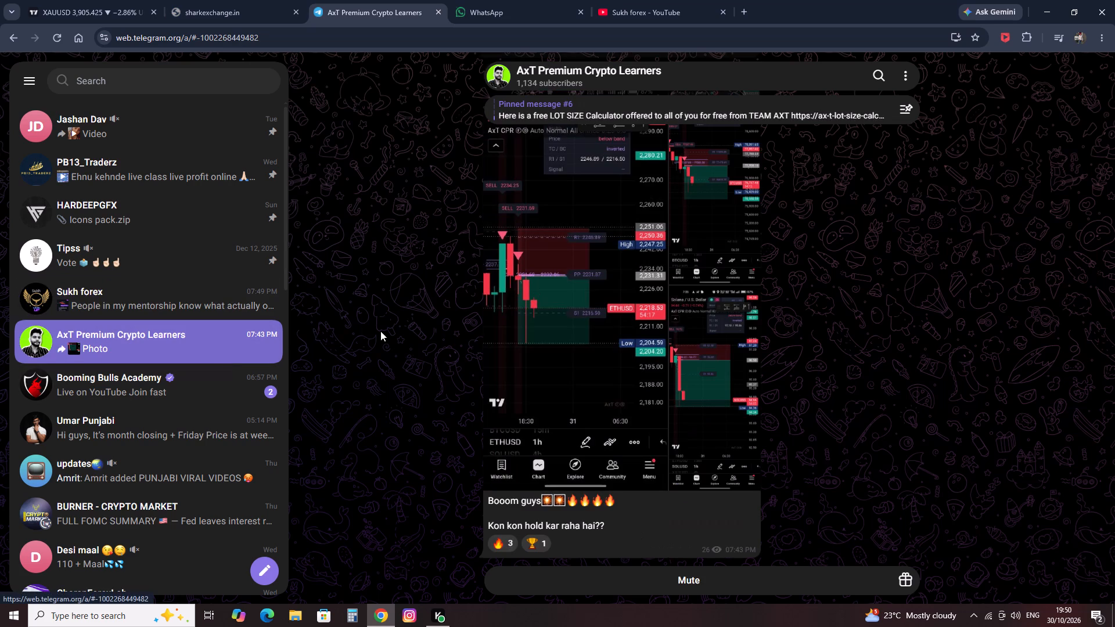
Return to the TradingView chart and examine XAUUSD price action against the EMAs and CPR levels from 14 back to 8 October.
click(79, 0)
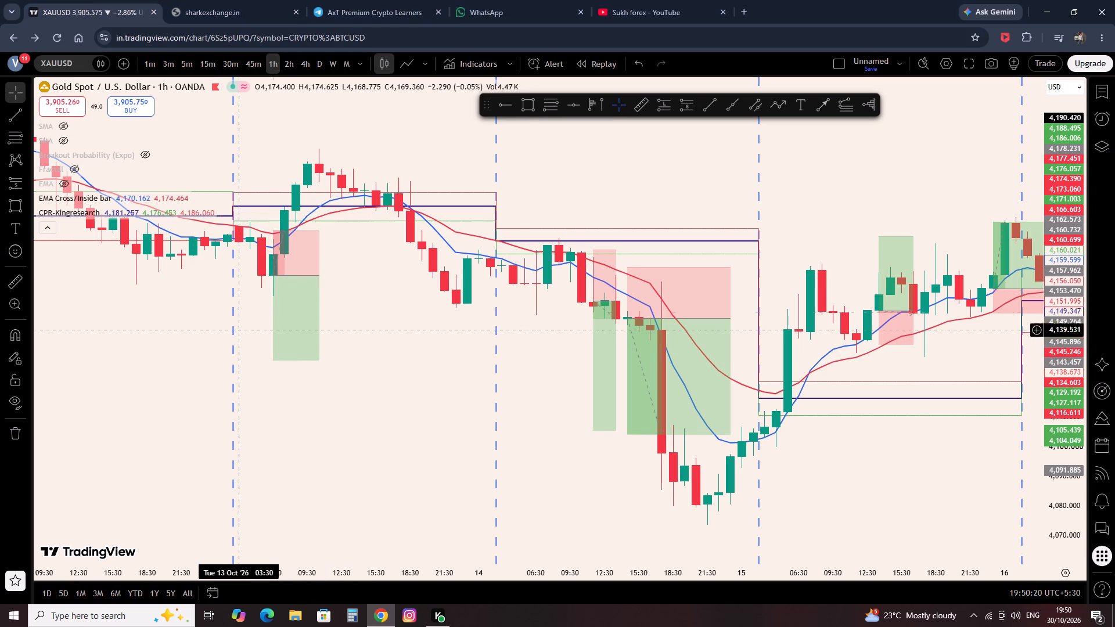
drag(197, 340, 365, 372)
scroll(559, 193, up, 3)
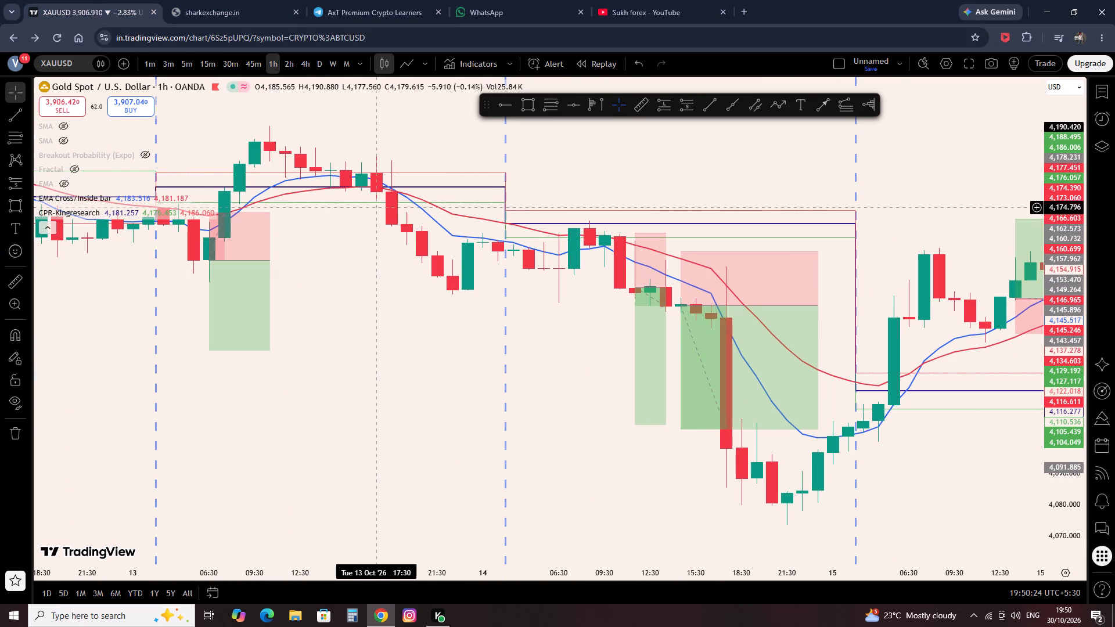
click(689, 109)
click(621, 106)
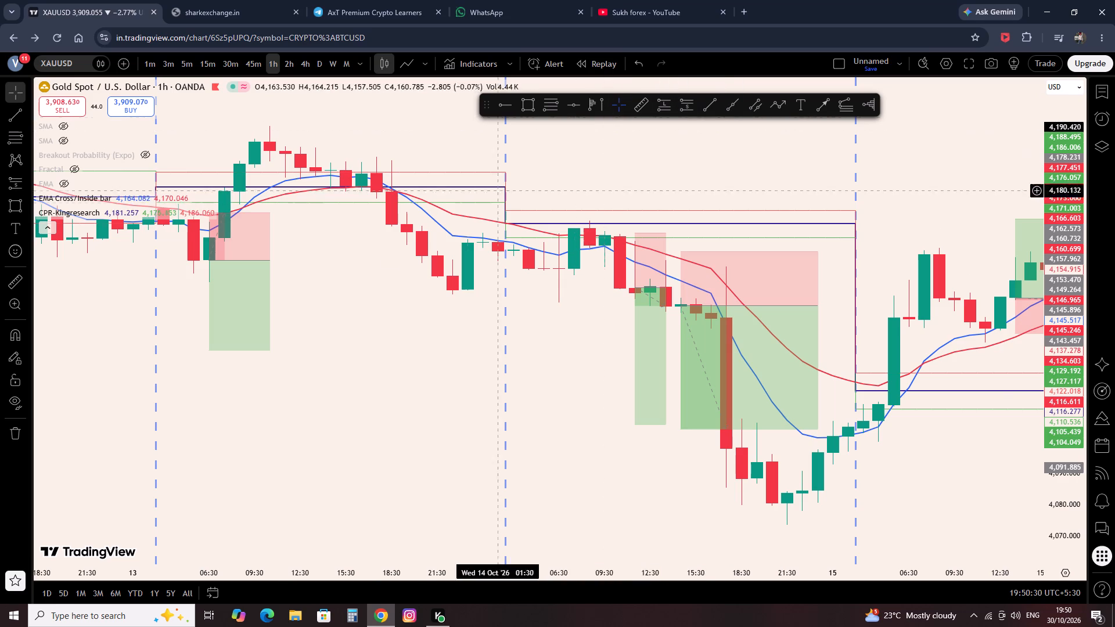
drag(296, 318, 609, 362)
drag(309, 351, 545, 380)
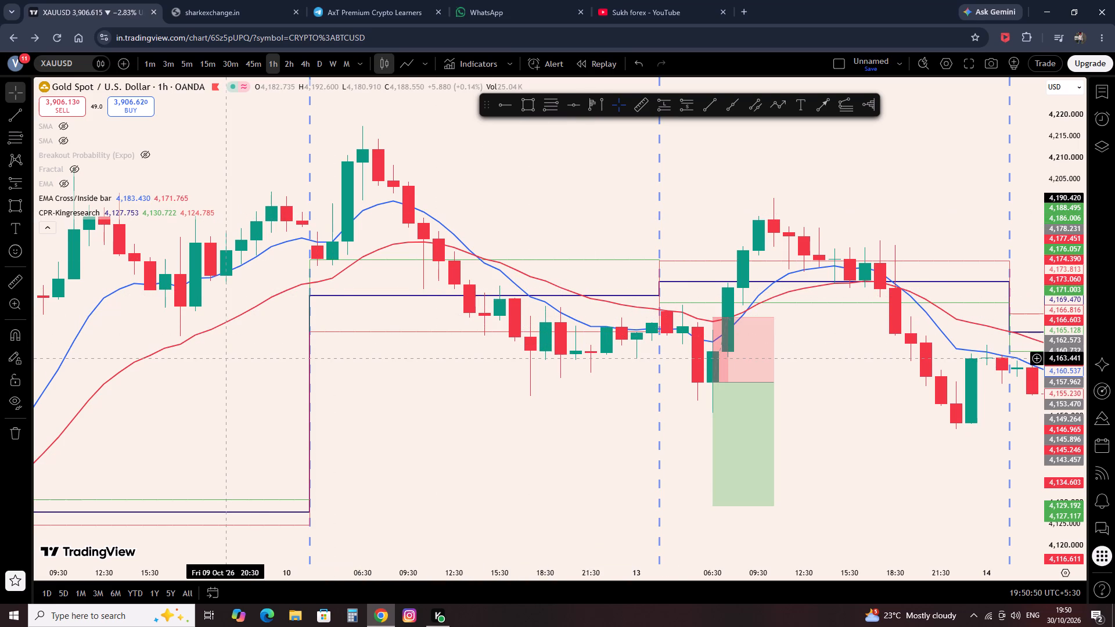
drag(220, 359, 271, 386)
scroll(220, 390, down, 3)
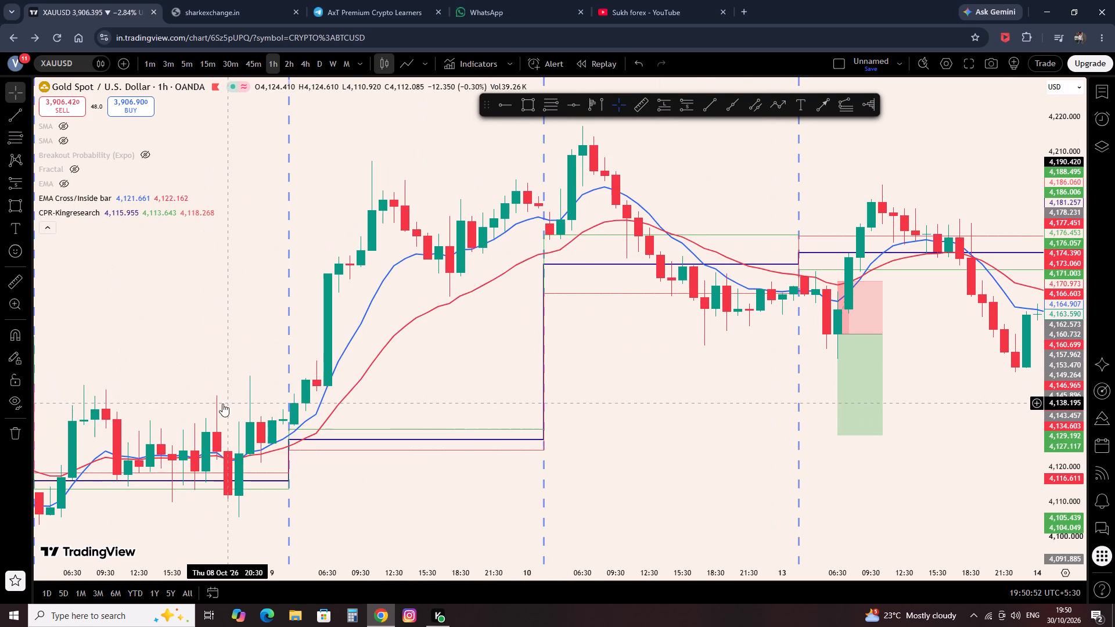
scroll(222, 417, up, 1)
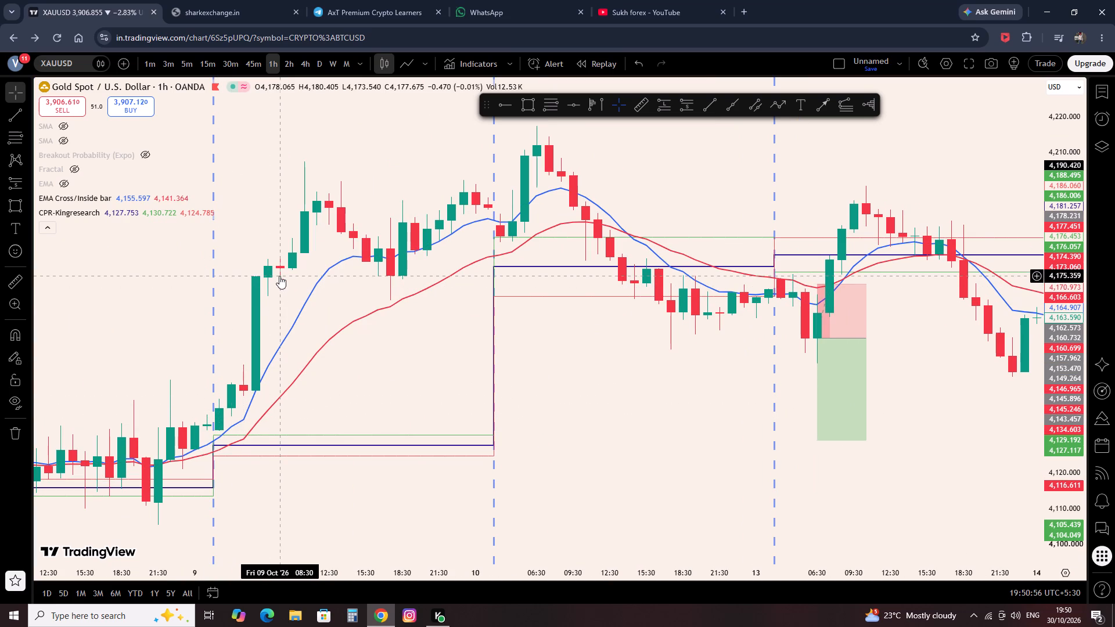
scroll(358, 216, up, 2)
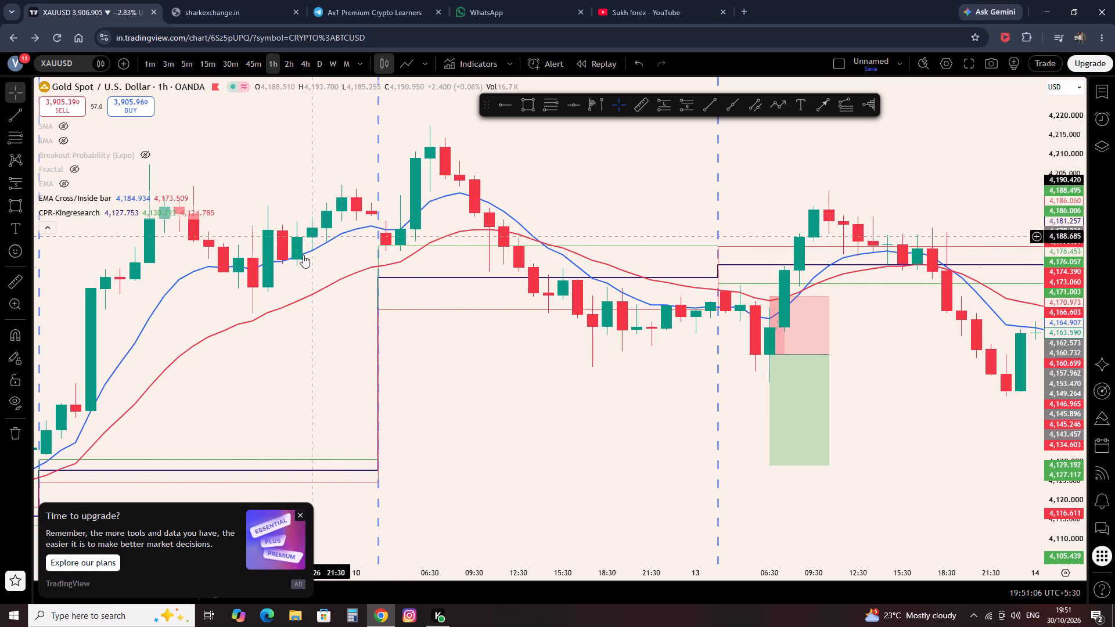
click(300, 510)
drag(237, 399, 360, 398)
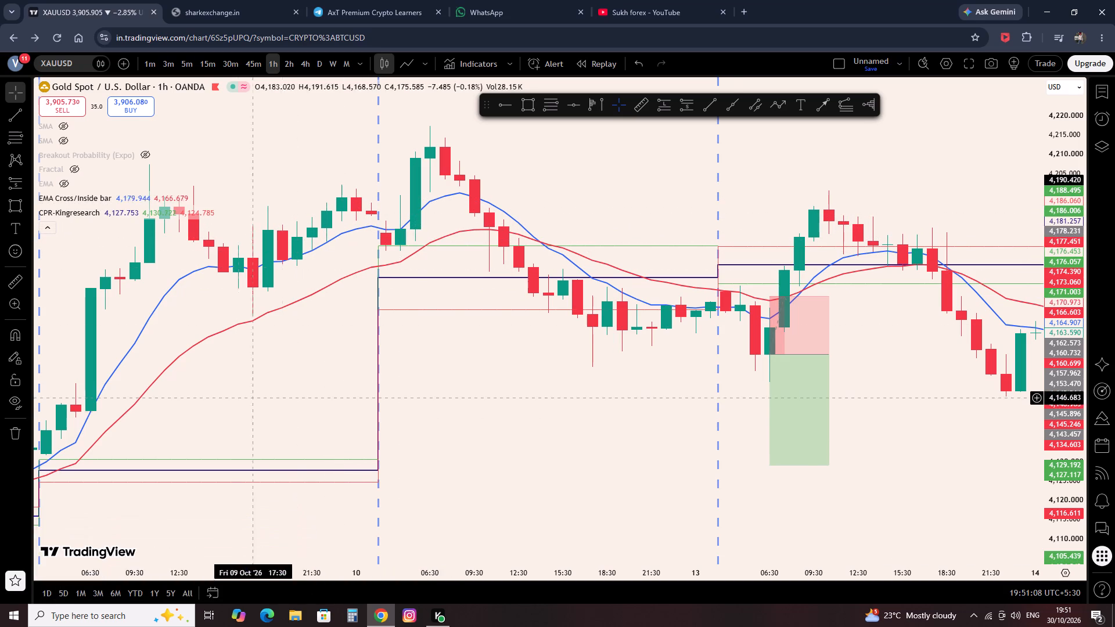
drag(360, 398, 643, 391)
drag(361, 355, 717, 331)
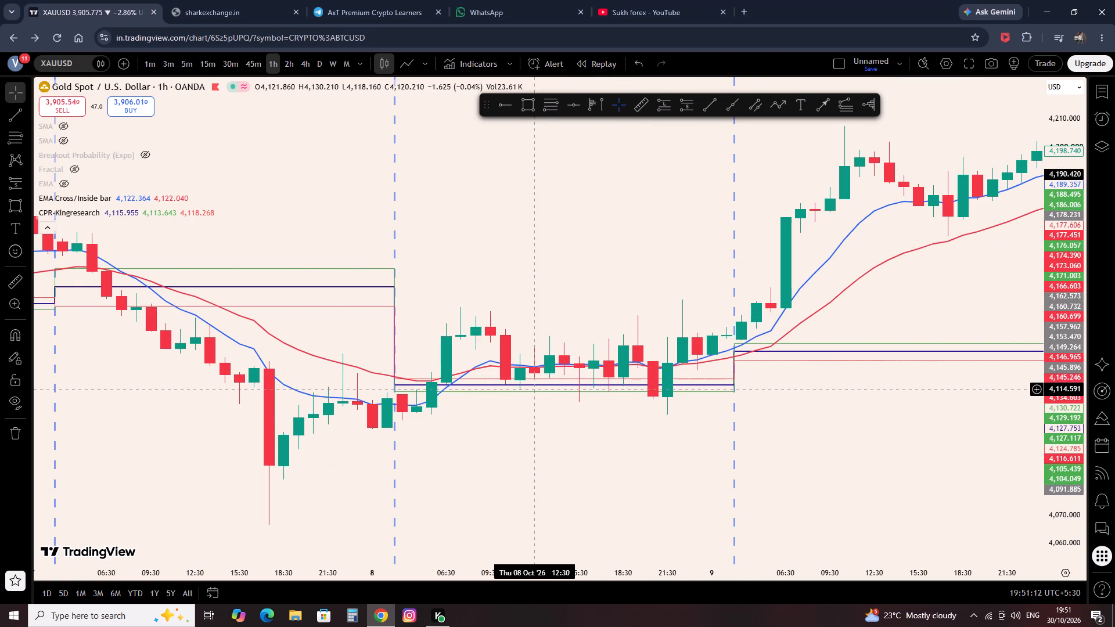
Draw a rectangle over the consolidation from 8 October 06:30 to about 9 October 04:30, between about 4,137 and 4,116.
click(516, 110)
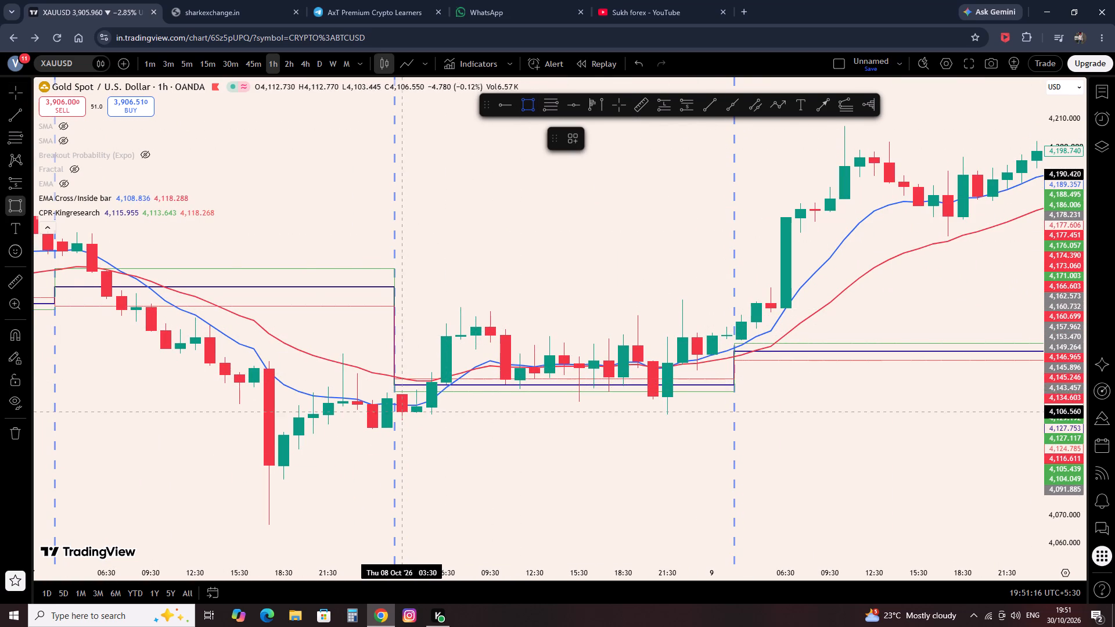
click(445, 326)
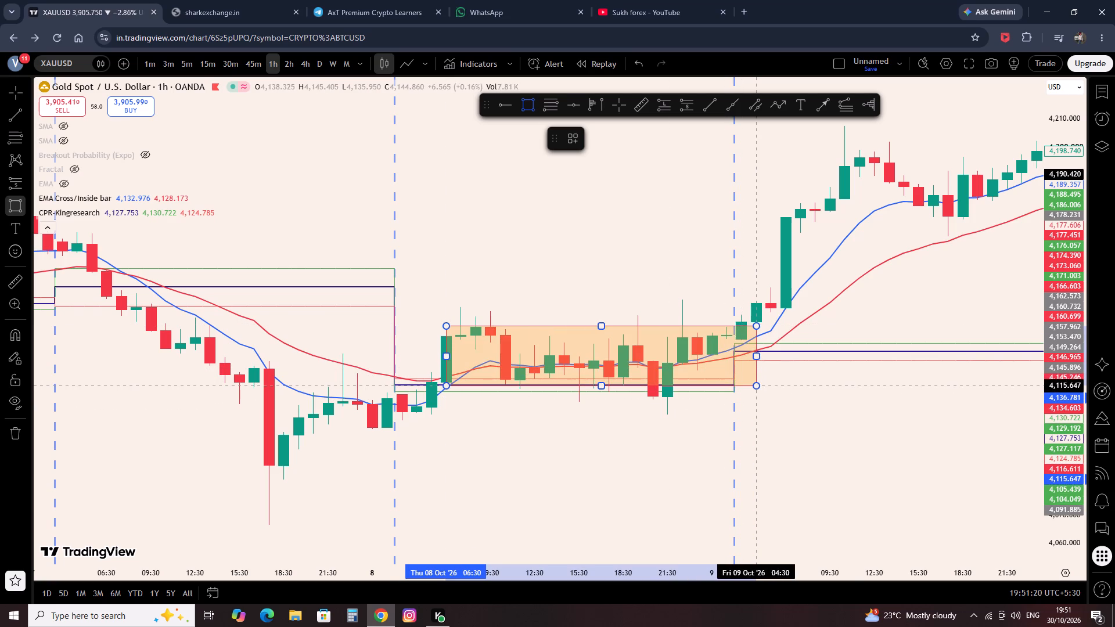
click(762, 386)
click(886, 407)
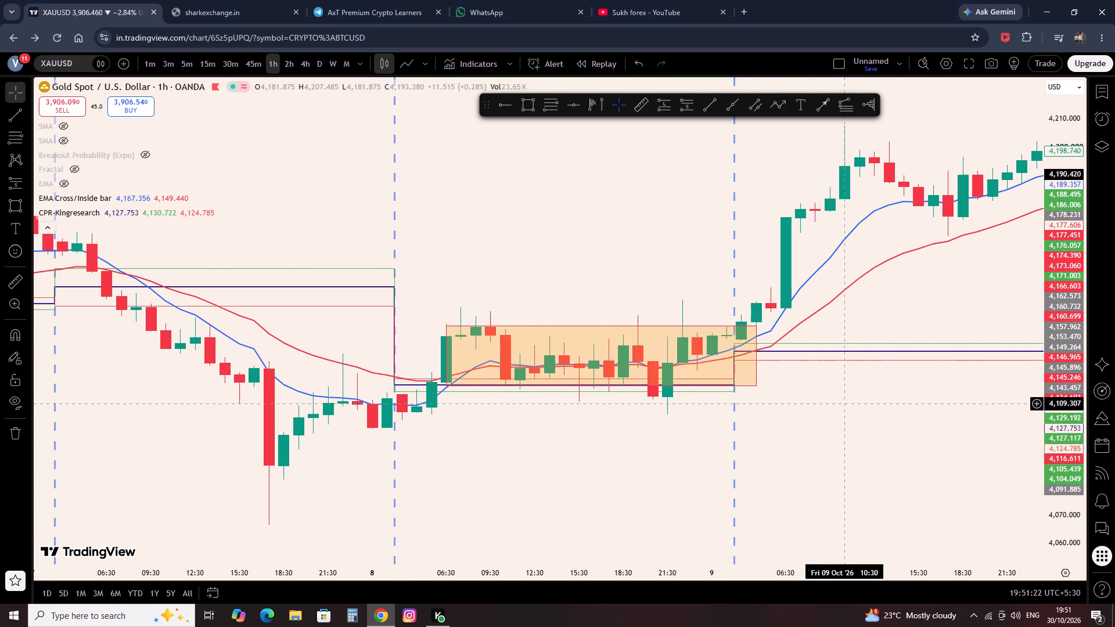
Examine how price moved around the EMAs and CPR levels on 6 and 7 October.
drag(618, 247, 602, 255)
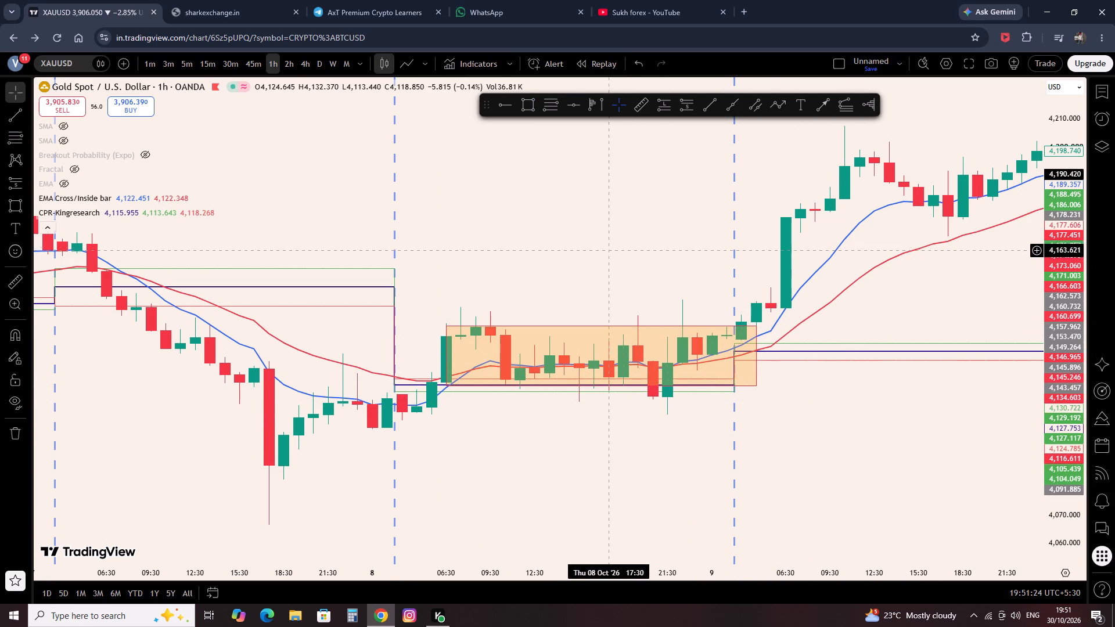
drag(602, 255, 839, 288)
drag(482, 284, 566, 297)
click(420, 332)
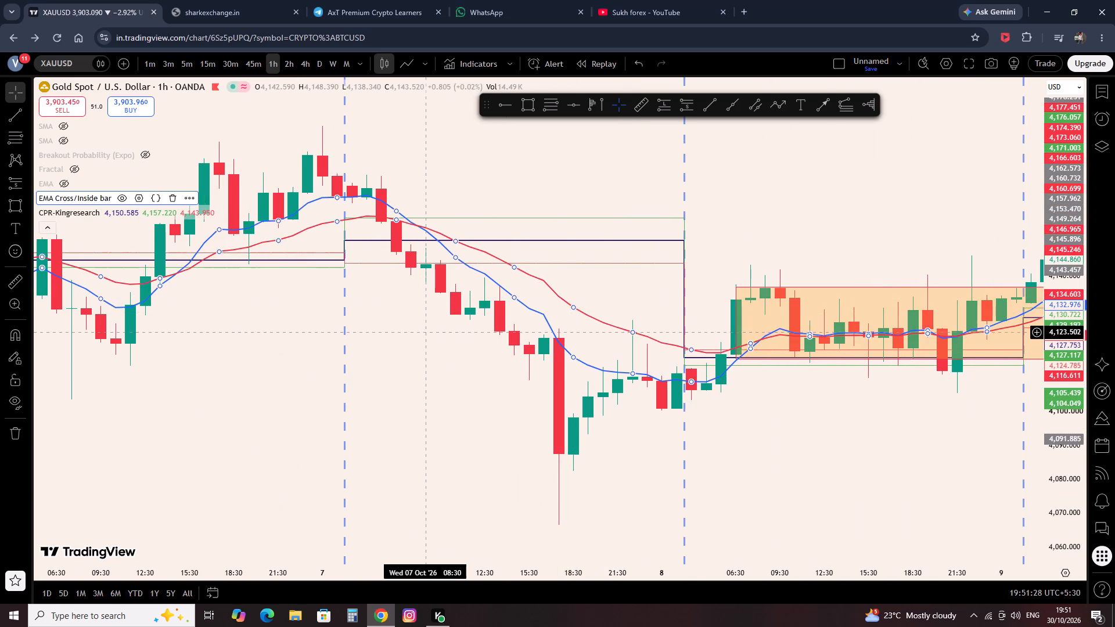
drag(382, 351, 514, 384)
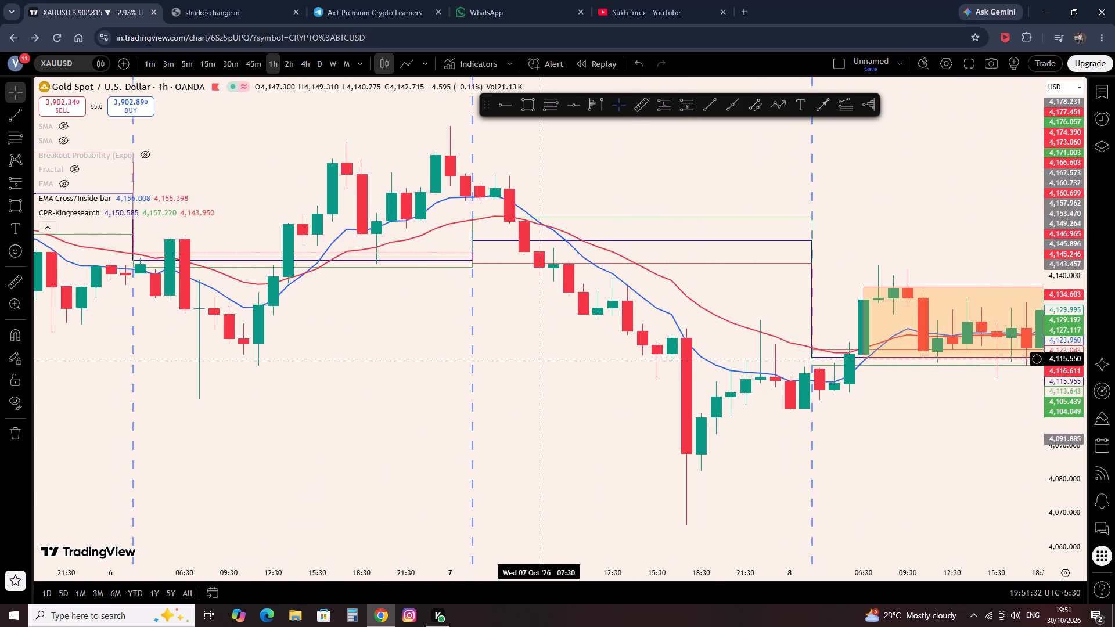
drag(535, 359, 493, 370)
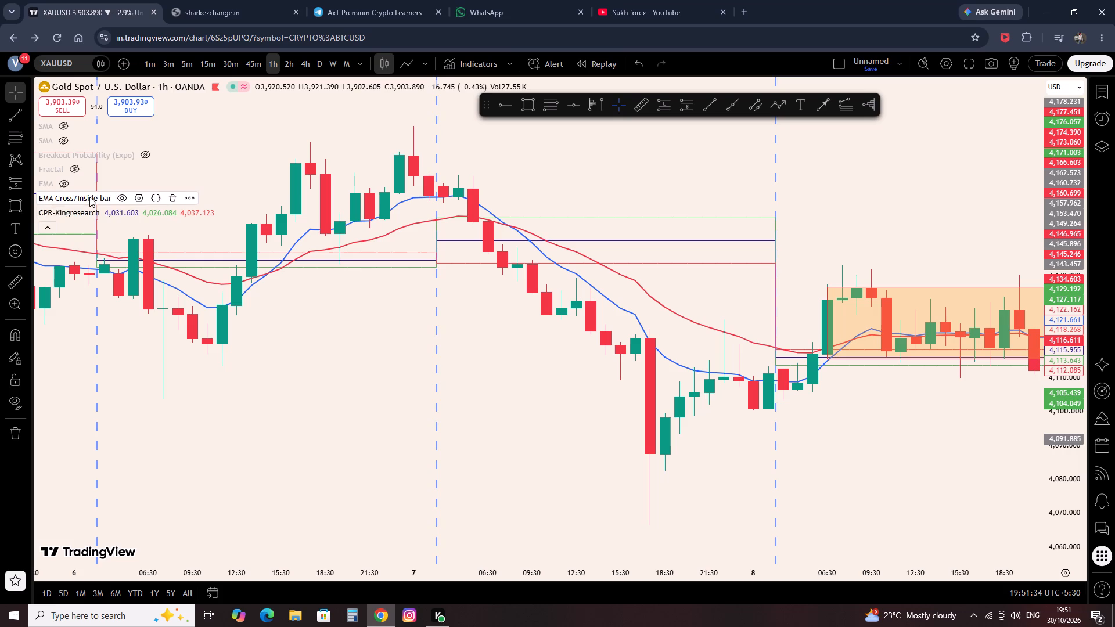
Hide the CPR-Kingresearch indicator and remove it from the chart.
click(109, 210)
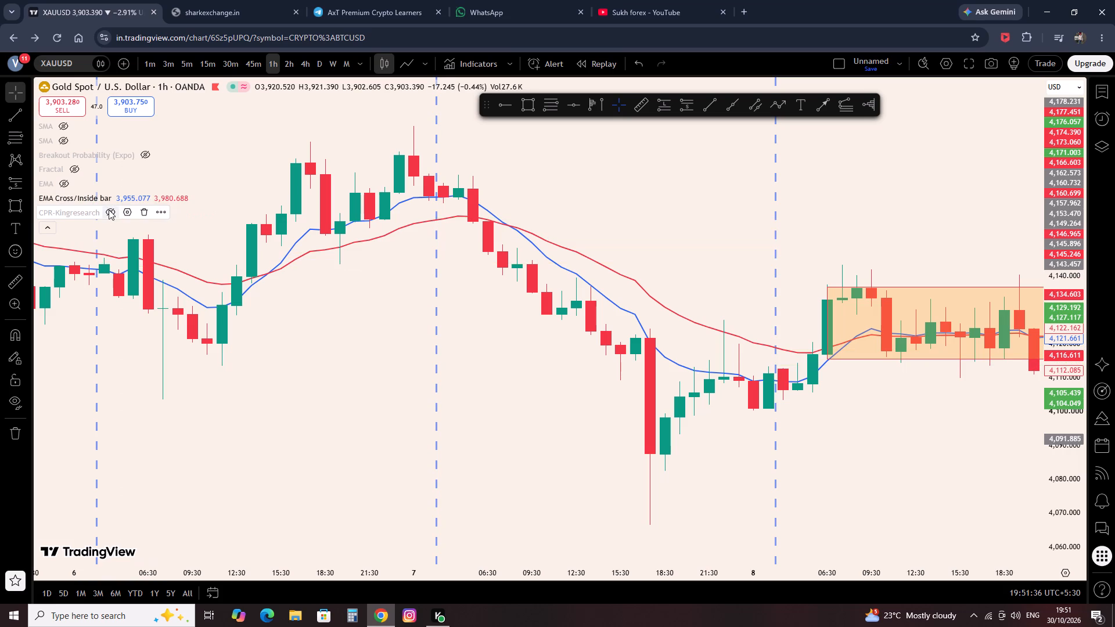
click(573, 174)
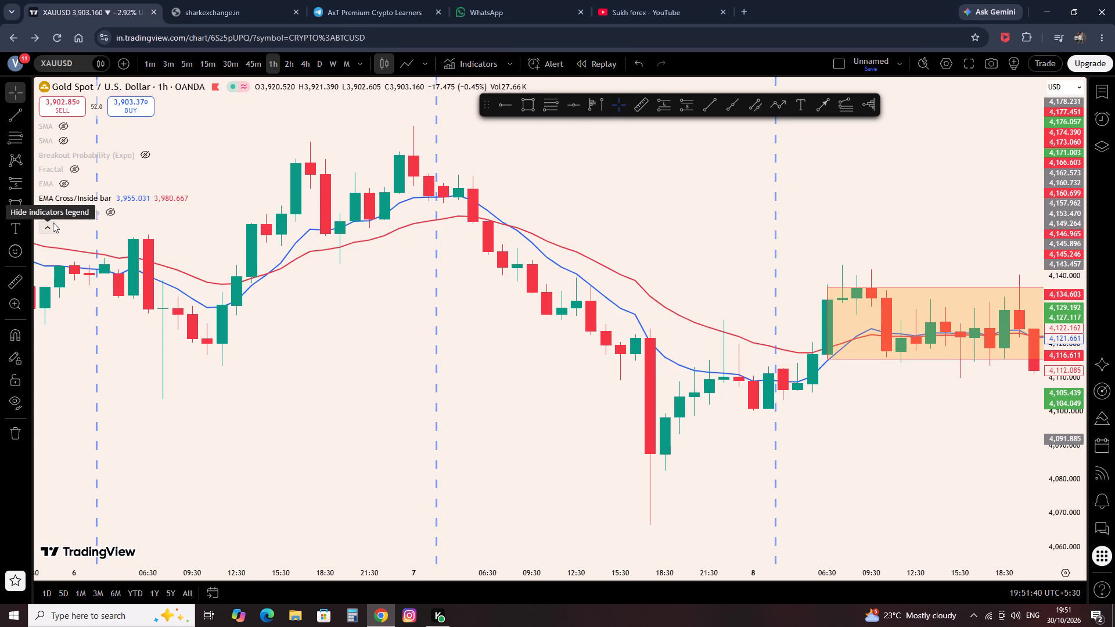
click(142, 210)
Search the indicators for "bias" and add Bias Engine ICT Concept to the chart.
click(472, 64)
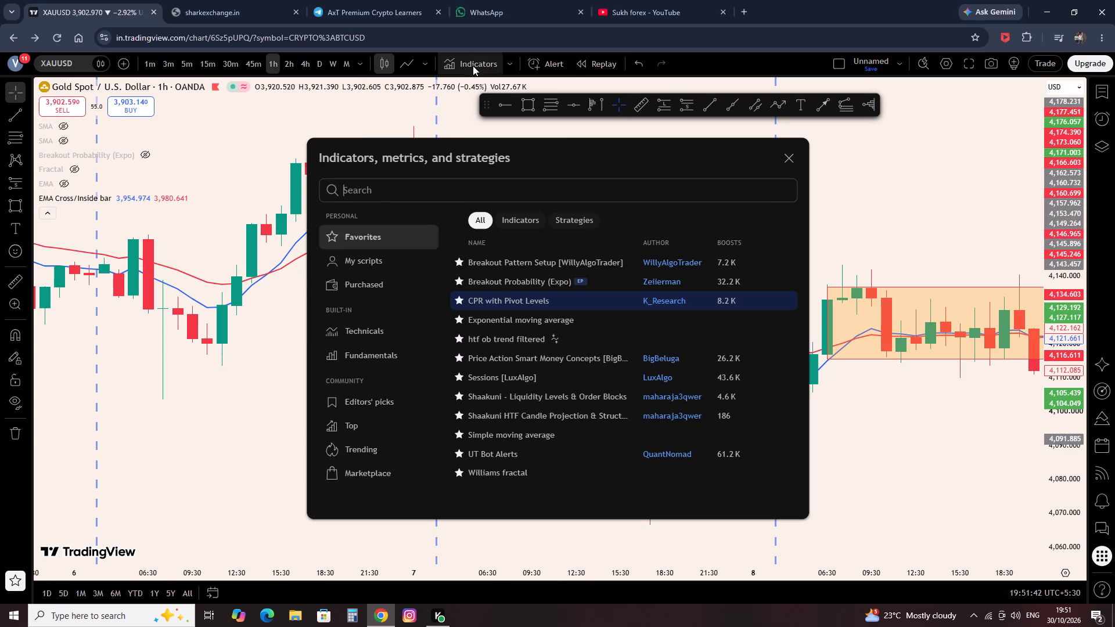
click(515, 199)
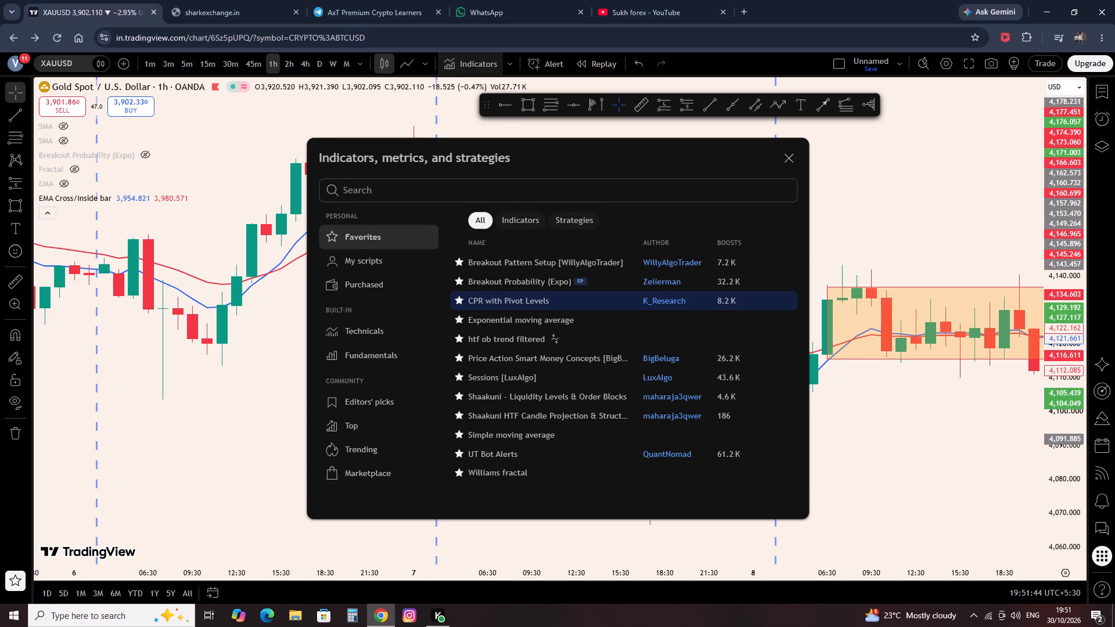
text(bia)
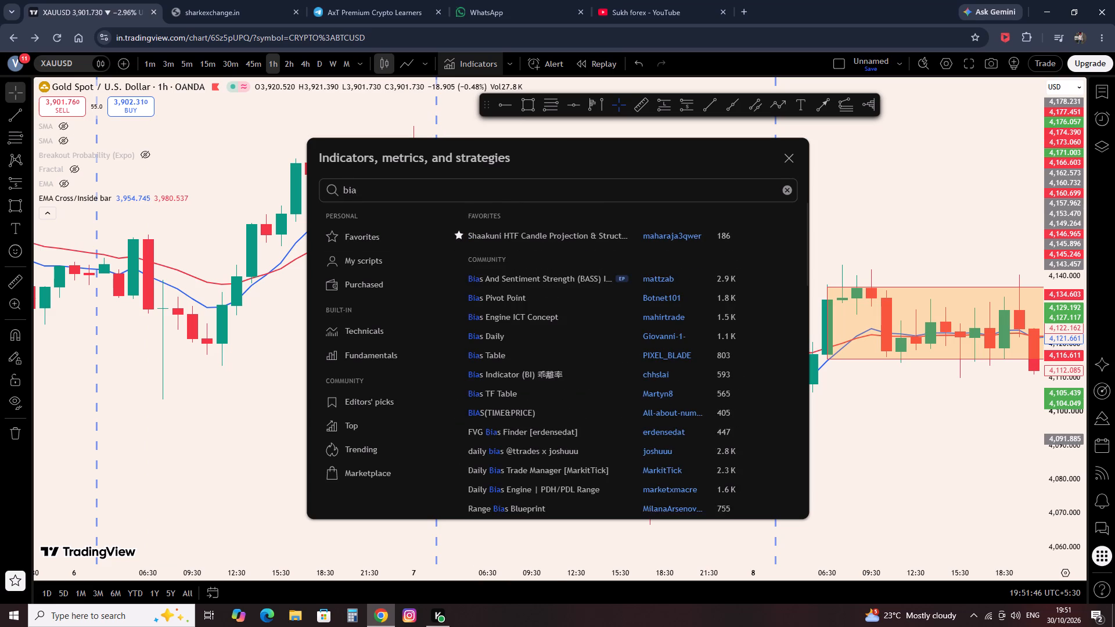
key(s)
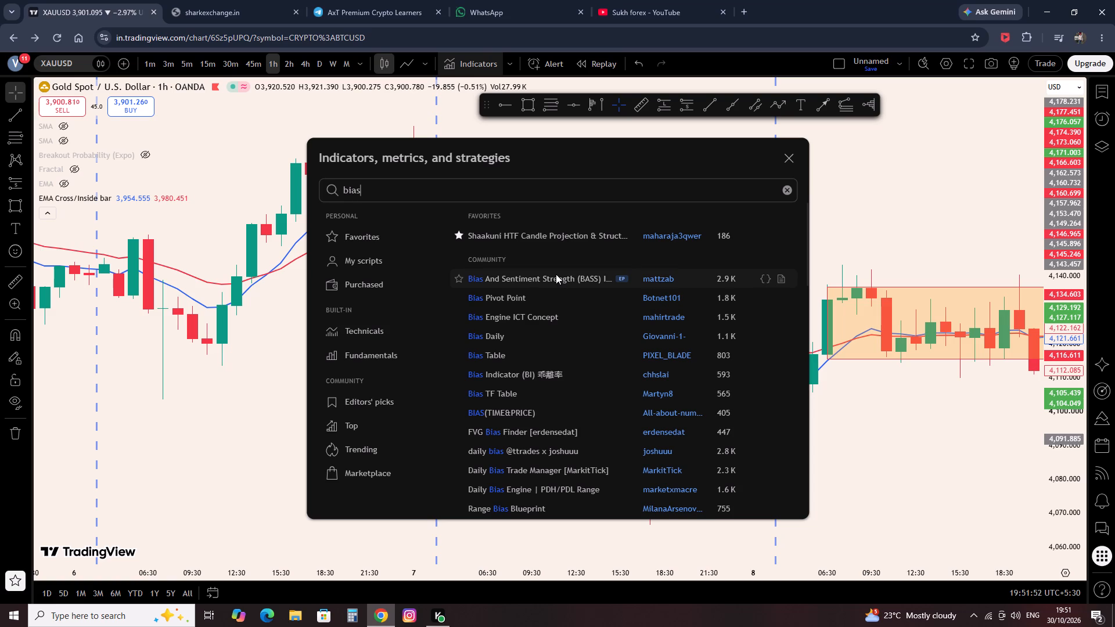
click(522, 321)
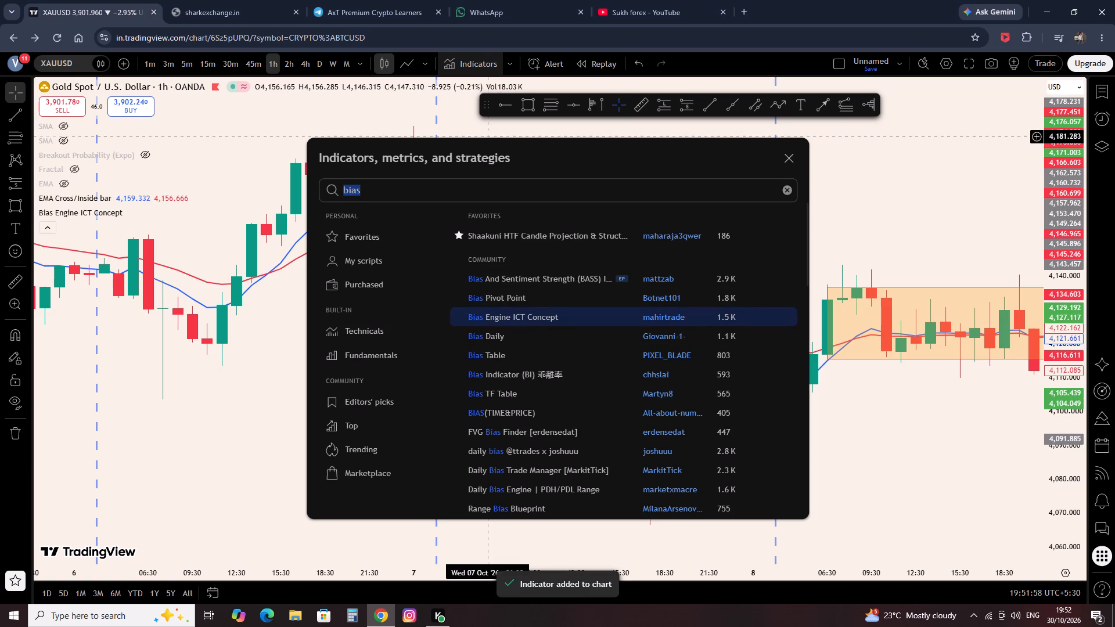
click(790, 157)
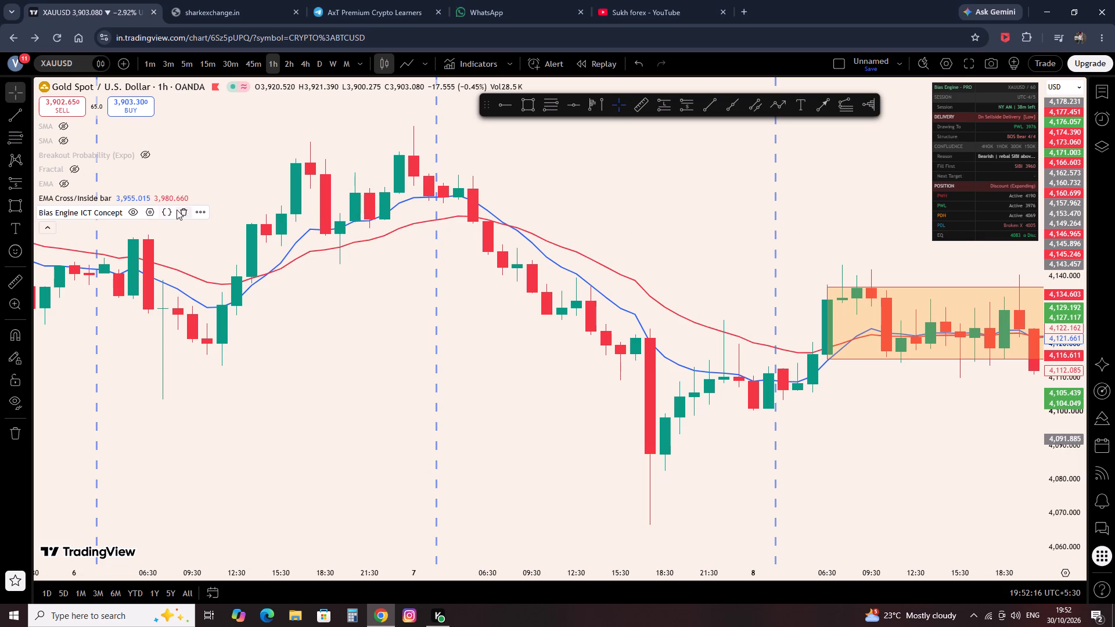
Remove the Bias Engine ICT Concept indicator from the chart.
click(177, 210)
Add the Bias Daily indicator by Giovanni-1- to the chart from the "bias" search.
click(489, 61)
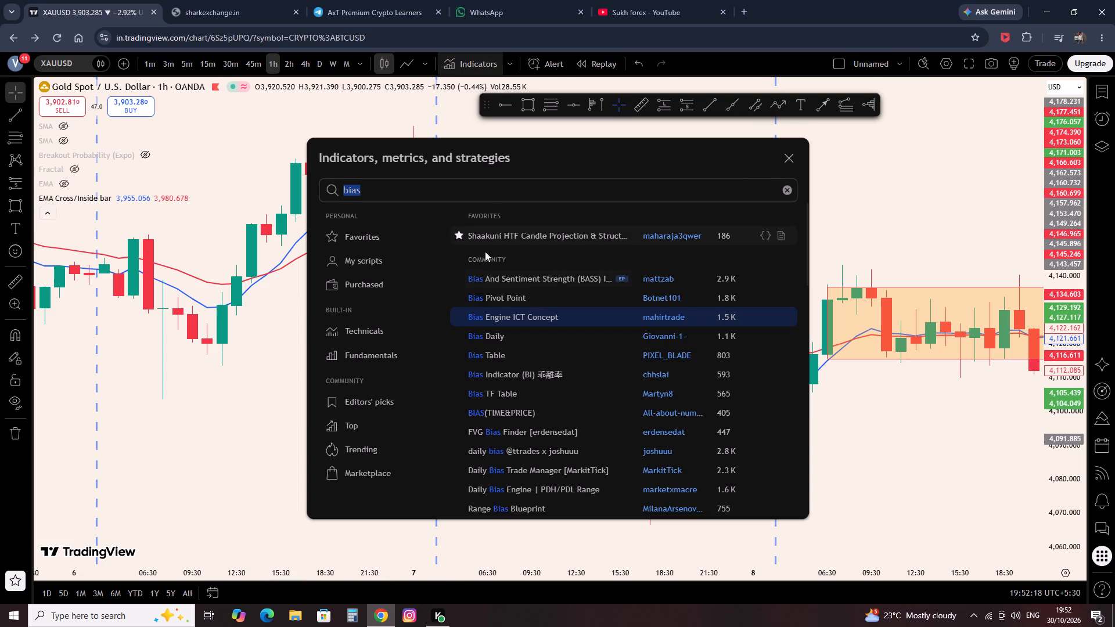
click(543, 333)
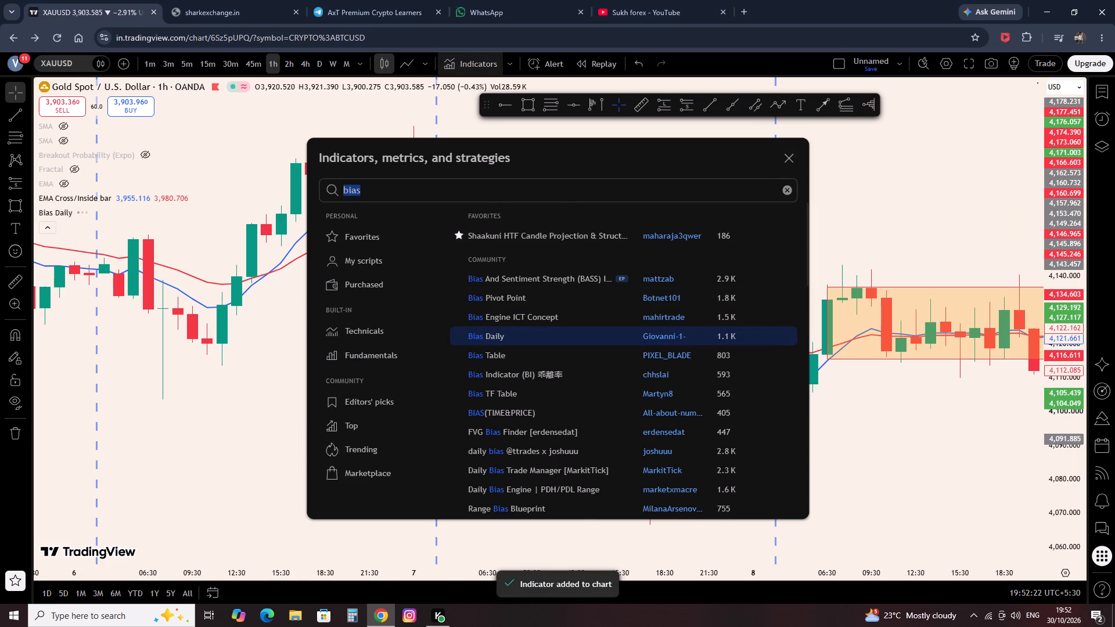
click(242, 140)
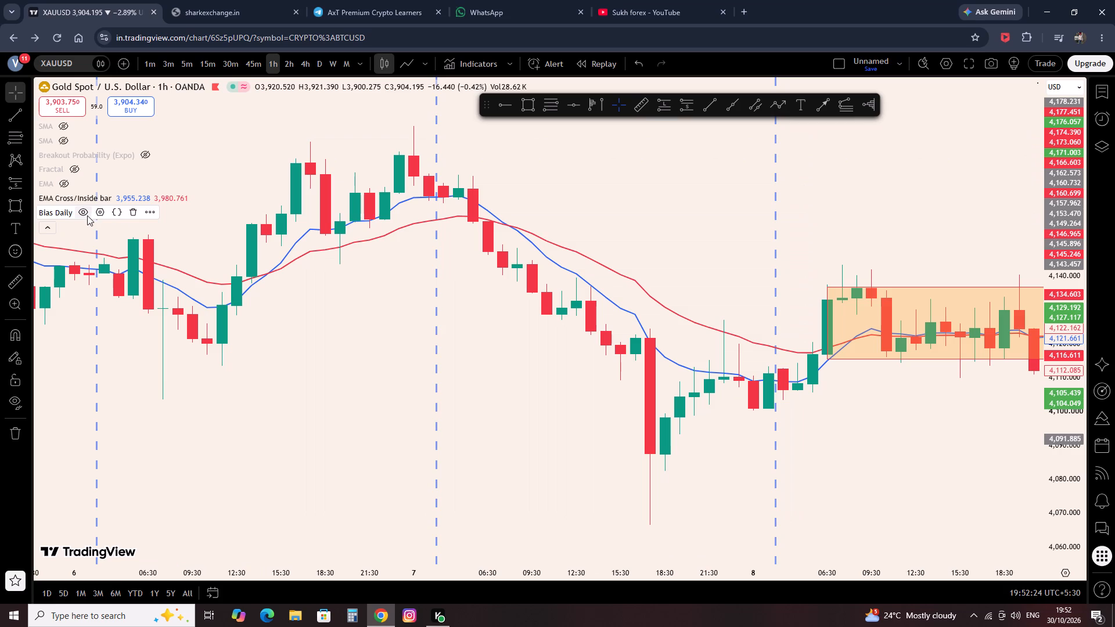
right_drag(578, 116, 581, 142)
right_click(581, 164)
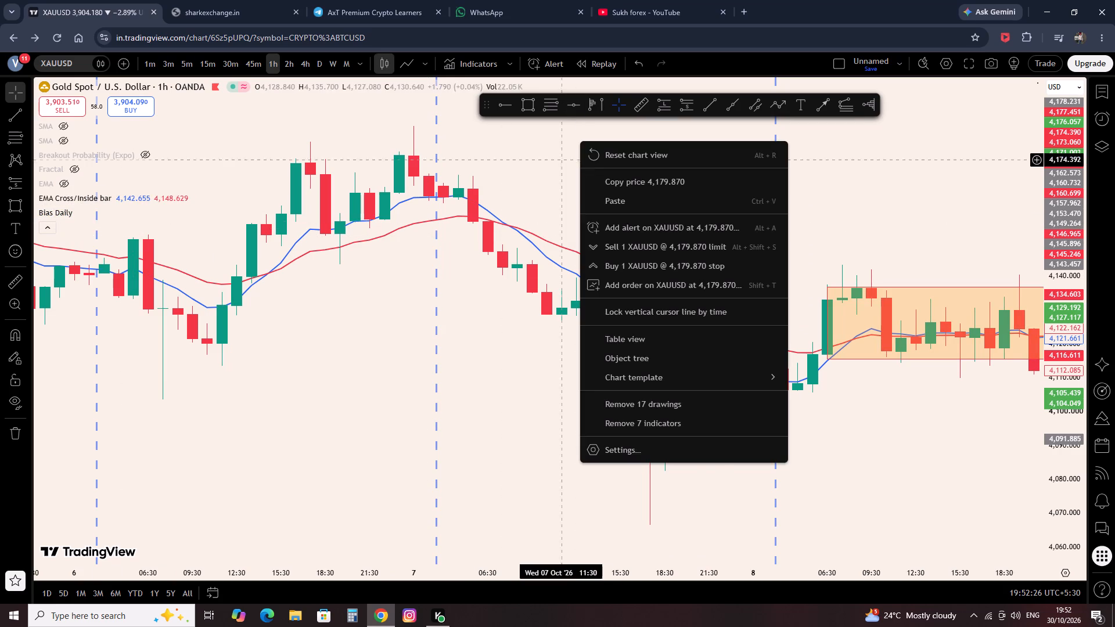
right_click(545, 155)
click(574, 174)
Examine the hourly chart from mid-October through the latest candles on 30 October with Bias Daily applied.
scroll(691, 243, down, 1)
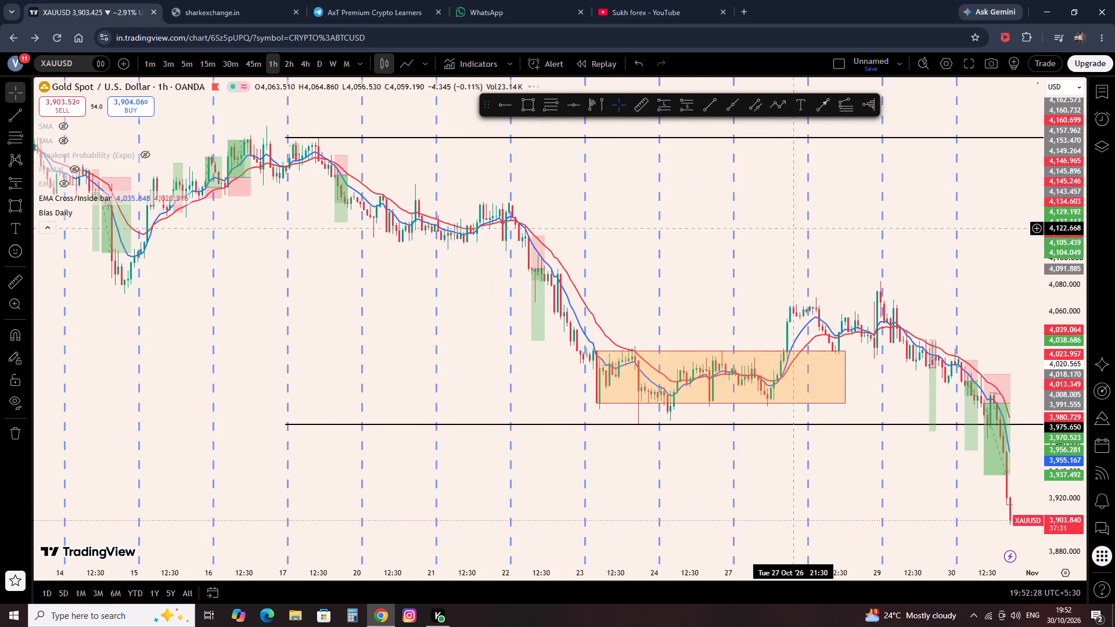
drag(833, 225, 387, 208)
click(387, 208)
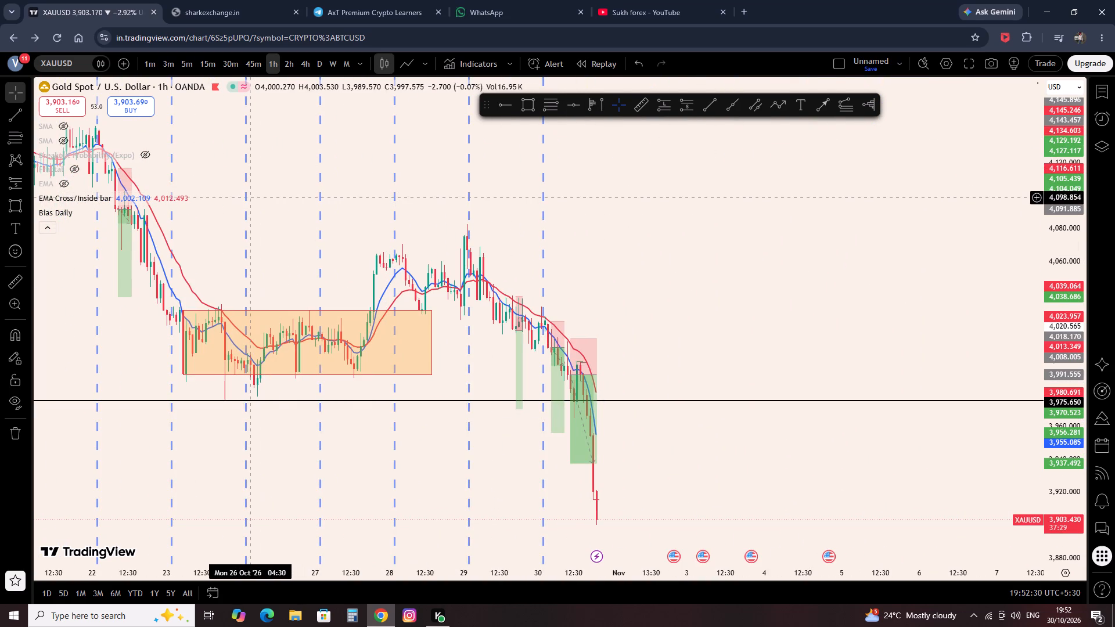
drag(247, 197, 628, 234)
scroll(632, 234, up, 6)
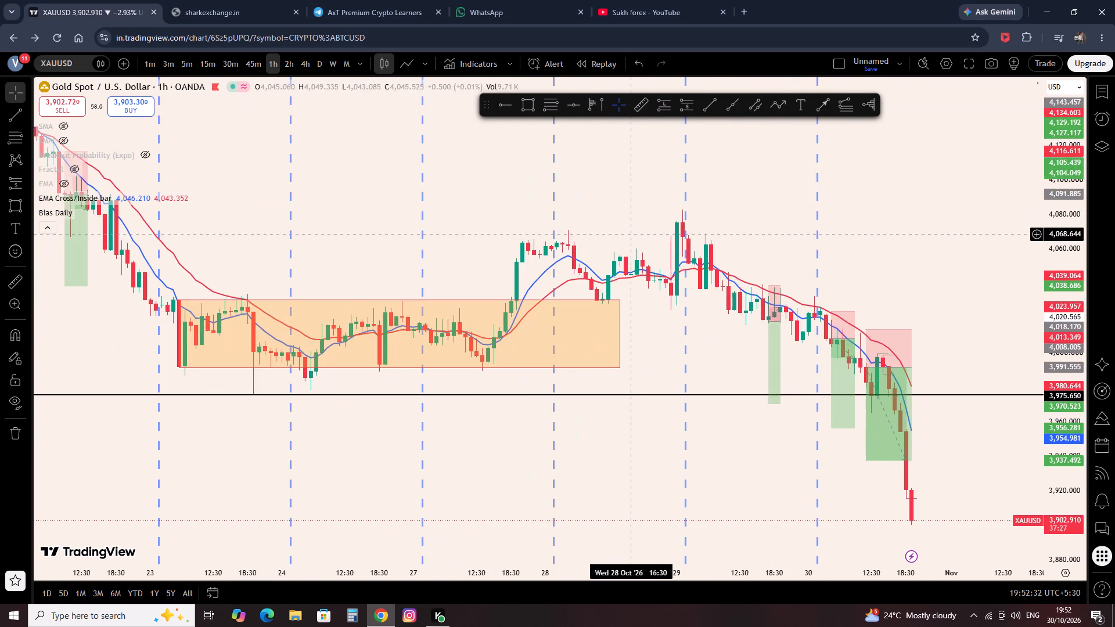
scroll(783, 209, up, 11)
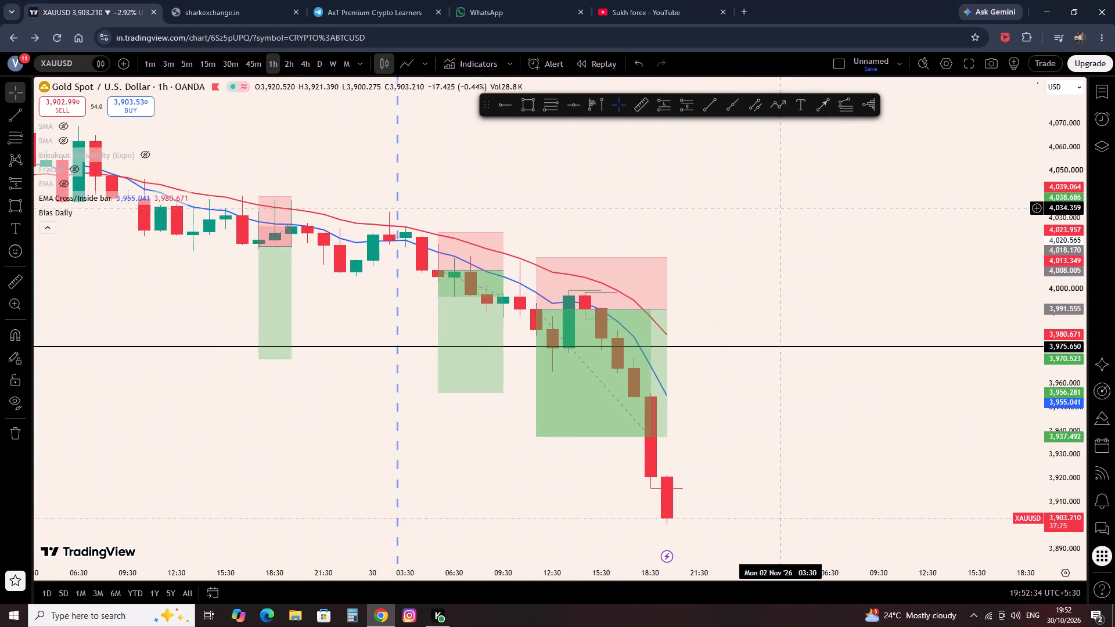
scroll(787, 208, up, 1)
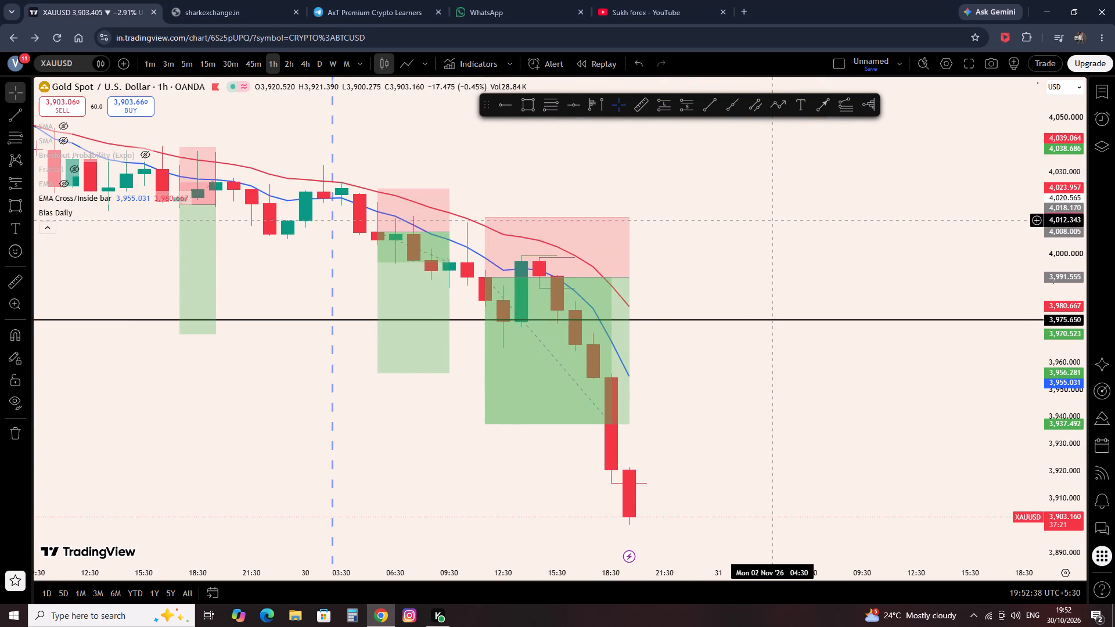
Switch the XAUUSD chart to the 1-day timeframe.
click(321, 56)
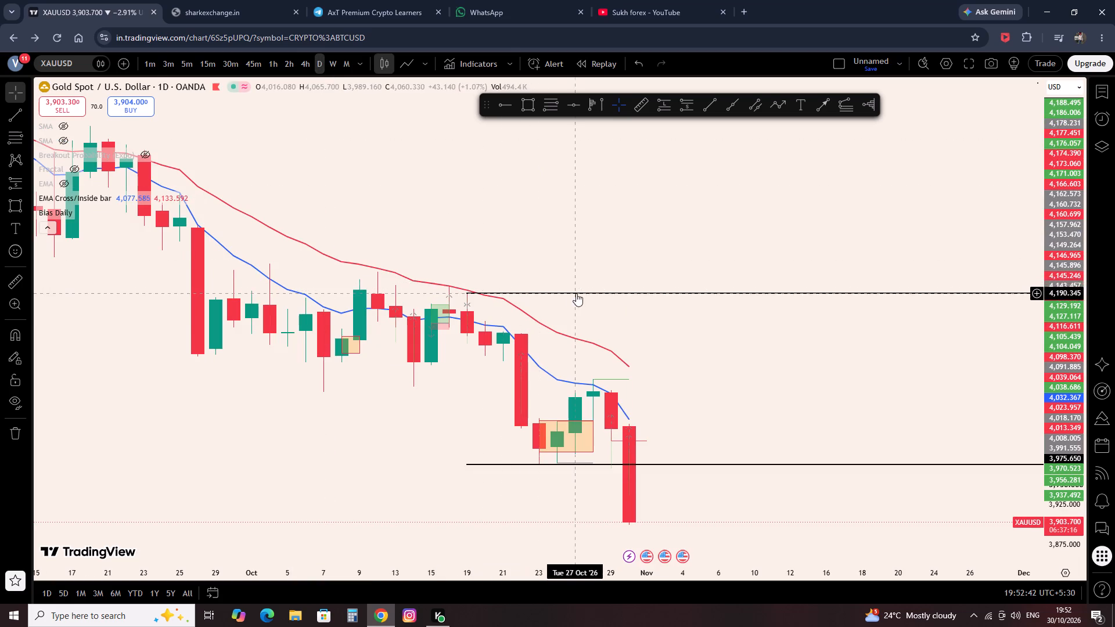
Switch the XAUUSD chart from daily to the 4-hour timeframe.
scroll(577, 294, up, 3)
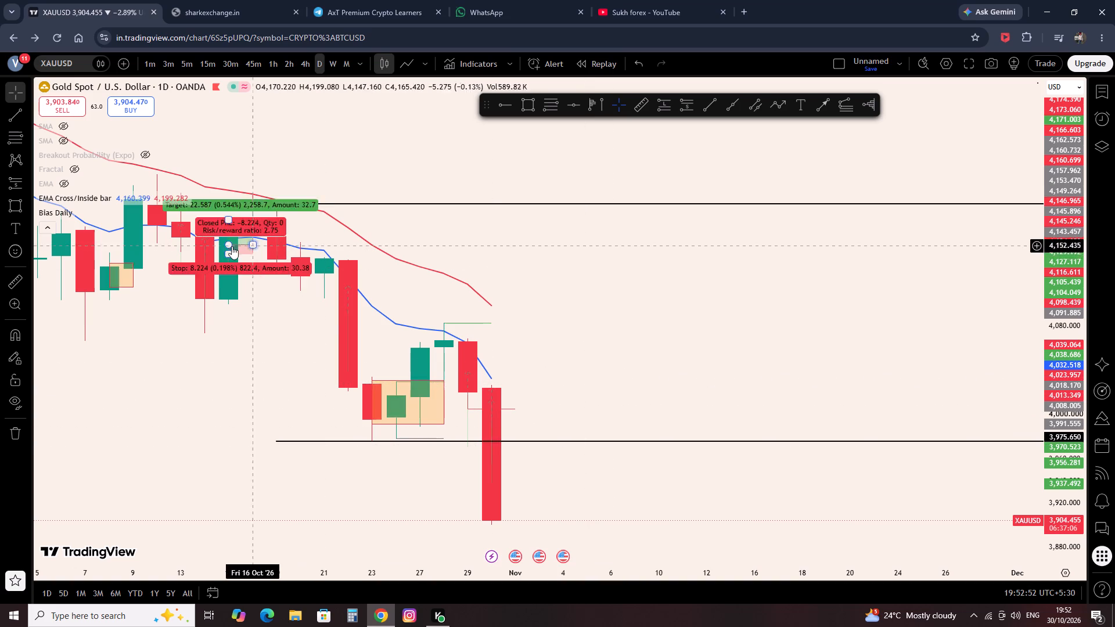
scroll(211, 344, down, 2)
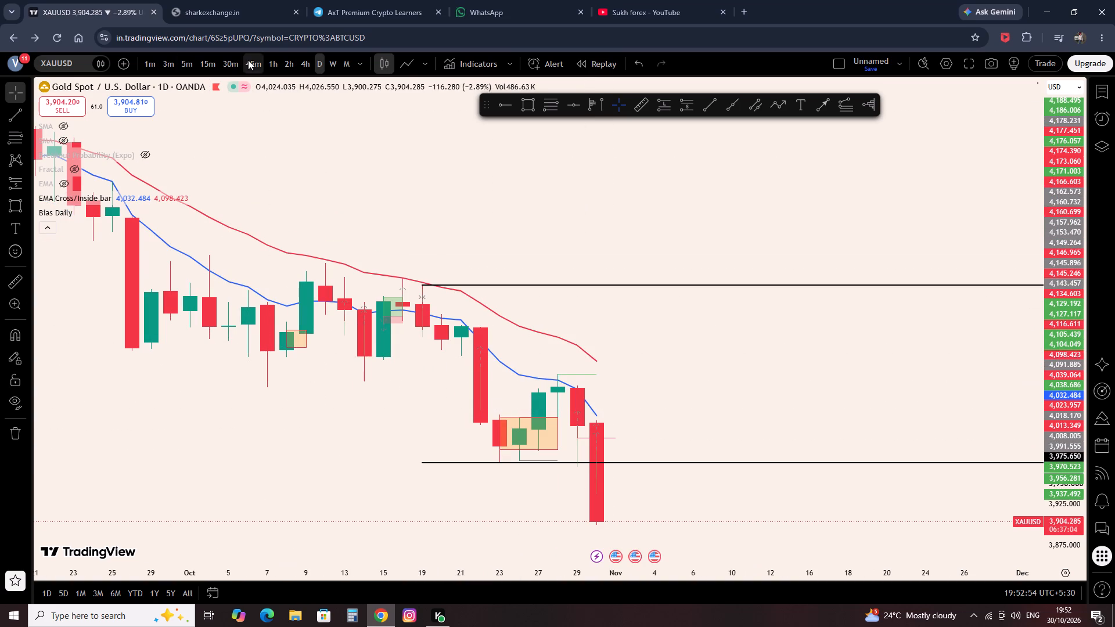
click(304, 67)
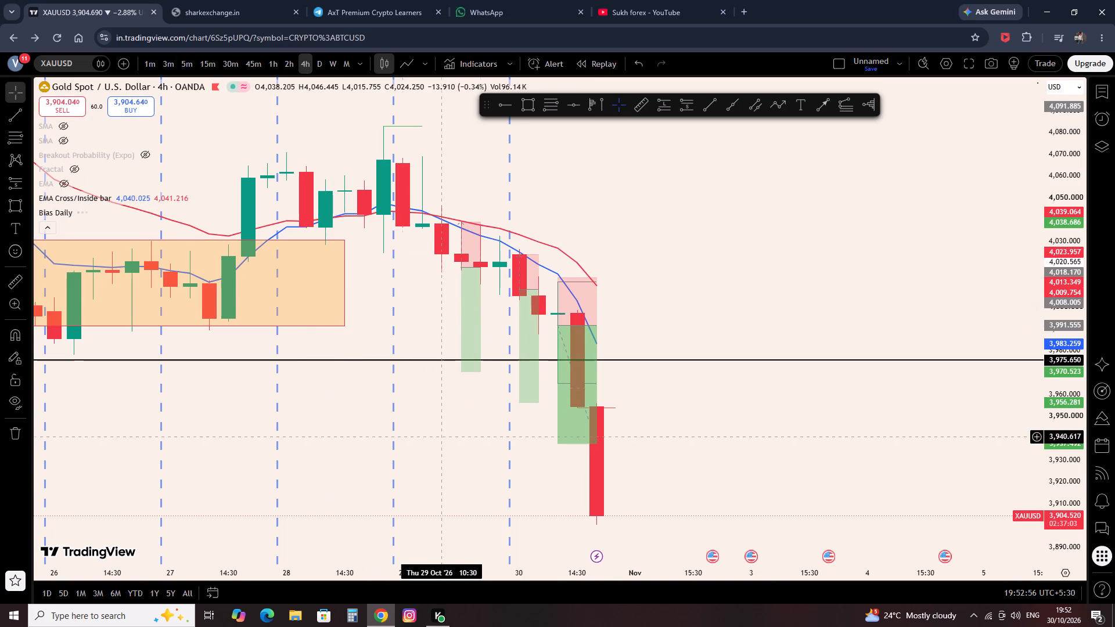
Examine the 4-hour chart from the latest candles back through October into September, checking candles against the EMAs and marked zones.
scroll(731, 304, up, 1)
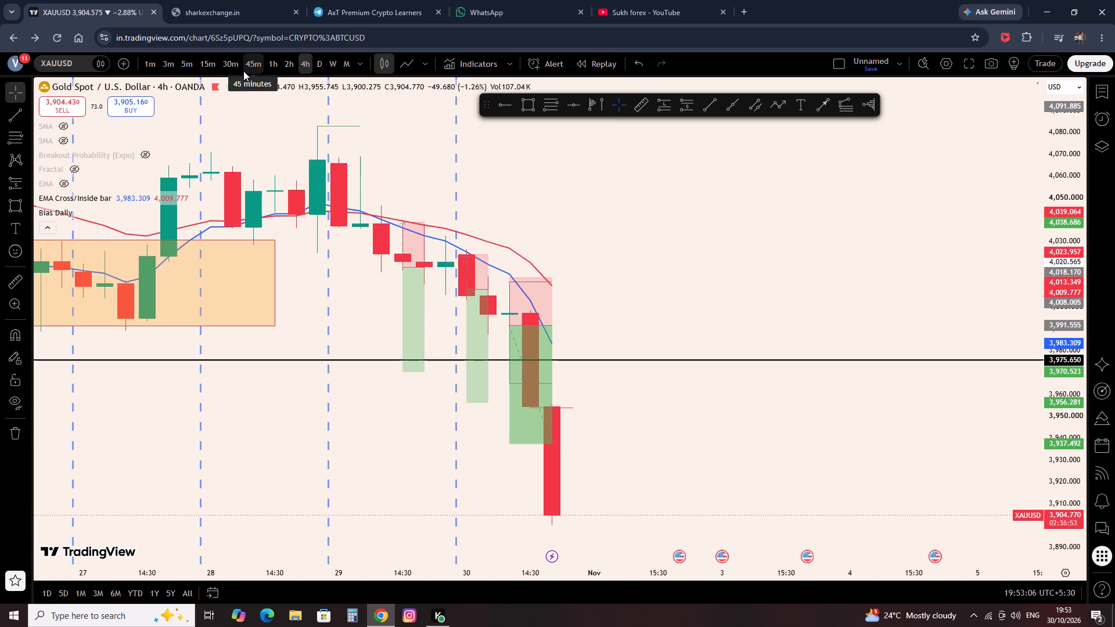
scroll(388, 312, down, 3)
scroll(441, 349, down, 2)
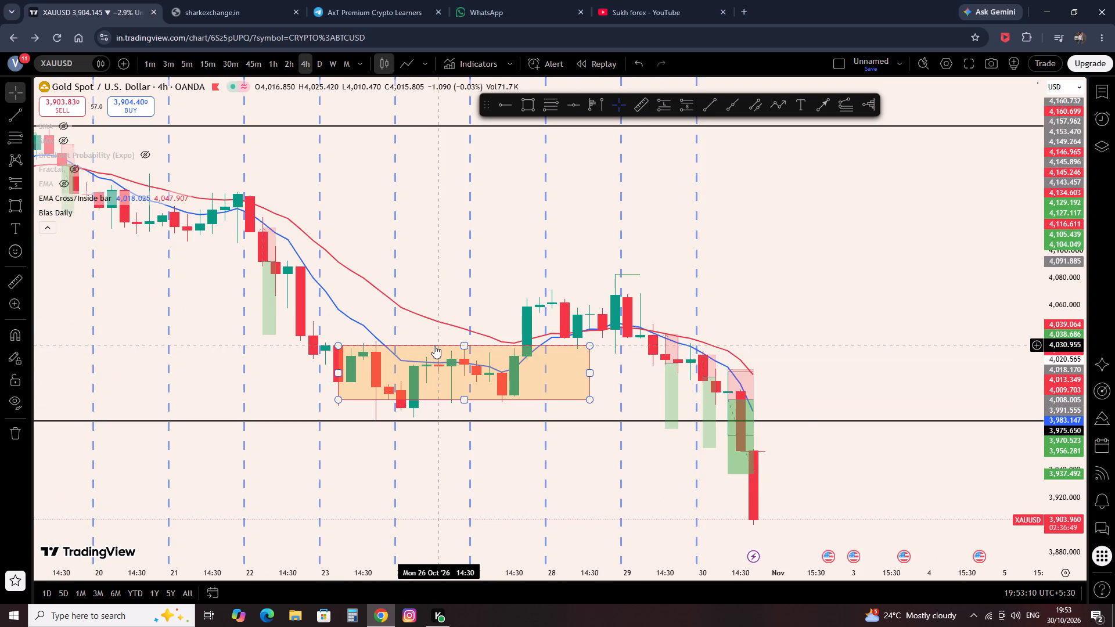
scroll(399, 222, down, 2)
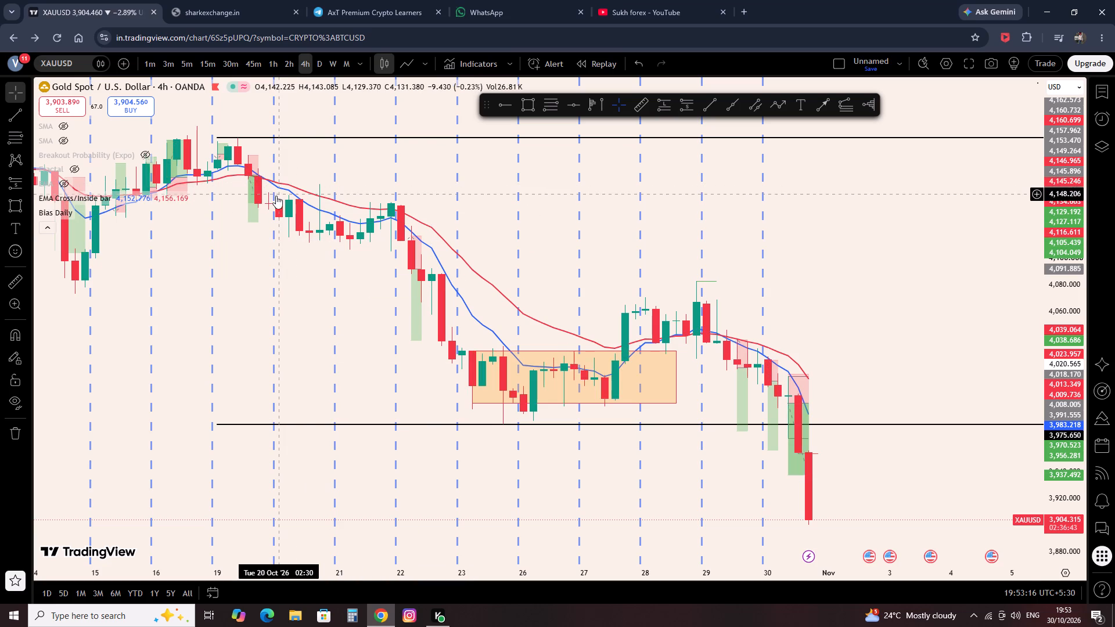
drag(210, 325, 503, 392)
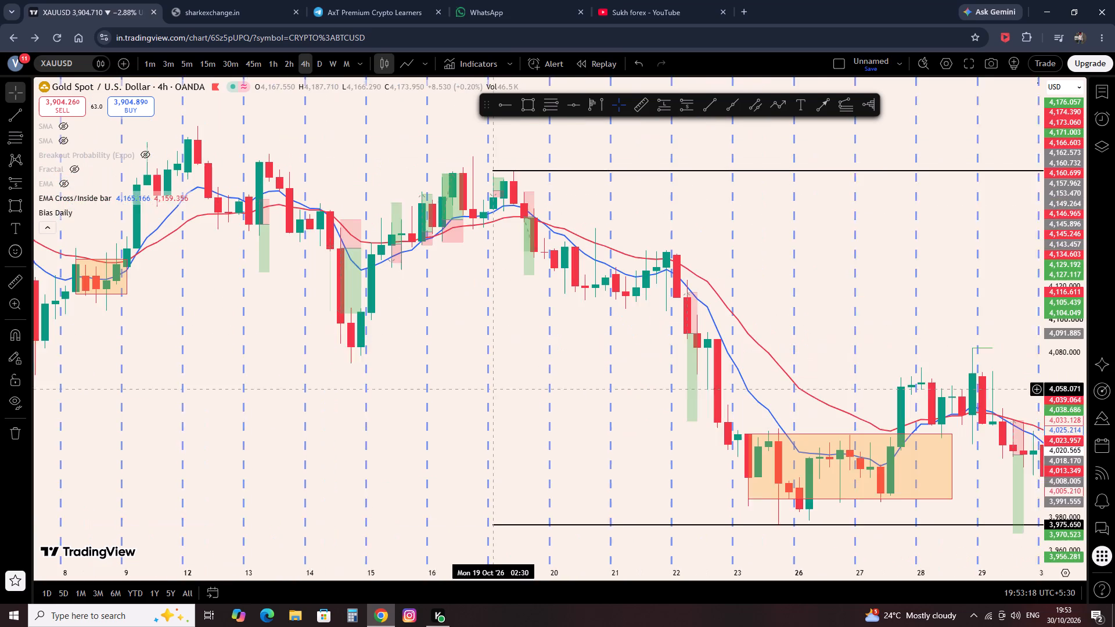
drag(503, 392, 505, 392)
drag(365, 374, 422, 398)
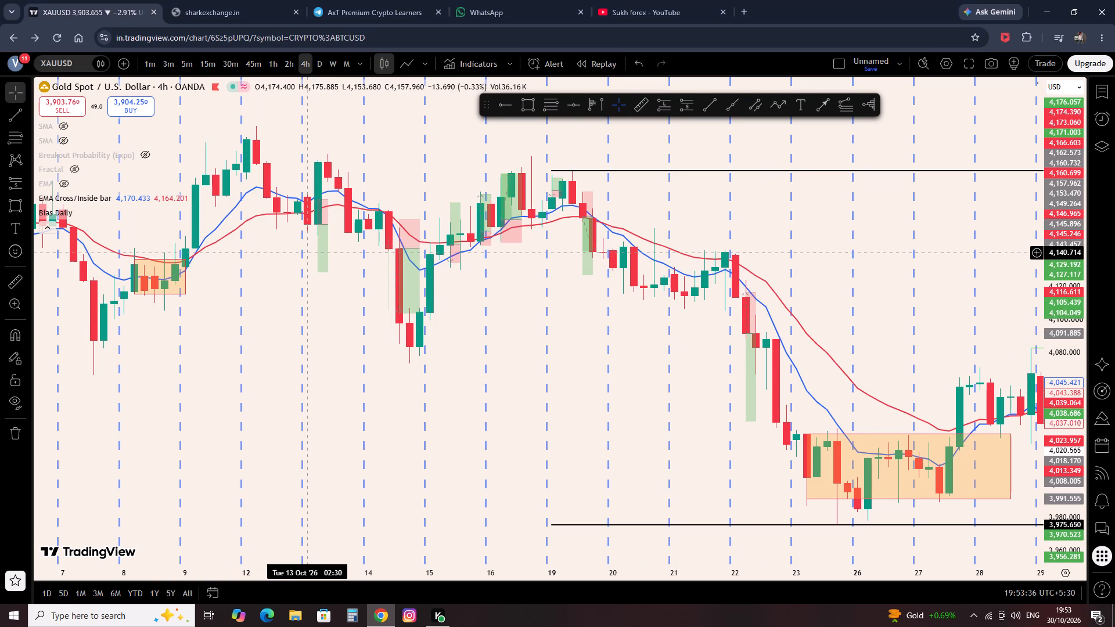
drag(265, 264, 382, 302)
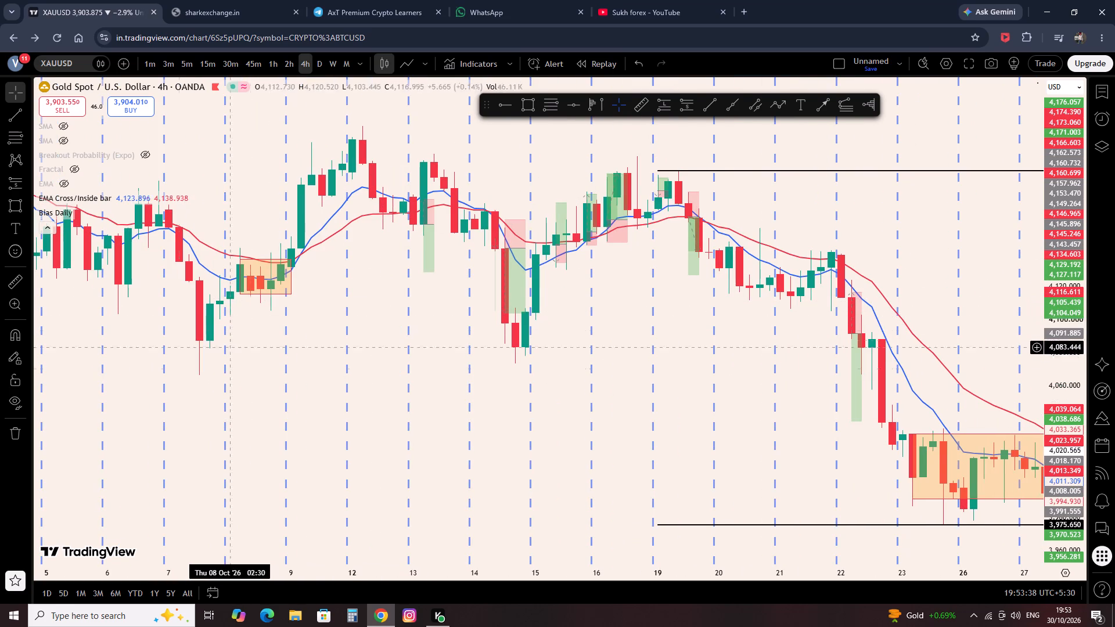
drag(134, 383, 297, 455)
click(297, 455)
drag(218, 418, 233, 426)
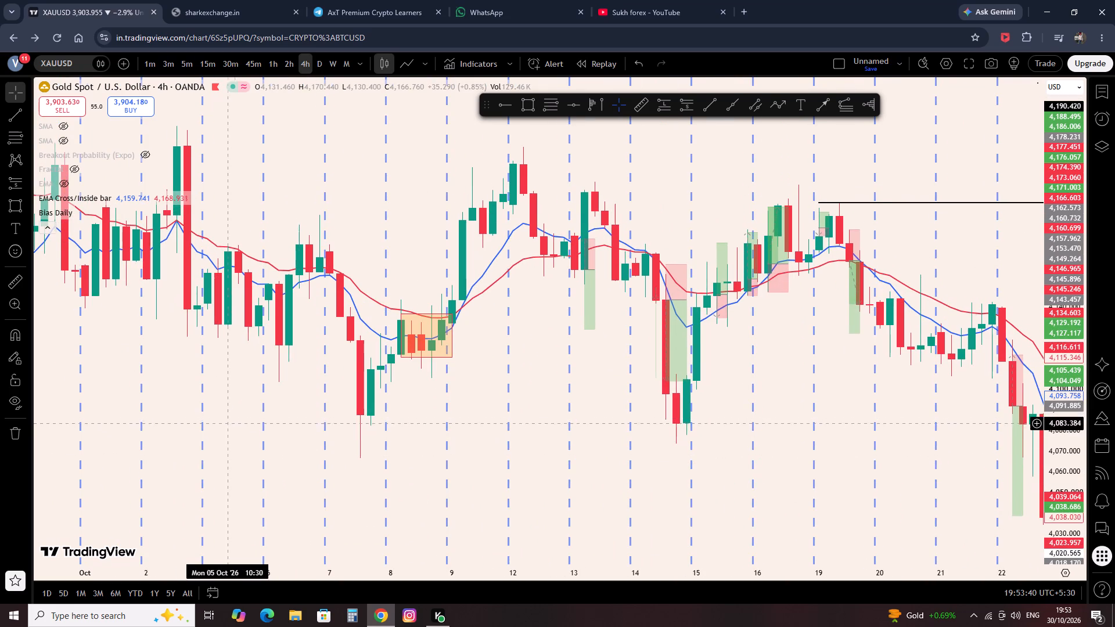
drag(233, 426, 238, 431)
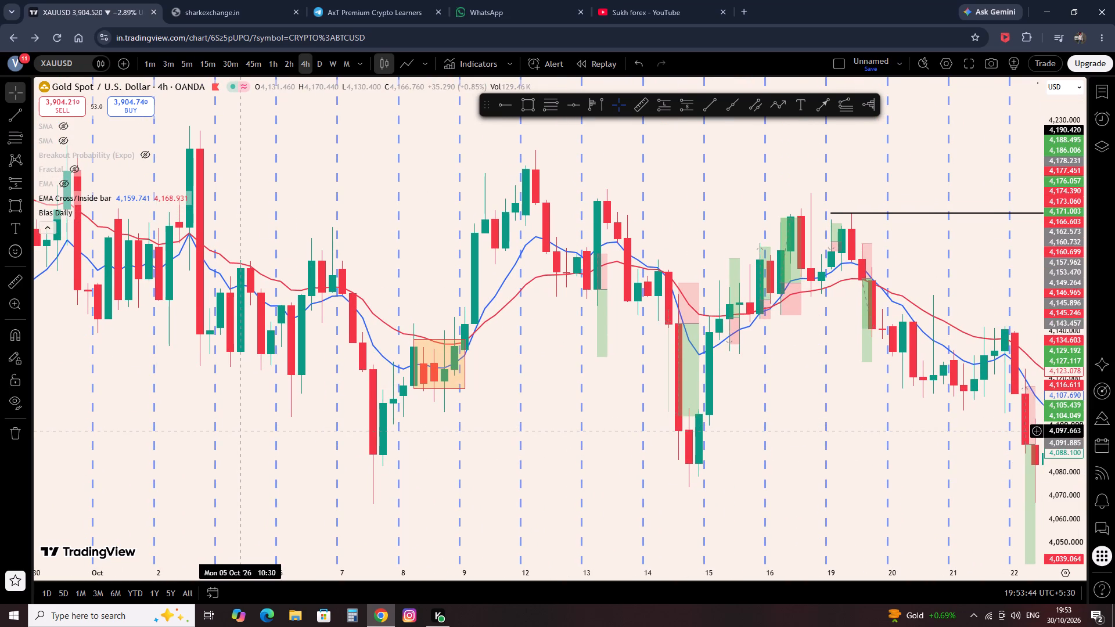
drag(263, 401, 334, 410)
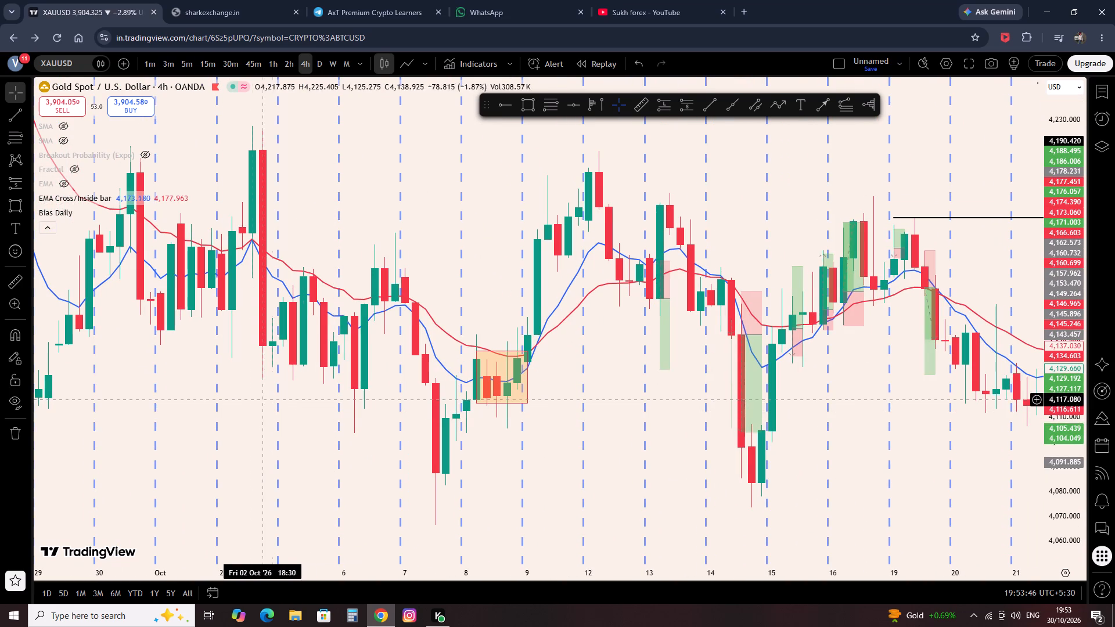
drag(248, 402, 307, 421)
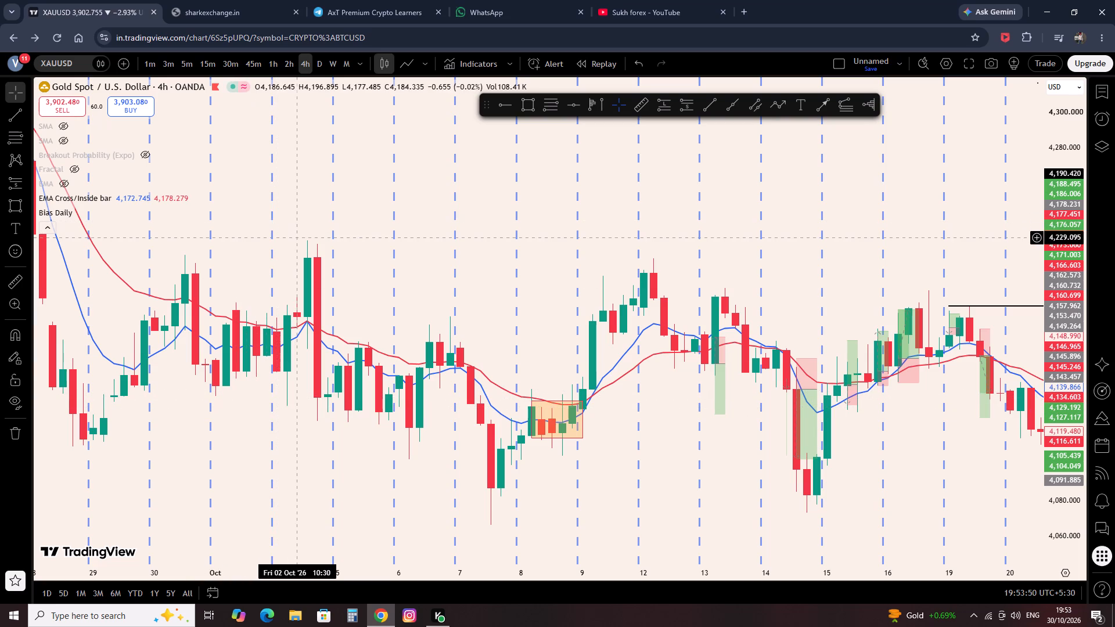
scroll(359, 399, down, 8)
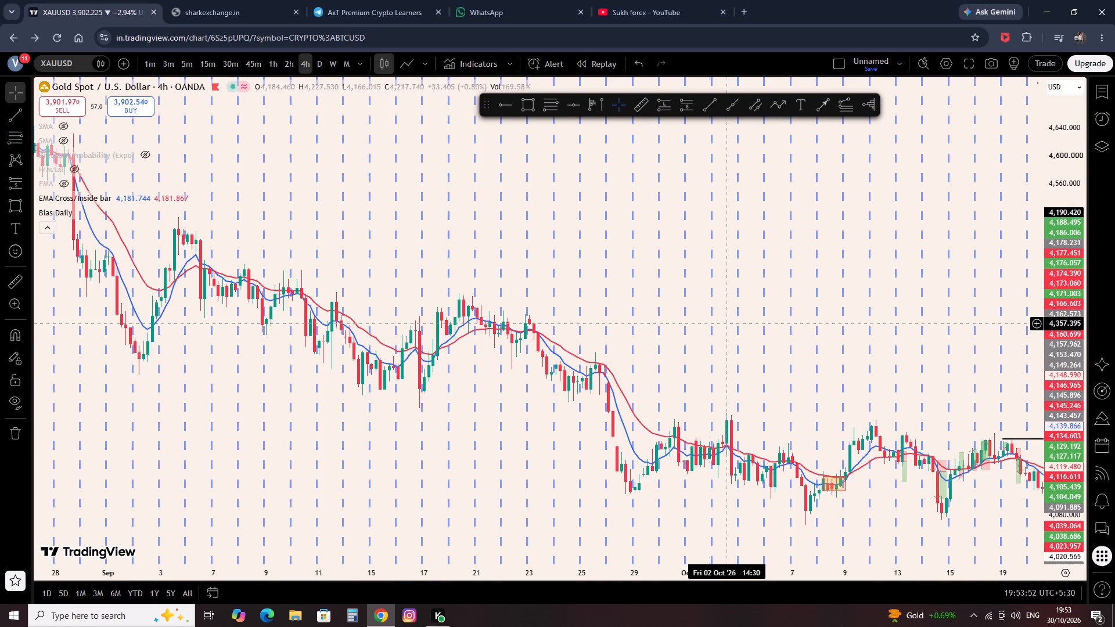
drag(725, 324, 232, 324)
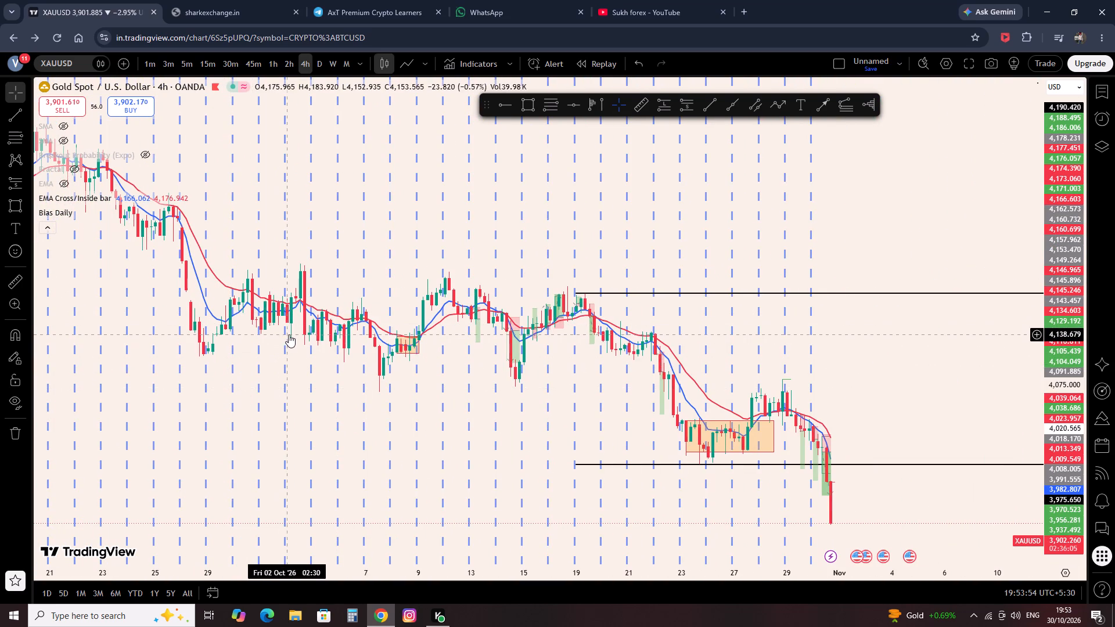
drag(256, 384, 456, 429)
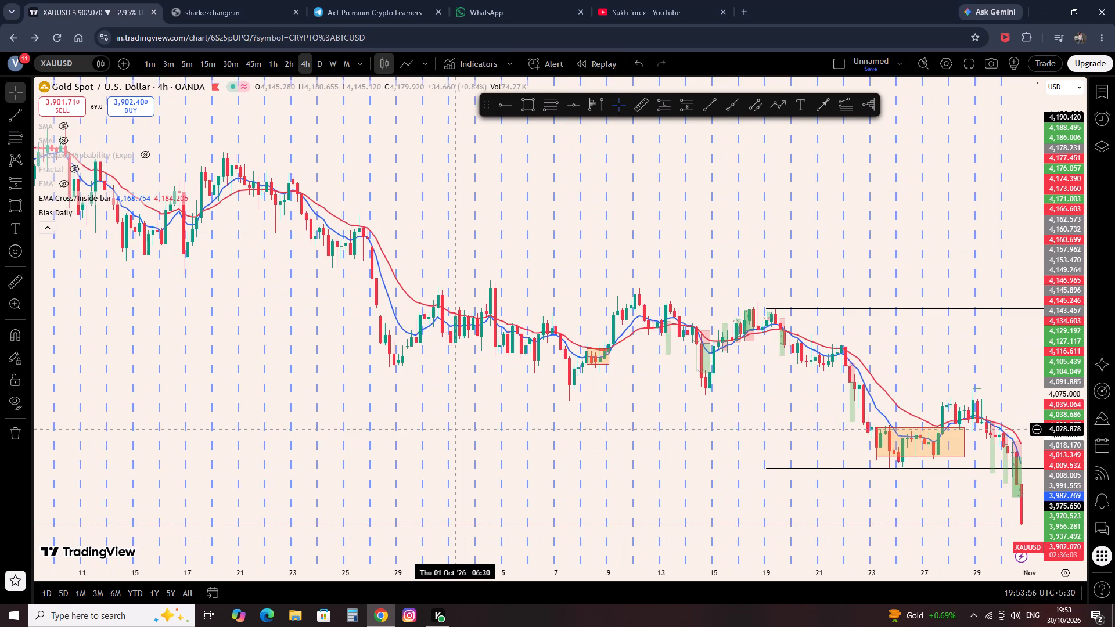
scroll(456, 429, up, 7)
drag(143, 406, 630, 451)
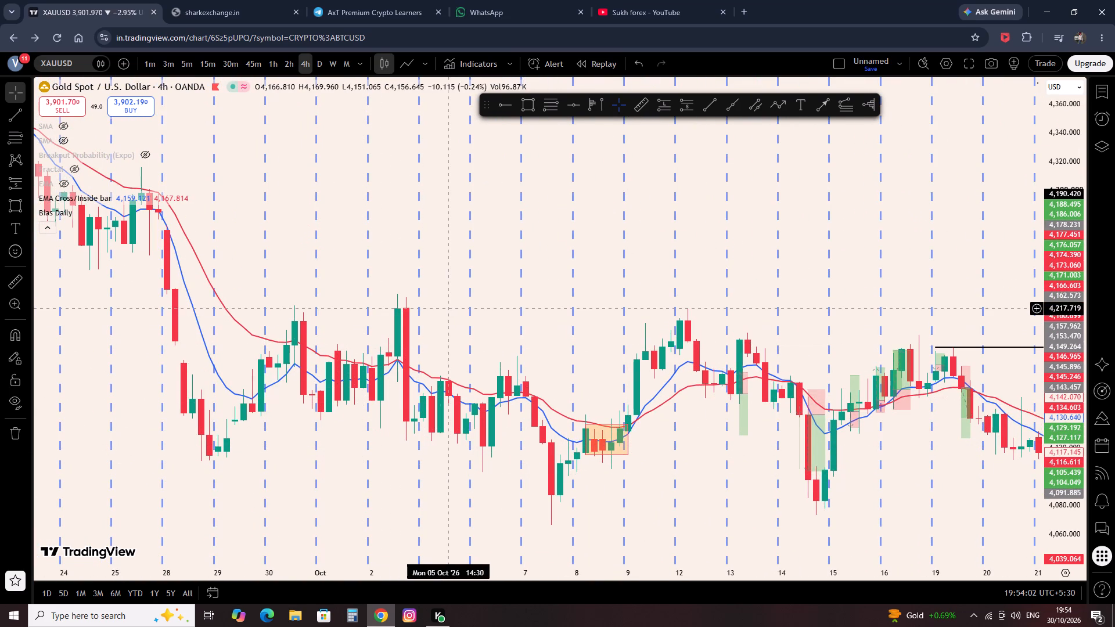
scroll(538, 233, down, 3)
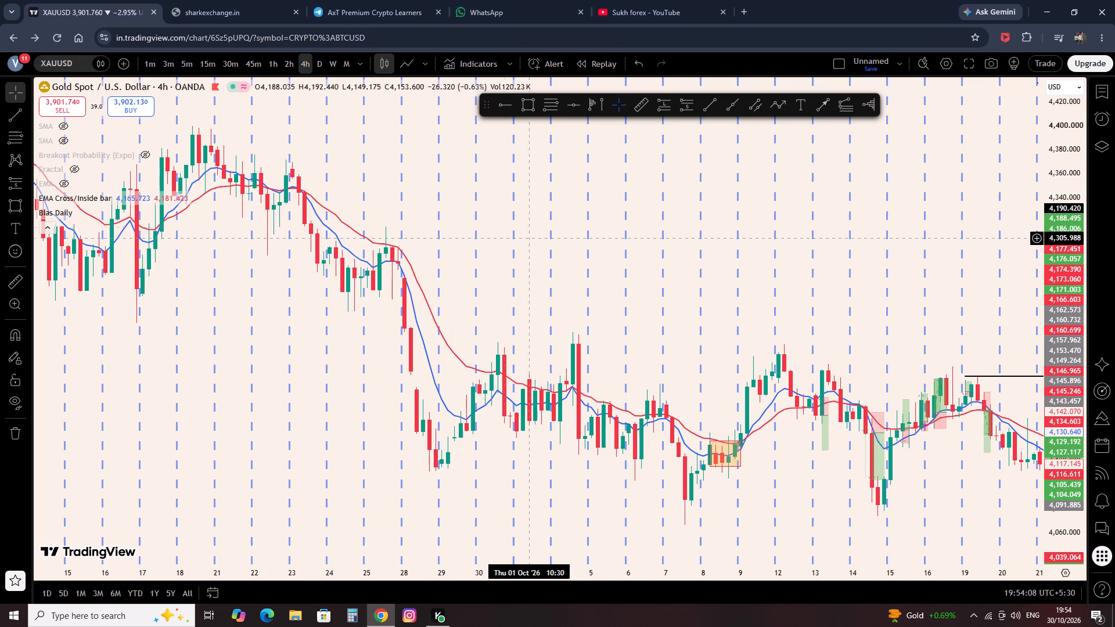
Switch the XAUUSD chart to the 1-hour timeframe and reset the chart view.
click(269, 67)
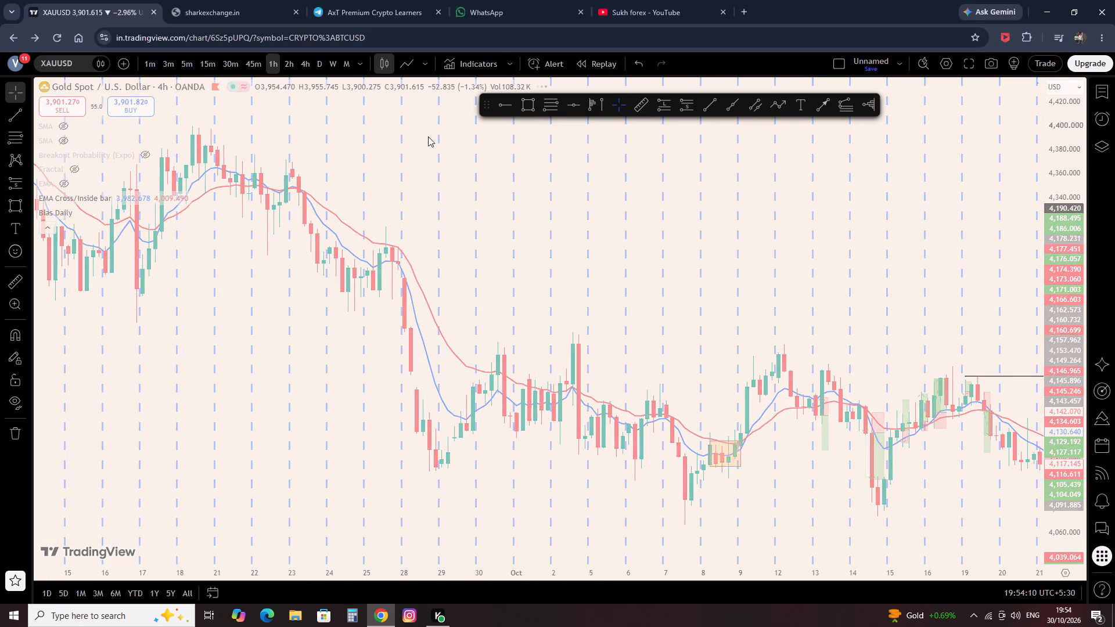
right_click(627, 237)
click(638, 244)
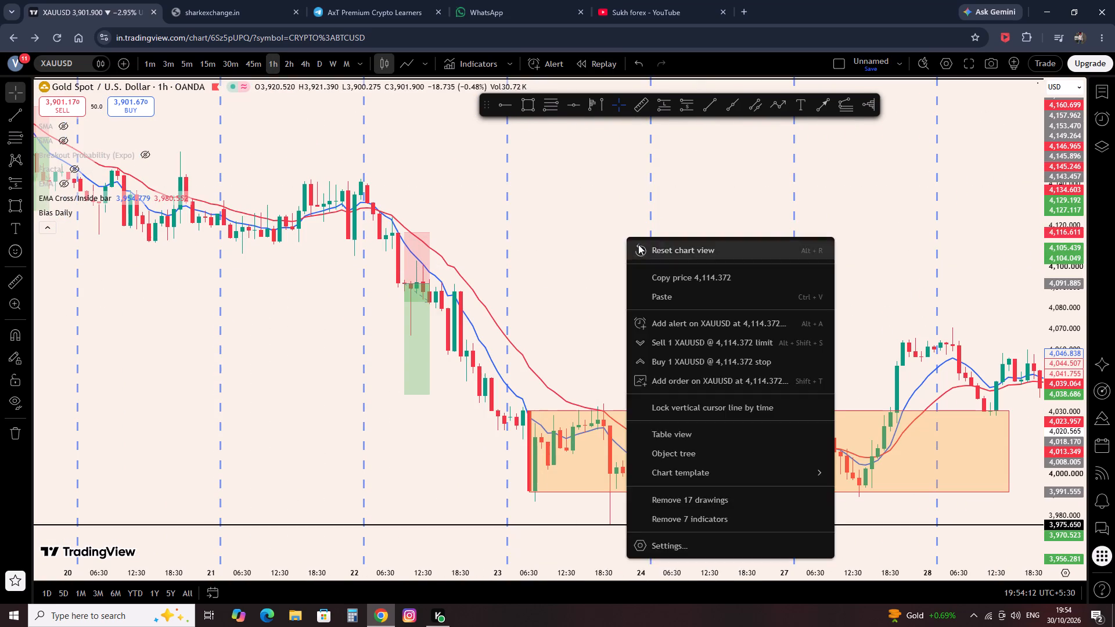
Examine the hourly candles and EMA crossovers of early October, focusing on 5 to 8 October before the consolidation zone.
scroll(630, 279, down, 17)
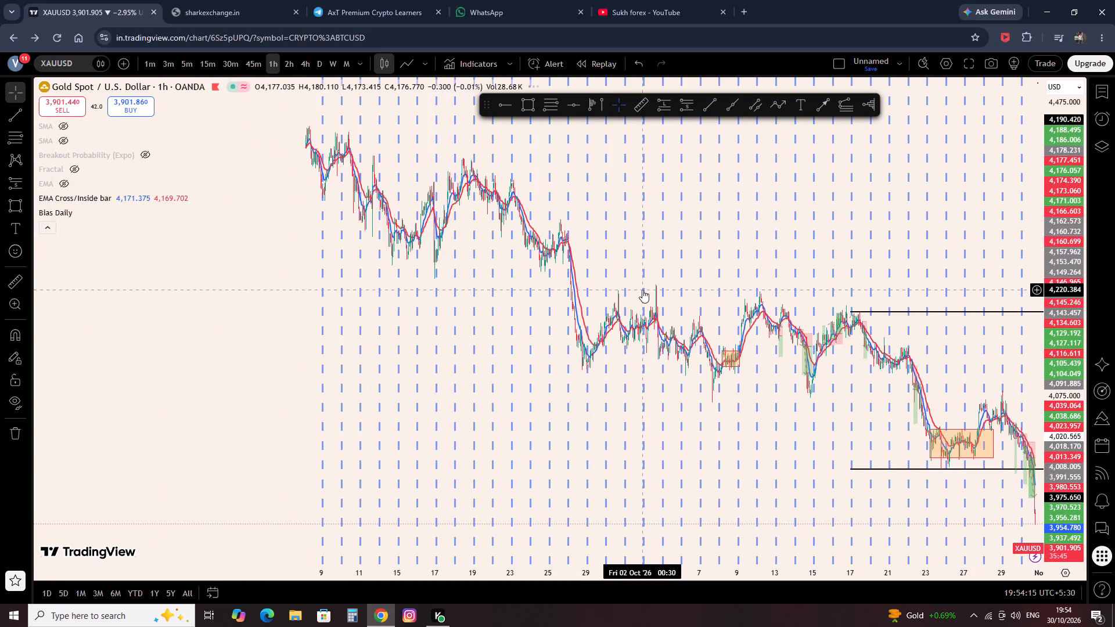
drag(649, 287, 924, 338)
scroll(923, 337, up, 20)
scroll(923, 337, up, 3)
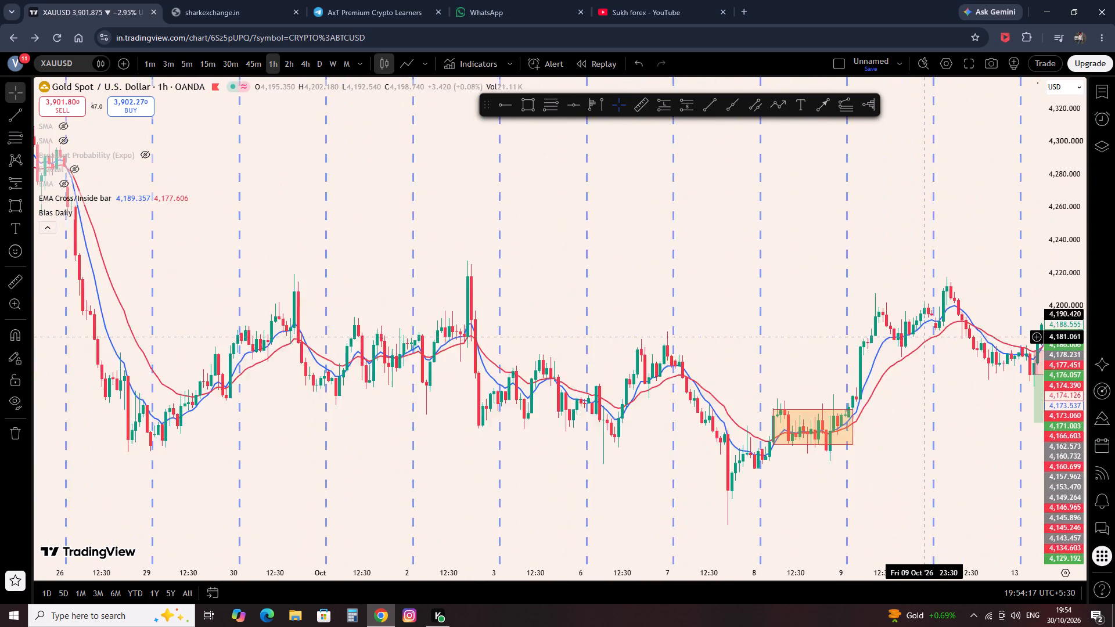
scroll(923, 337, up, 3)
drag(572, 276, 416, 290)
scroll(416, 290, up, 2)
drag(415, 290, 708, 265)
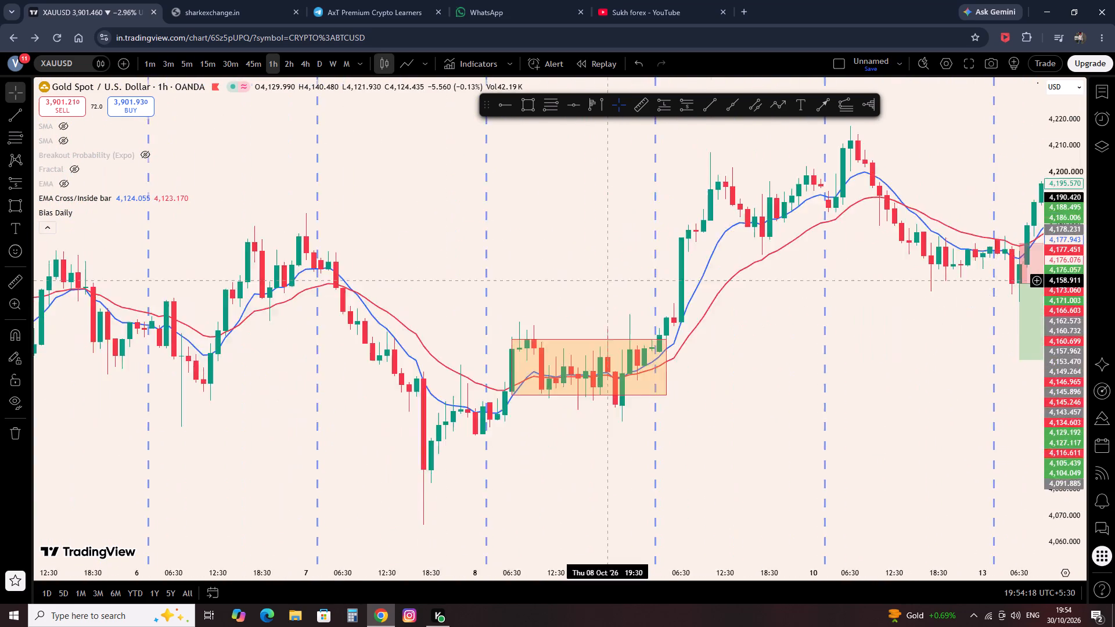
drag(708, 265, 889, 241)
drag(663, 210, 696, 236)
scroll(696, 236, up, 2)
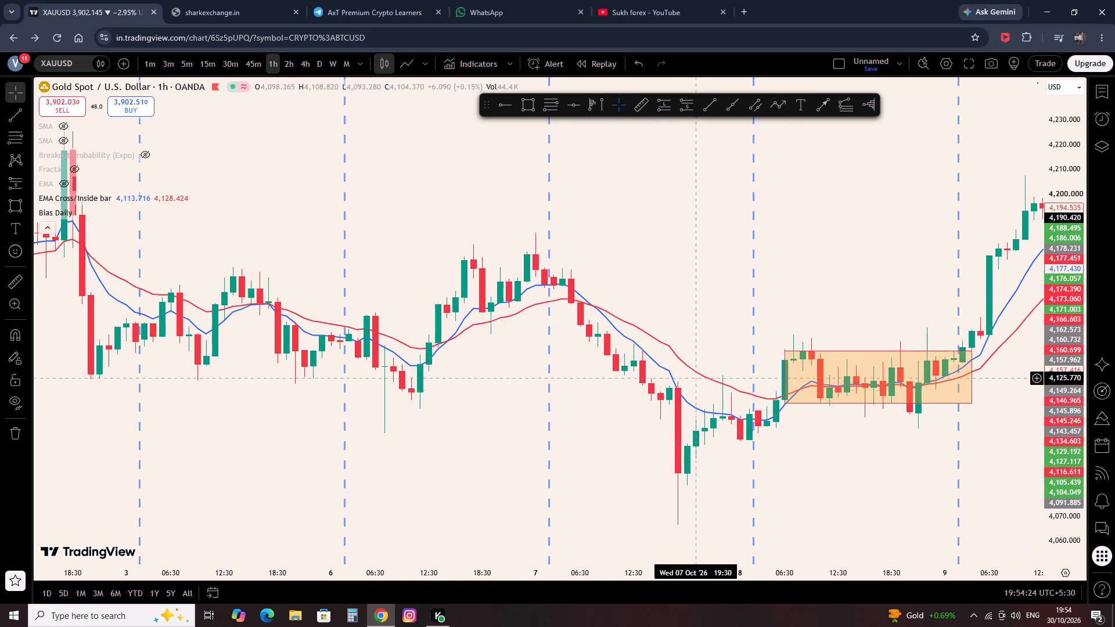
scroll(692, 356, up, 5)
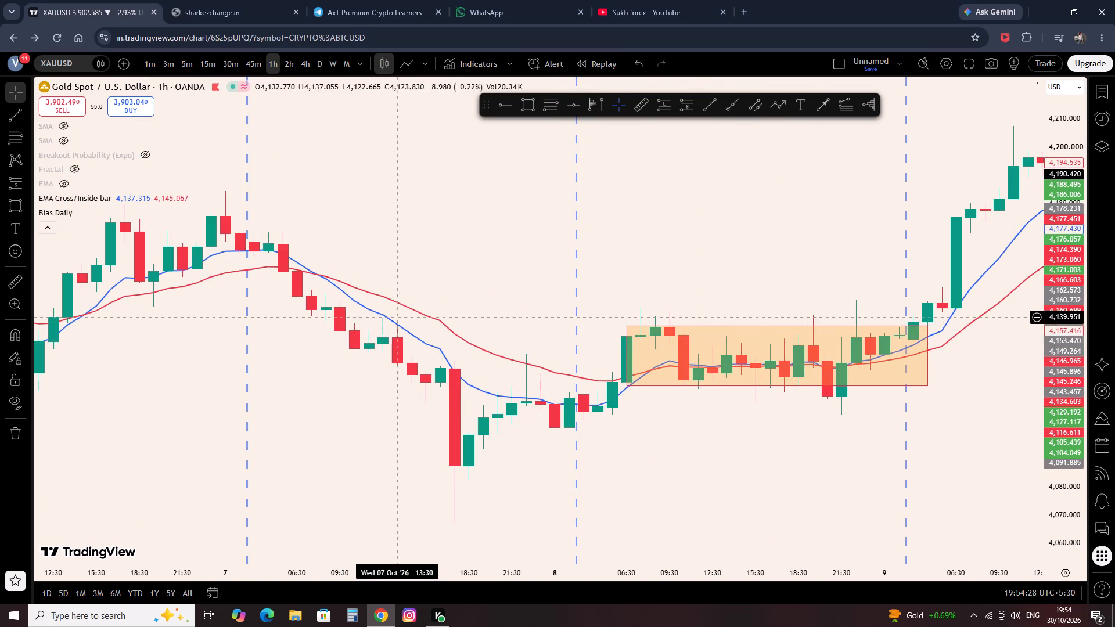
drag(405, 482, 642, 427)
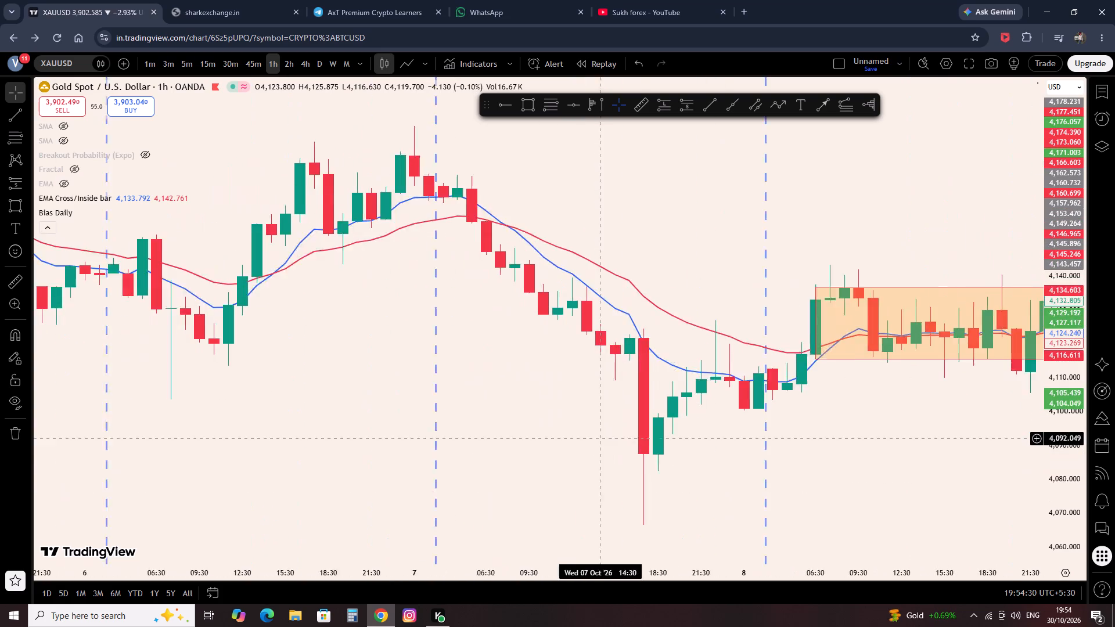
drag(642, 427, 645, 423)
drag(328, 419, 509, 473)
drag(542, 481, 573, 488)
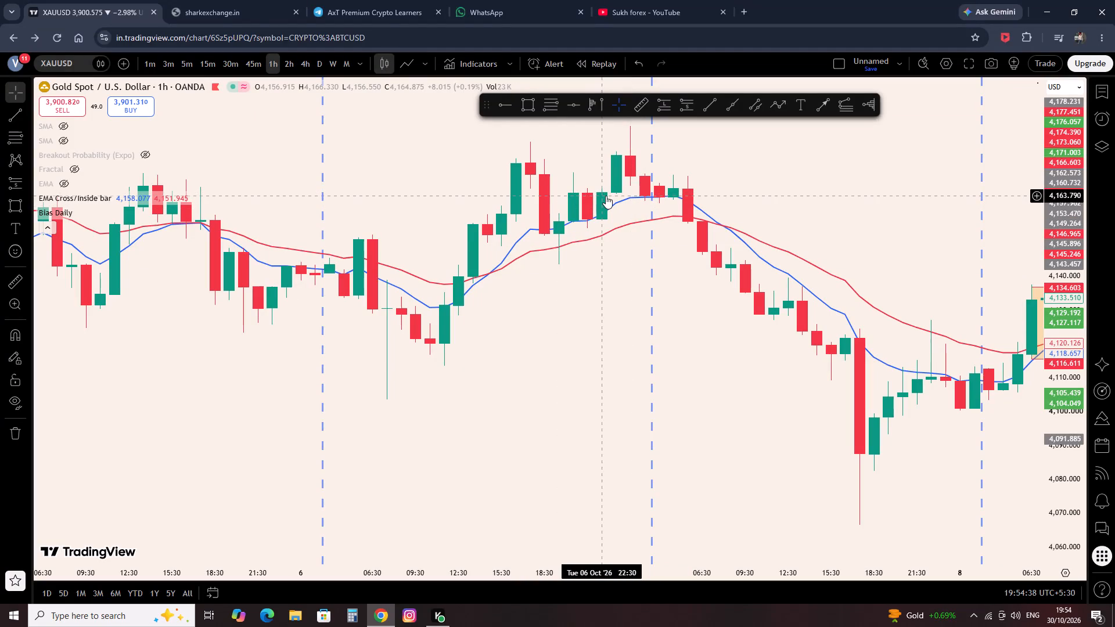
Draw a long position at the 6 October 23:30 candle with entry about 4,164.67, stop about 4,156.19 and target about 4,183.54, narrowed to a few candles.
click(672, 106)
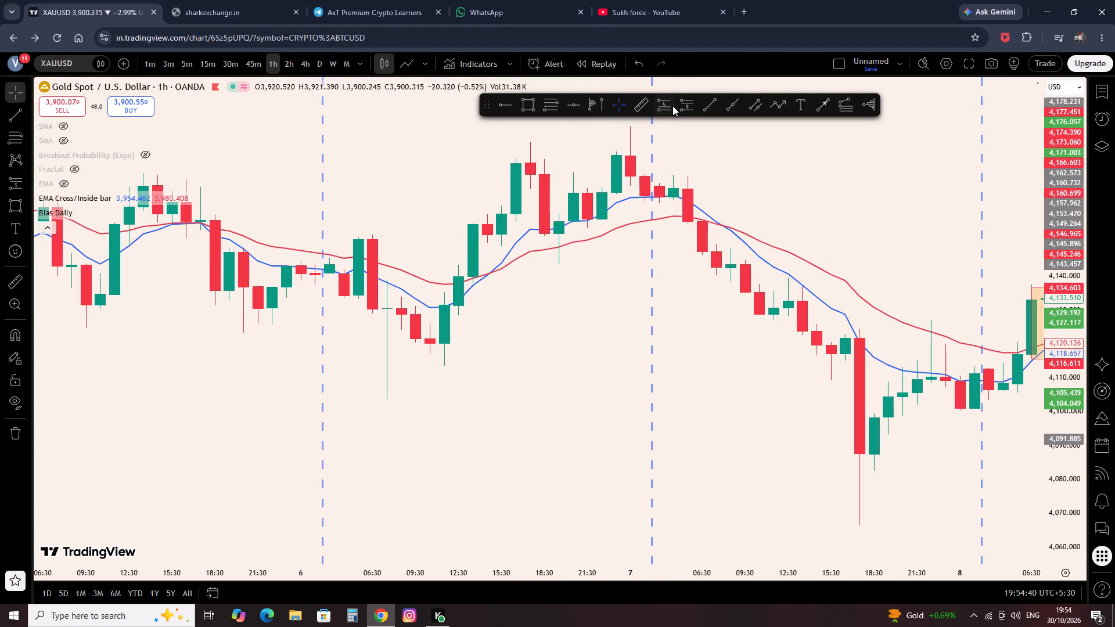
click(616, 193)
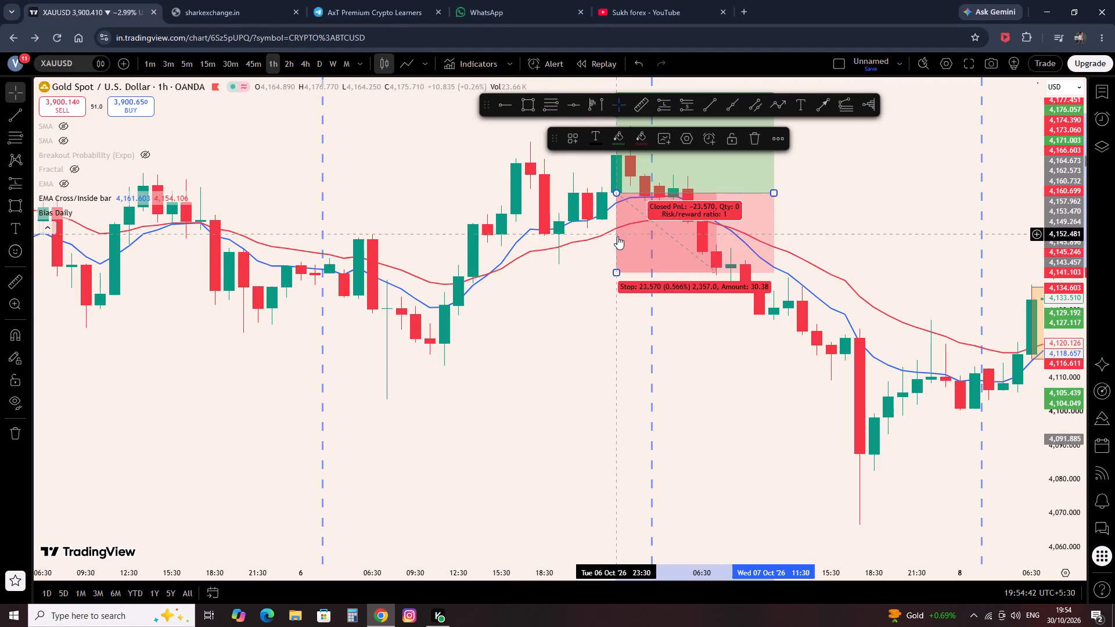
drag(616, 273, 627, 222)
drag(596, 276, 971, 389)
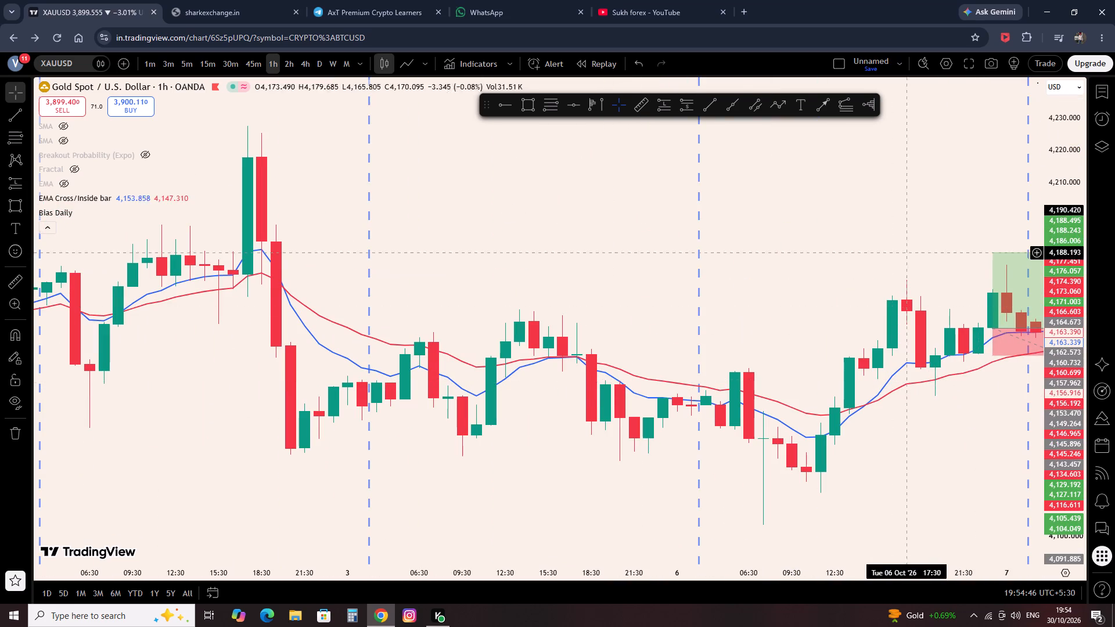
drag(983, 251, 869, 256)
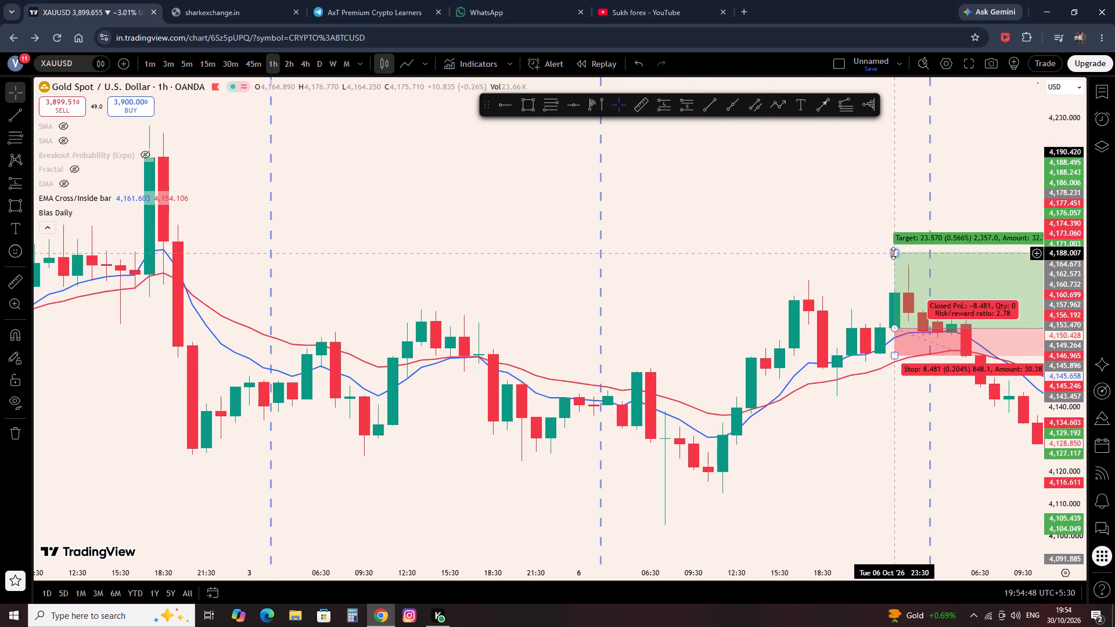
drag(893, 253, 897, 268)
click(862, 263)
drag(869, 254, 564, 255)
drag(750, 190, 634, 187)
click(748, 157)
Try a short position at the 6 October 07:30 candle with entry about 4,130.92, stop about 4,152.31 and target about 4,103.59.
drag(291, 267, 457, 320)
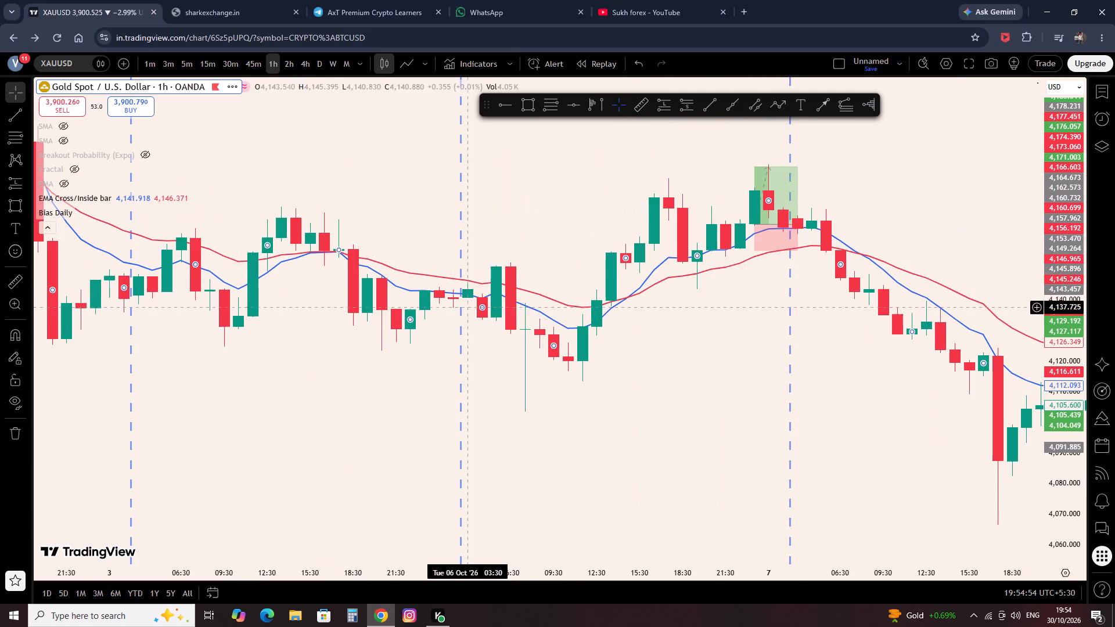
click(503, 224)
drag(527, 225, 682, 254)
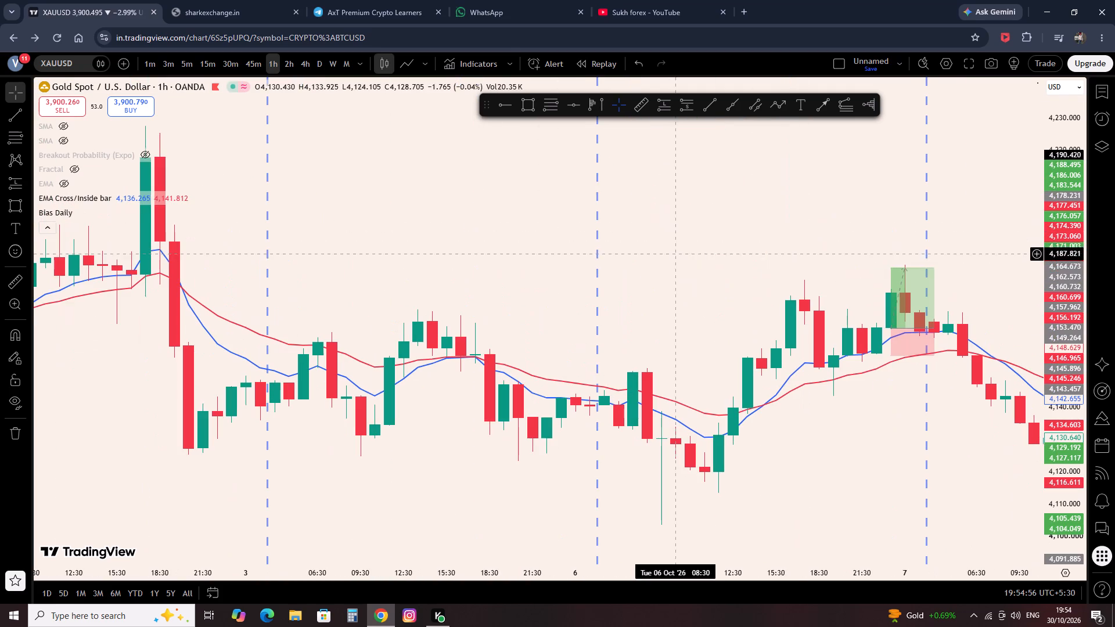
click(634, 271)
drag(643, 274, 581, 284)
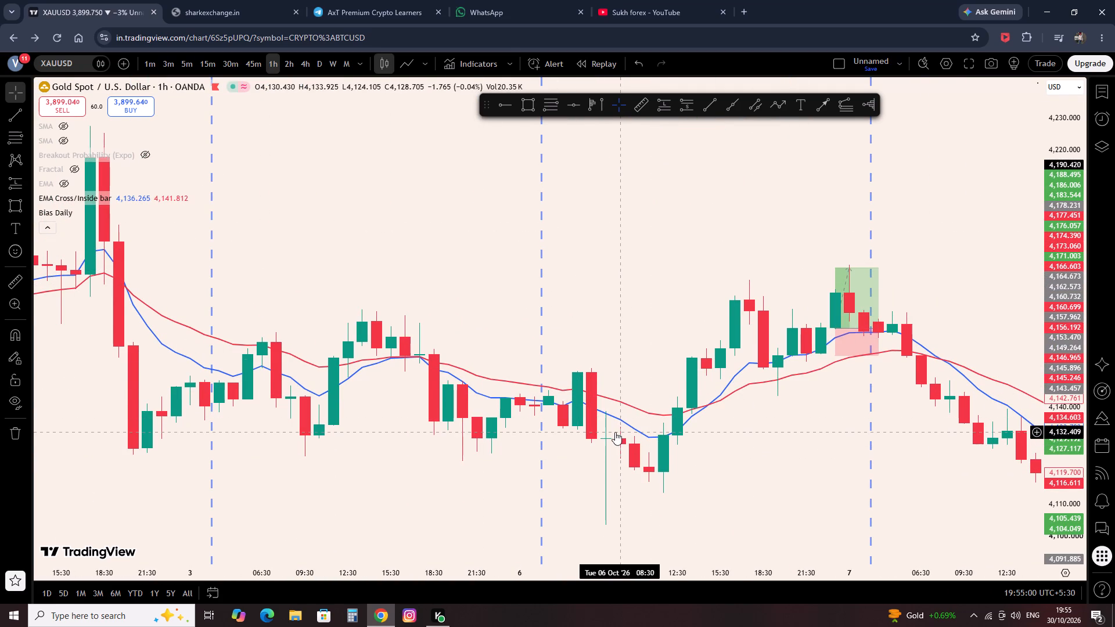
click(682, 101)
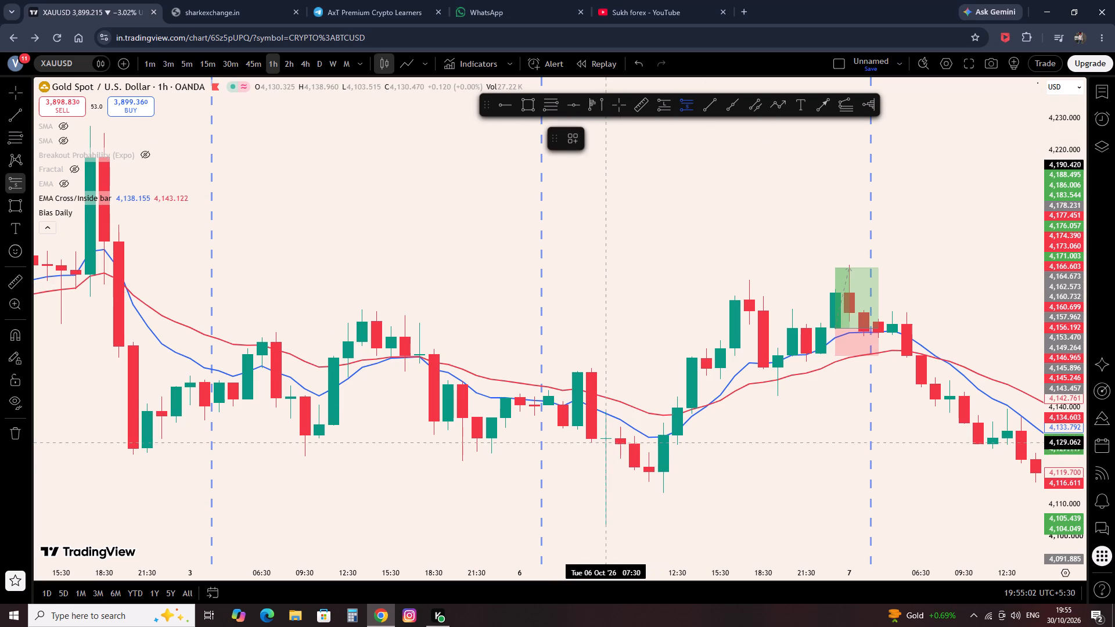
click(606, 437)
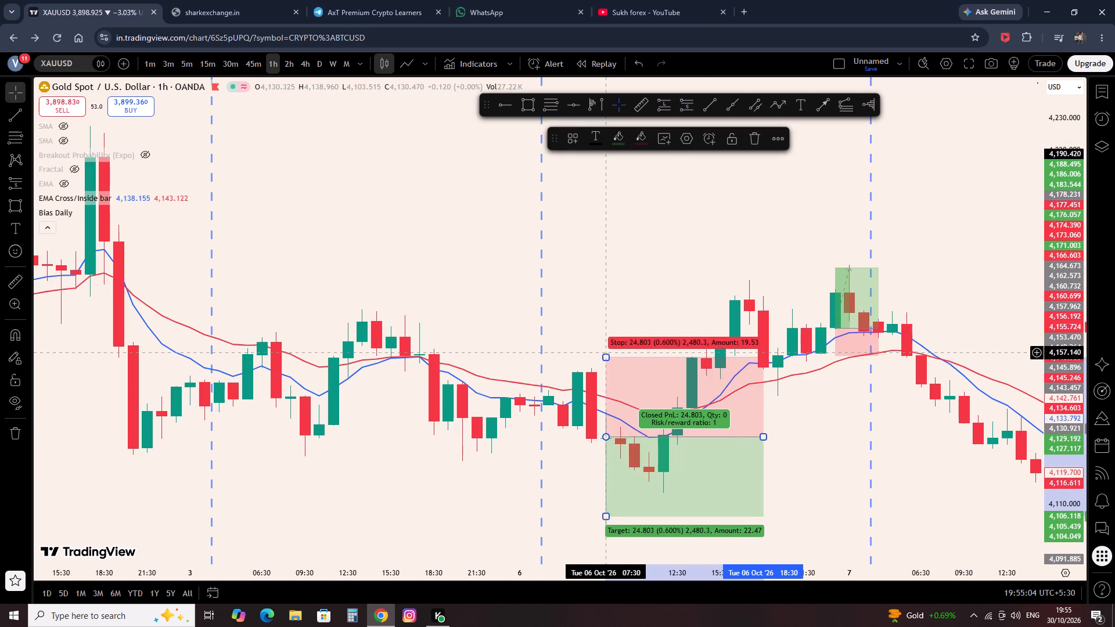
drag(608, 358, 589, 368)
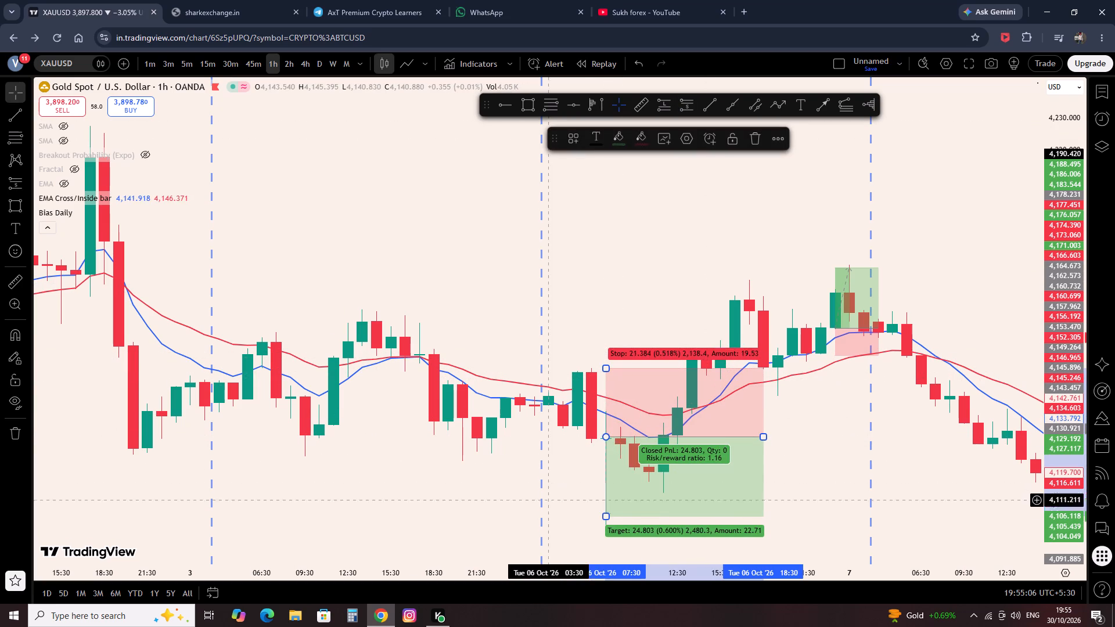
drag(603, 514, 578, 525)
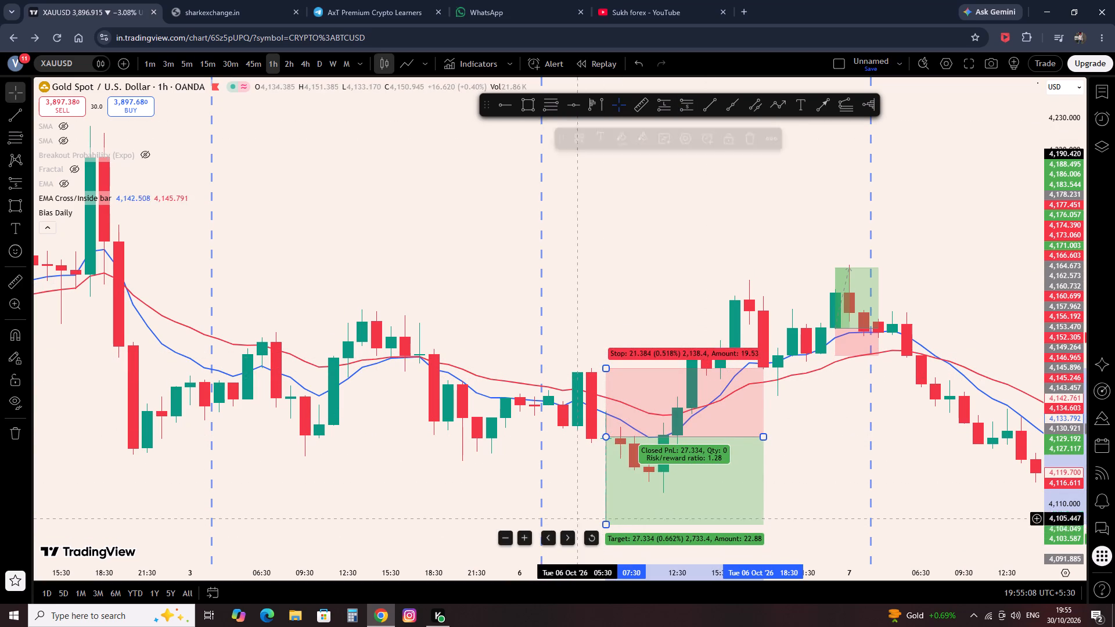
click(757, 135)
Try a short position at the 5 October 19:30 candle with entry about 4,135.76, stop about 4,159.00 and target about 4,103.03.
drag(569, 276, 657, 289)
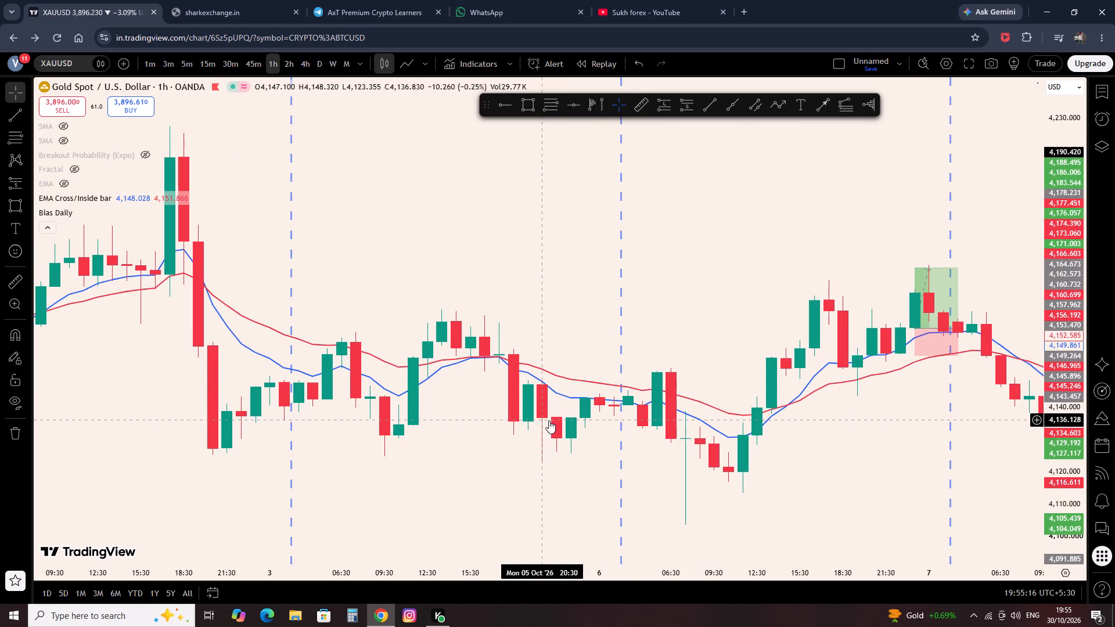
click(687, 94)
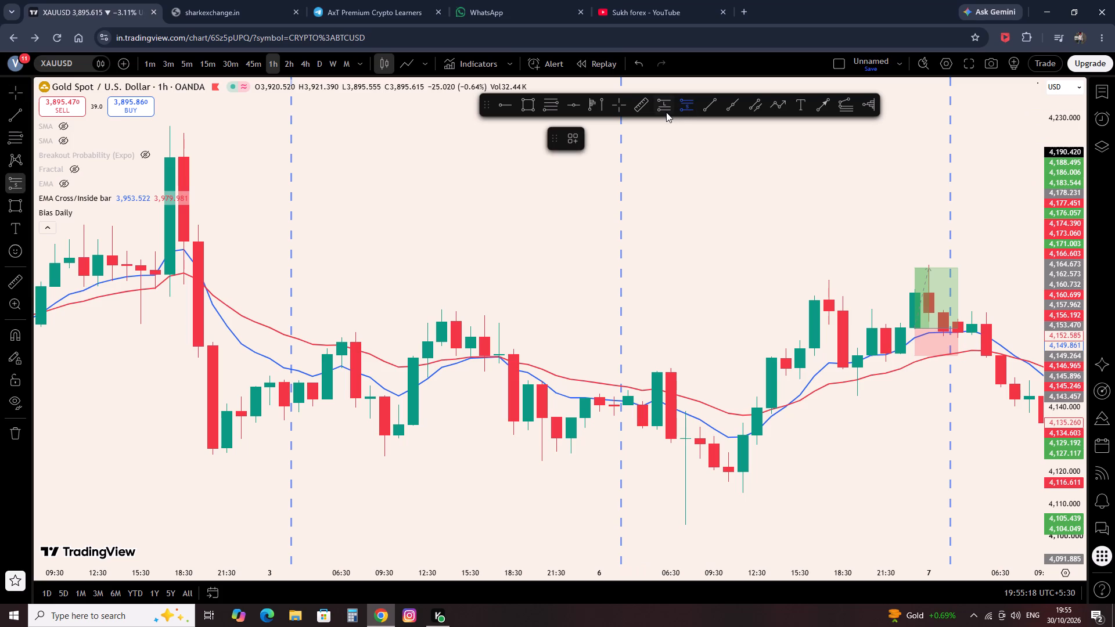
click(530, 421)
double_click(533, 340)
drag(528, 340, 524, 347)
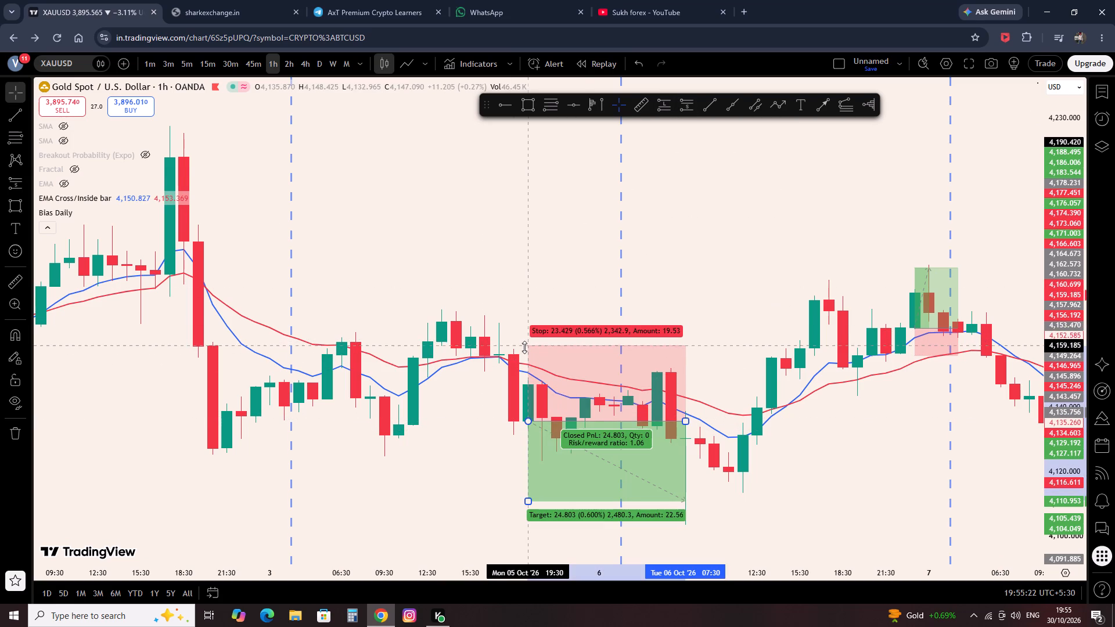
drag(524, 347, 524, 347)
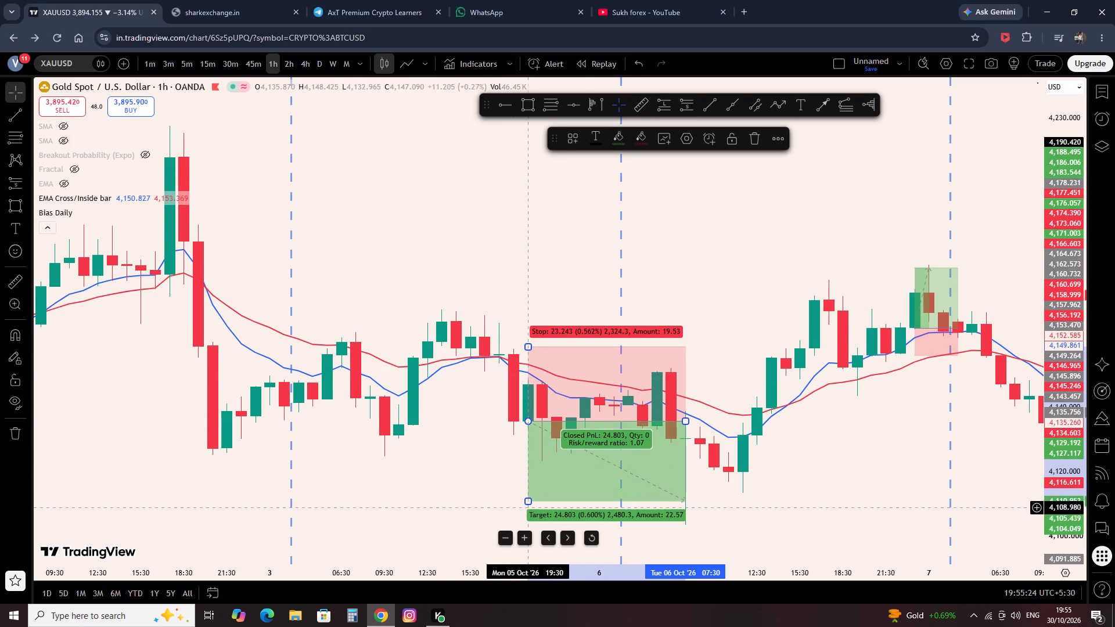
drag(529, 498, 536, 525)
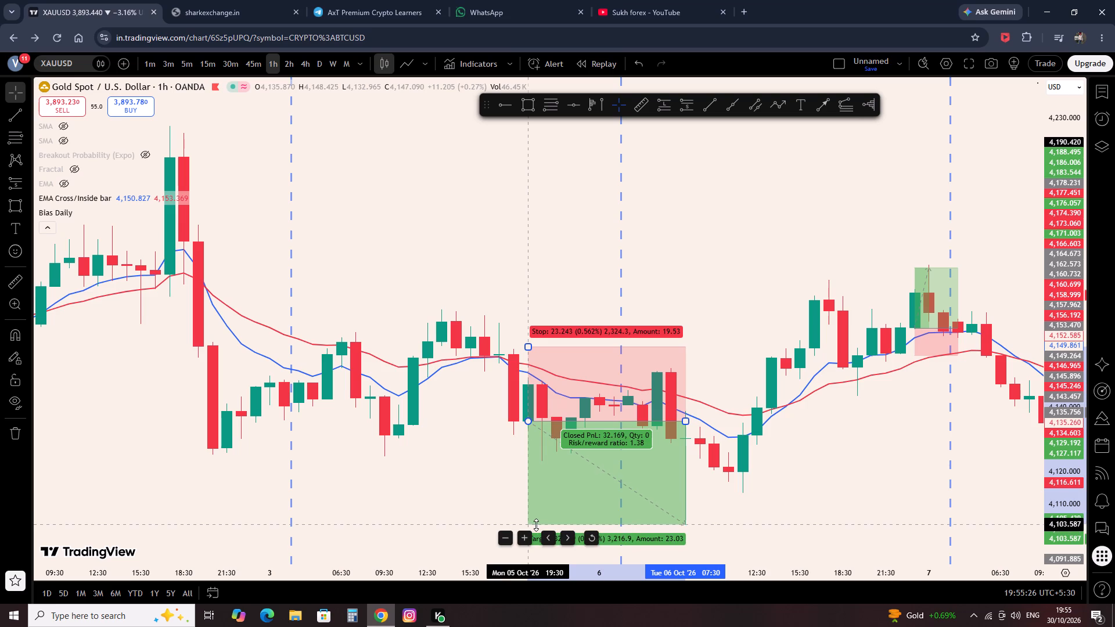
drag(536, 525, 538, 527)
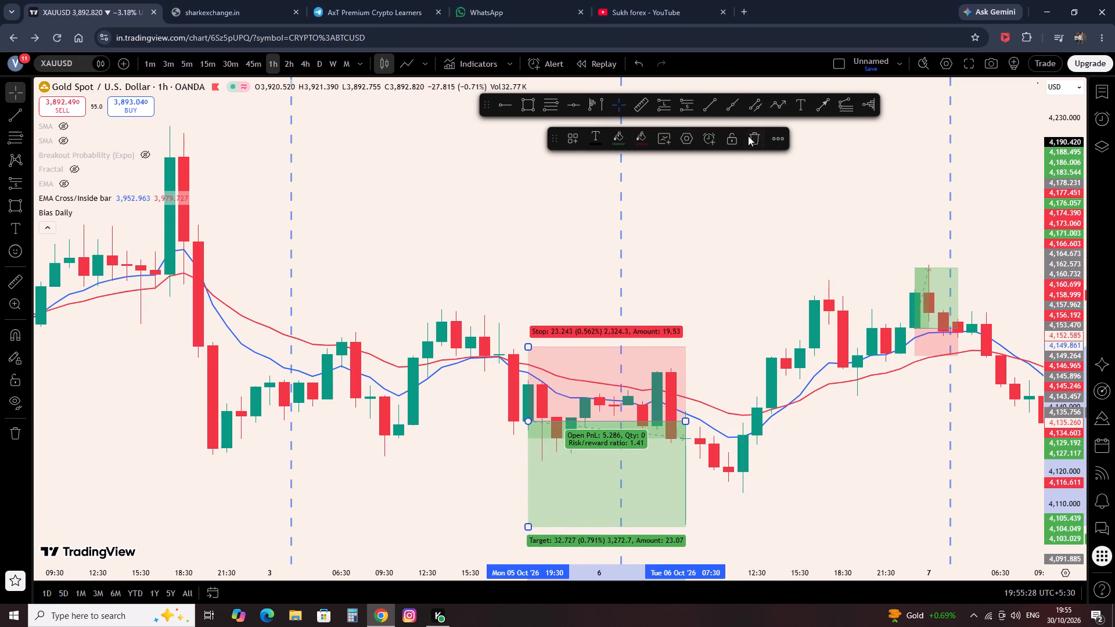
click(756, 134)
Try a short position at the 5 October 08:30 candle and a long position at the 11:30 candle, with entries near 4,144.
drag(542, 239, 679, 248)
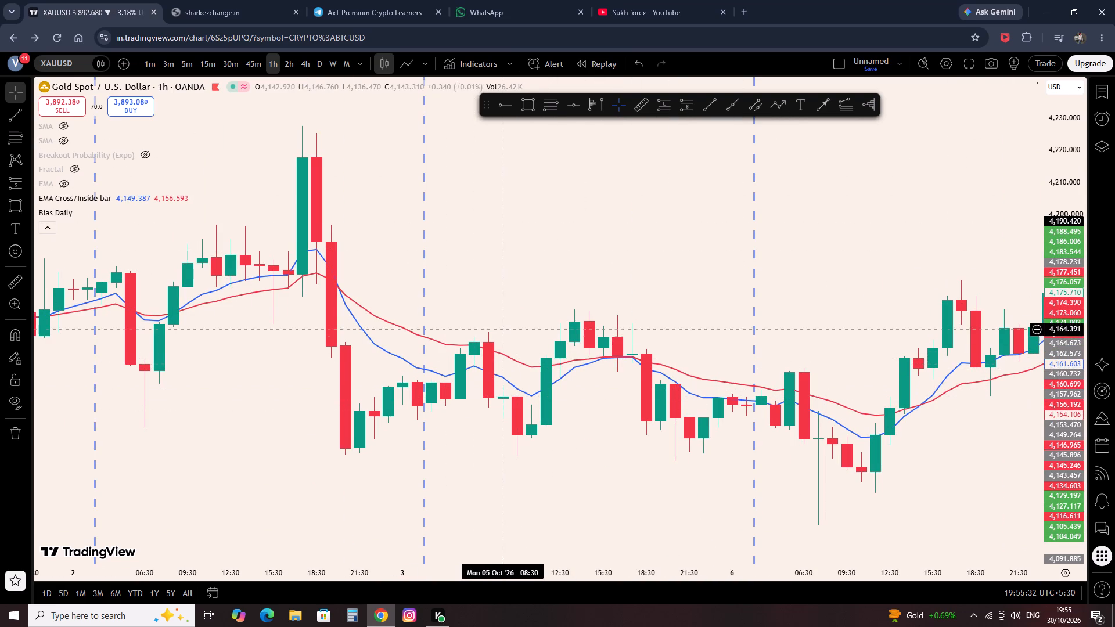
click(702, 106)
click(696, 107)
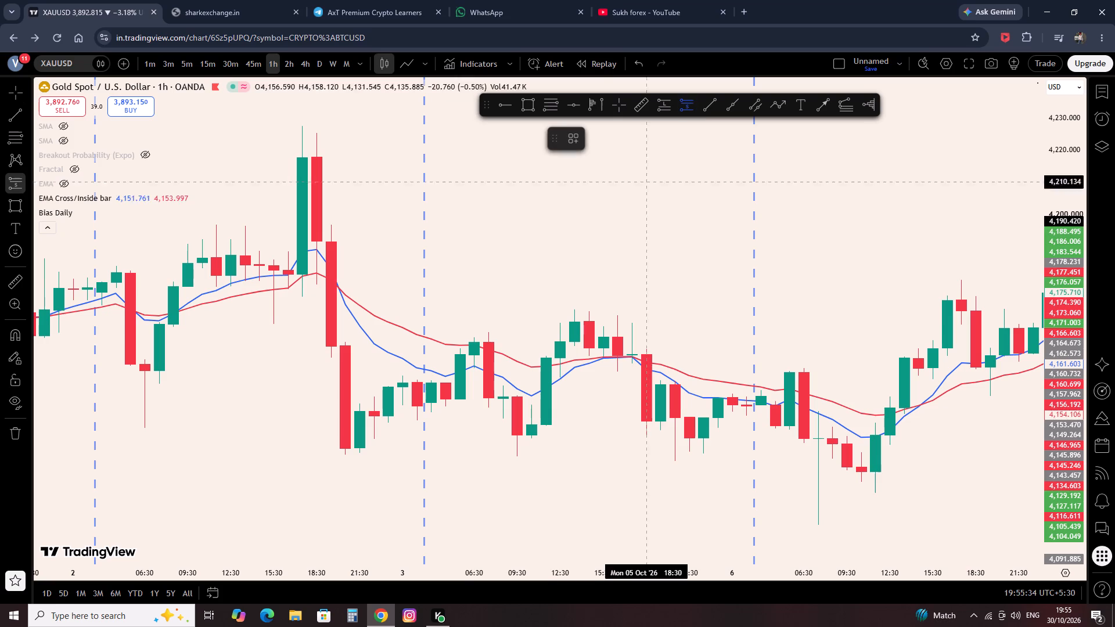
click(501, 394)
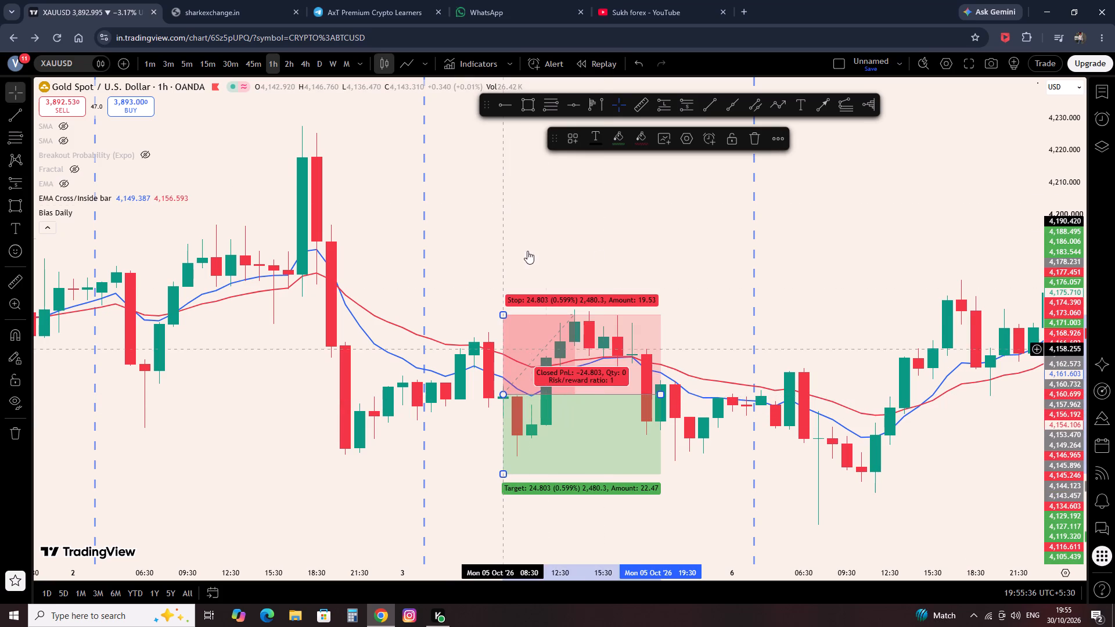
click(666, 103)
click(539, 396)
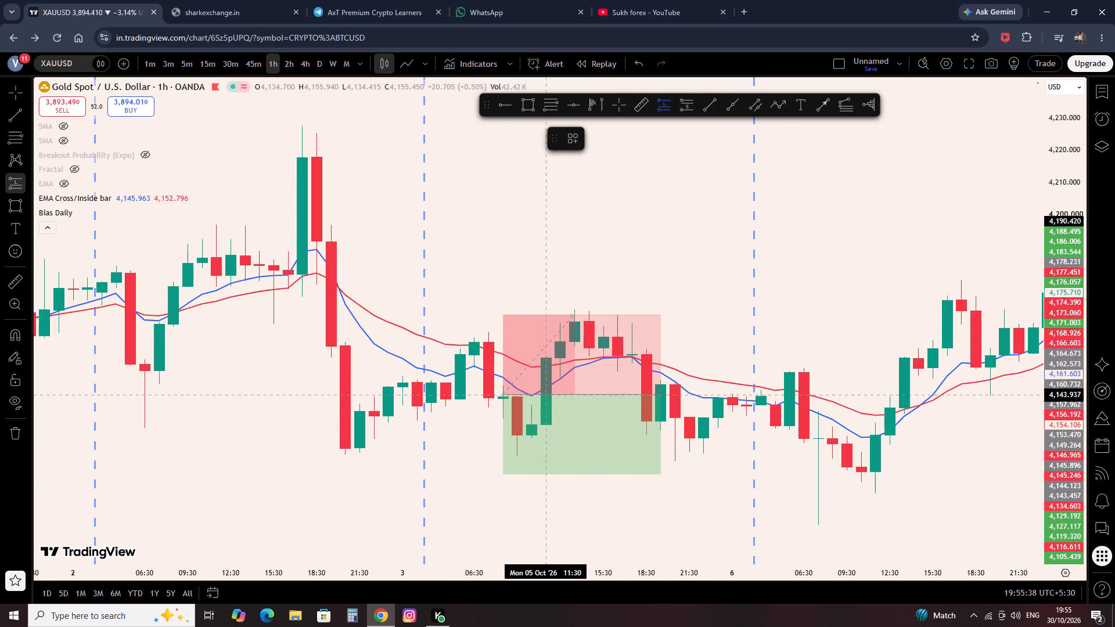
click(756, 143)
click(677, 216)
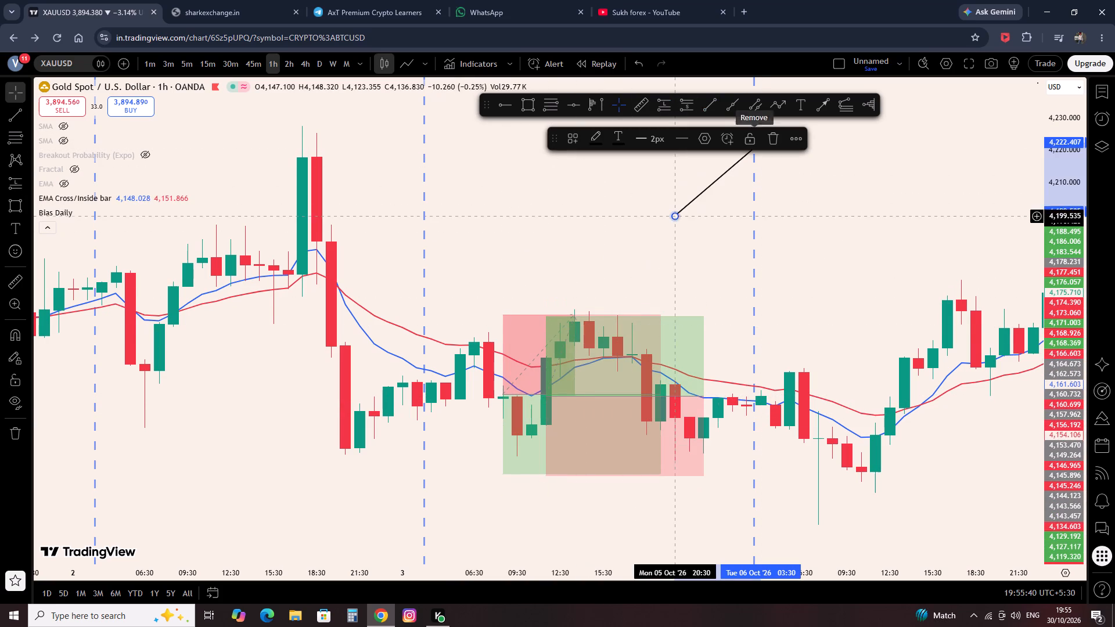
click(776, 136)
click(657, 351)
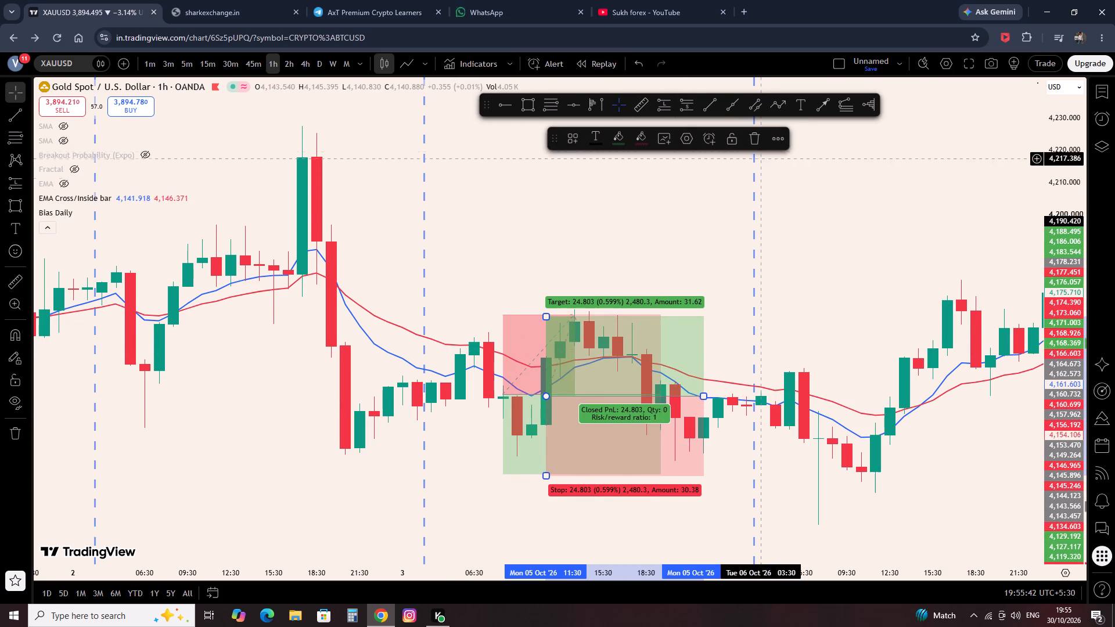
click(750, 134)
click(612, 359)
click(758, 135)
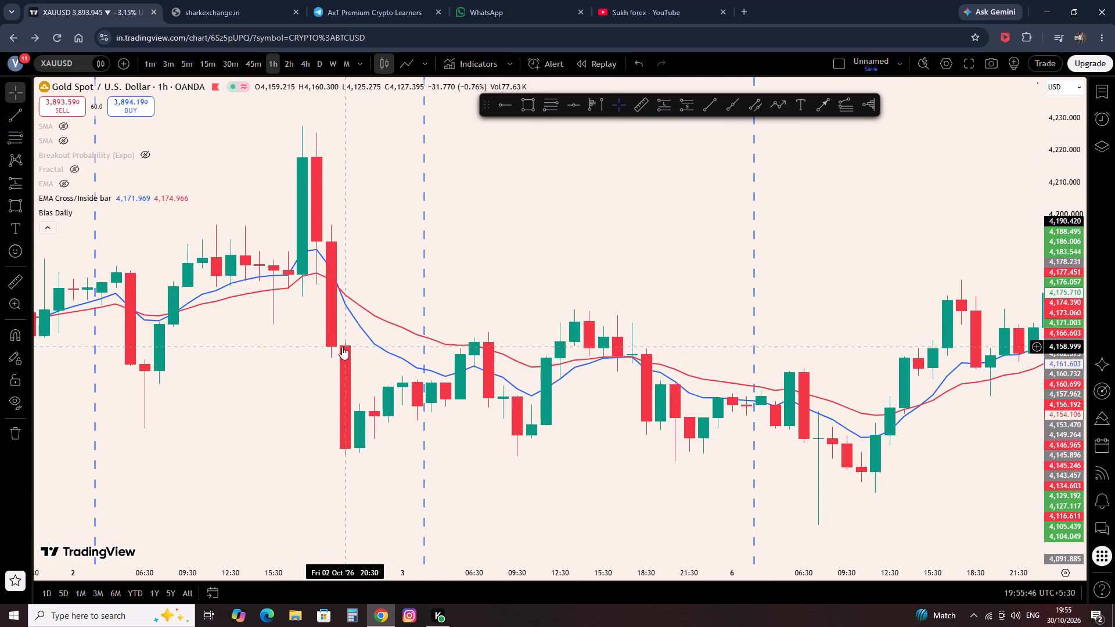
Mark the consolidation zone with a rectangle from 2 October 20:30 to 6 October 15:30, between about 4,161.04 and 4,123.48.
click(525, 98)
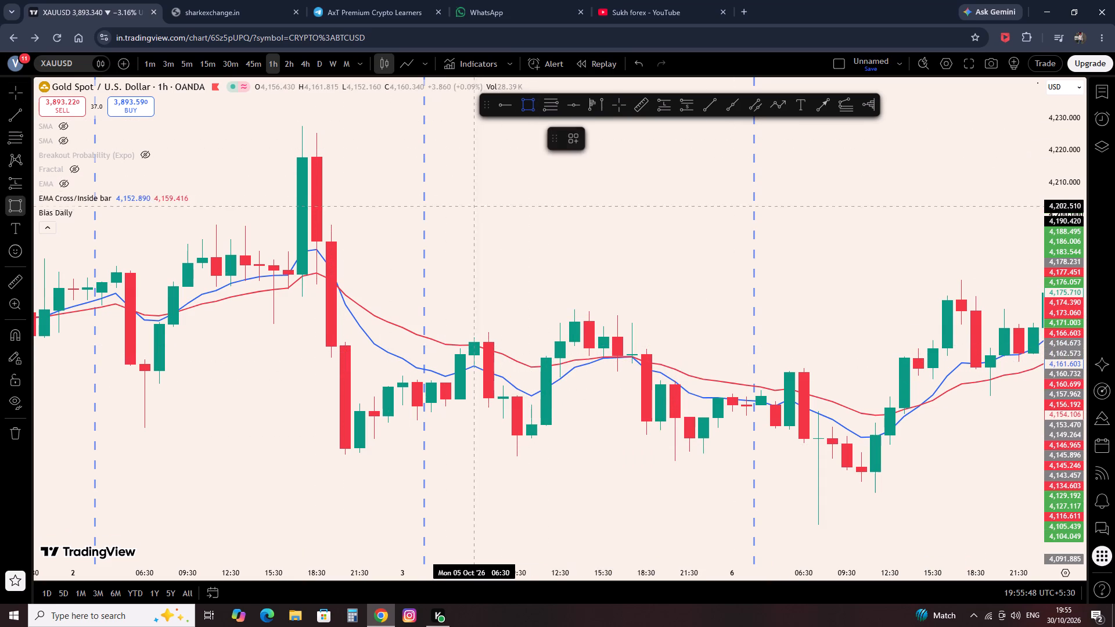
click(343, 340)
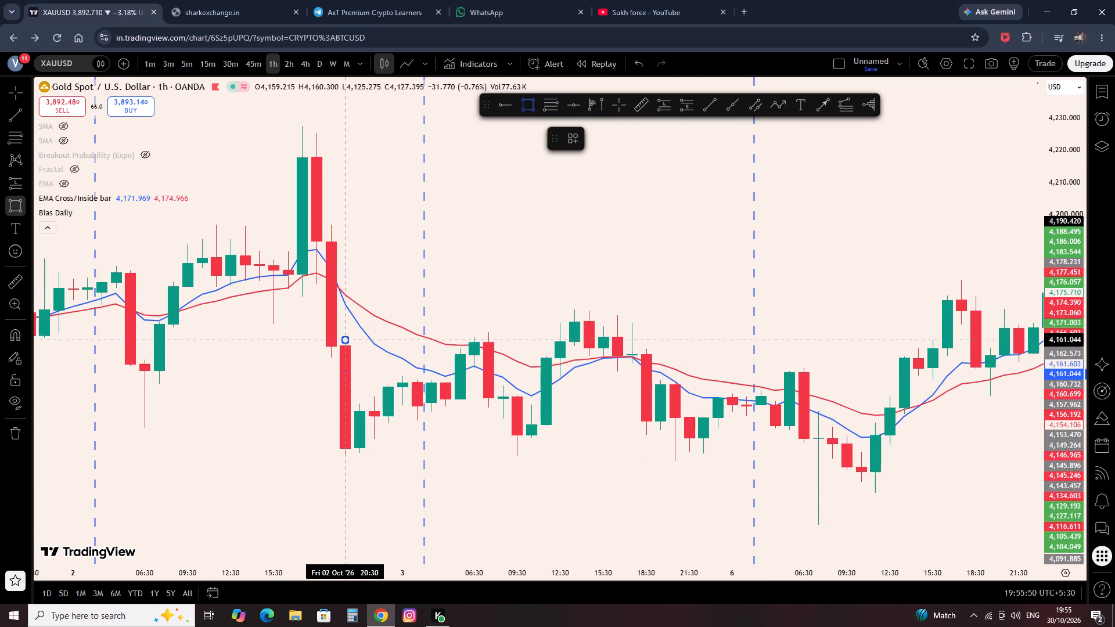
click(351, 461)
drag(347, 399, 552, 396)
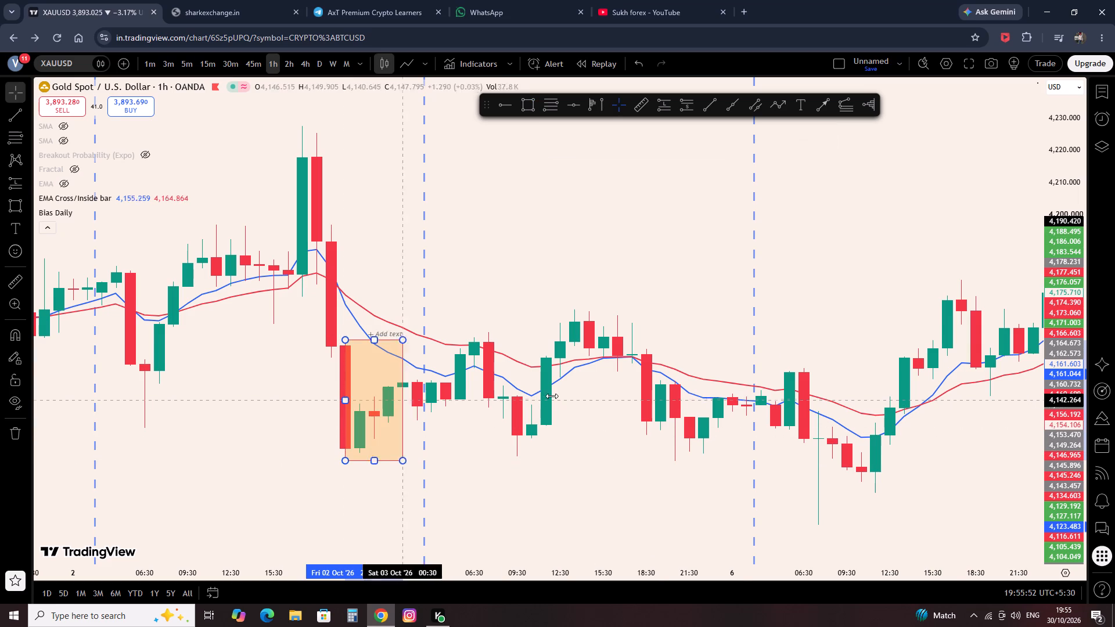
drag(552, 396, 930, 419)
click(845, 258)
Mark the earlier consolidation zone with a rectangle from 1 October 15:30 to 2 October 06:30, between about 4,179.02 and 4,151.84.
scroll(846, 258, down, 3)
drag(851, 258, 624, 271)
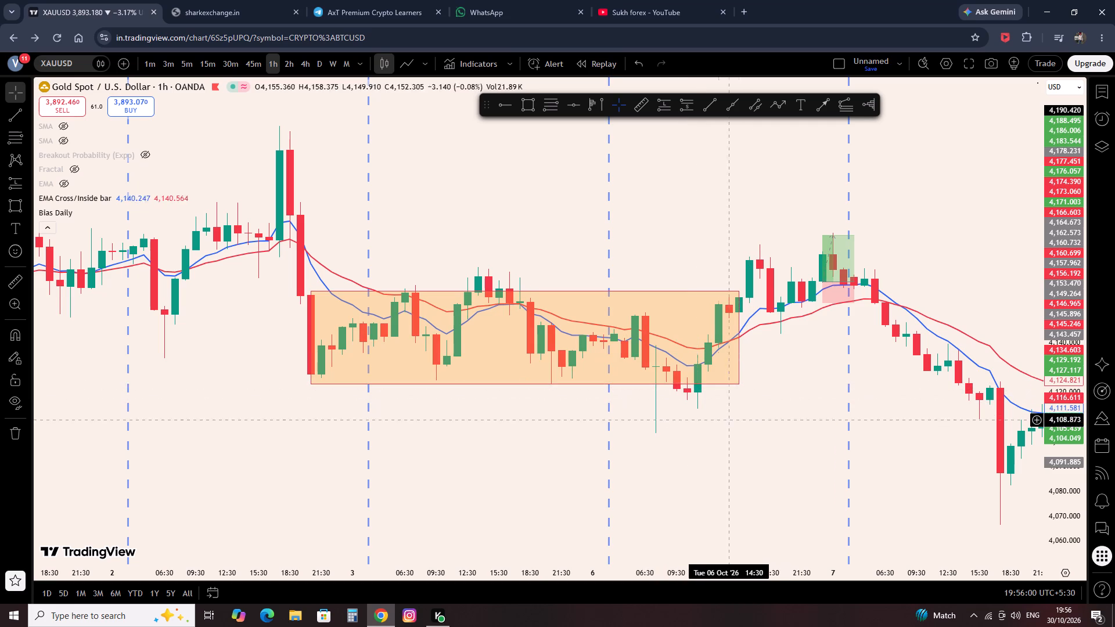
drag(260, 441, 670, 495)
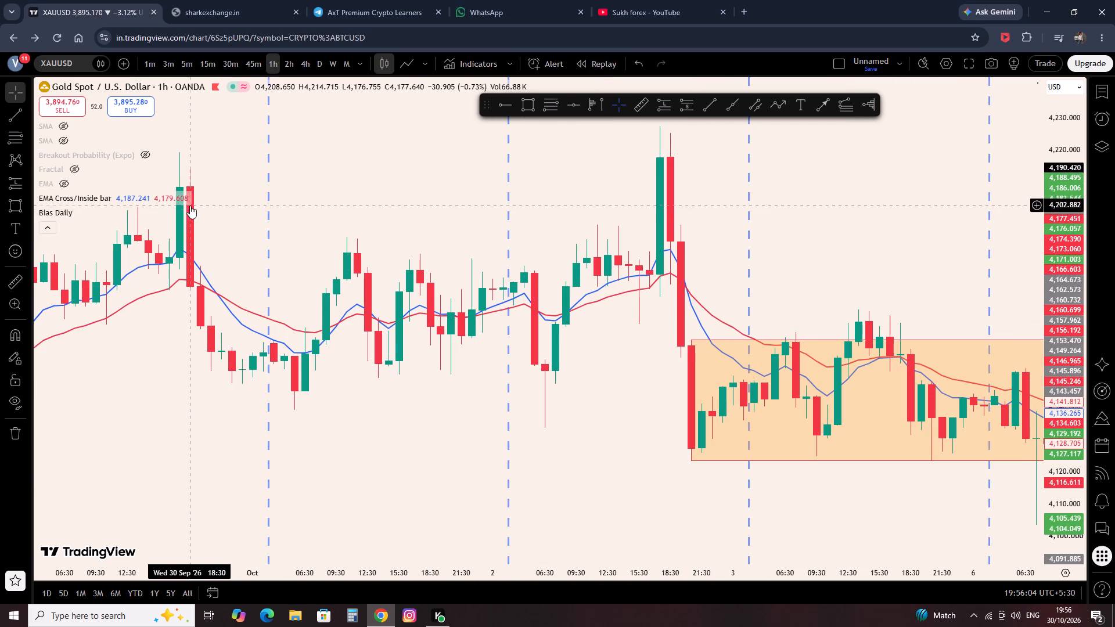
drag(215, 313, 335, 384)
click(537, 111)
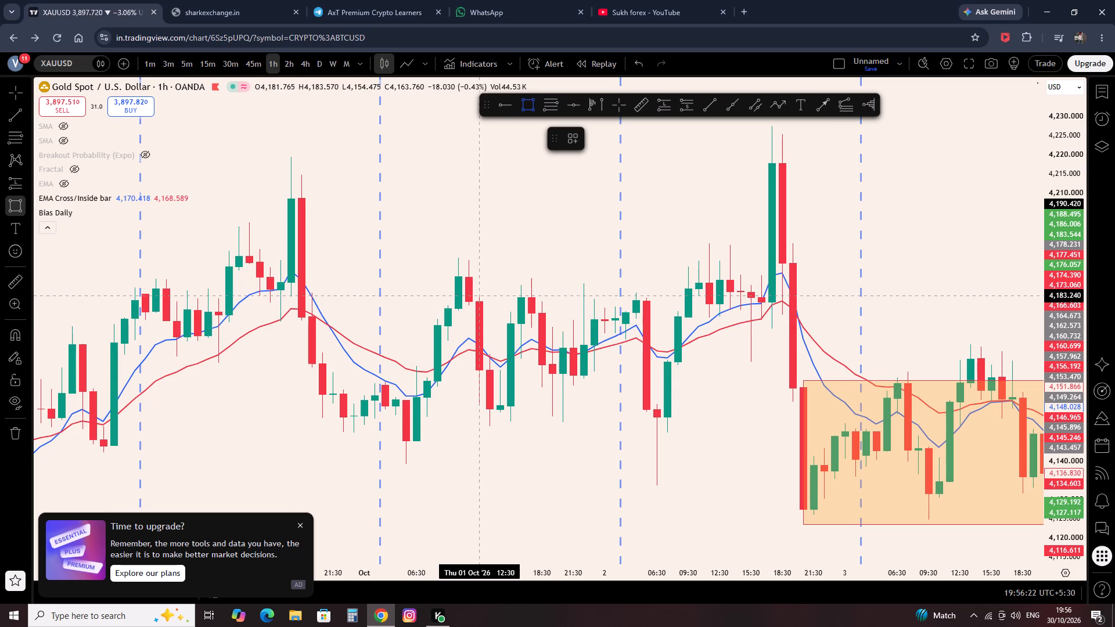
click(509, 312)
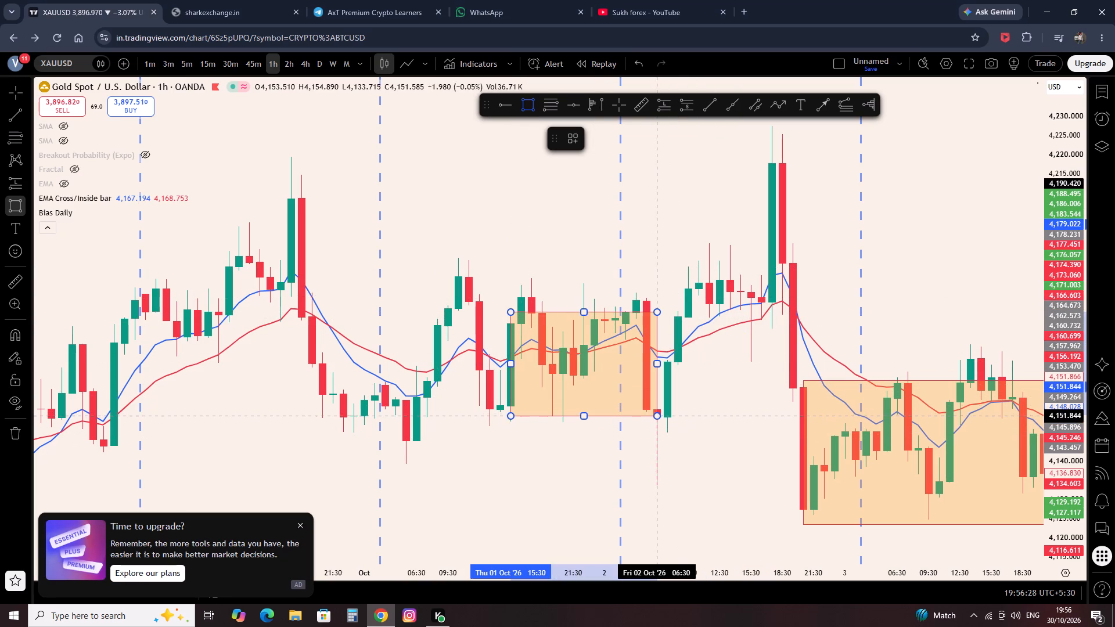
click(657, 416)
click(738, 408)
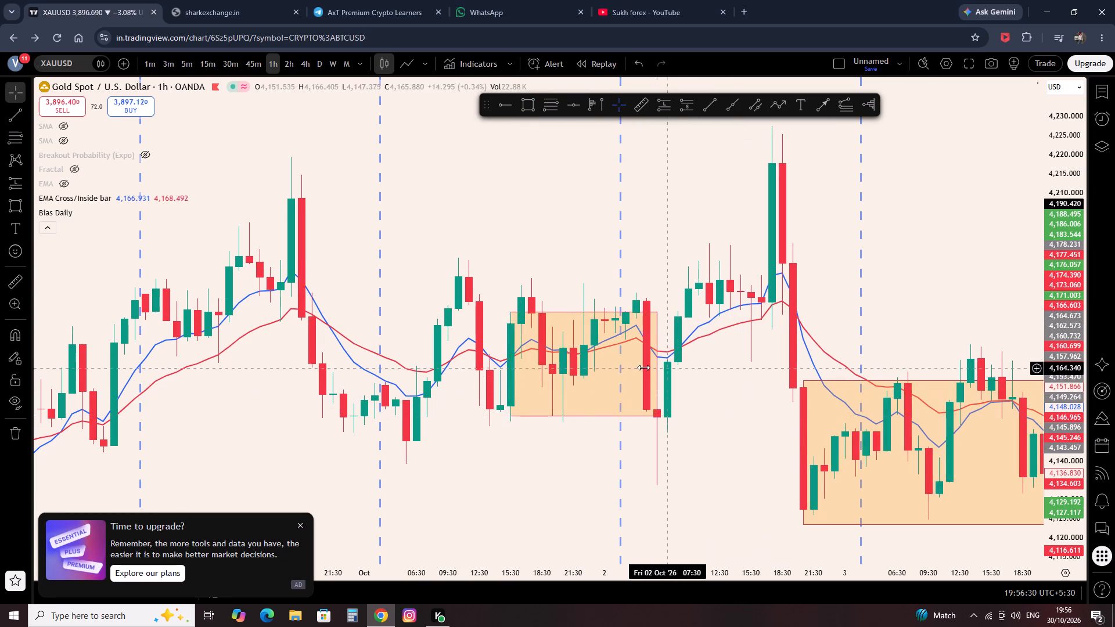
Place a long position at the 30 September 13:30 candle with entry about 4,191.50 and stop about 4,176.03.
drag(373, 297, 508, 315)
drag(530, 186, 691, 271)
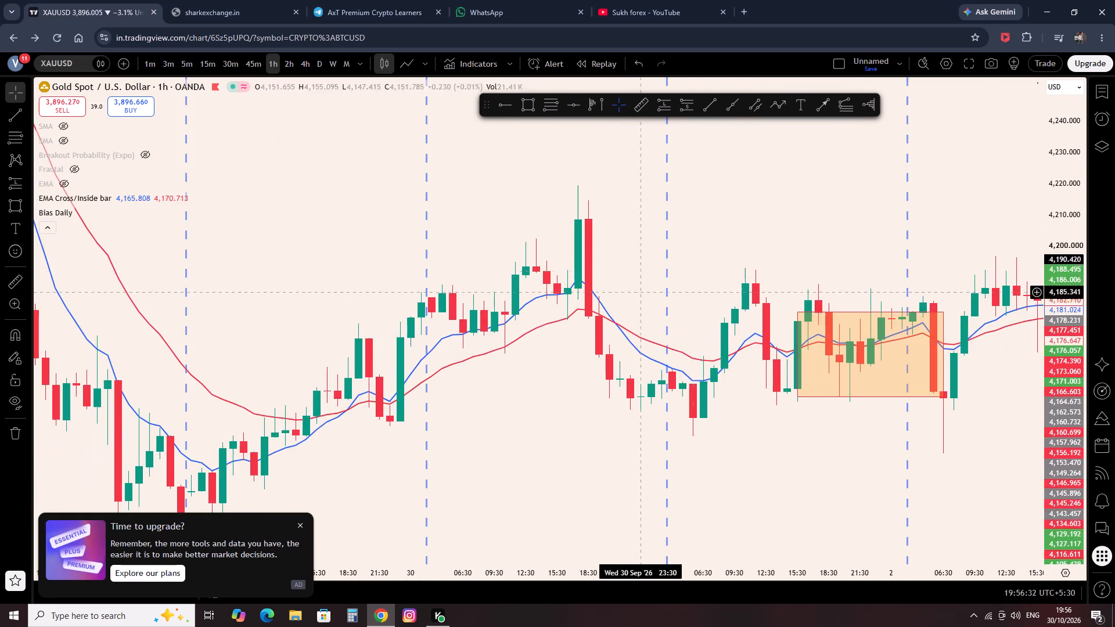
drag(584, 294, 674, 326)
drag(738, 265, 634, 265)
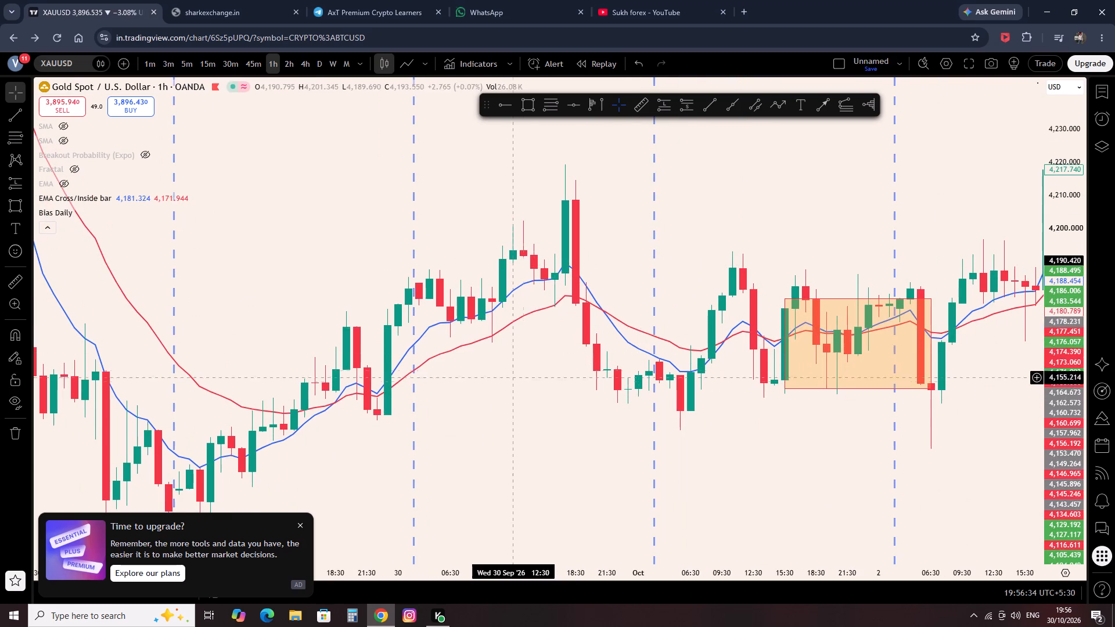
drag(510, 386, 555, 419)
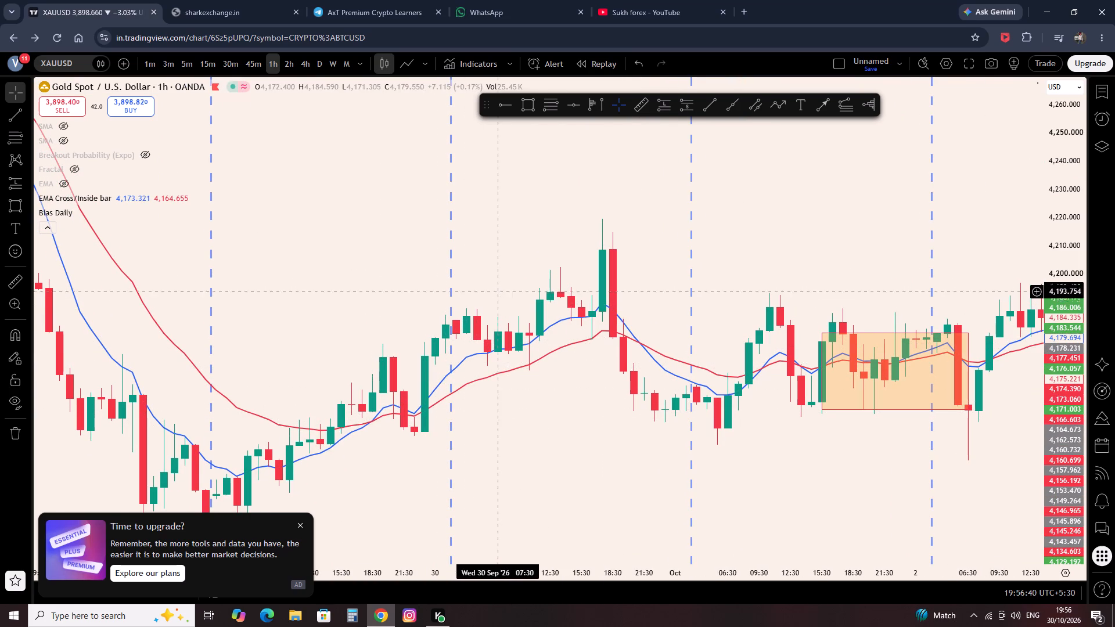
scroll(582, 254, up, 1)
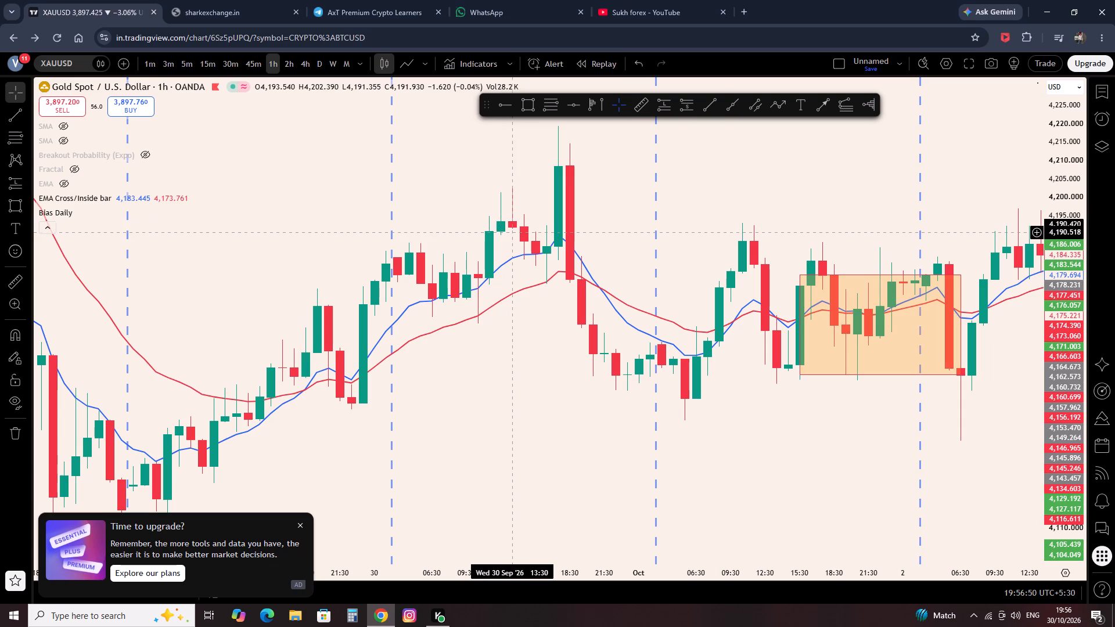
drag(419, 251, 450, 254)
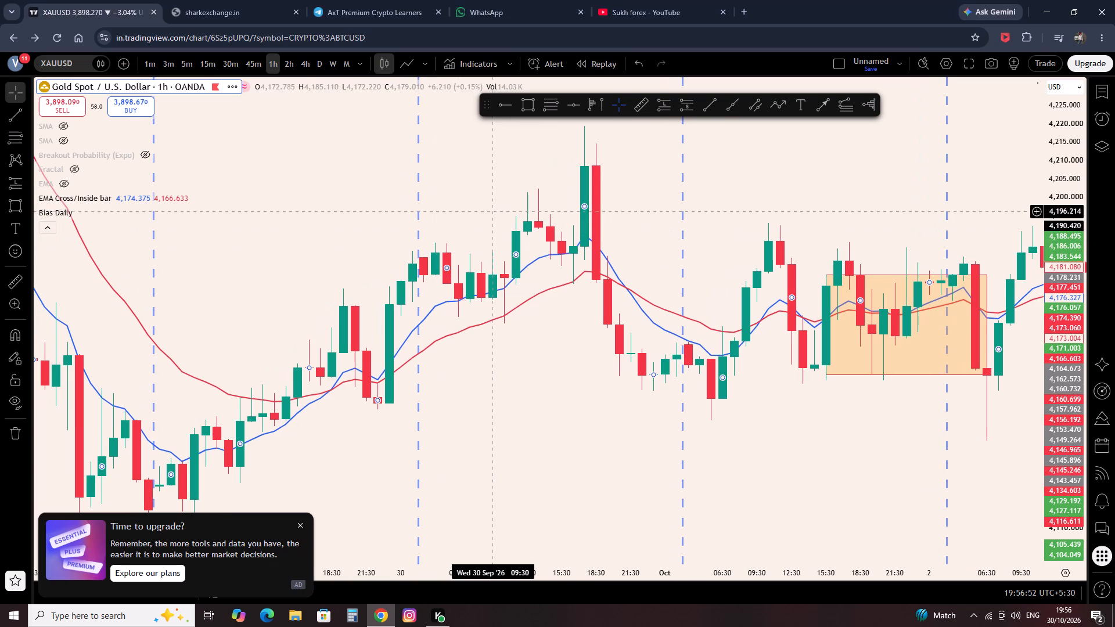
click(499, 210)
click(649, 103)
click(654, 106)
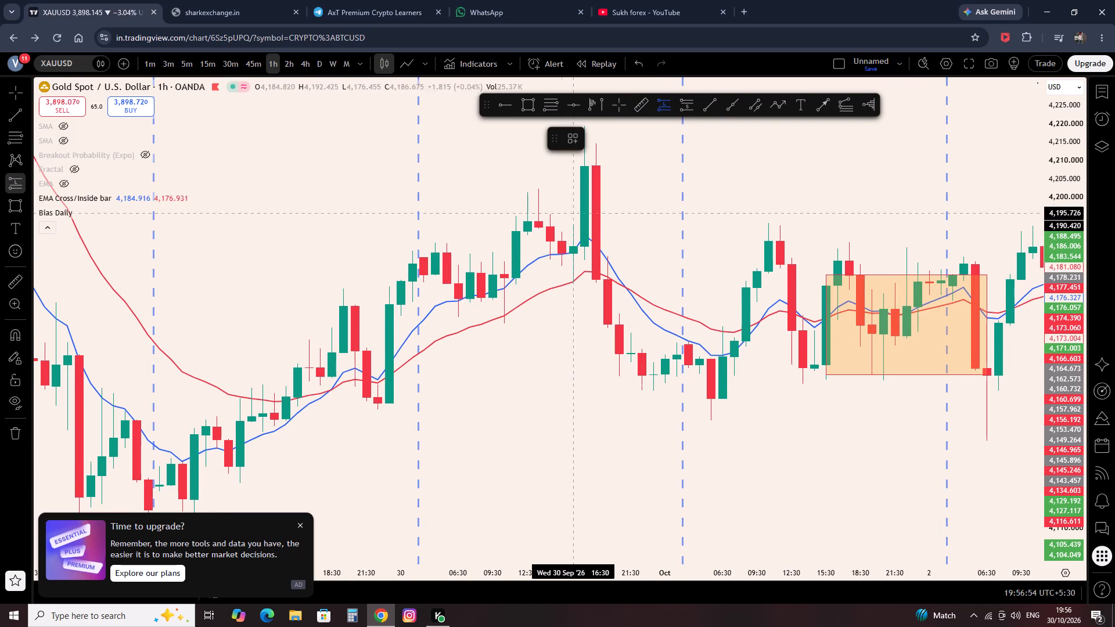
click(533, 229)
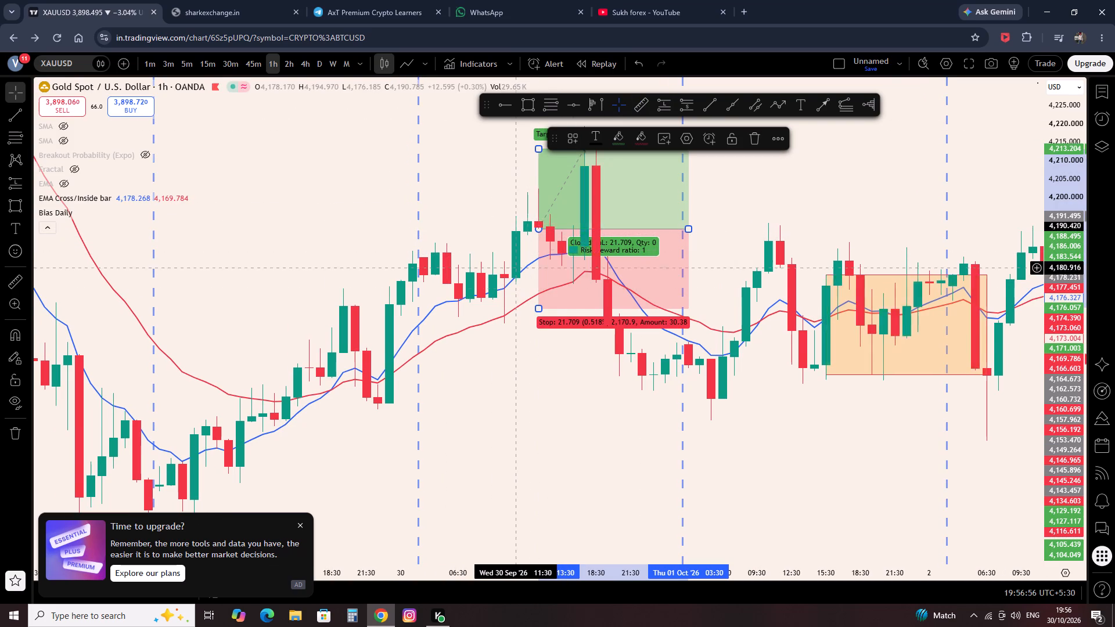
drag(540, 306, 539, 286)
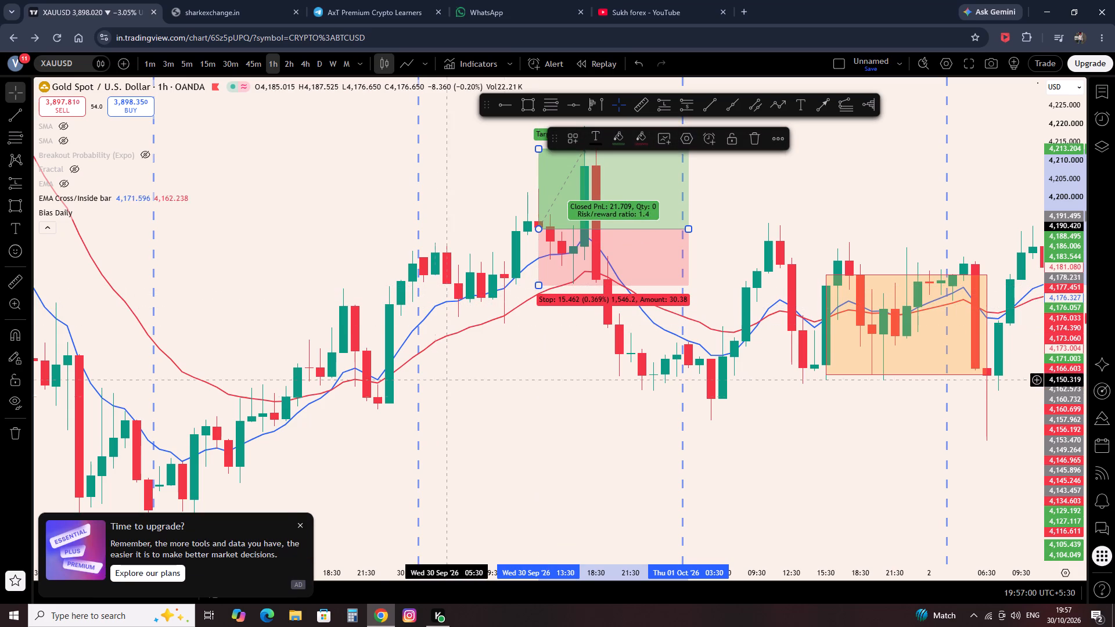
click(296, 524)
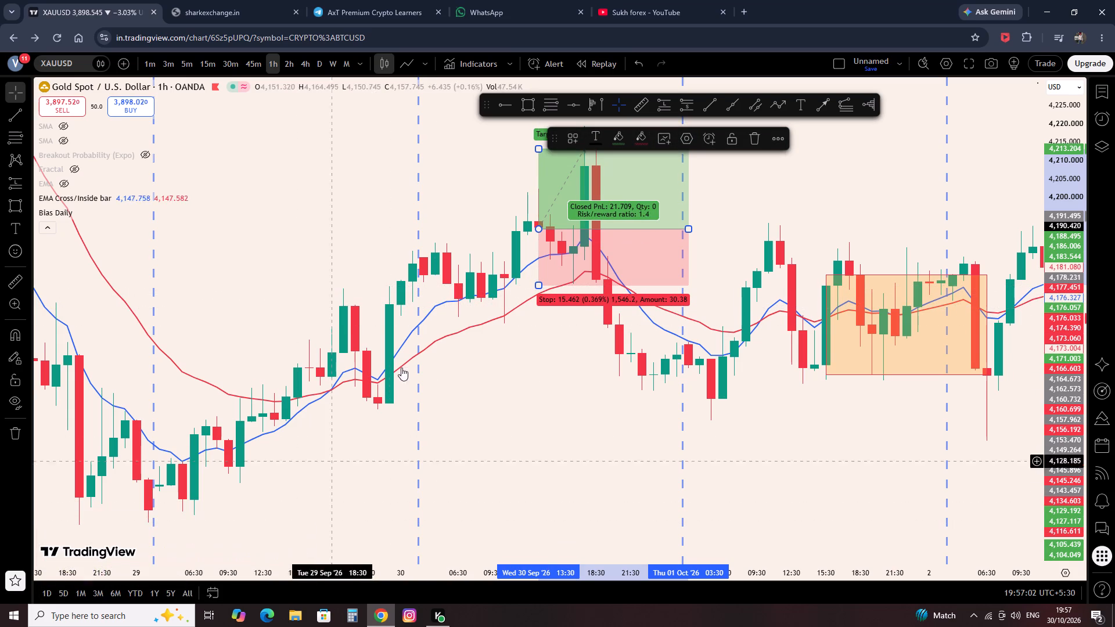
Raise the 30 September 13:30 long position's target to about 4,219.25 and shorten it to end at 20:30.
scroll(474, 347, down, 2)
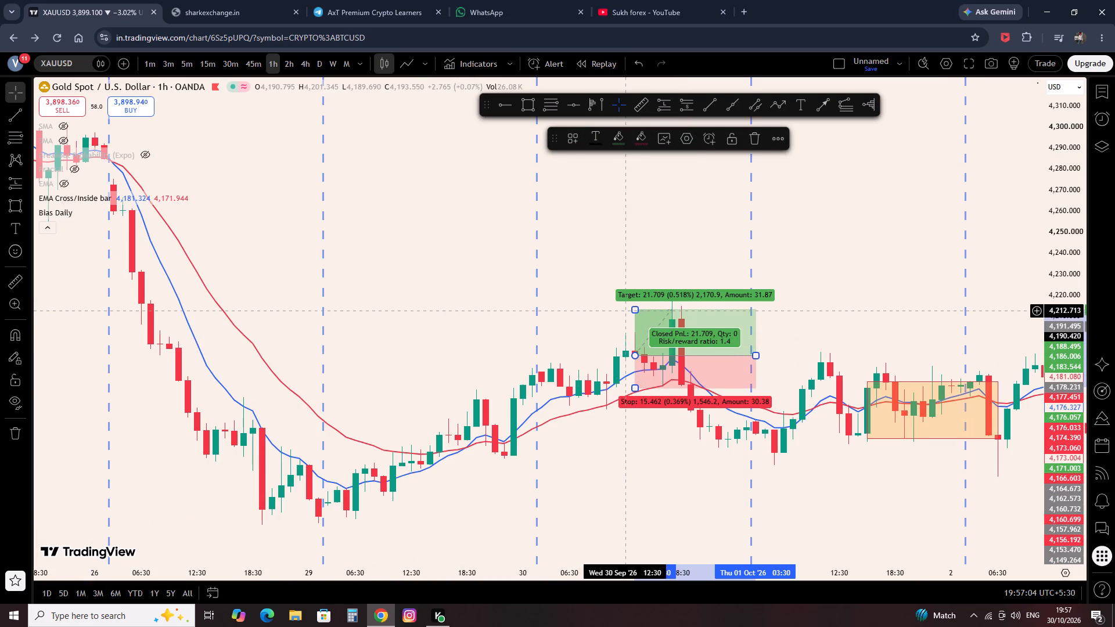
drag(634, 312, 609, 300)
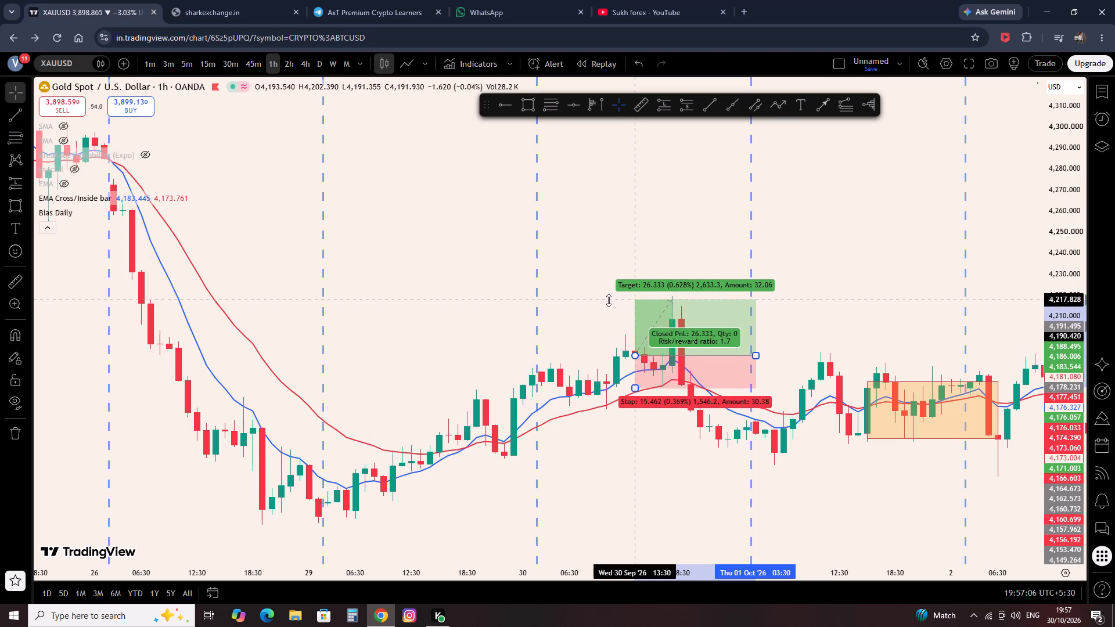
drag(609, 300, 601, 296)
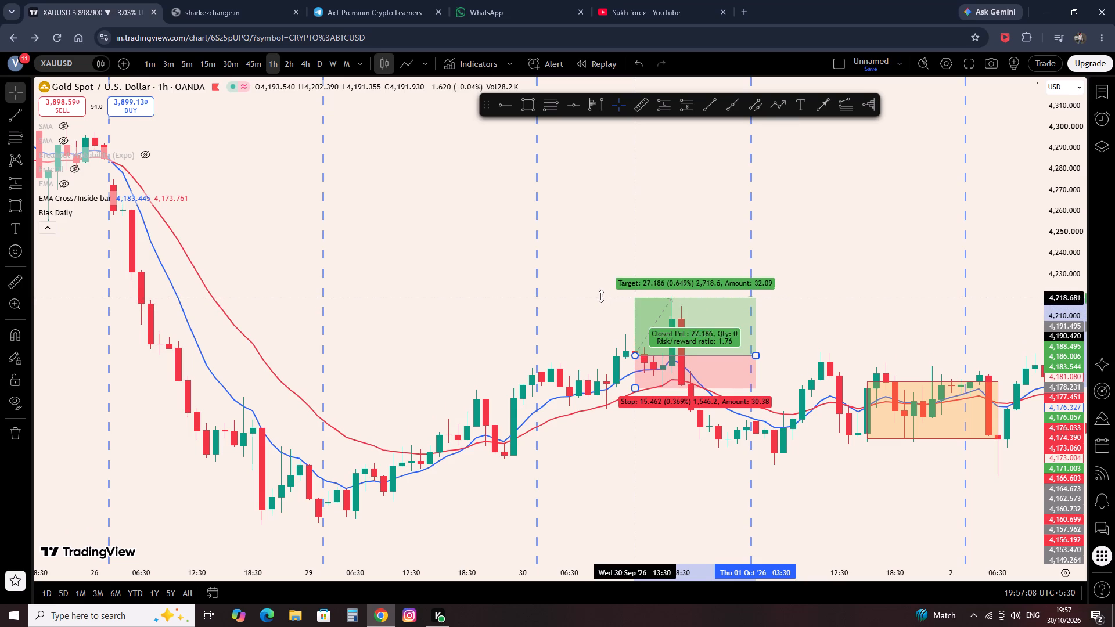
drag(601, 296, 602, 297)
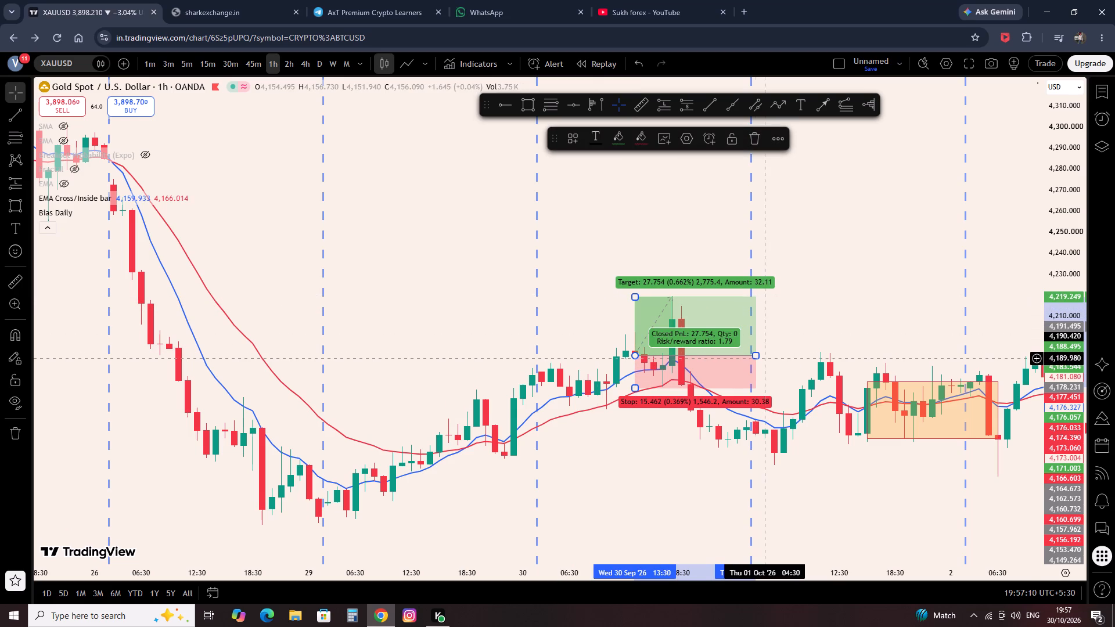
drag(757, 359, 700, 361)
click(745, 330)
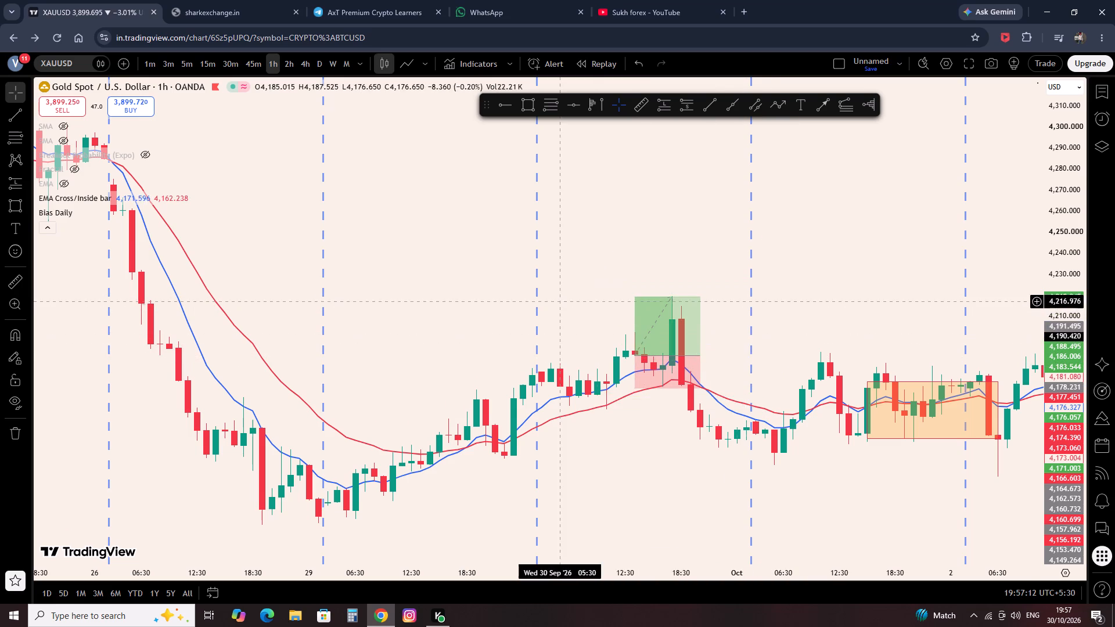
Mark the consolidation zone with a rectangle from 28 September 19:30 to 30 September 09:30, between about 4,157 and 4,109.
drag(554, 300, 775, 291)
scroll(677, 267, up, 8)
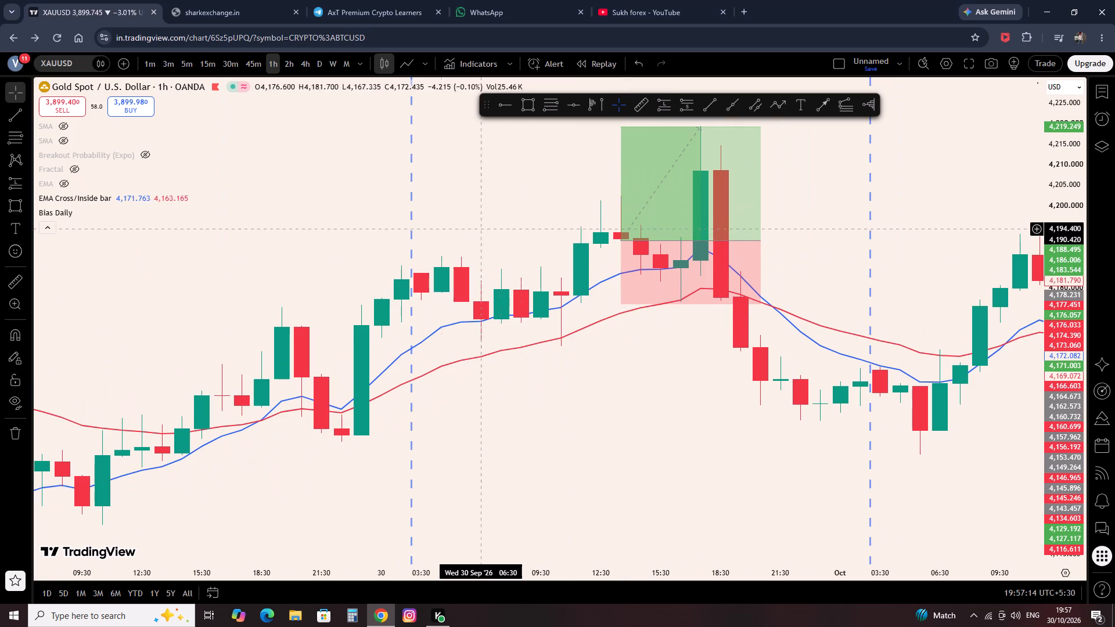
drag(319, 225, 672, 265)
scroll(757, 246, down, 5)
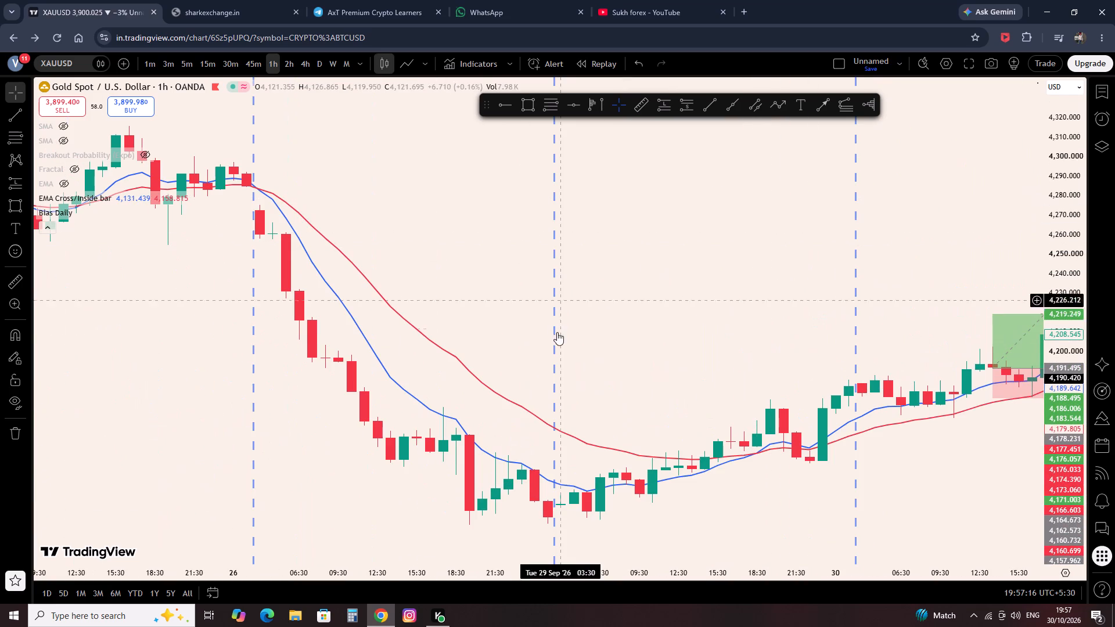
click(526, 113)
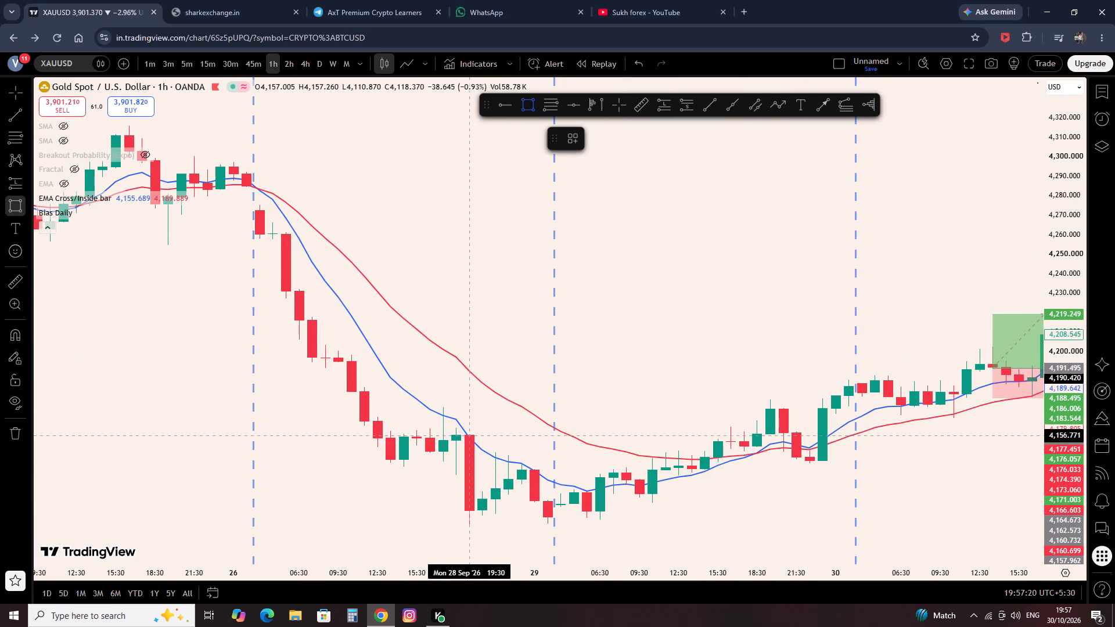
click(466, 434)
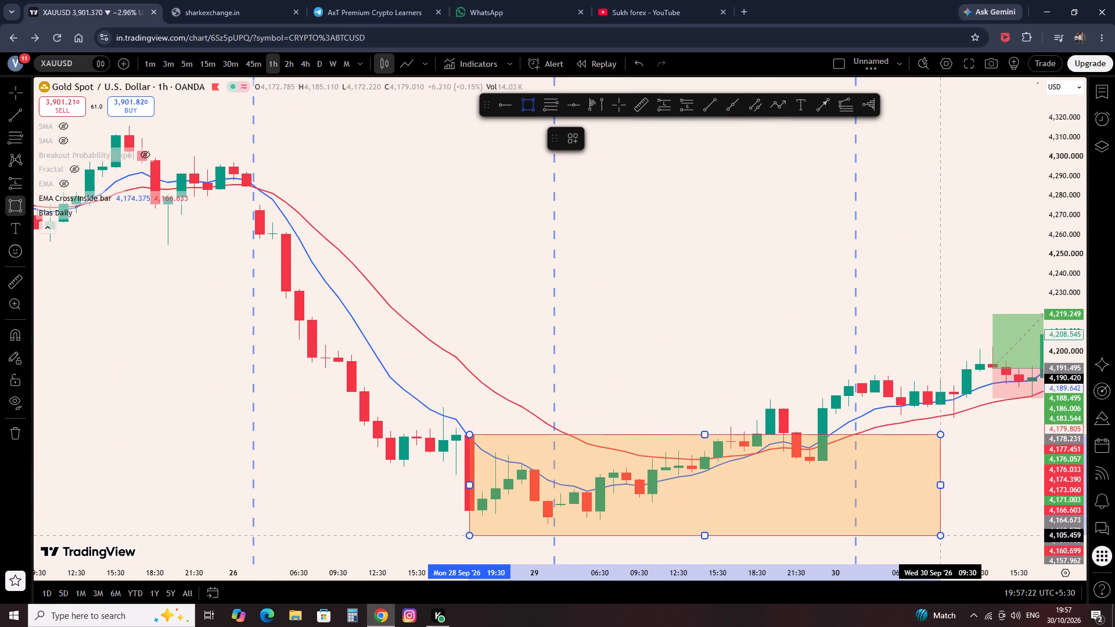
click(938, 528)
click(803, 376)
Place a long position at the 30 September 00:30 candle with entry about 4,171.26, stop about 4,143.41 and target about 4,217.29.
scroll(619, 390, up, 2)
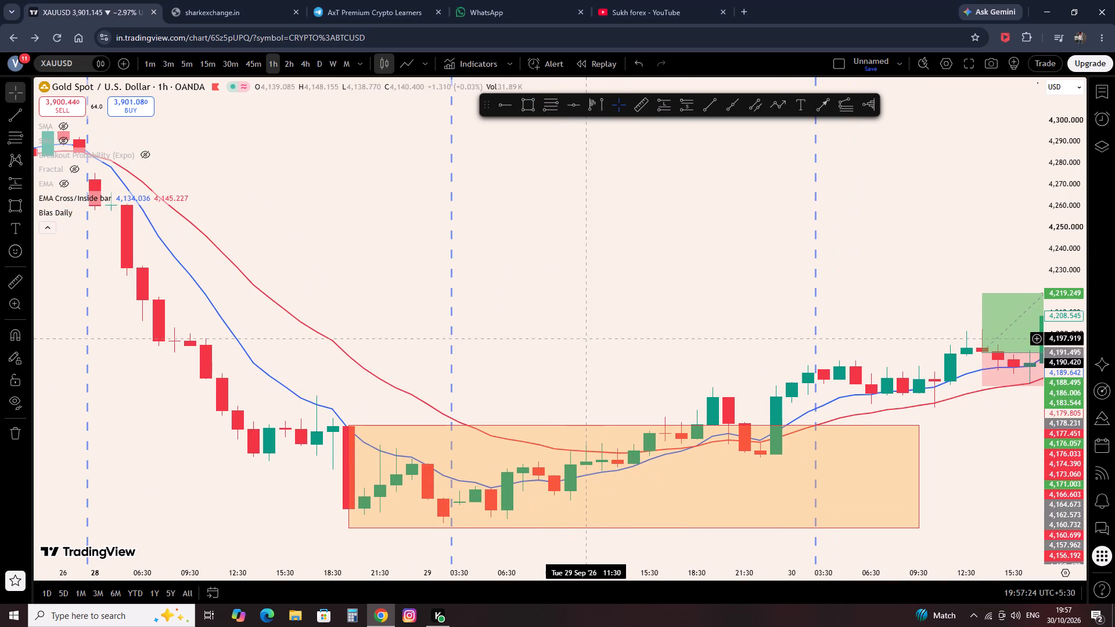
drag(607, 335, 492, 337)
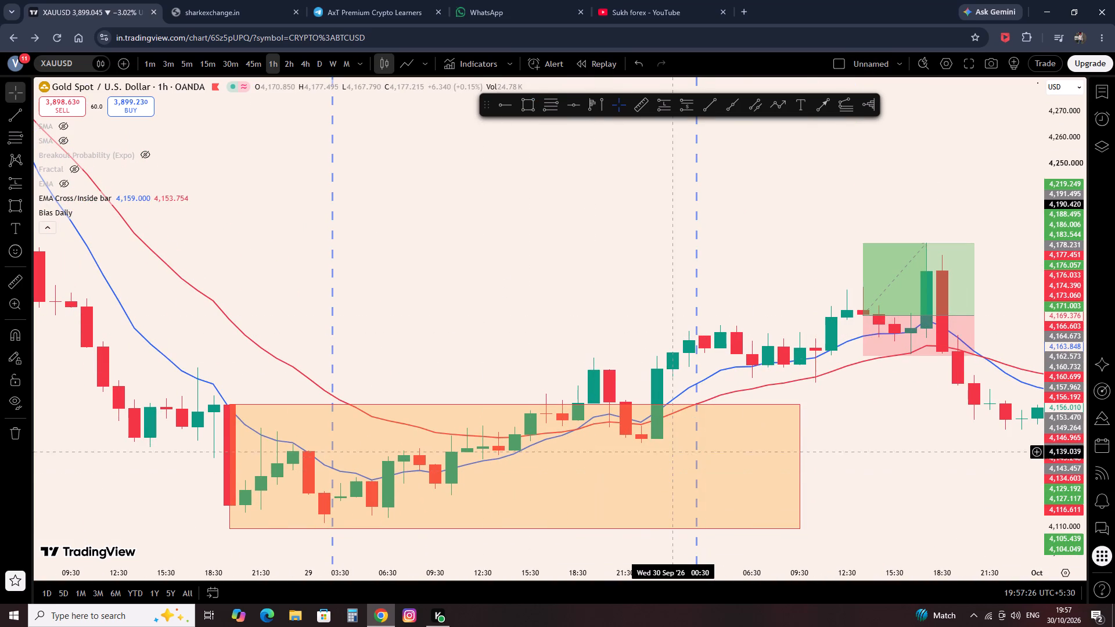
click(671, 96)
click(675, 368)
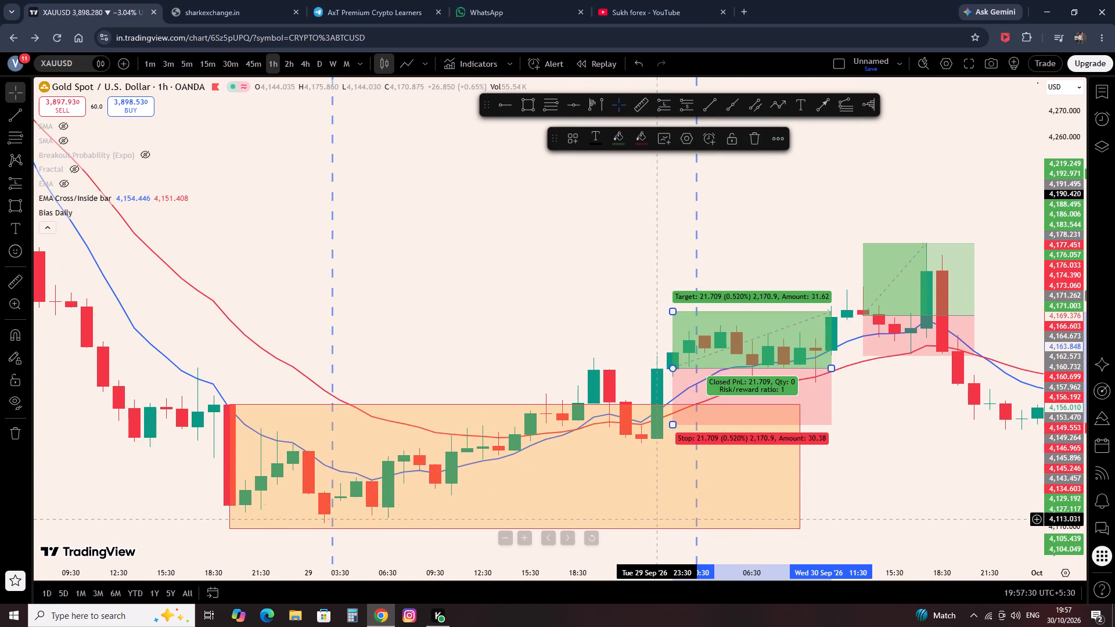
drag(674, 428, 671, 430)
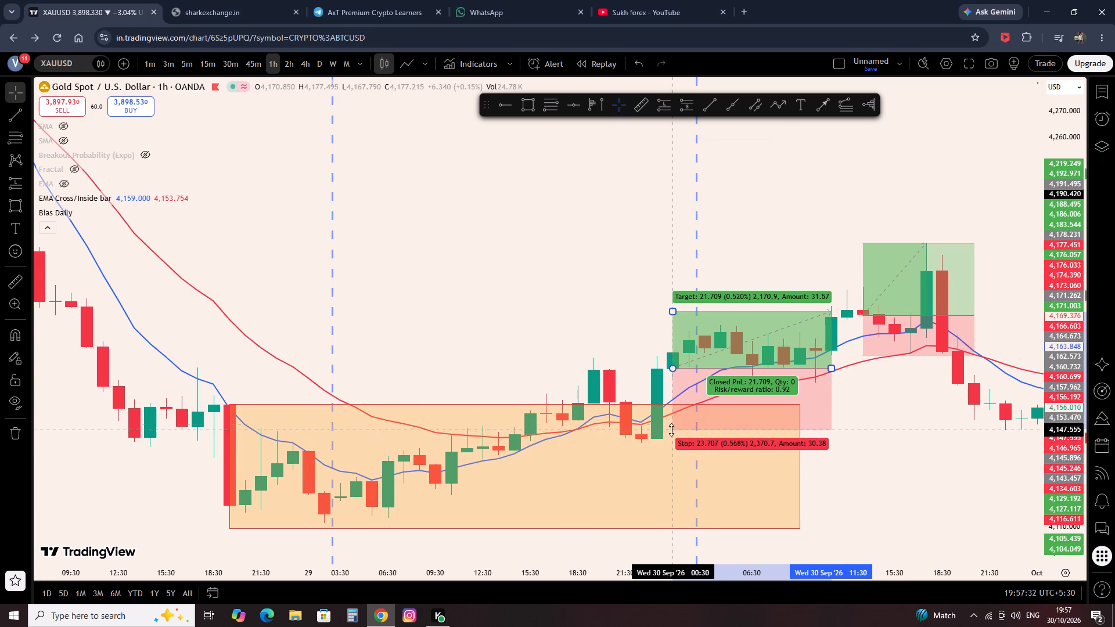
drag(671, 430, 664, 441)
drag(674, 312, 673, 239)
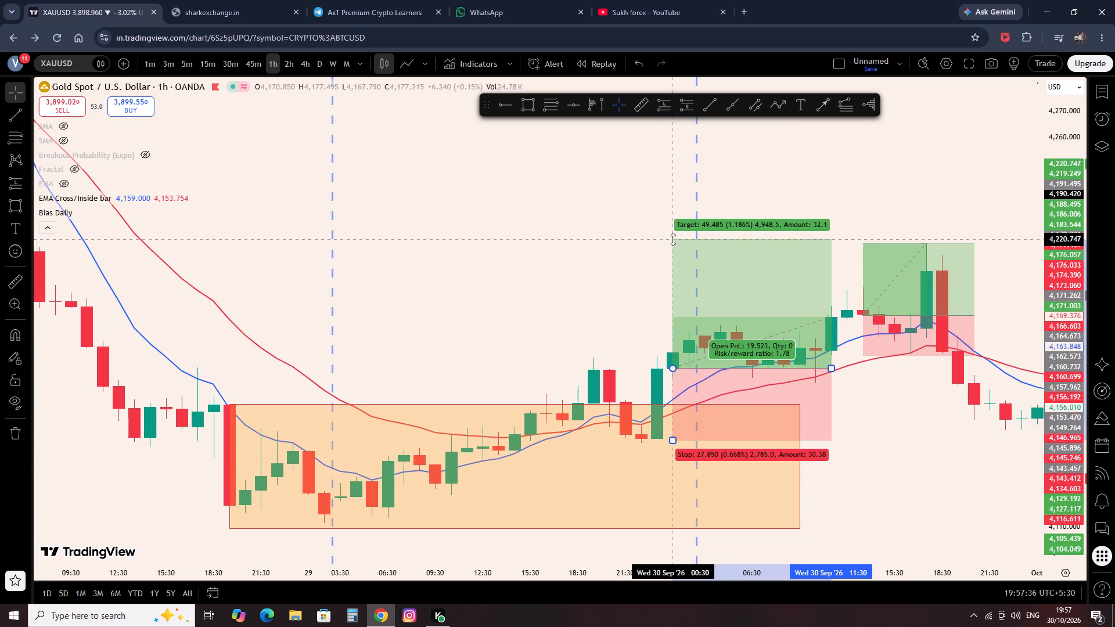
drag(673, 239, 678, 248)
click(574, 274)
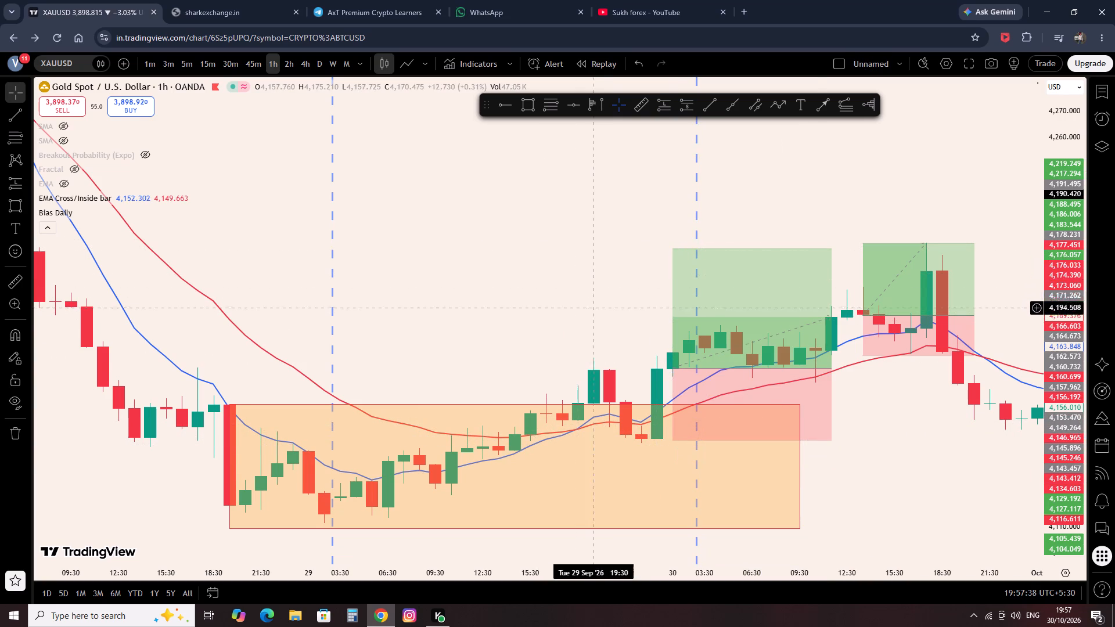
Try several target levels on the 30 September 00:30 long position and settle the target at about 4,216.69.
scroll(604, 314, down, 6)
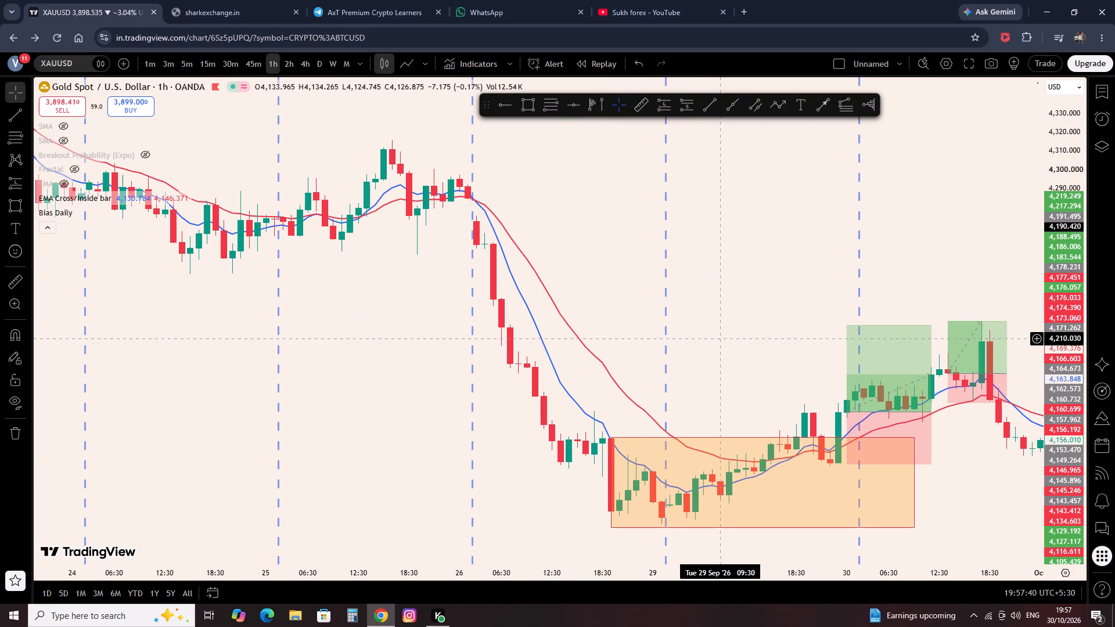
scroll(724, 338, up, 1)
drag(826, 317, 837, 351)
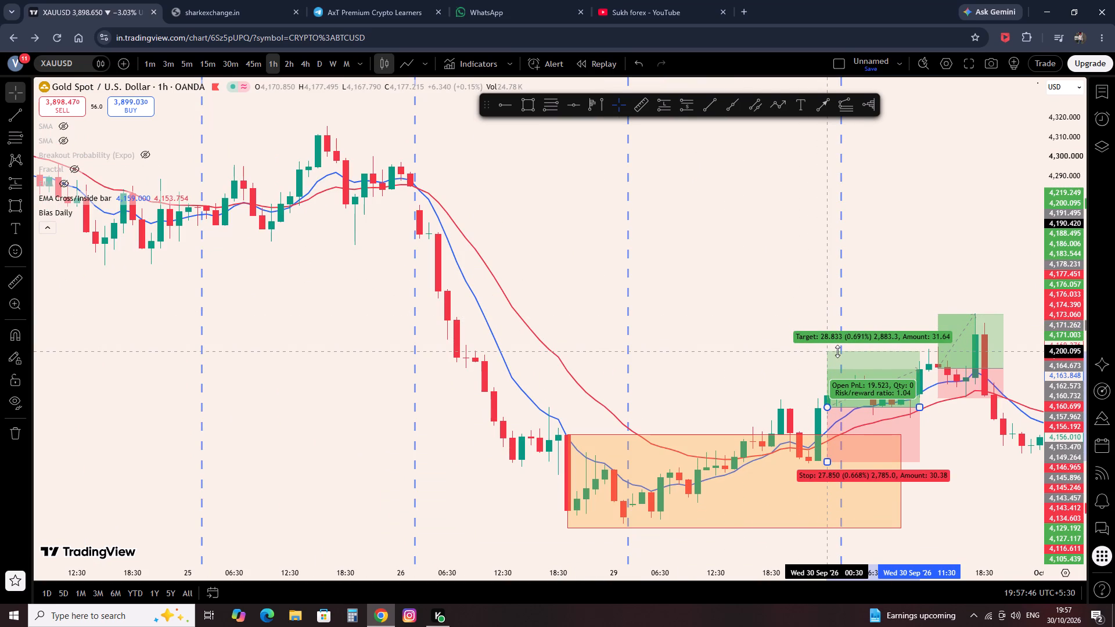
drag(837, 351, 826, 312)
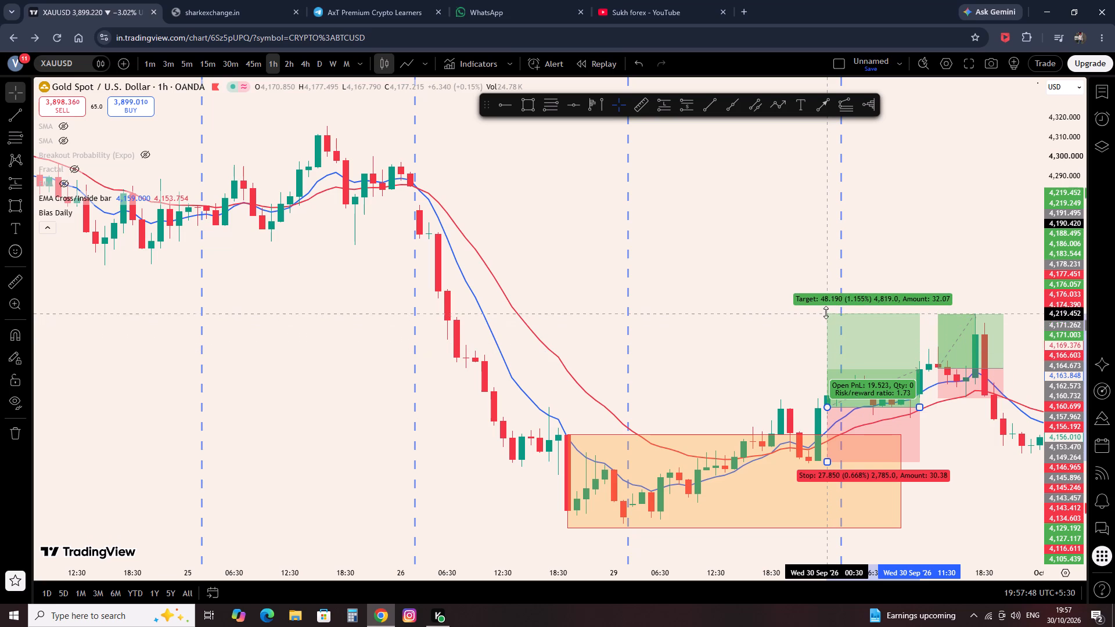
drag(826, 312, 853, 376)
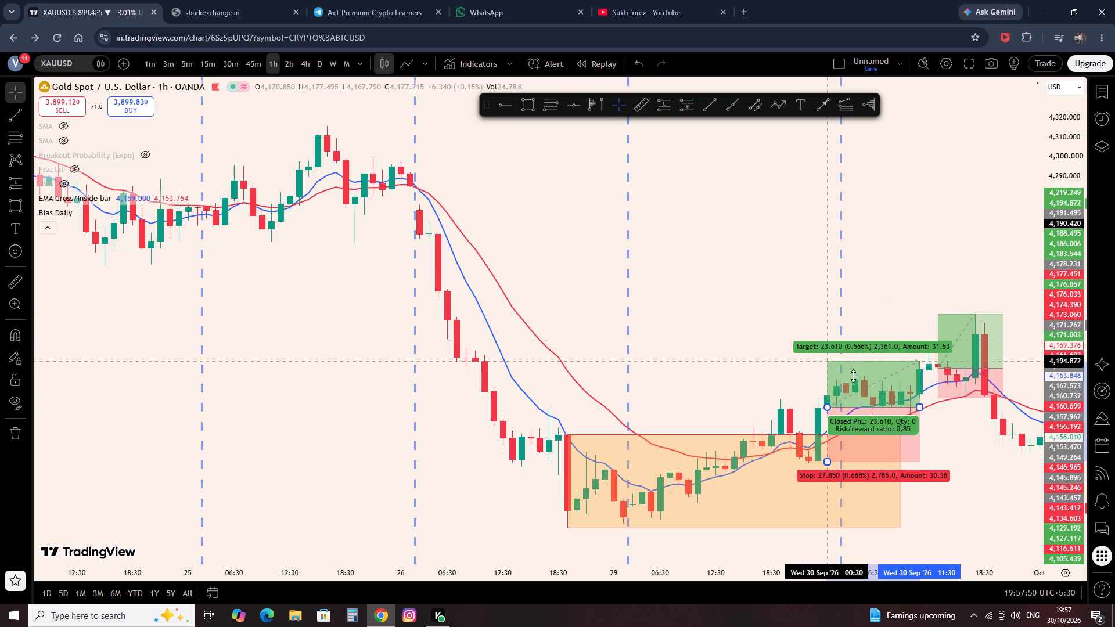
drag(853, 376, 860, 385)
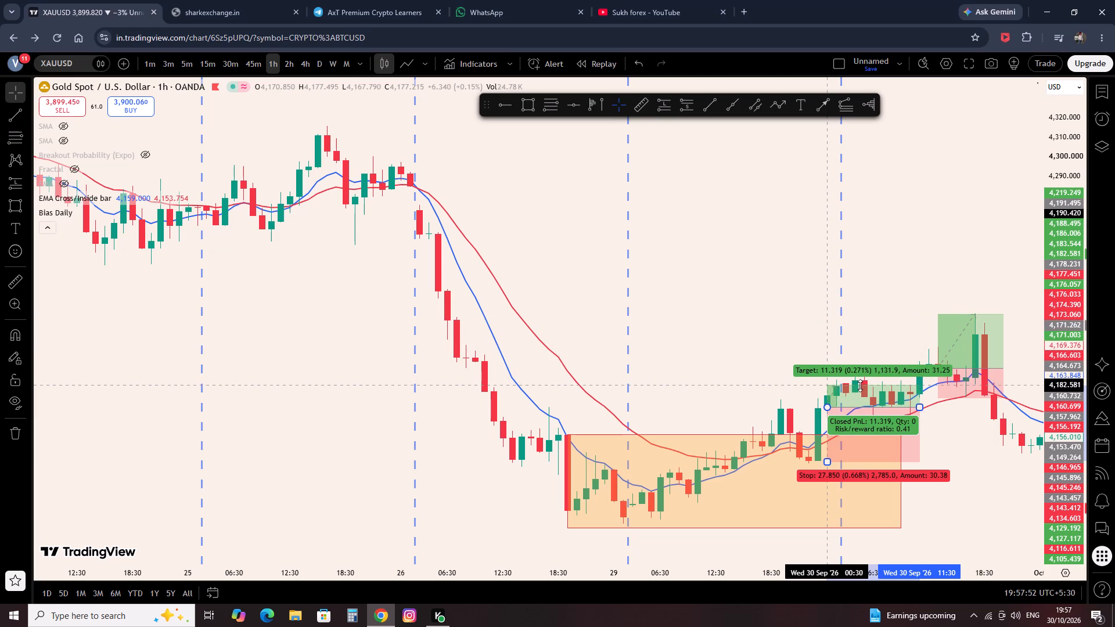
drag(860, 385, 829, 322)
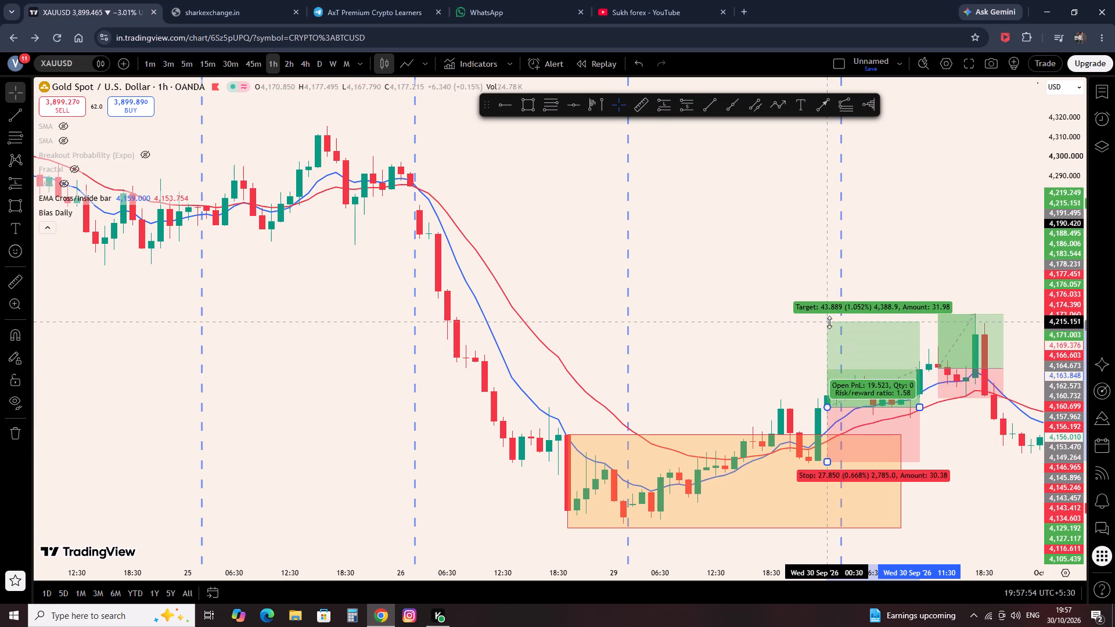
drag(829, 322, 819, 319)
click(819, 318)
click(652, 305)
Place a short position from 28 September 20:30 to 29 September 06:30 with entry about 4,118.98 and stop about 4,164.15.
scroll(556, 330, up, 2)
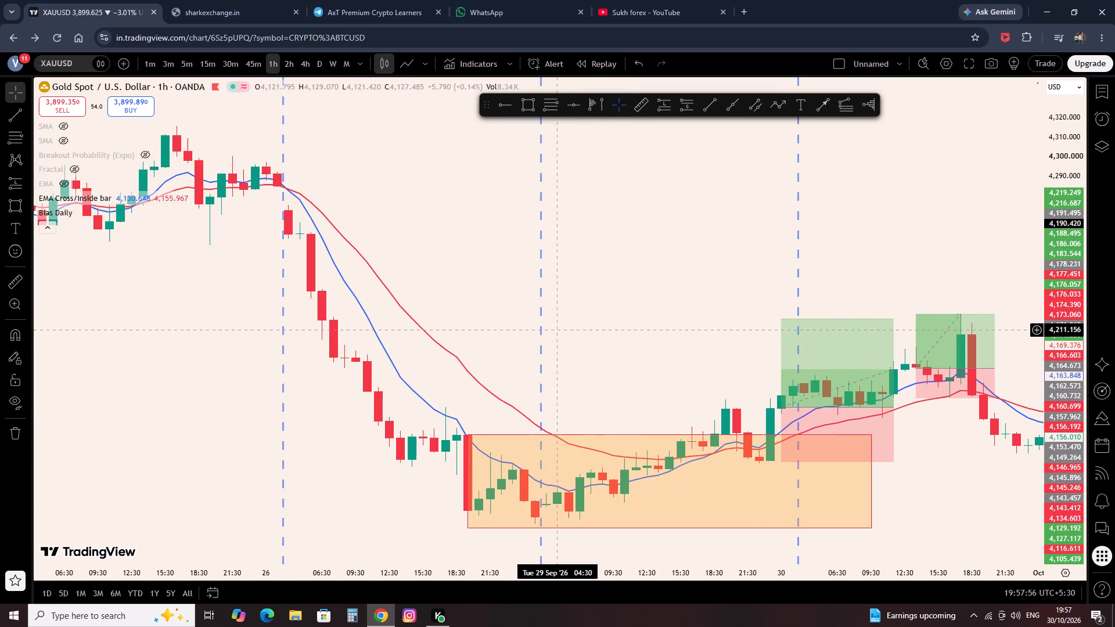
drag(443, 310, 711, 333)
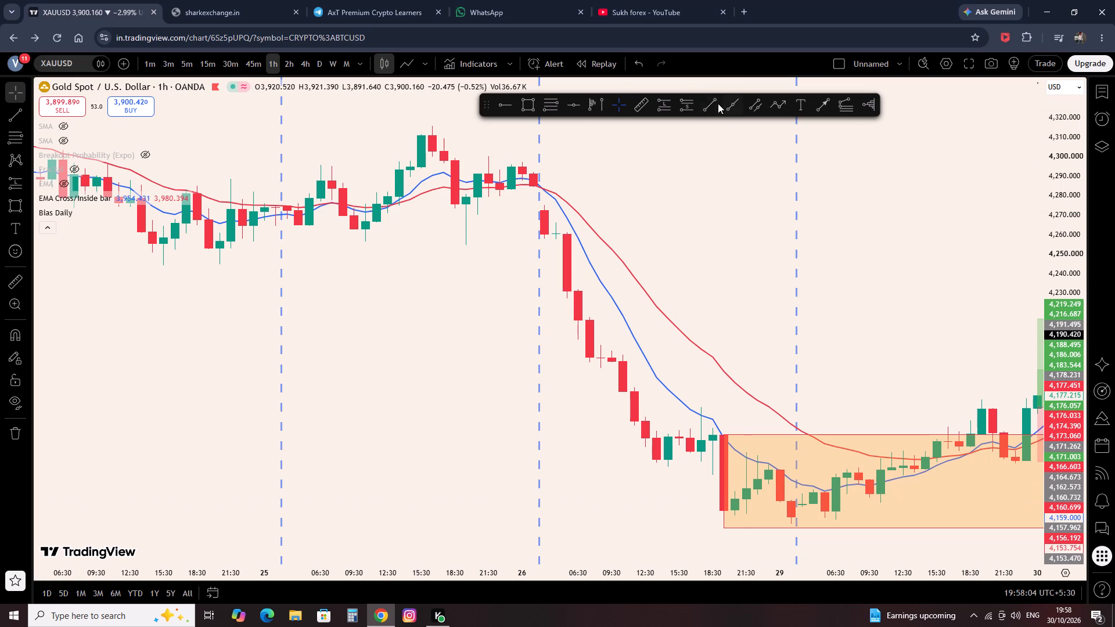
click(697, 103)
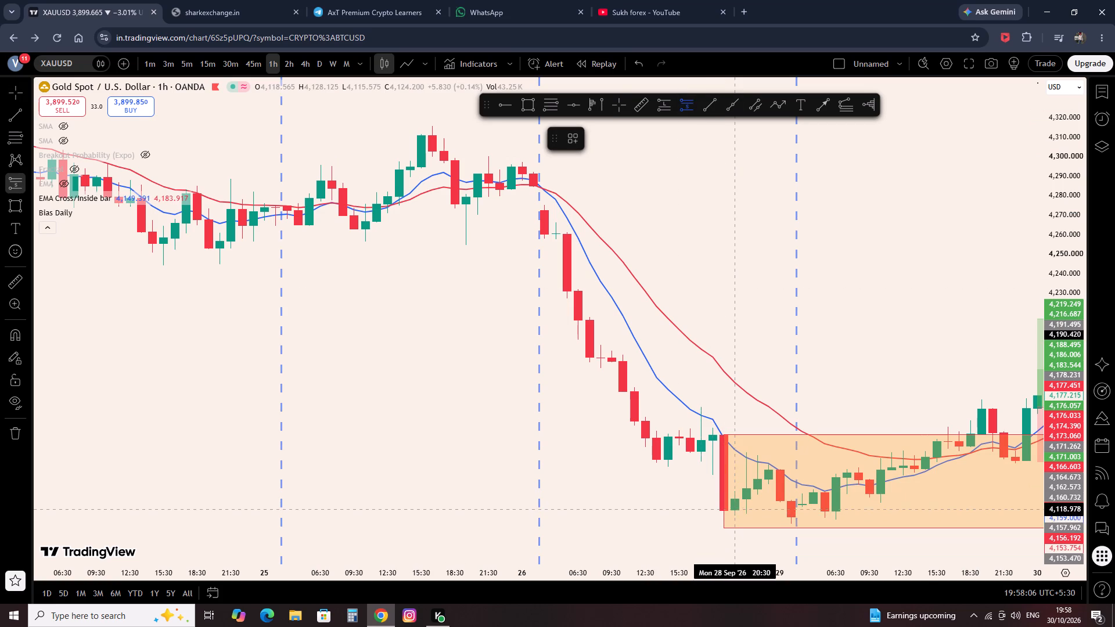
click(731, 509)
drag(732, 428, 722, 421)
drag(890, 513, 839, 517)
click(587, 527)
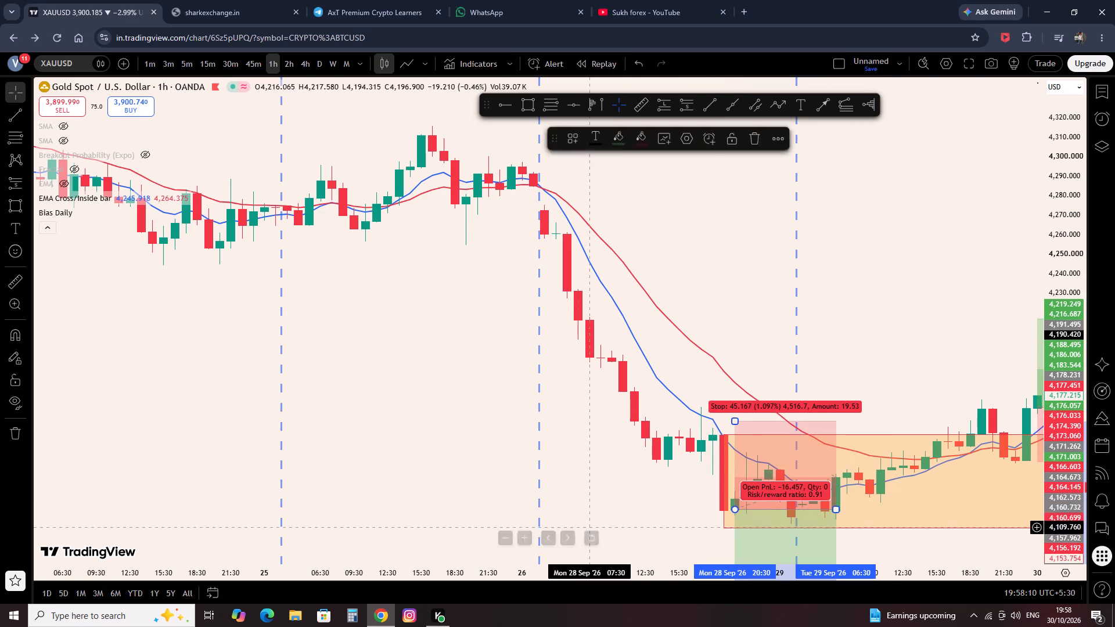
Mark the consolidation zone with a rectangle from 25 September 18:30 to 28 September 05:30, between about 4,299 and 4,273.
drag(422, 453, 774, 500)
scroll(790, 420, up, 4)
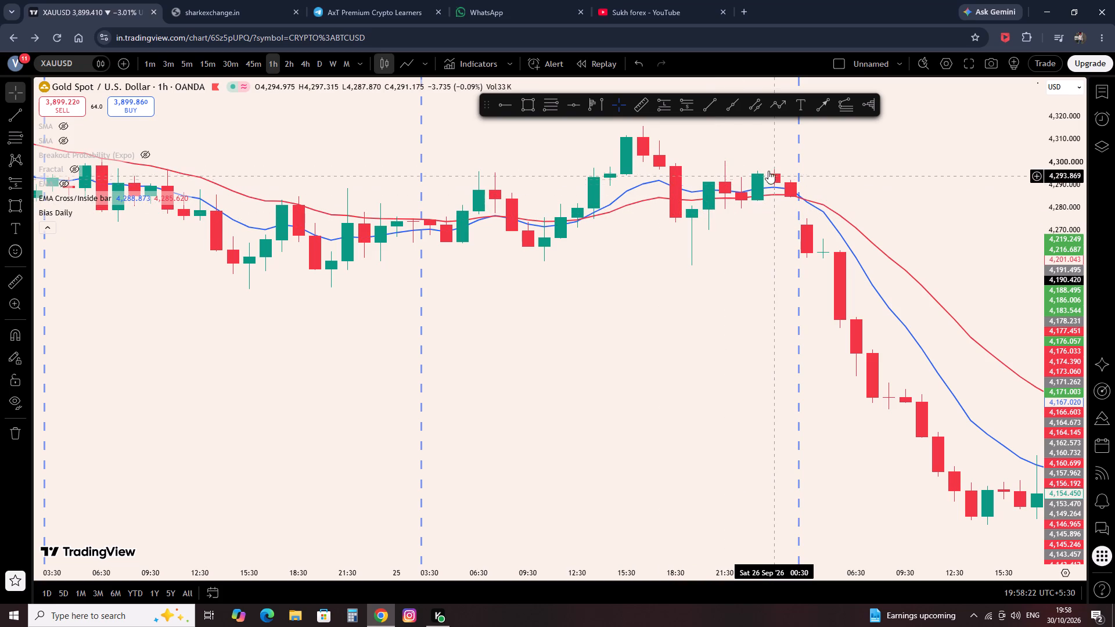
click(668, 100)
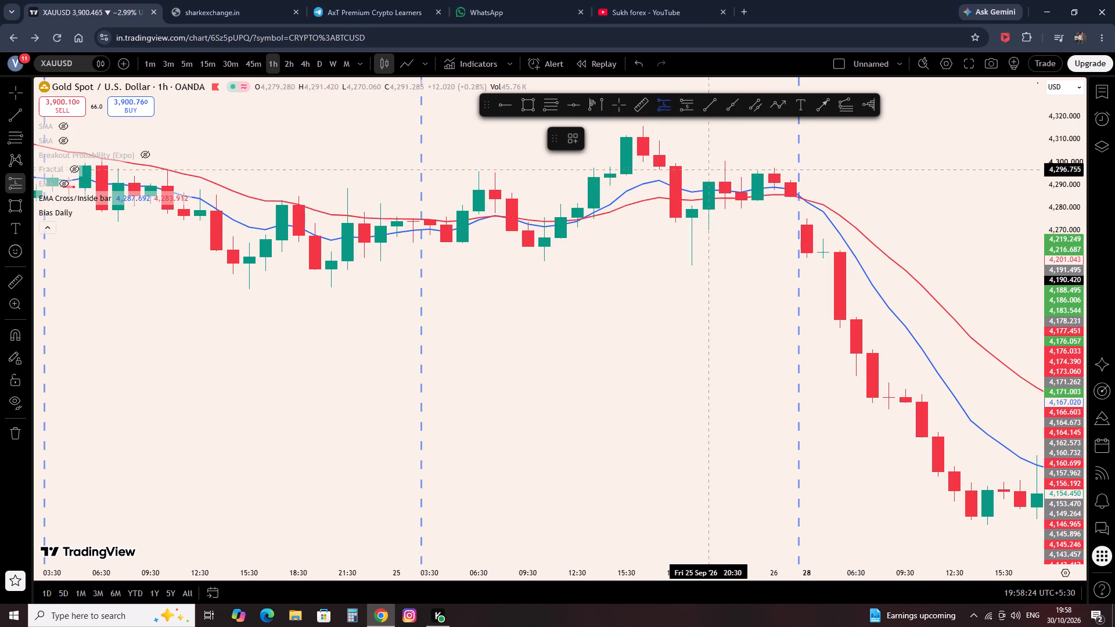
click(527, 99)
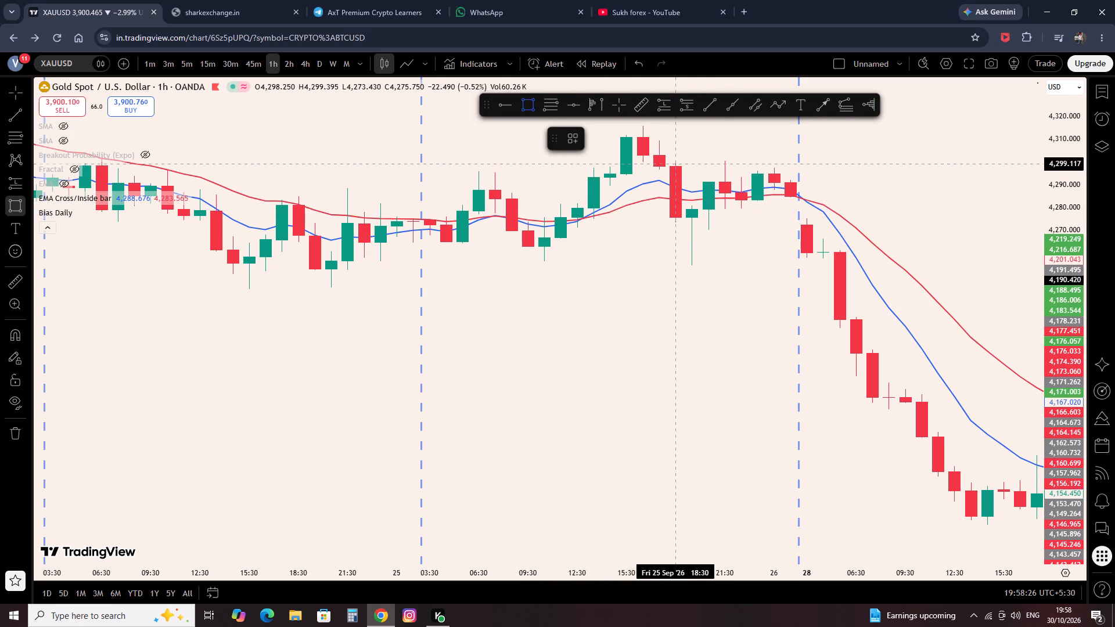
click(677, 164)
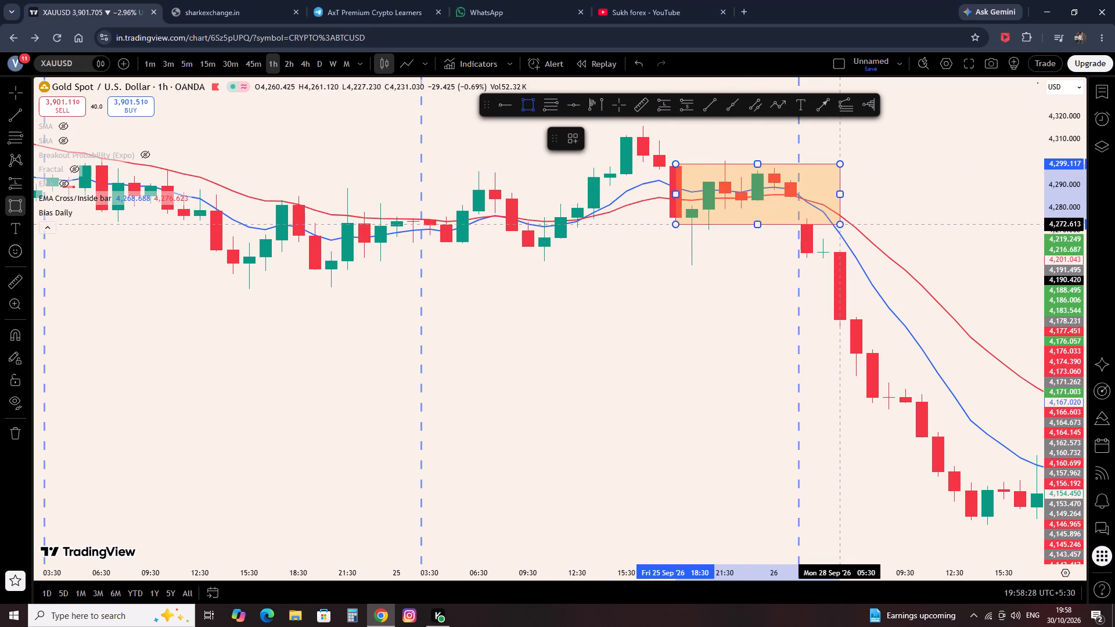
click(847, 225)
click(670, 340)
Mark the consolidation zone with a rectangle from 24 September 13:30 to 25 September 09:30, between about 4,287 and 4,260.
scroll(491, 338, down, 1)
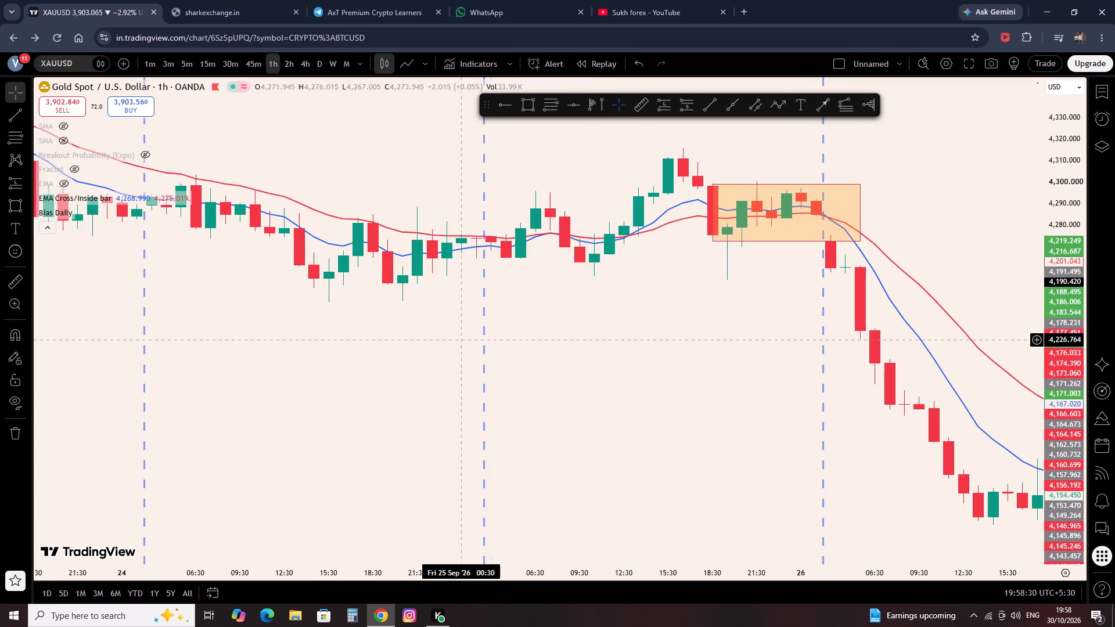
drag(403, 337, 698, 440)
scroll(698, 440, up, 1)
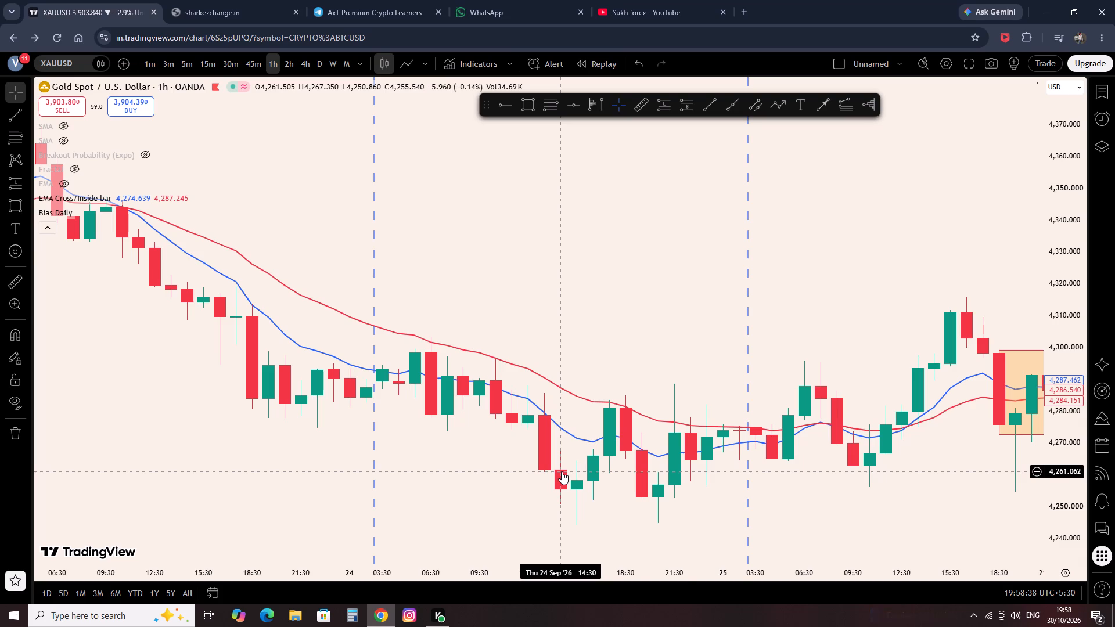
drag(701, 261, 493, 271)
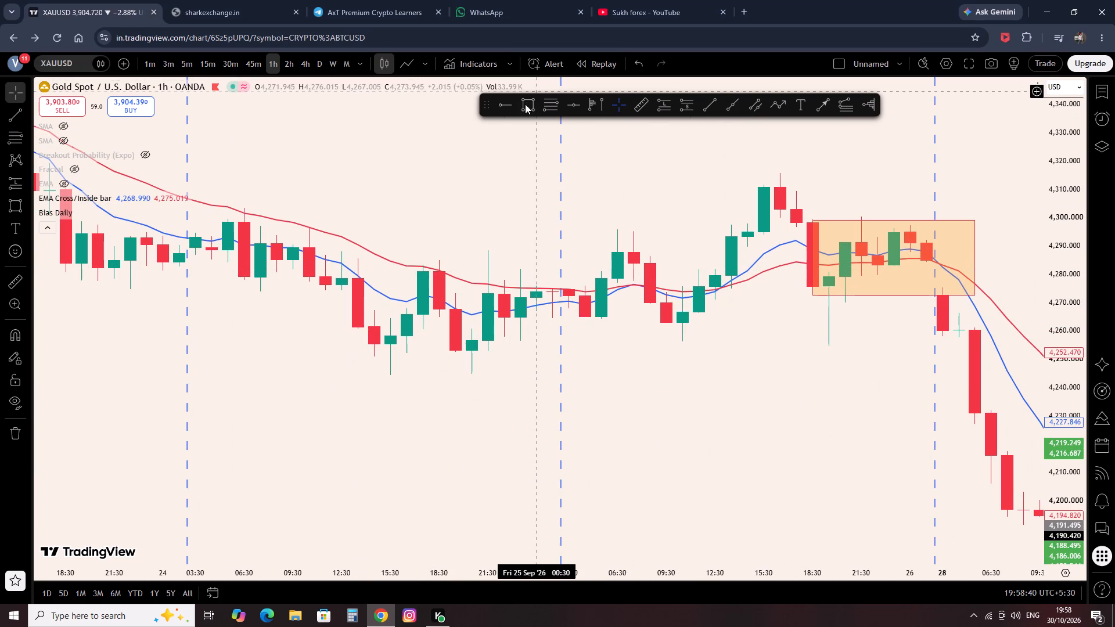
click(525, 104)
click(358, 255)
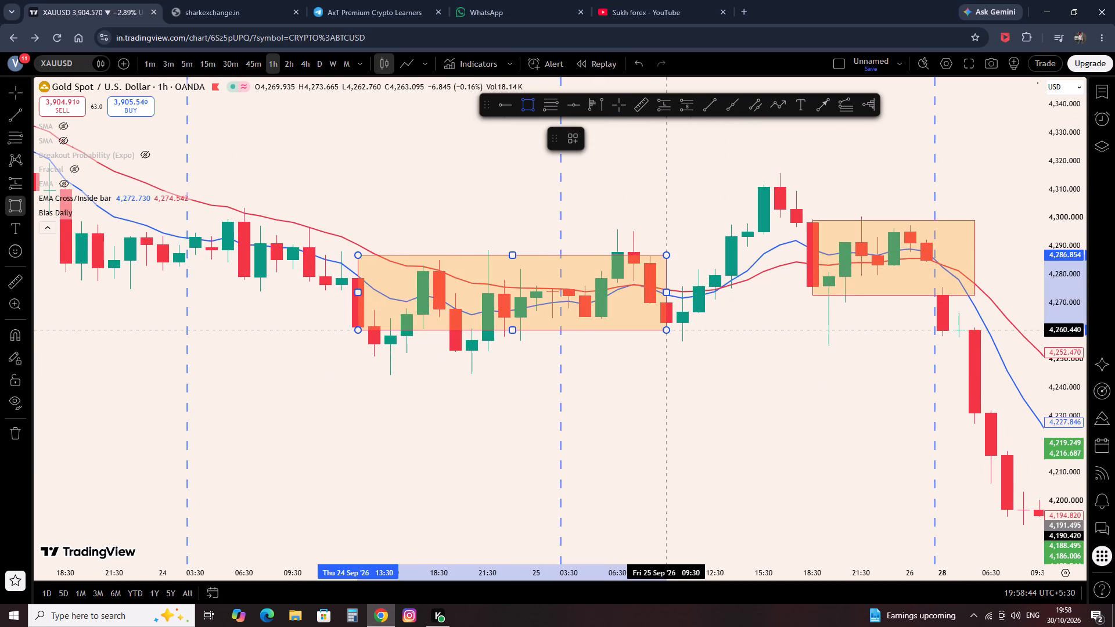
click(664, 330)
click(736, 412)
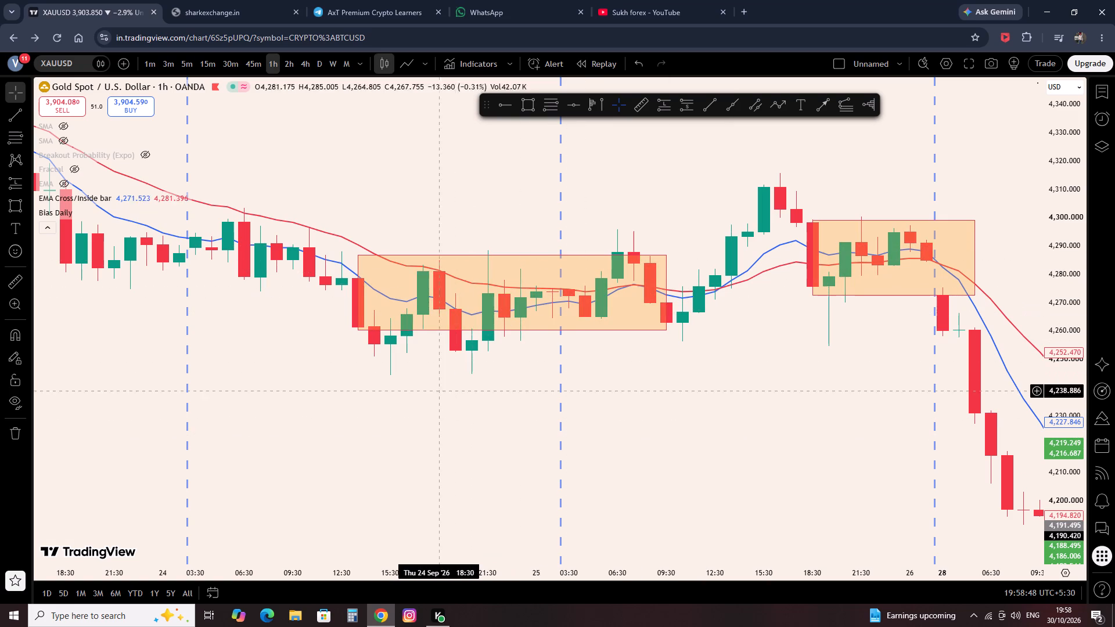
Mark the consolidation zone with a rectangle from 23 September 18:30 to 24 September 21:30, between about 4,313 and 4,280.
drag(300, 423, 678, 473)
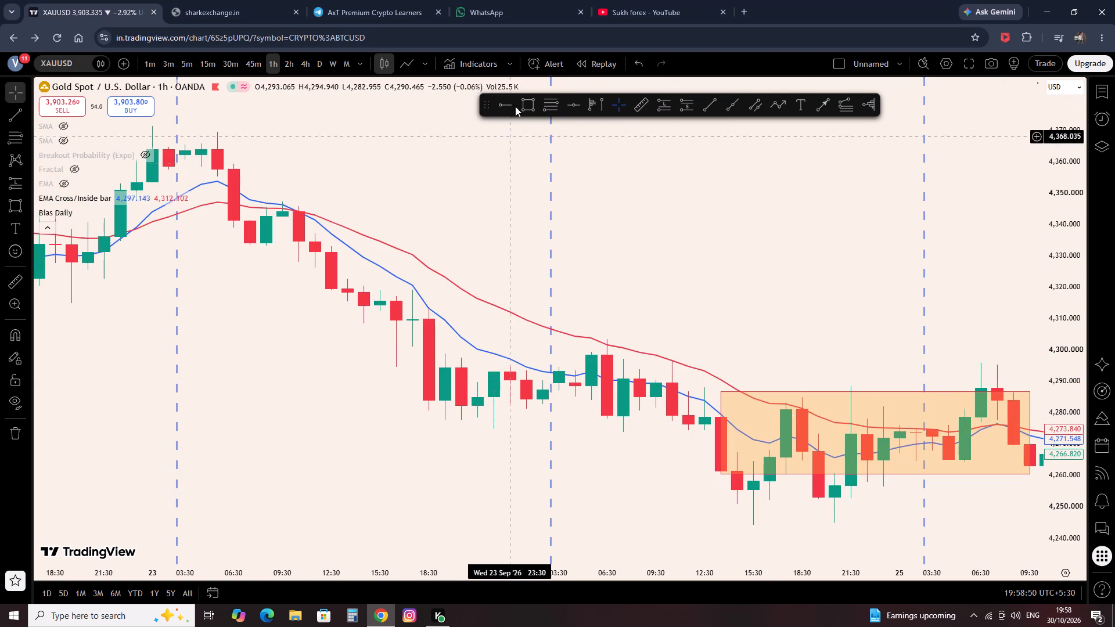
click(521, 107)
click(429, 308)
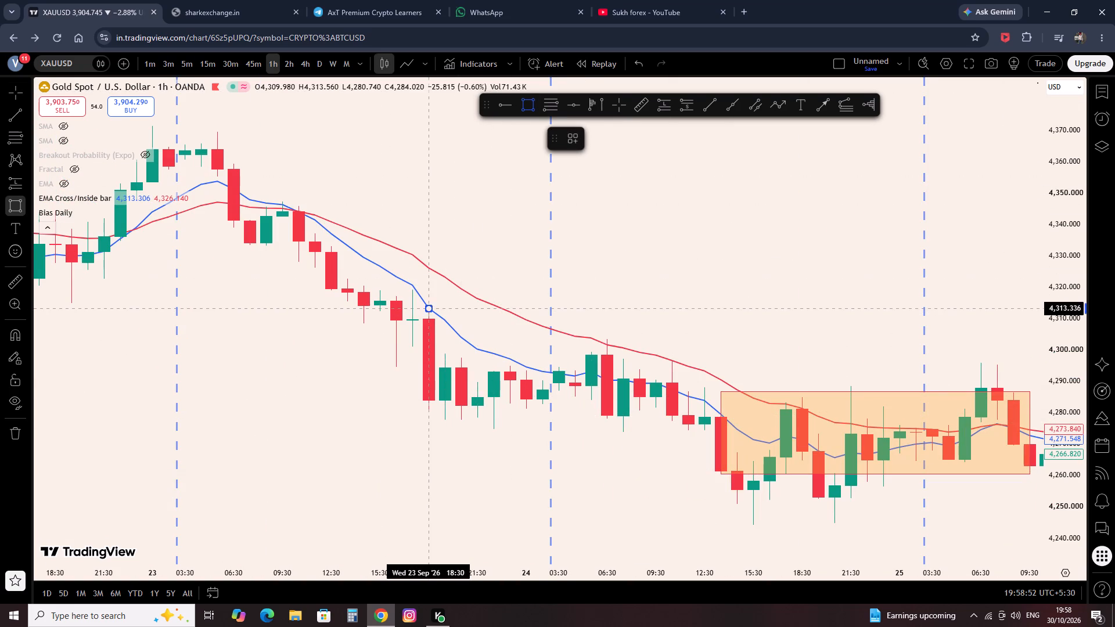
click(856, 412)
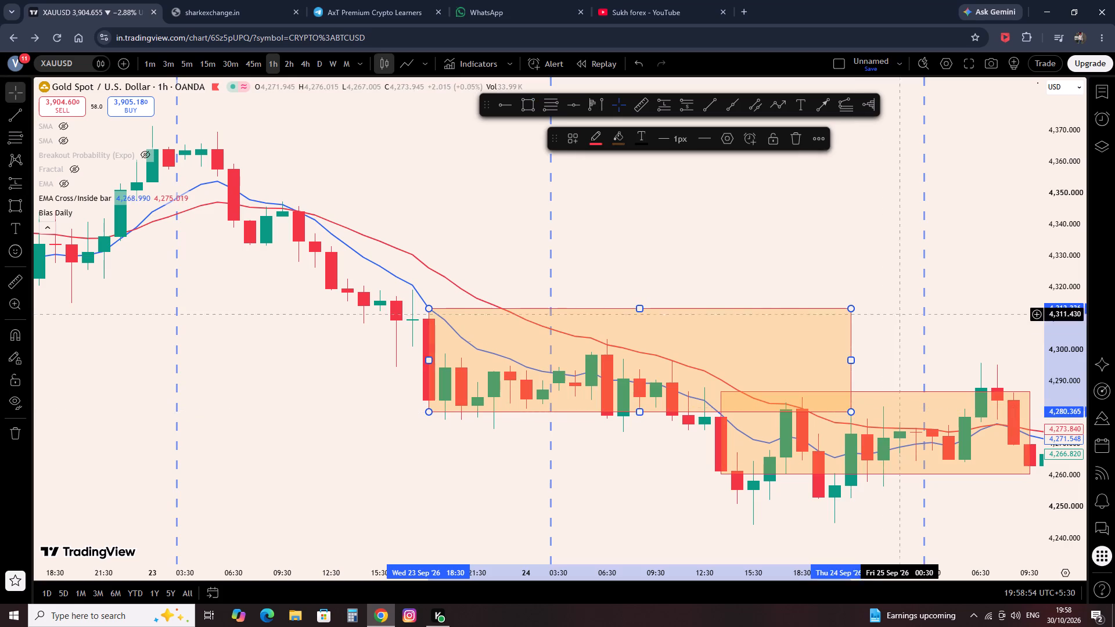
click(913, 298)
Place a short position on 23 September from 11:30 to 15:30 with entry about 4,335.40, stop about 4,346.66 and target about 4,309.06.
drag(271, 401, 508, 439)
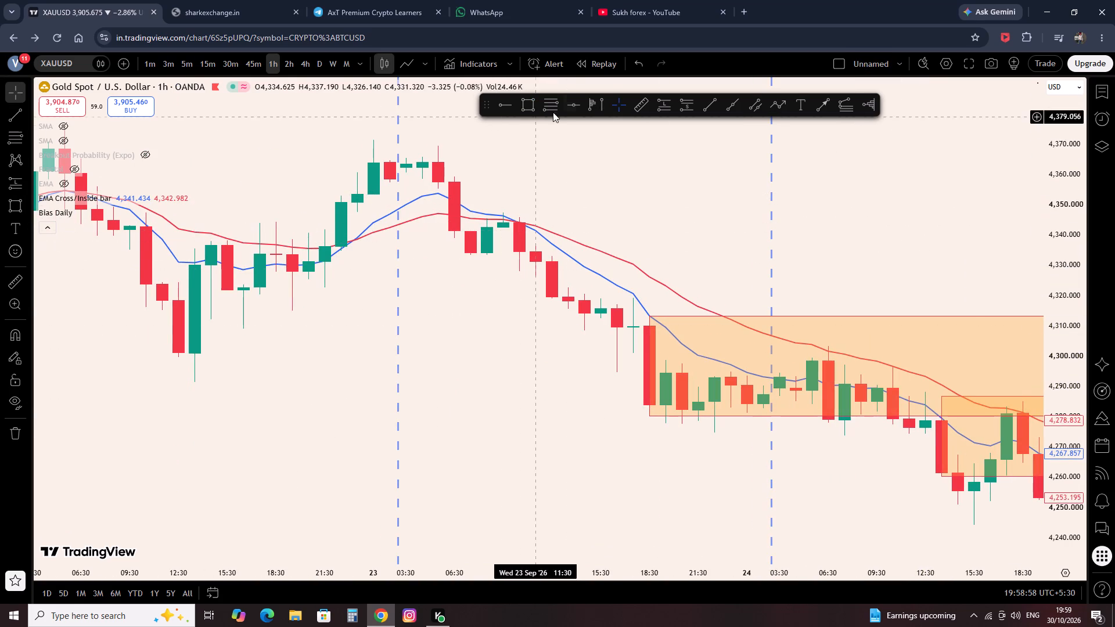
click(677, 105)
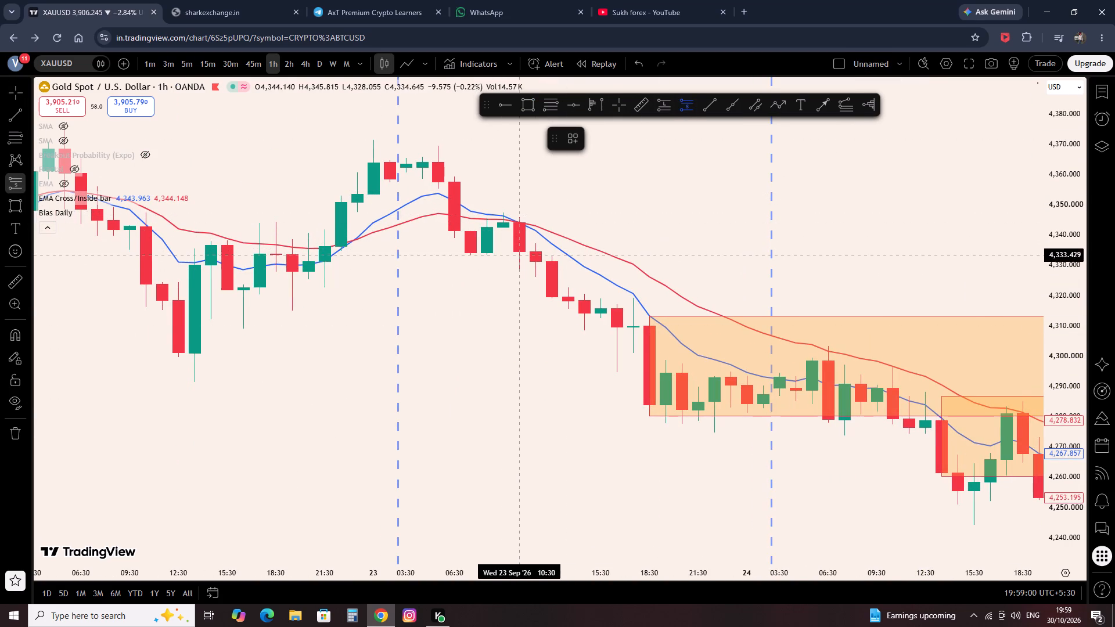
click(535, 249)
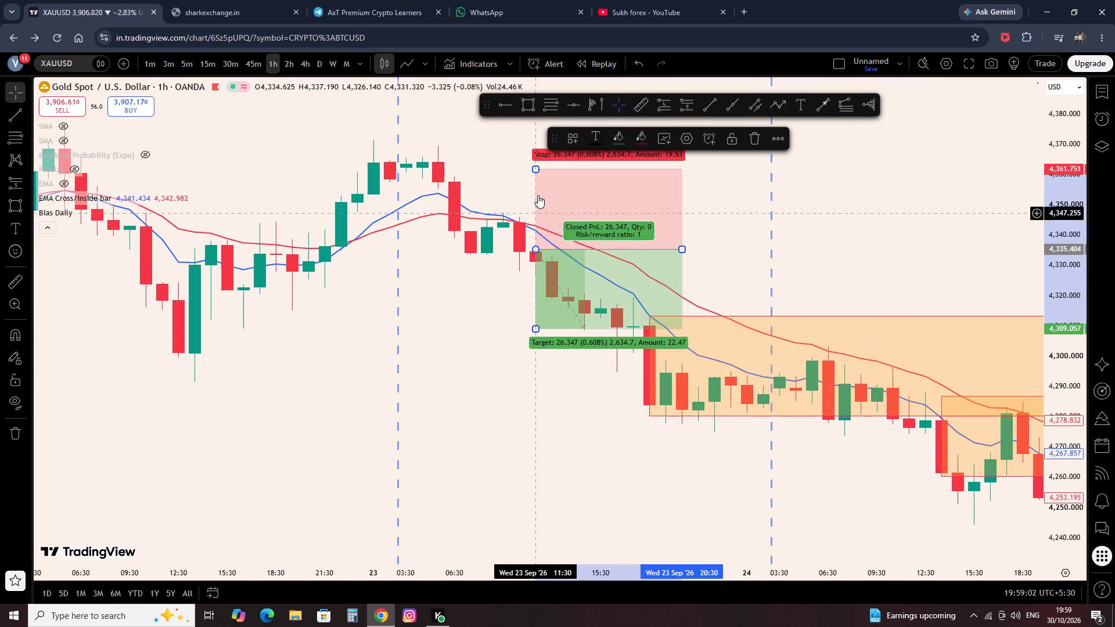
drag(534, 171, 544, 215)
click(535, 327)
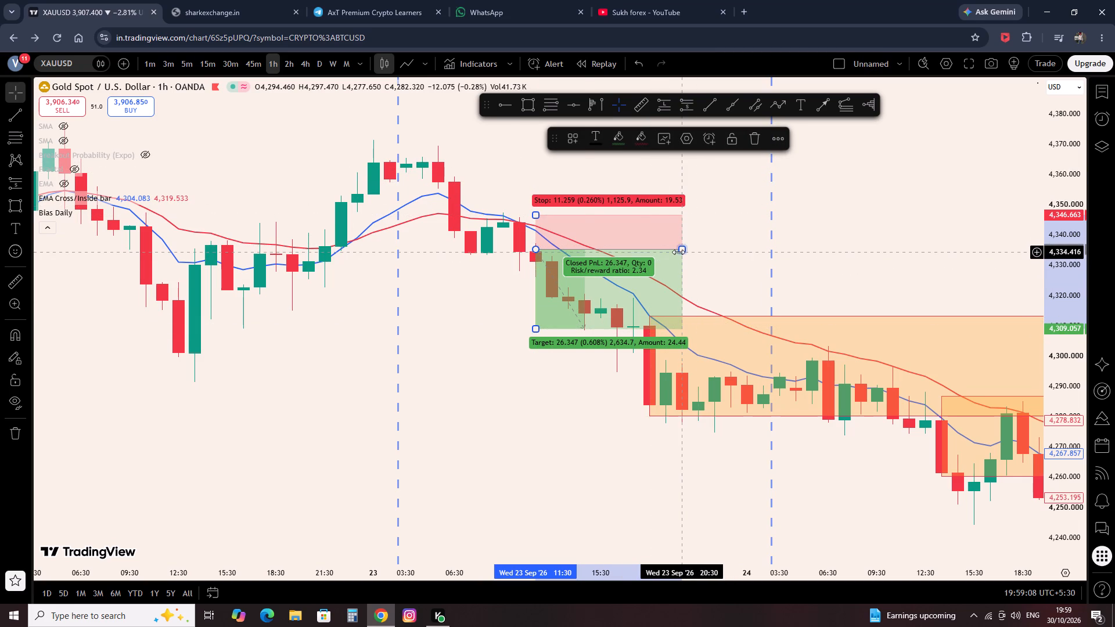
drag(678, 252, 599, 251)
click(732, 251)
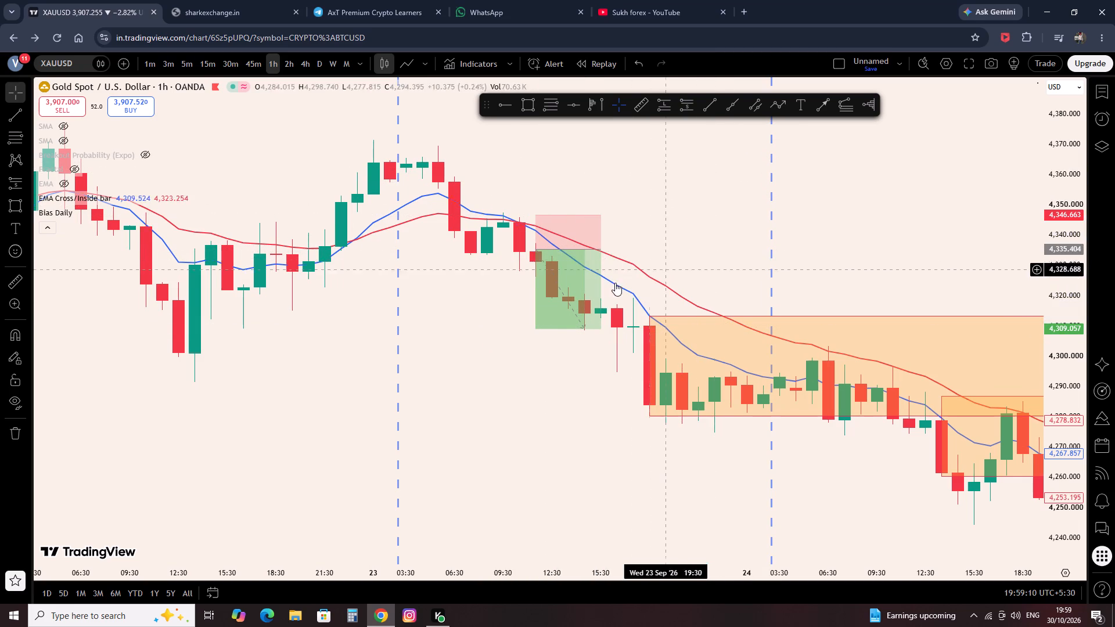
Mark the consolidation zone with a rectangle from 21 September 16:30 to 22 September 18:30, between about 4,370 and 4,342.
drag(358, 377, 583, 410)
drag(462, 385, 530, 412)
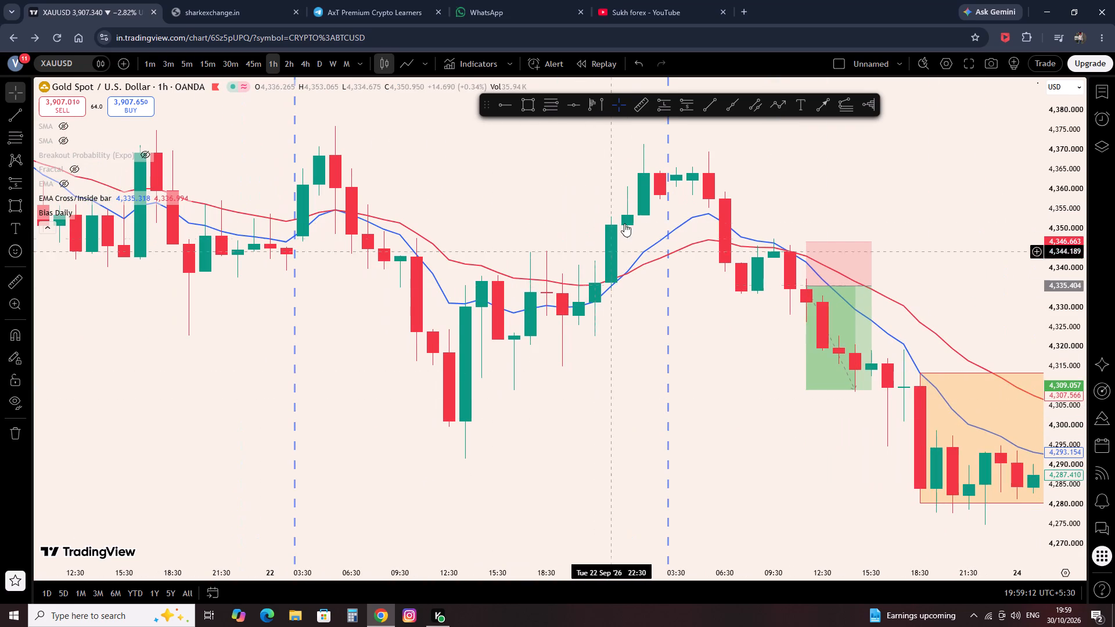
drag(303, 401, 380, 438)
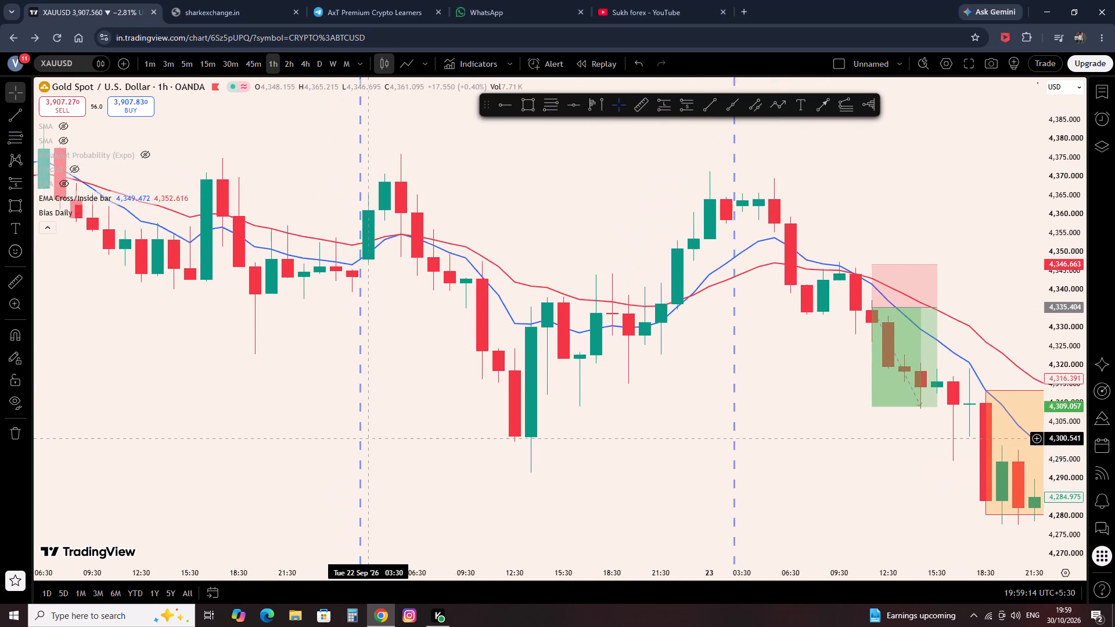
drag(380, 438, 471, 445)
scroll(510, 406, down, 1)
scroll(481, 307, down, 1)
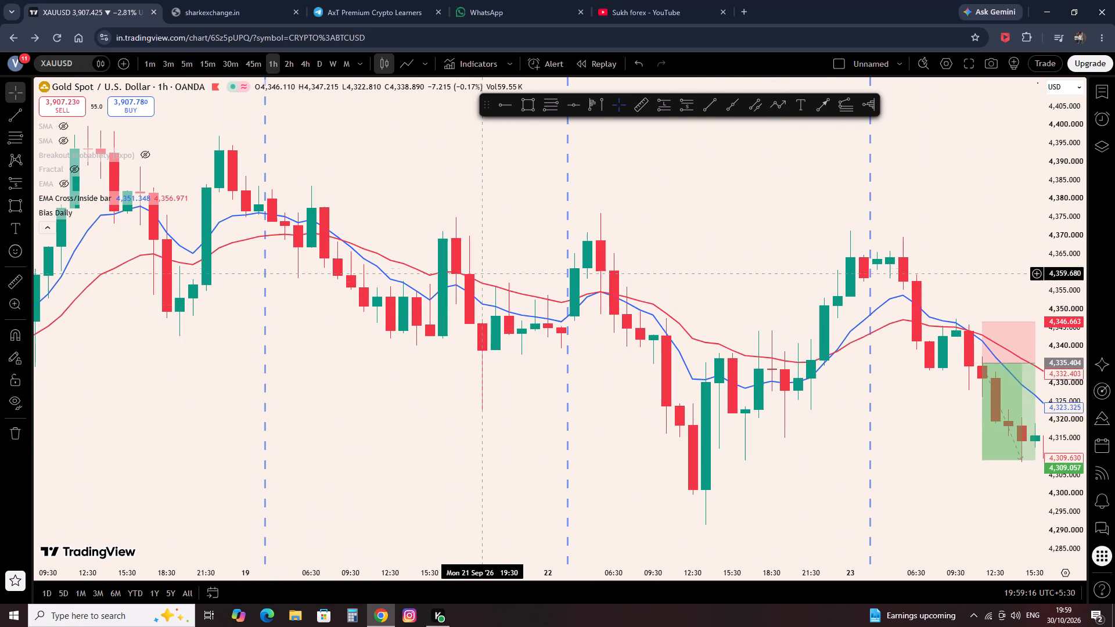
click(521, 92)
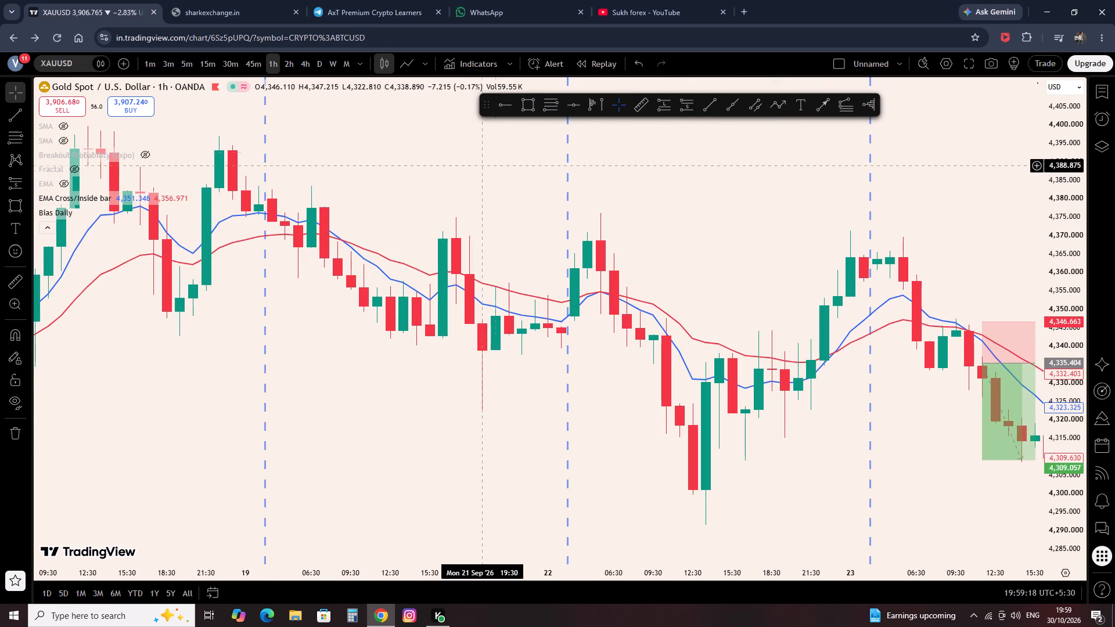
click(520, 109)
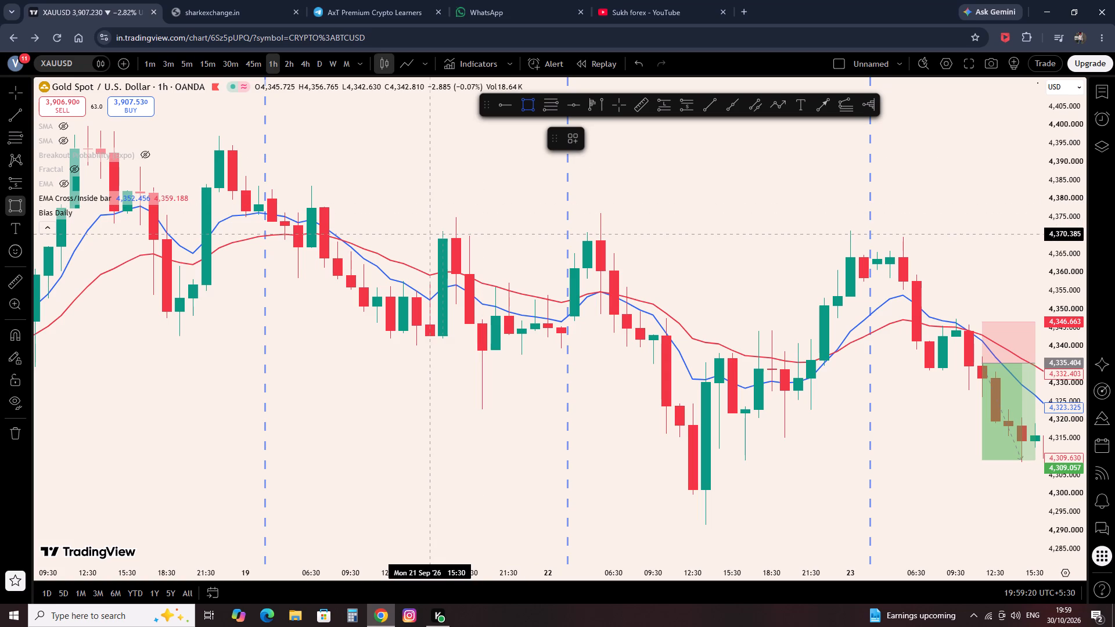
click(438, 234)
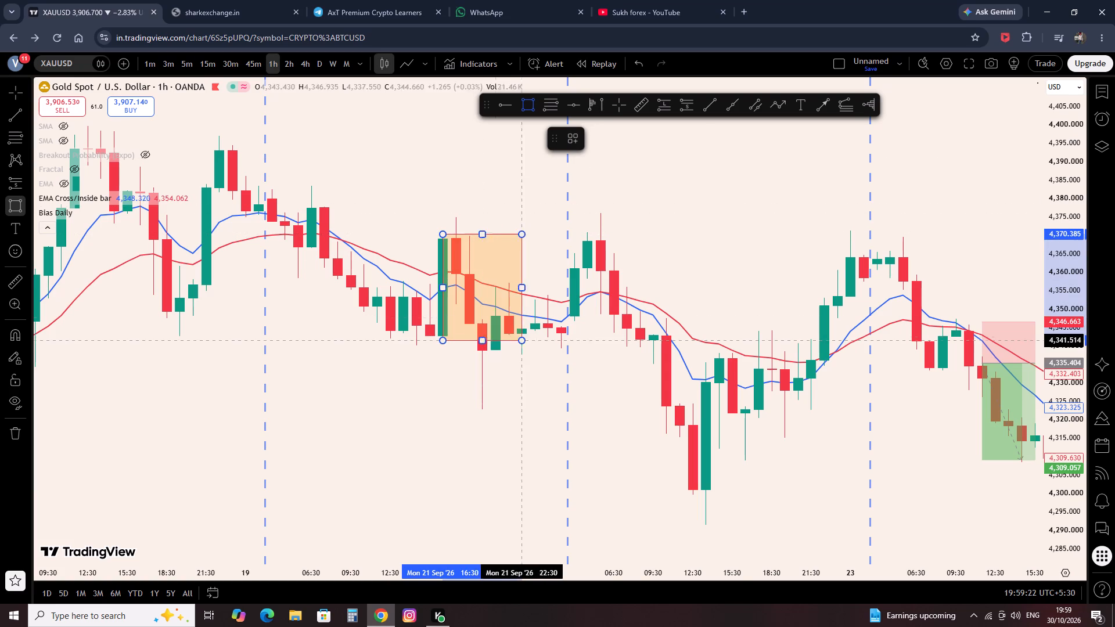
click(765, 339)
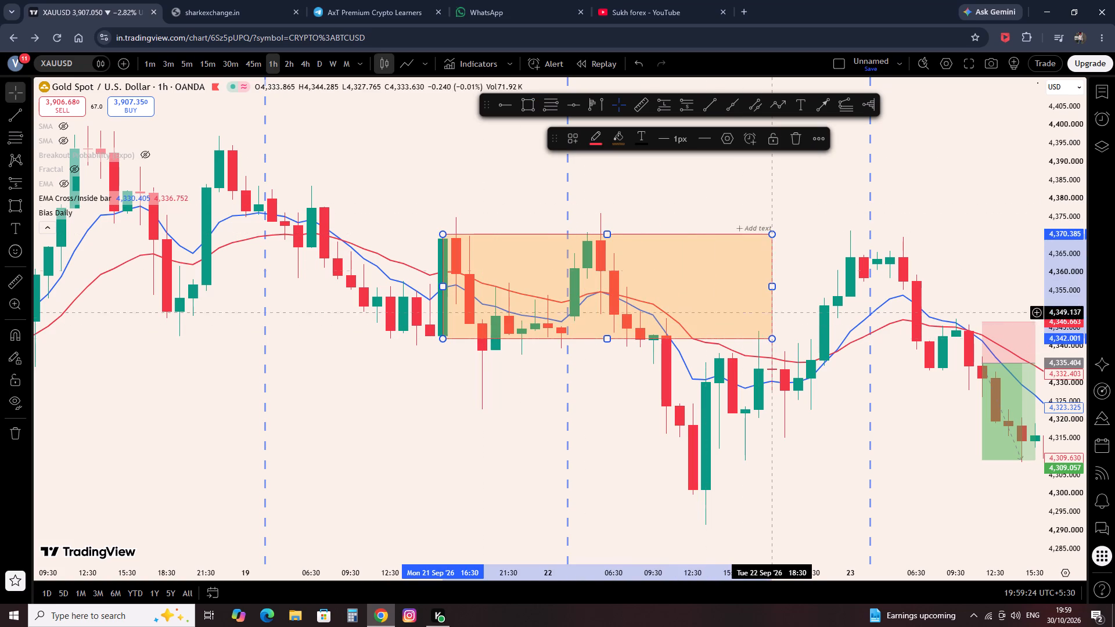
click(760, 185)
Place a short position on 22 September from 11:30 to 15:30 with entry about 4,323.68, stop about 4,348.69 and target about 4,295.67.
scroll(628, 276, up, 2)
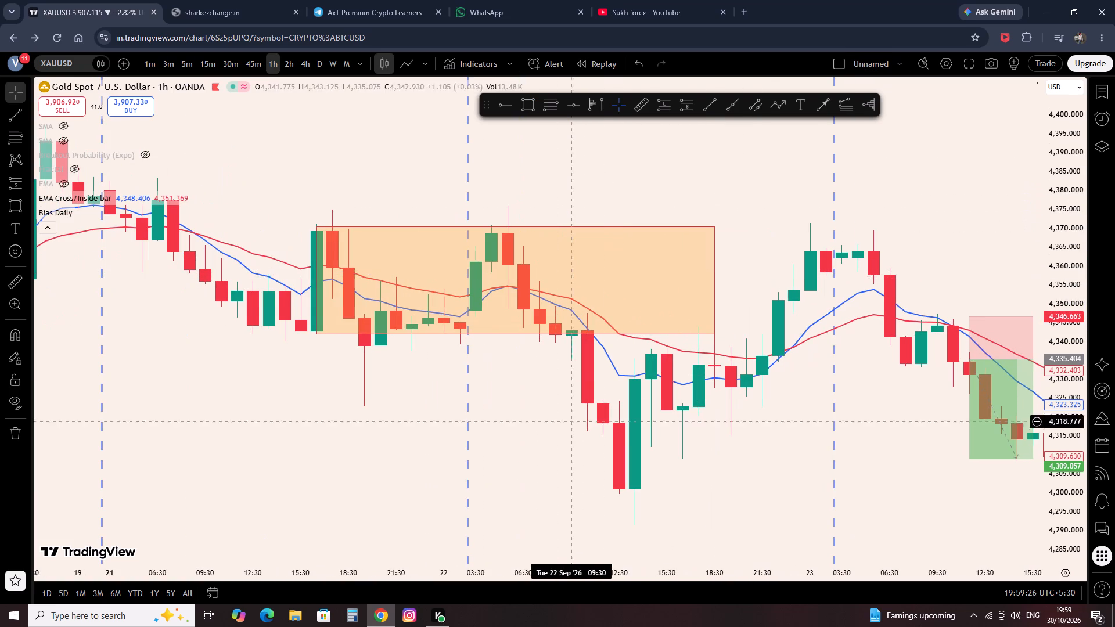
click(684, 102)
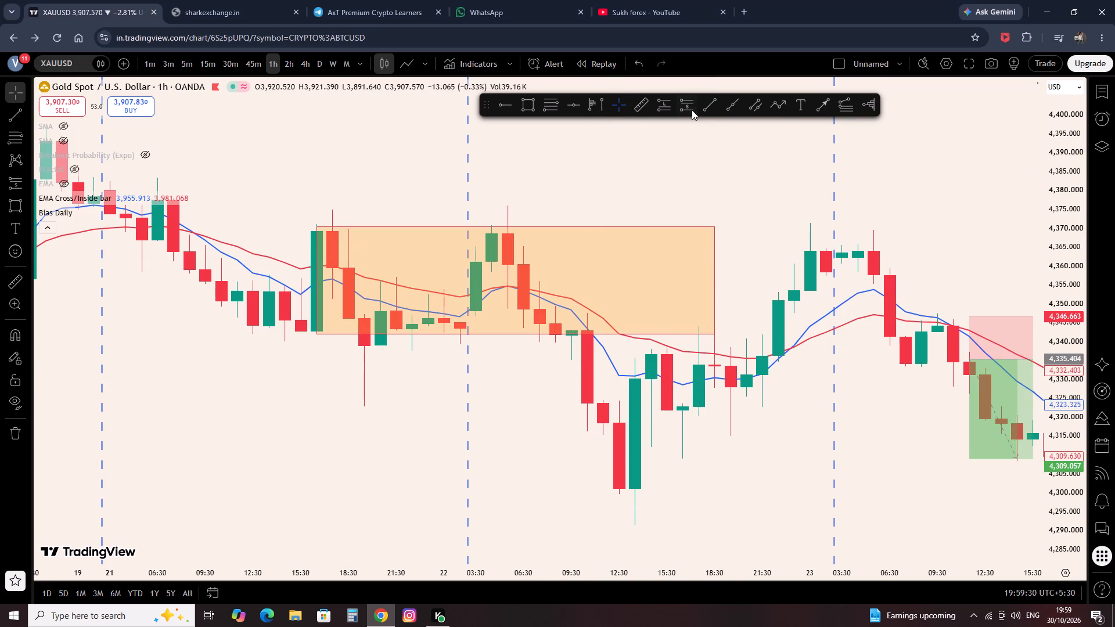
click(692, 110)
click(603, 403)
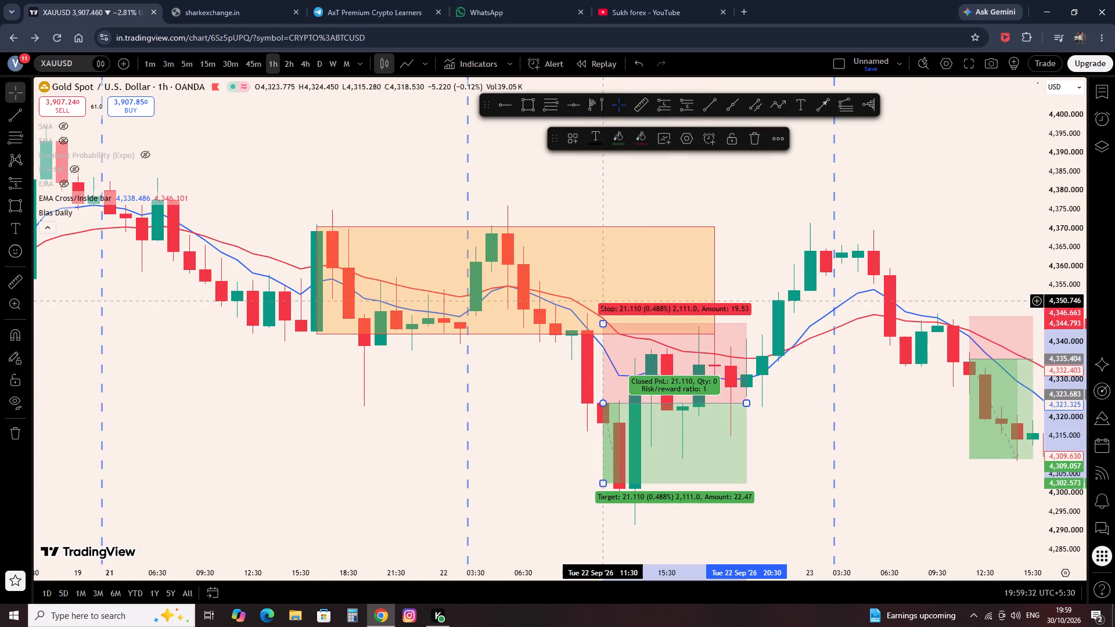
drag(603, 321, 597, 309)
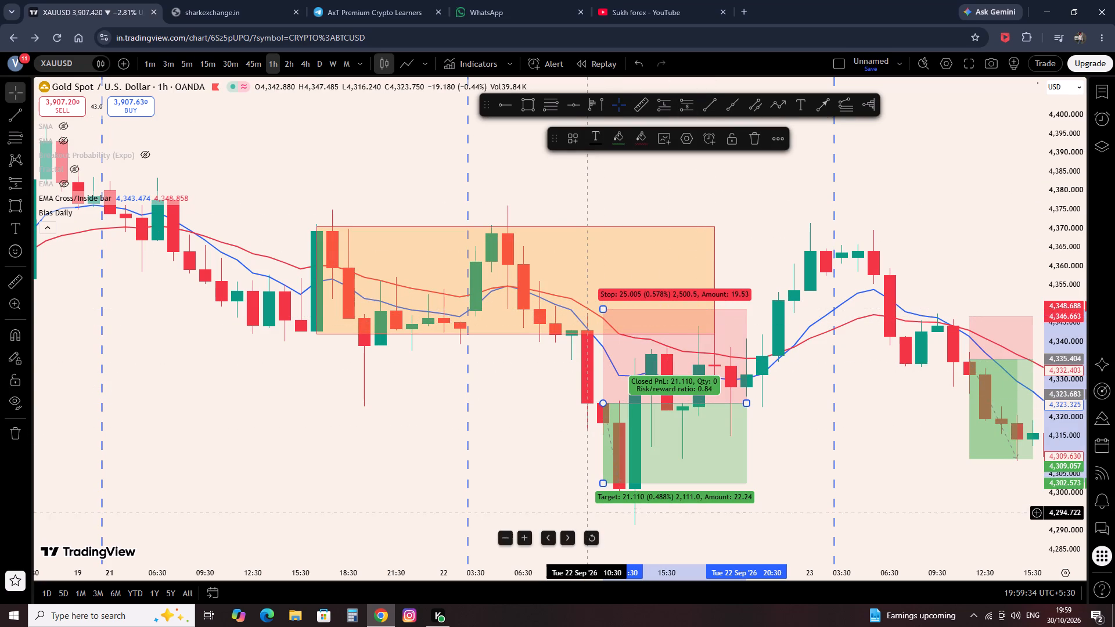
drag(603, 487, 607, 509)
click(540, 480)
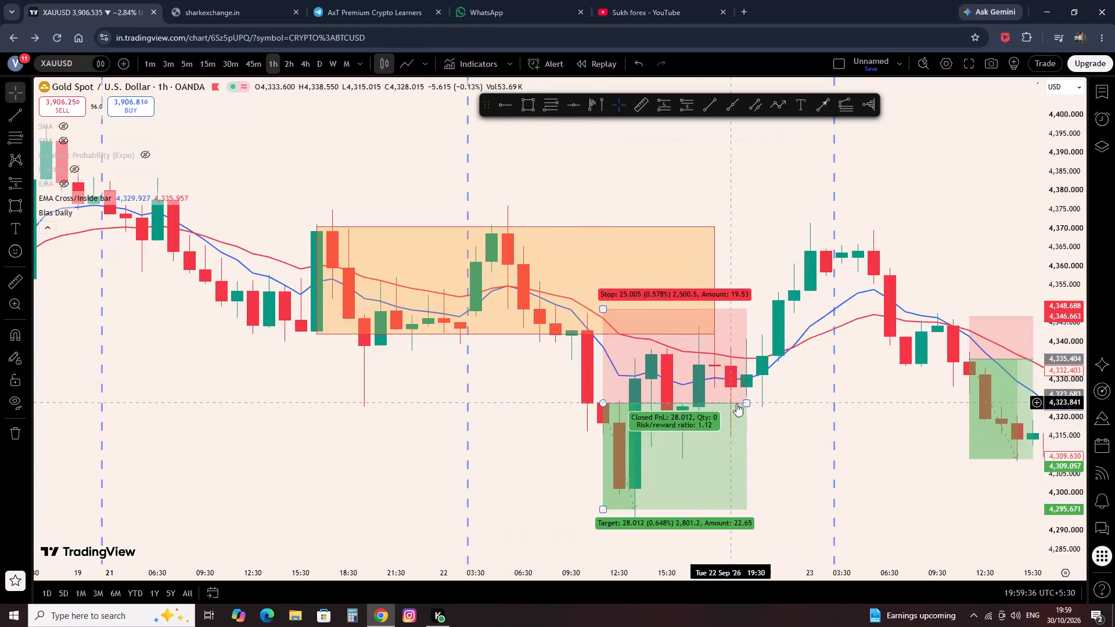
drag(749, 405, 666, 403)
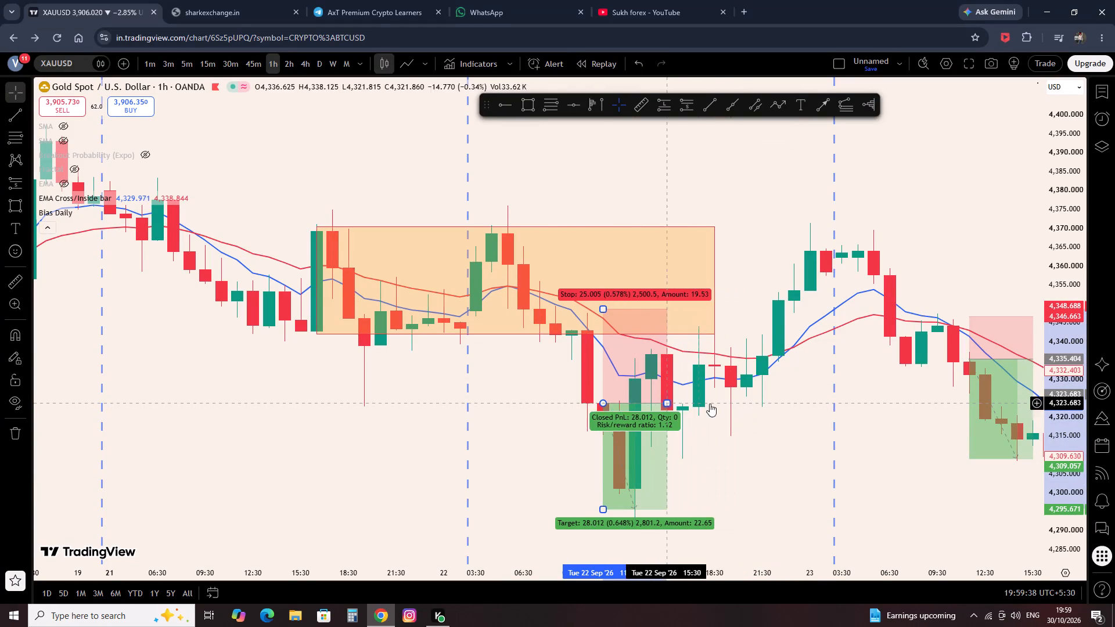
click(776, 419)
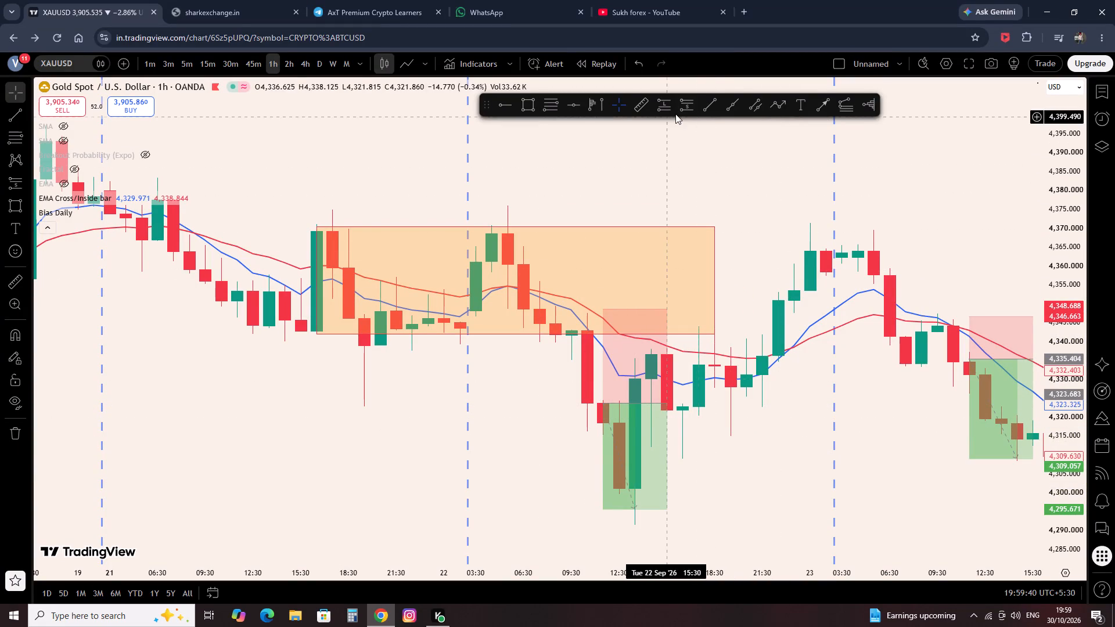
Place a short position on 22 September from 16:30 to 20:30 with entry about 4,322.42, stop about 4,339.03 and target about 4,306.12.
click(675, 114)
click(683, 408)
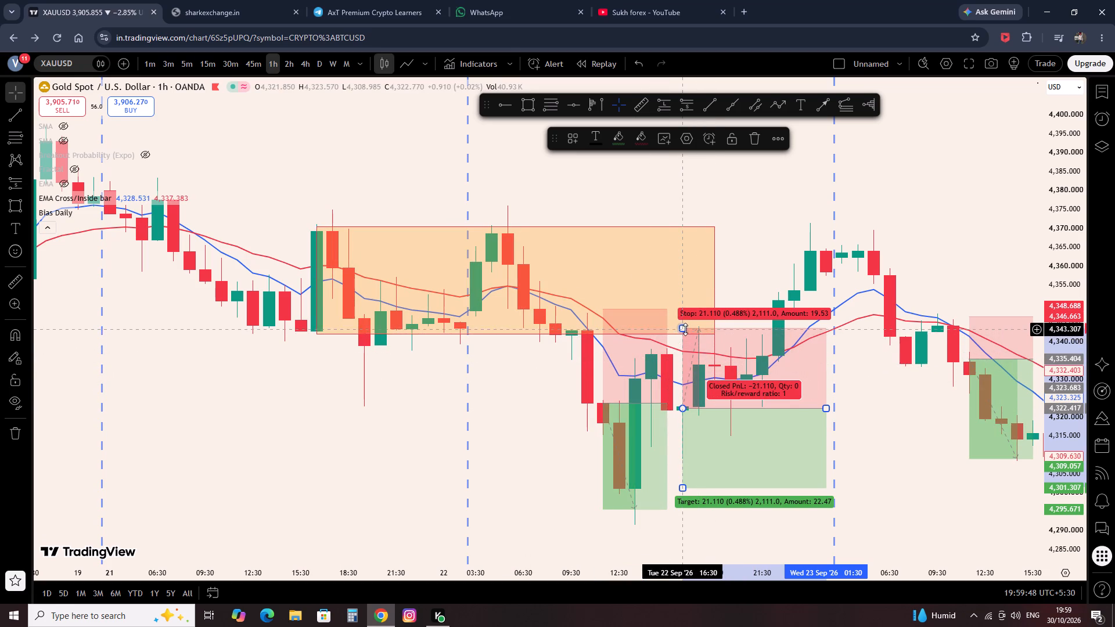
drag(684, 328, 678, 345)
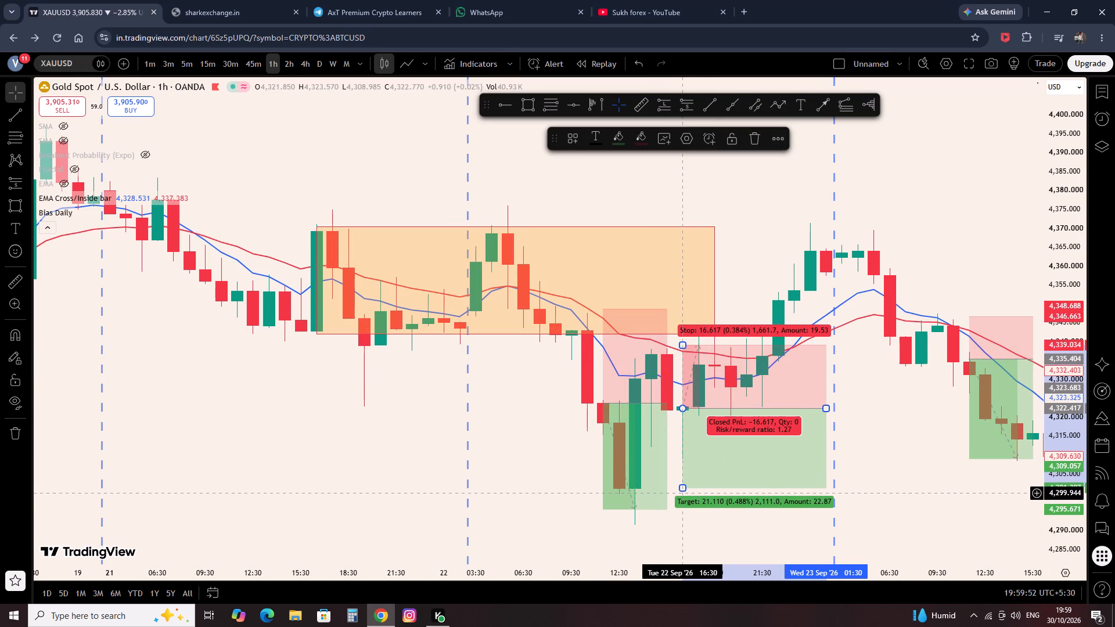
drag(682, 489, 666, 469)
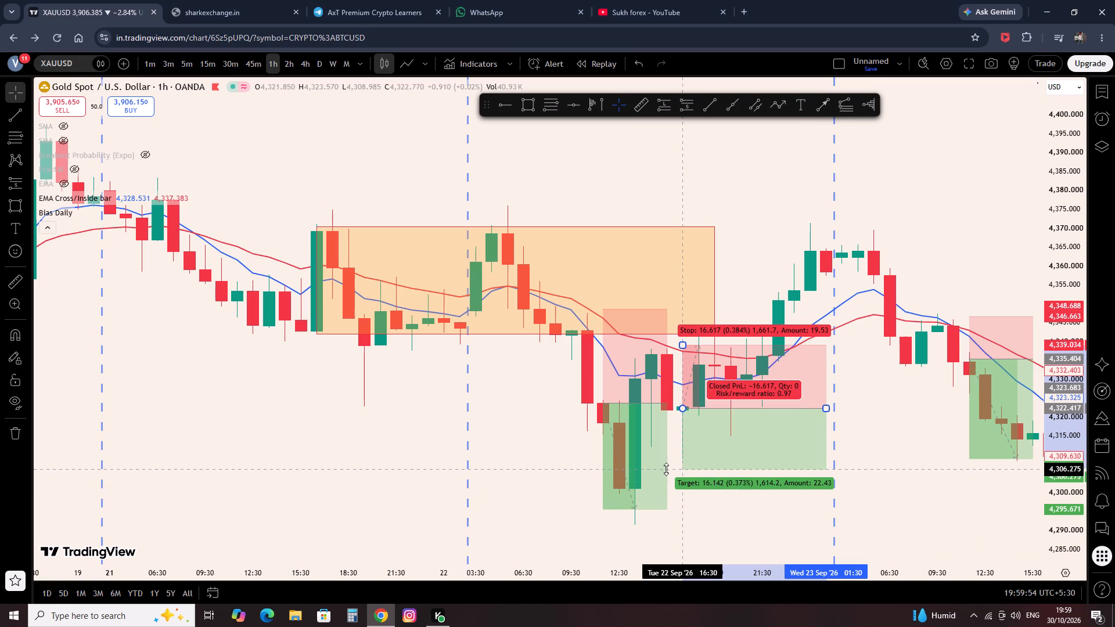
drag(666, 469, 674, 467)
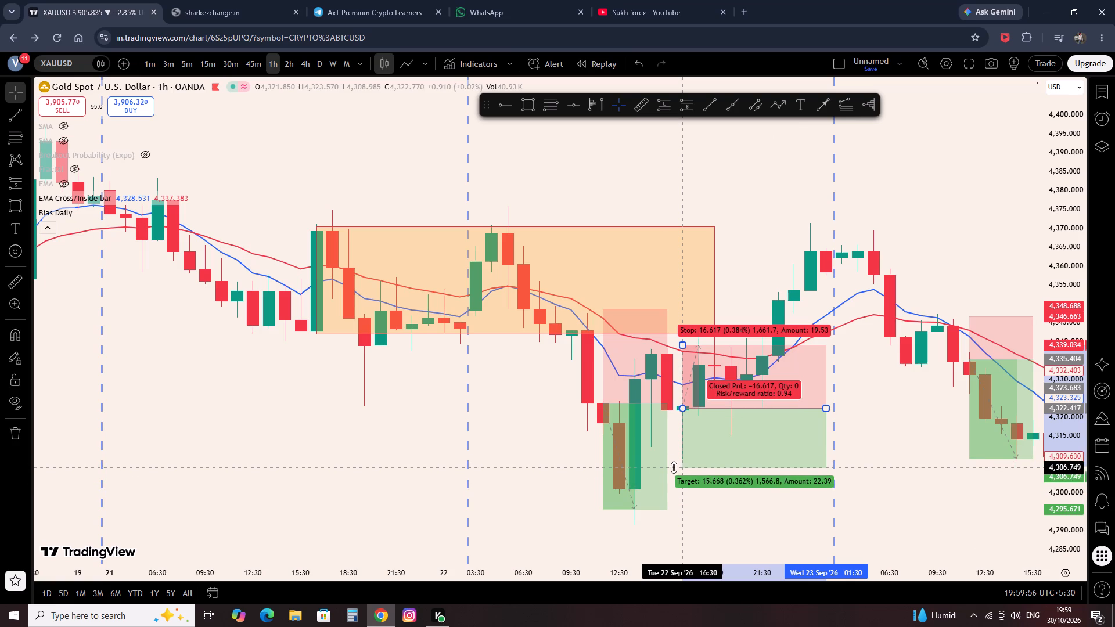
drag(674, 467, 675, 470)
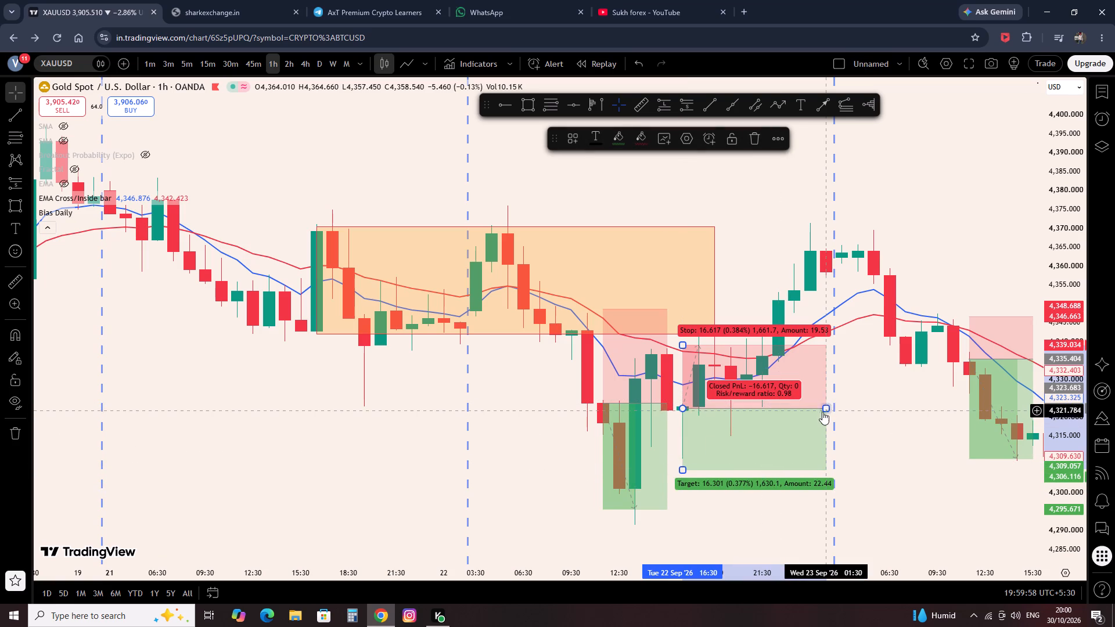
click(822, 412)
drag(825, 406, 741, 407)
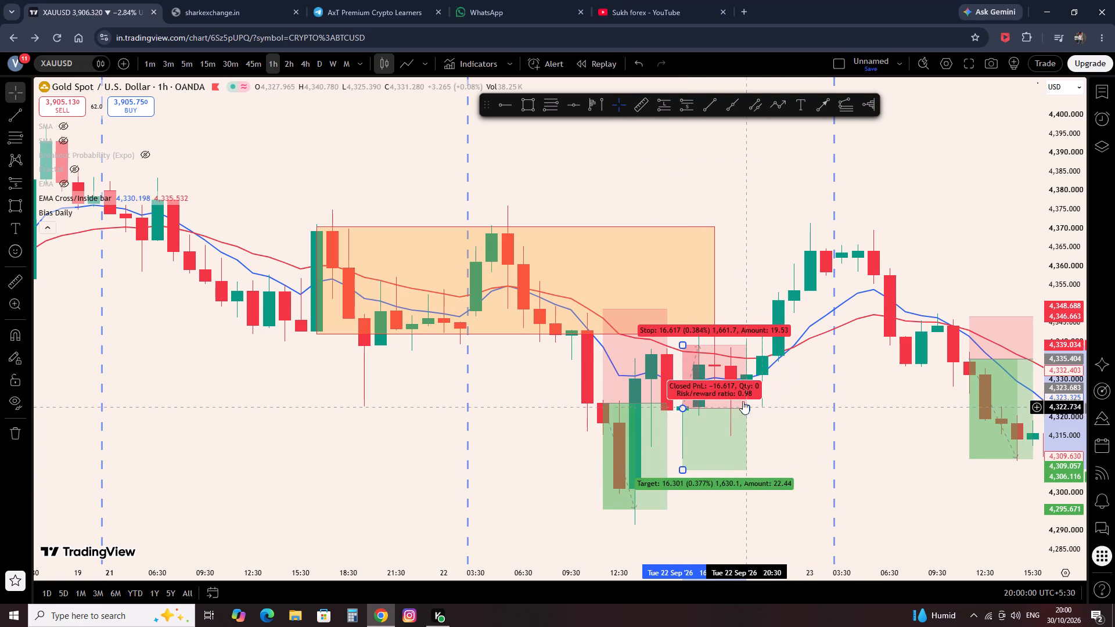
click(826, 405)
Mark the consolidation zone with a rectangle from 18 September 21:30 to 21 September 15:30, between about 4,384 and 4,354.
drag(441, 430, 628, 445)
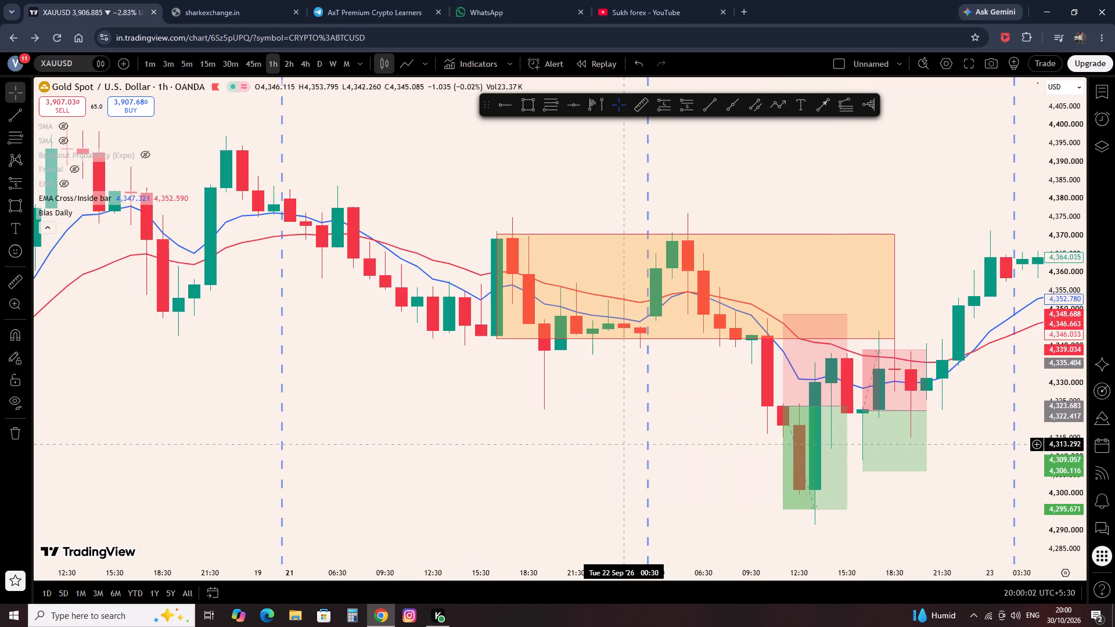
drag(628, 445, 630, 445)
drag(366, 433, 555, 474)
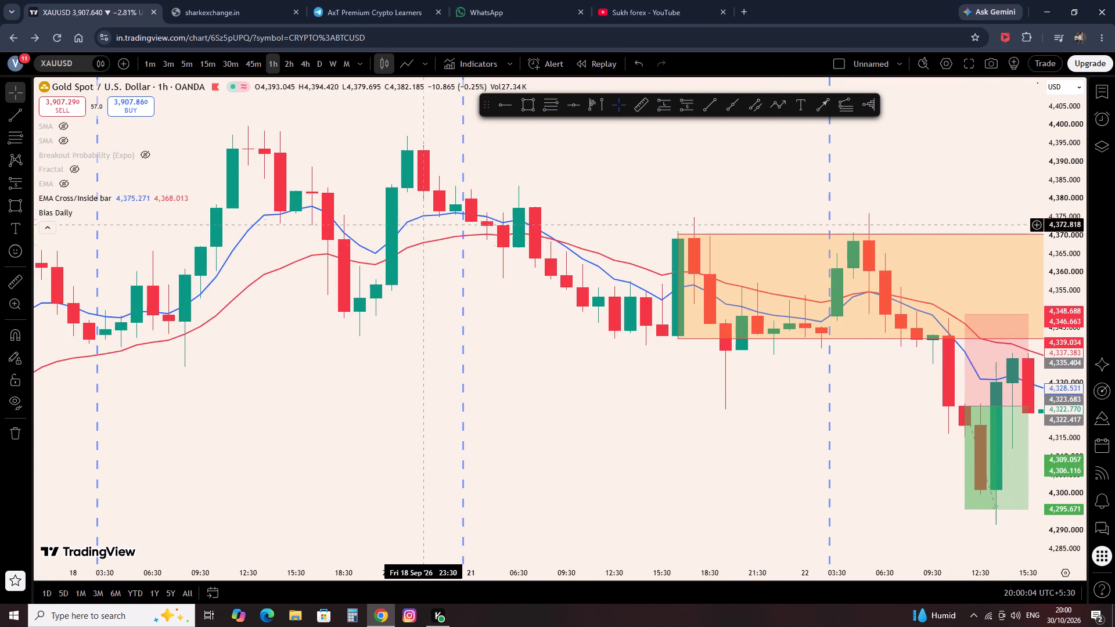
click(527, 101)
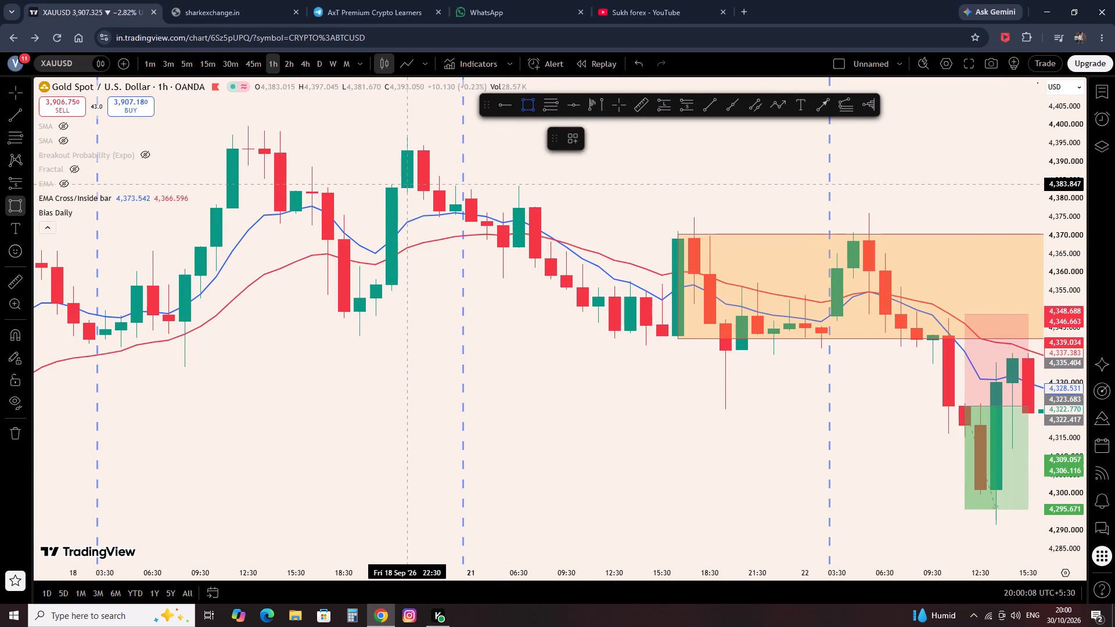
click(396, 184)
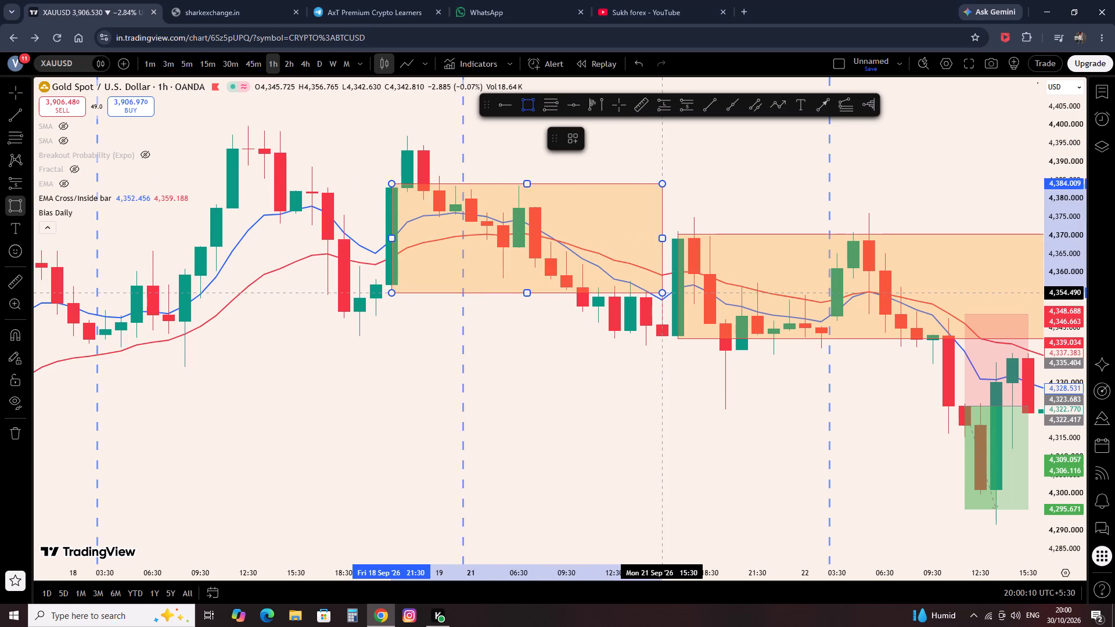
click(663, 293)
click(630, 389)
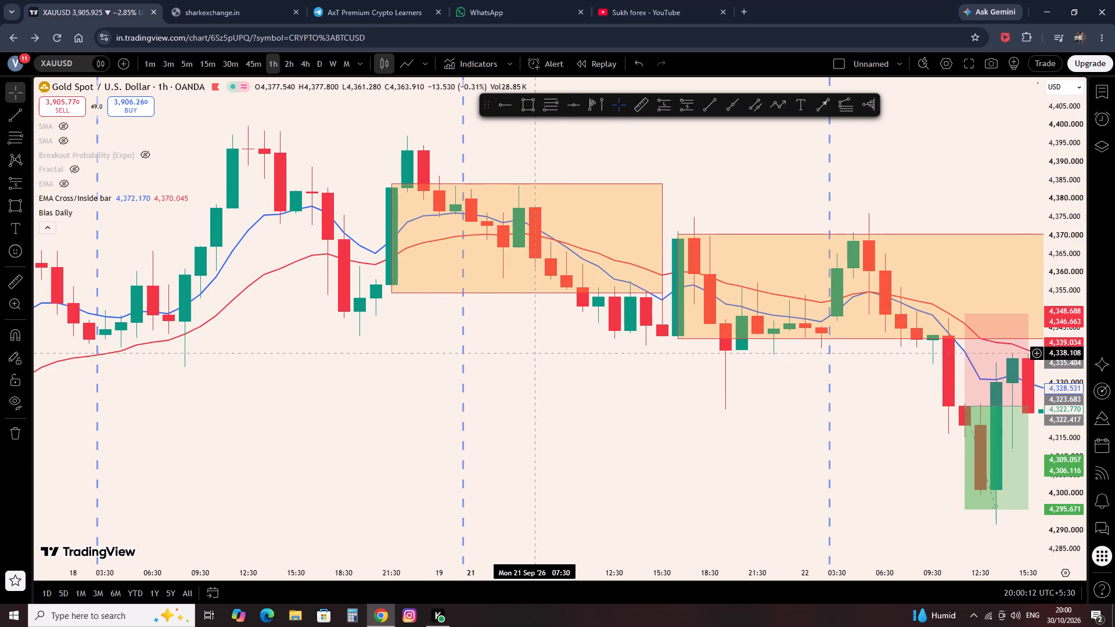
Mark the consolidation zone with a rectangle from 17 September 17:30 to 18 September 13:30, between about 4,381 and 4,343.
drag(322, 393, 574, 473)
drag(431, 448, 539, 482)
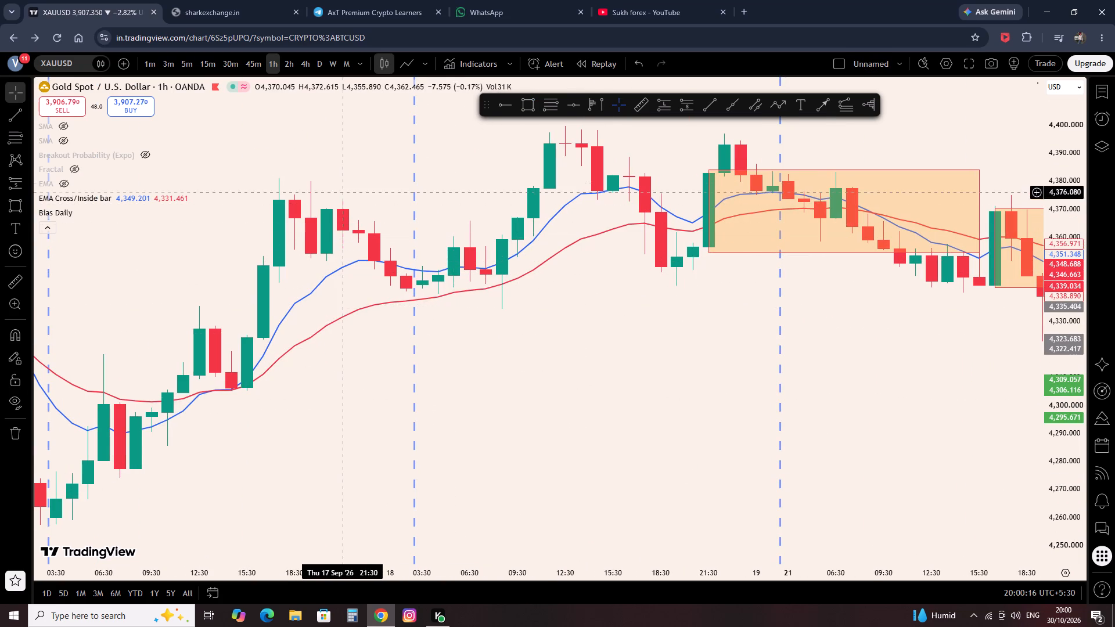
click(527, 107)
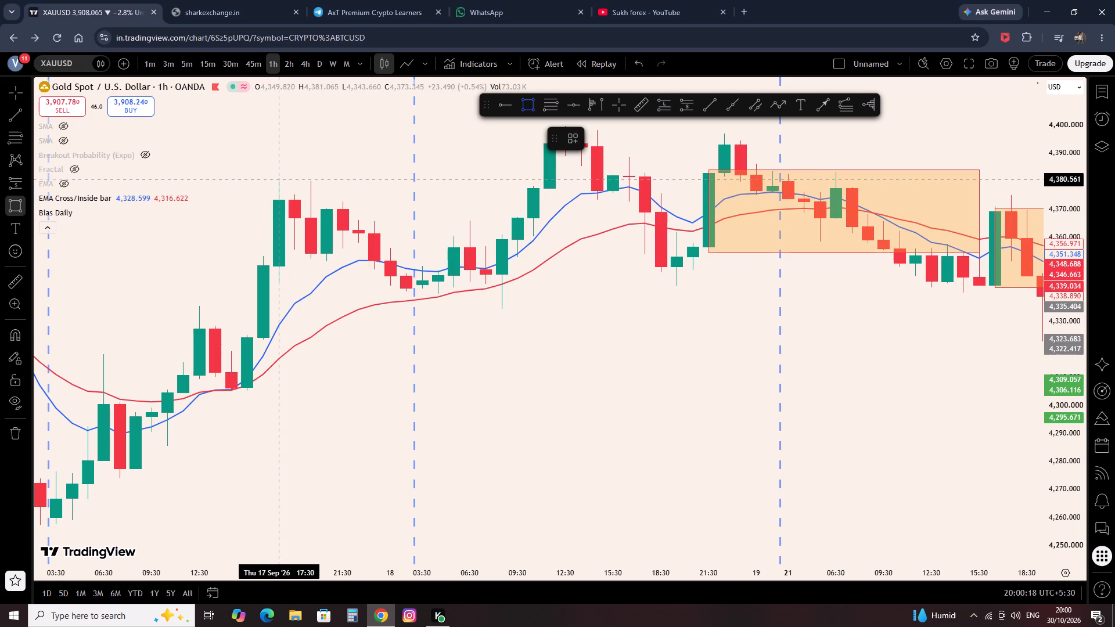
click(275, 180)
click(291, 286)
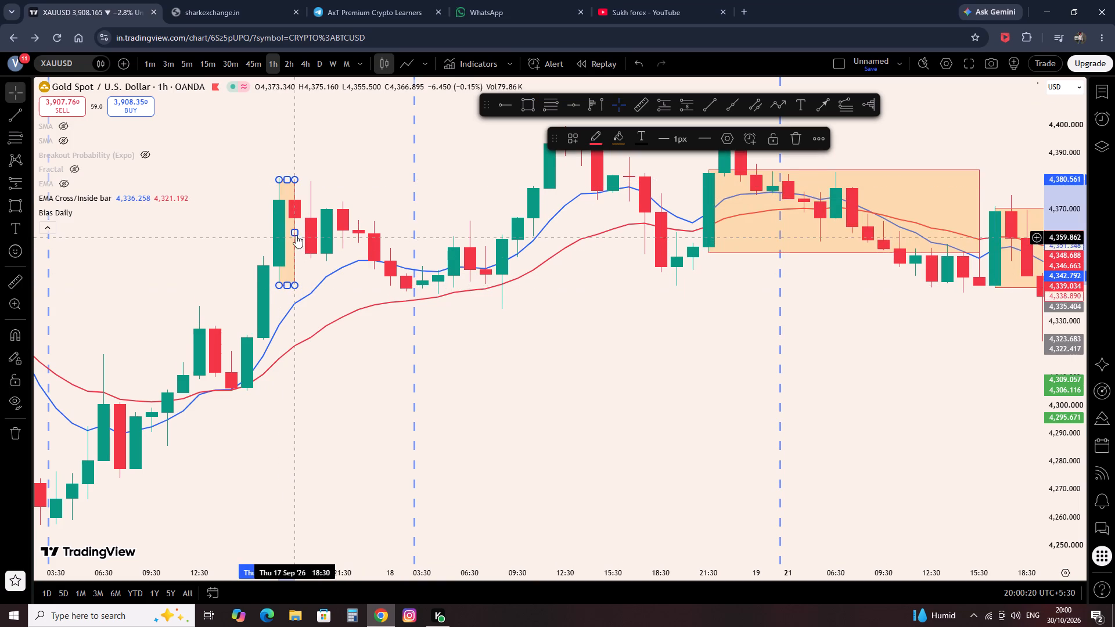
drag(293, 233, 588, 283)
click(600, 365)
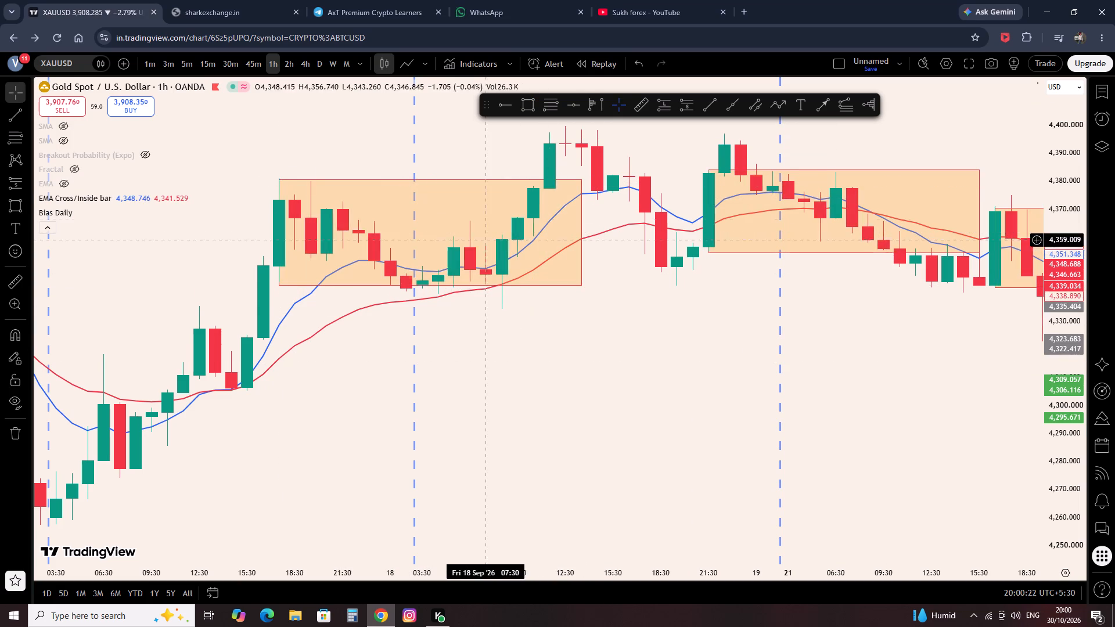
Remove the Bias Daily indicator from the chart.
drag(637, 368, 527, 379)
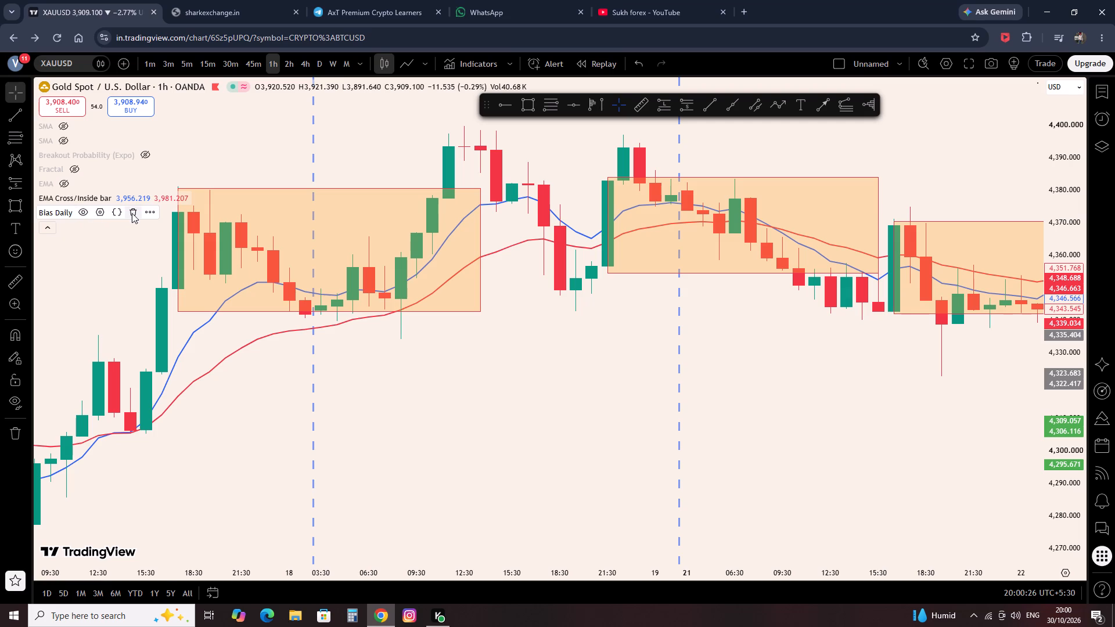
click(132, 213)
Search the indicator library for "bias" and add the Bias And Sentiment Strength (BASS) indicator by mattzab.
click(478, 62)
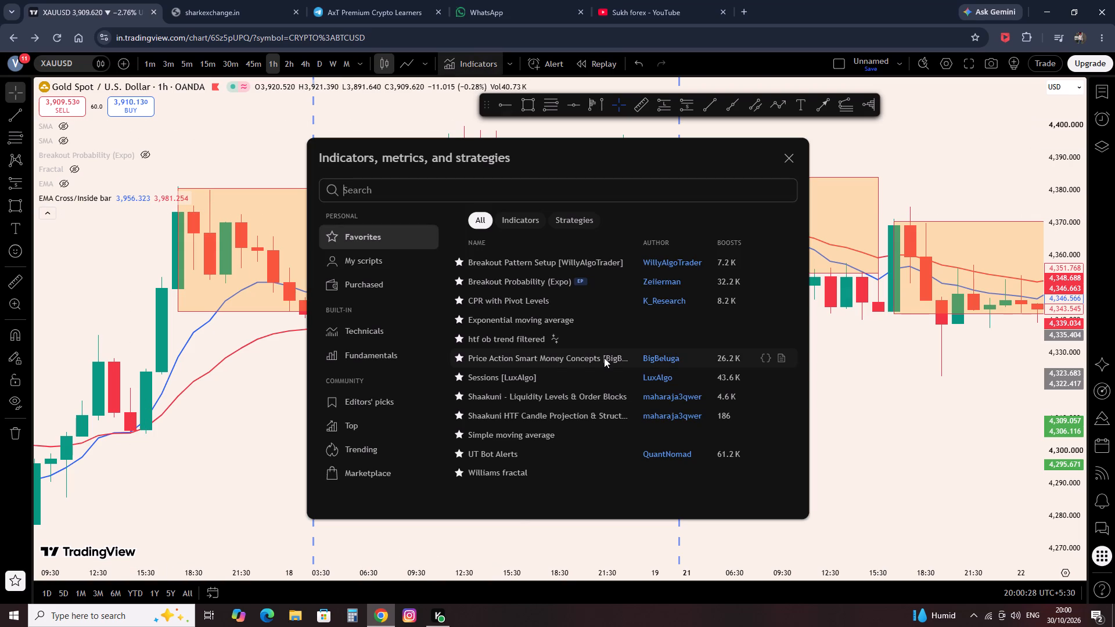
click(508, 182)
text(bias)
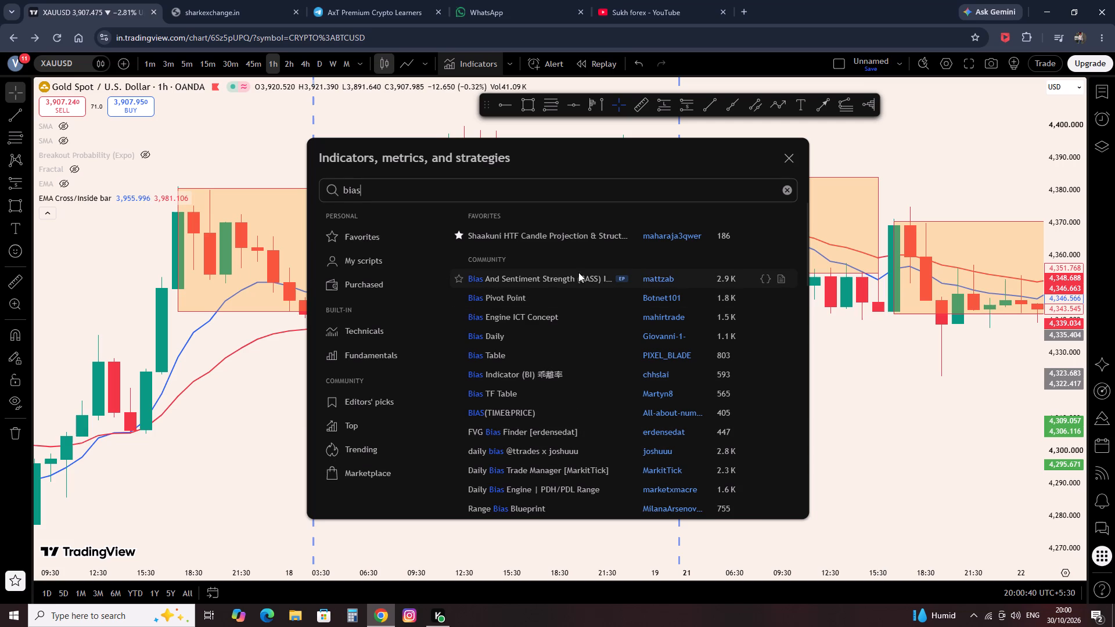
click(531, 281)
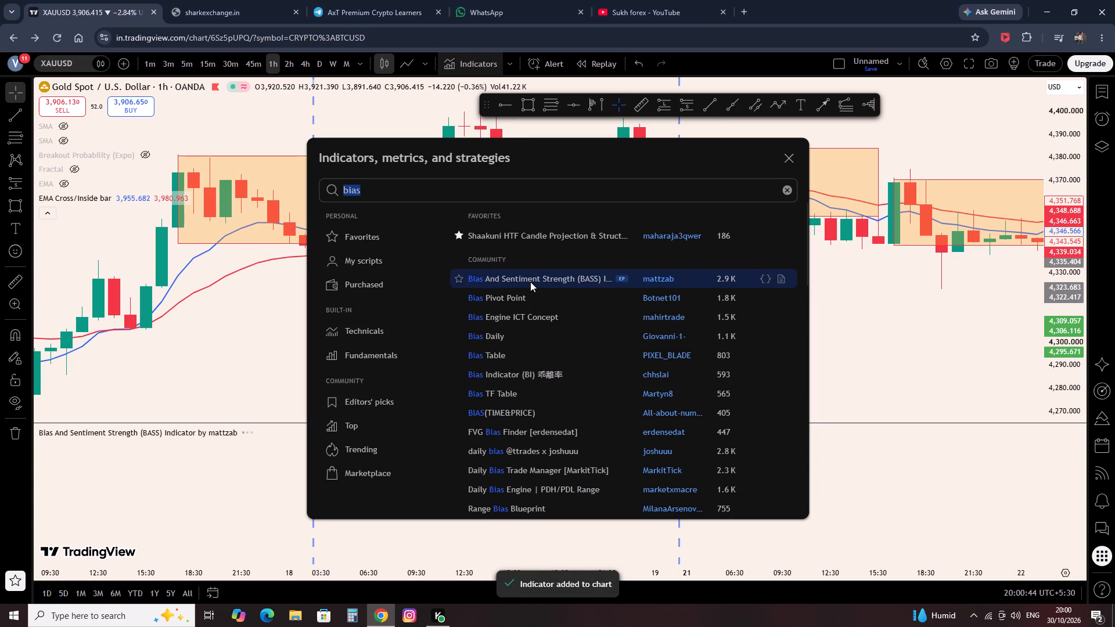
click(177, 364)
Review the BASS indicator's style settings.
scroll(282, 456, down, 9)
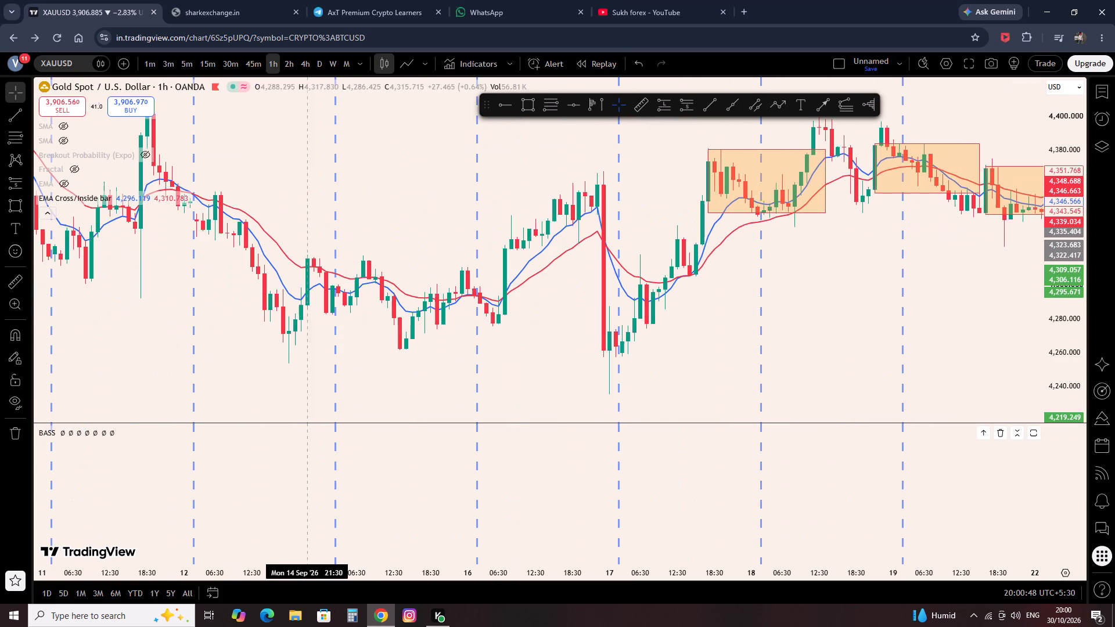
click(45, 428)
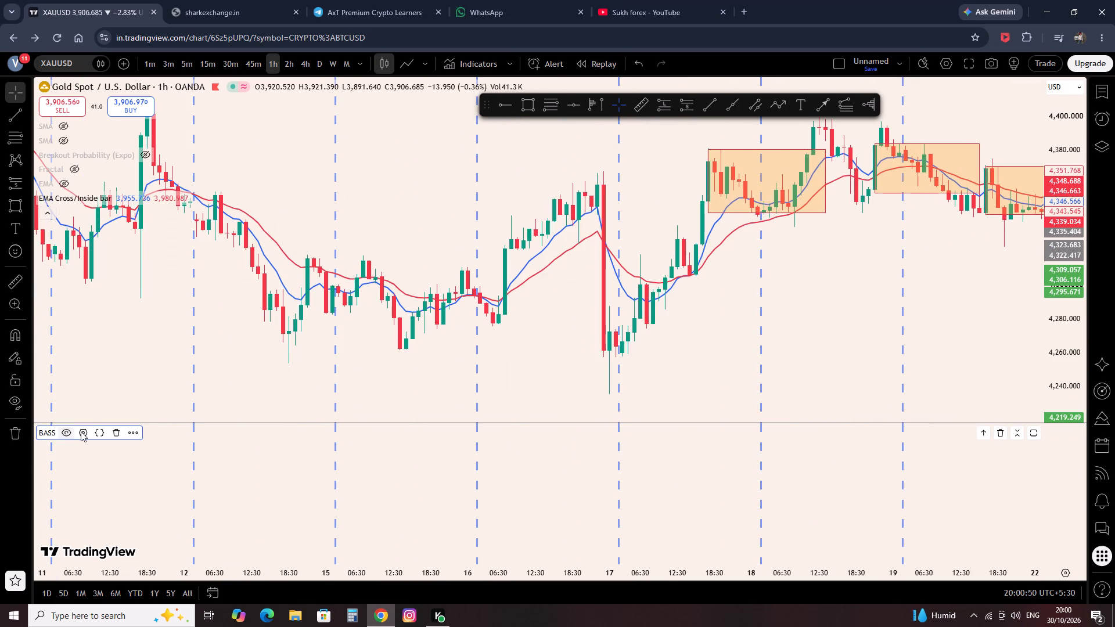
click(83, 433)
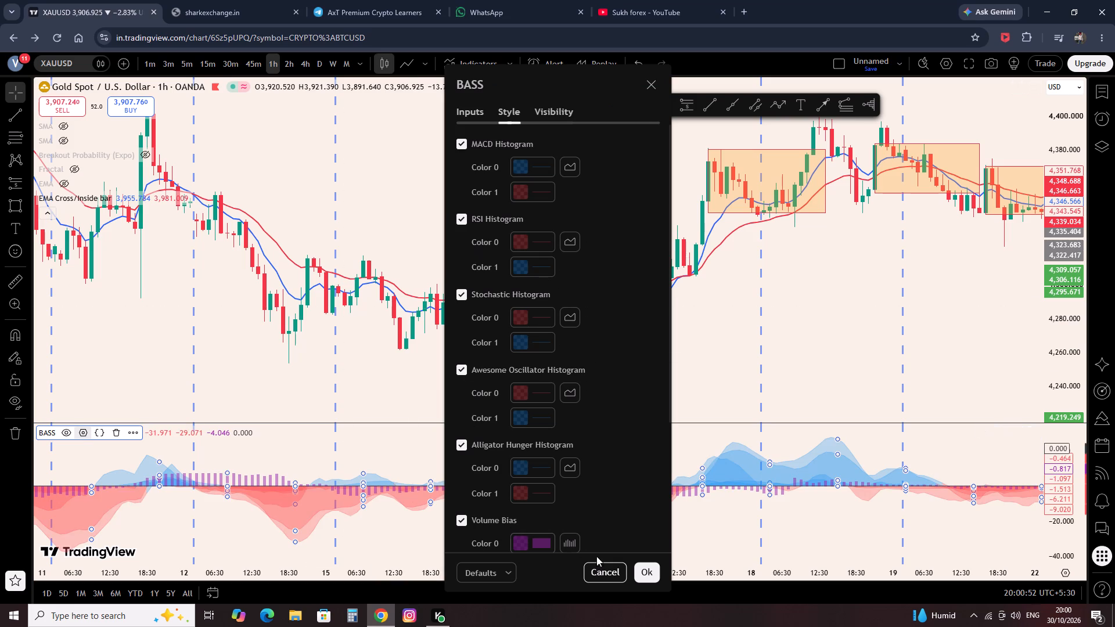
click(642, 568)
Enlarge the BASS pane and compare its histograms with price and the marked zones from mid-September to early October.
click(698, 381)
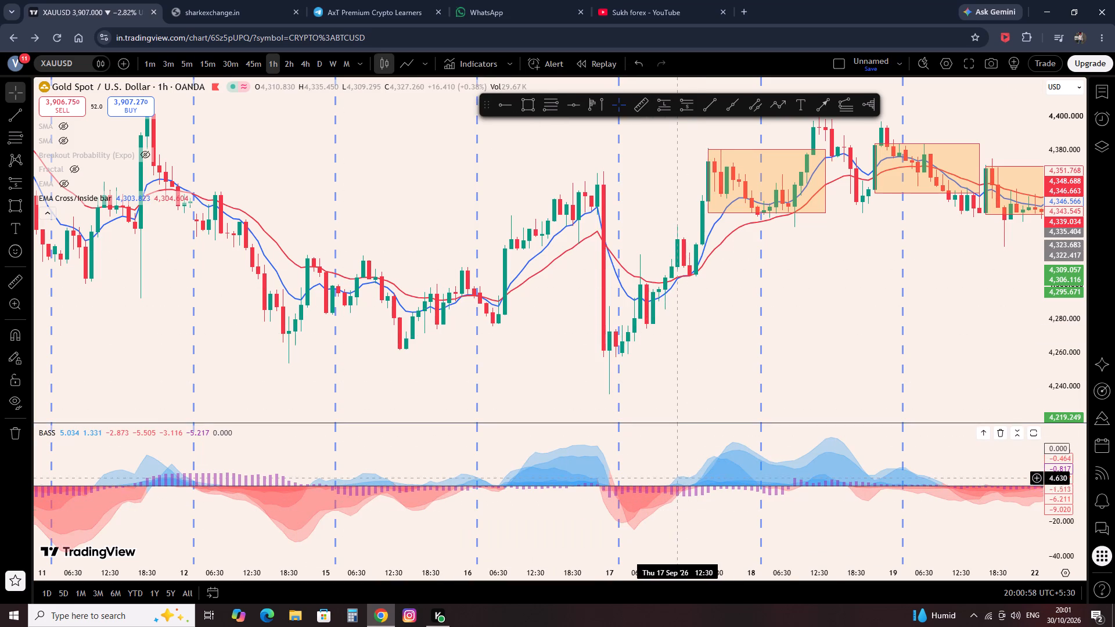
drag(794, 361, 689, 388)
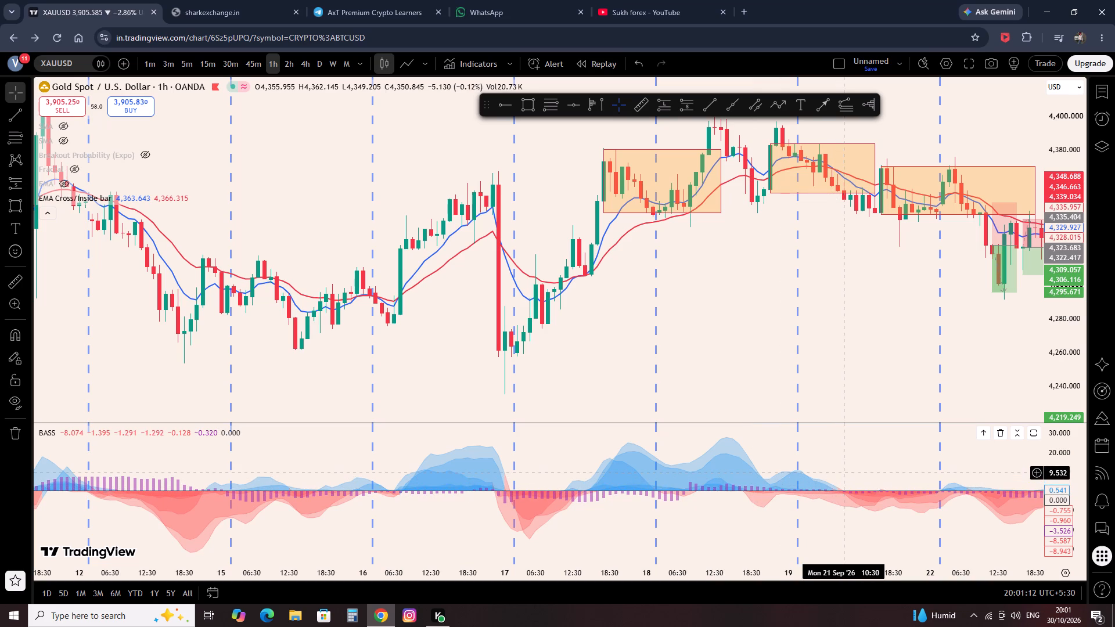
drag(894, 420, 506, 367)
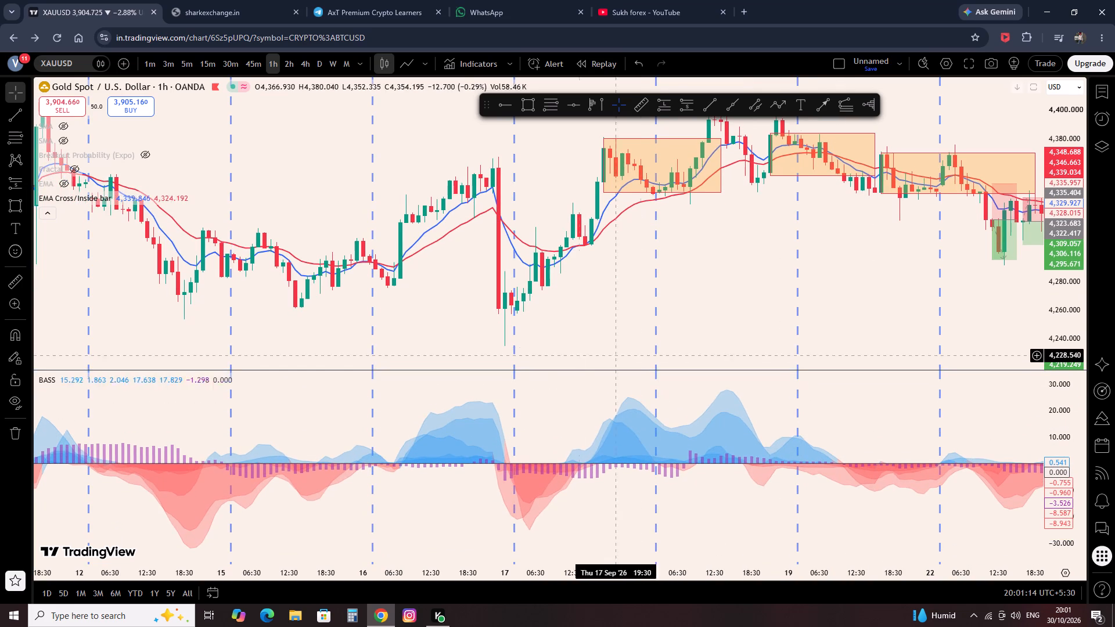
drag(870, 351, 234, 337)
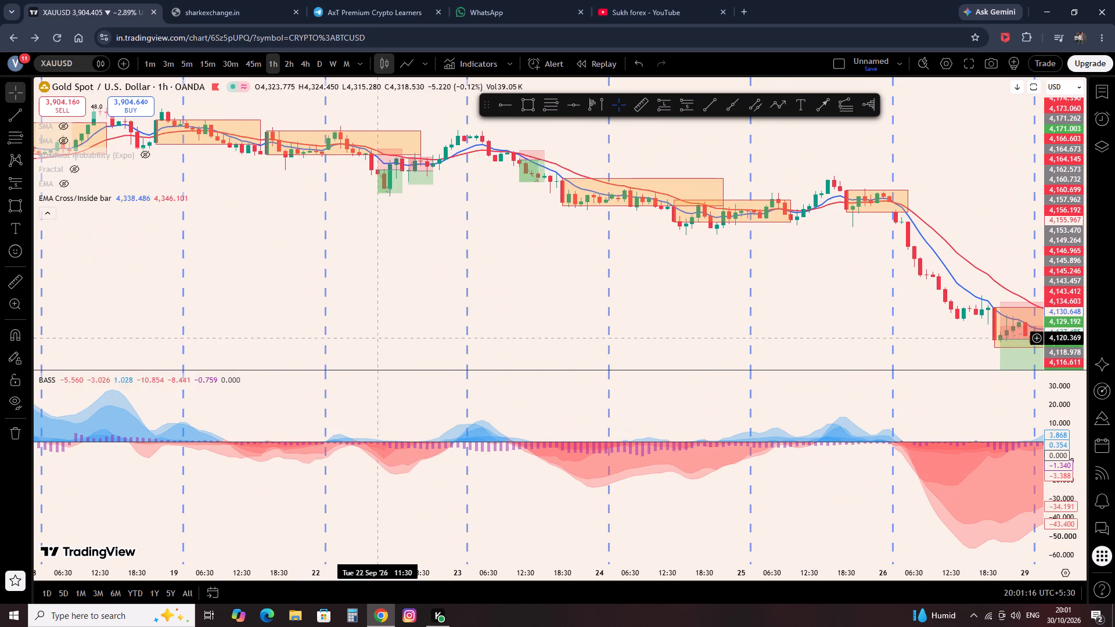
scroll(494, 353, down, 6)
drag(790, 362, 469, 348)
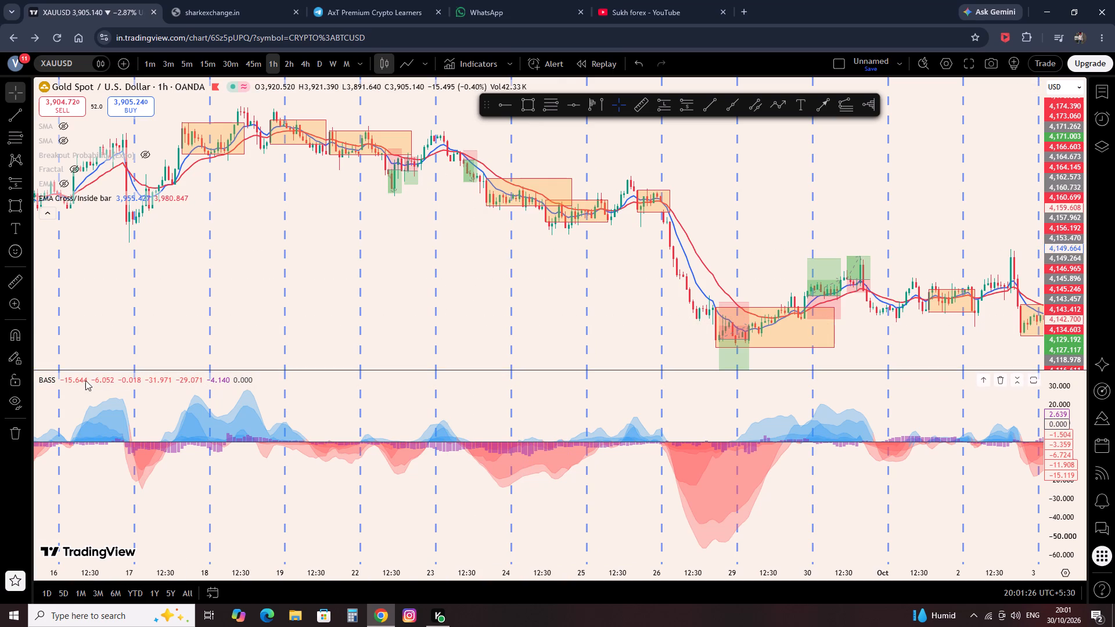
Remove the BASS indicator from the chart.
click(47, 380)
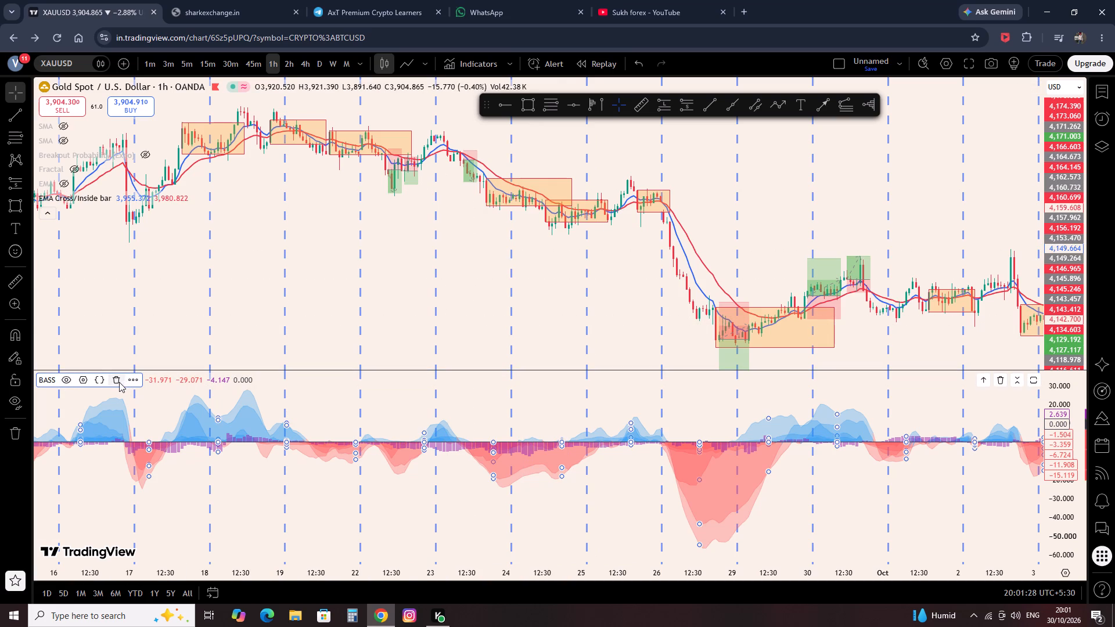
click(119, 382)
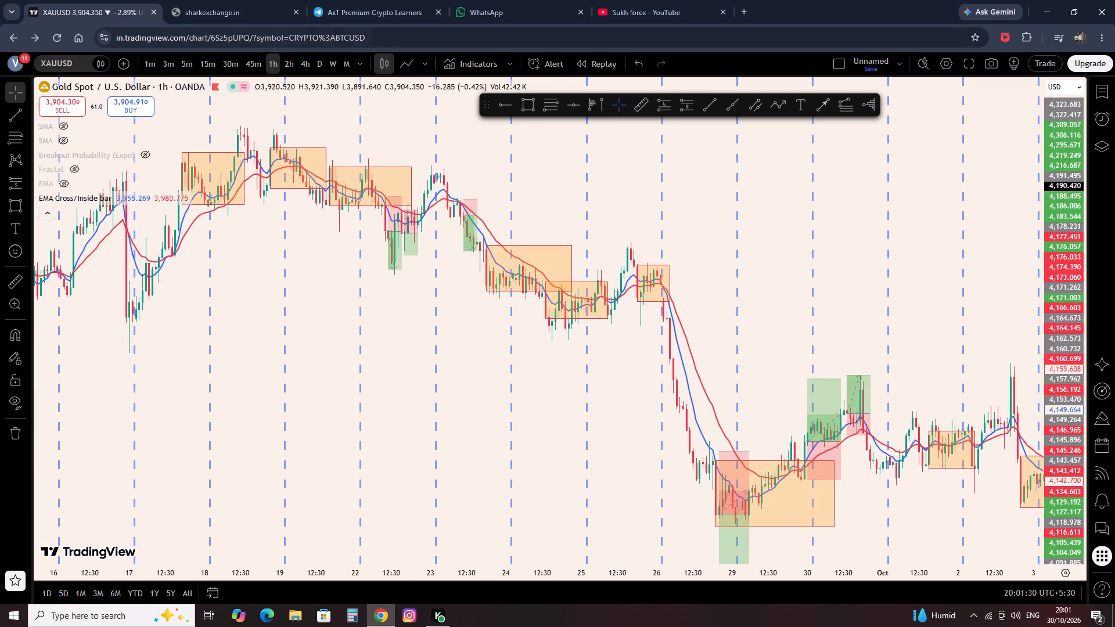
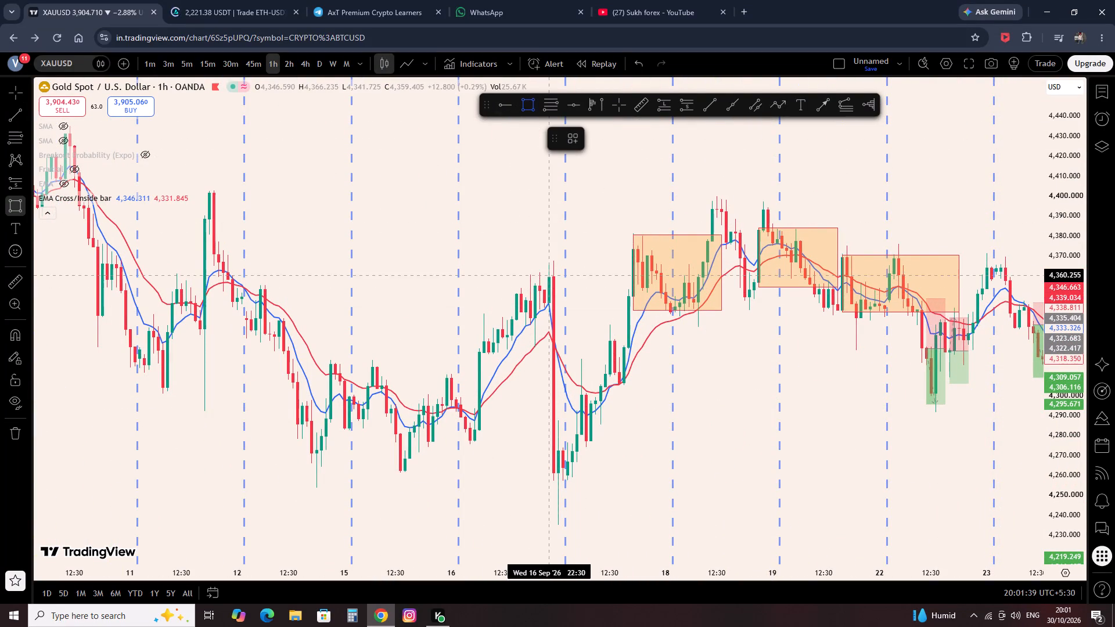
Draw a rectangle zone from late 16 September at about 4,368 down to about 4,258 on 19 September.
click(555, 260)
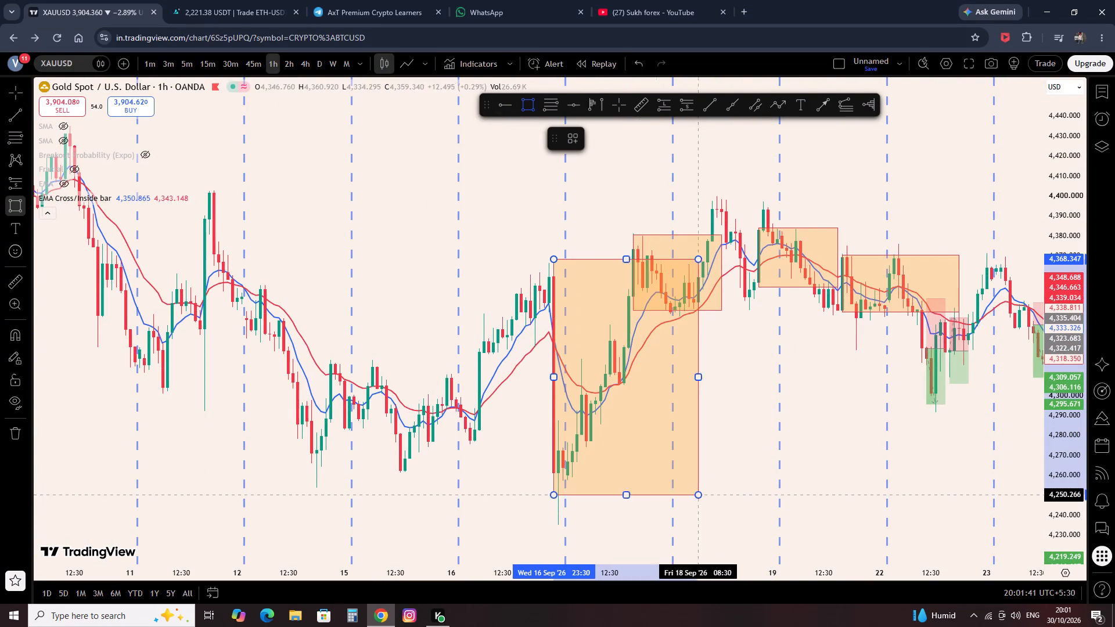
click(807, 478)
click(842, 449)
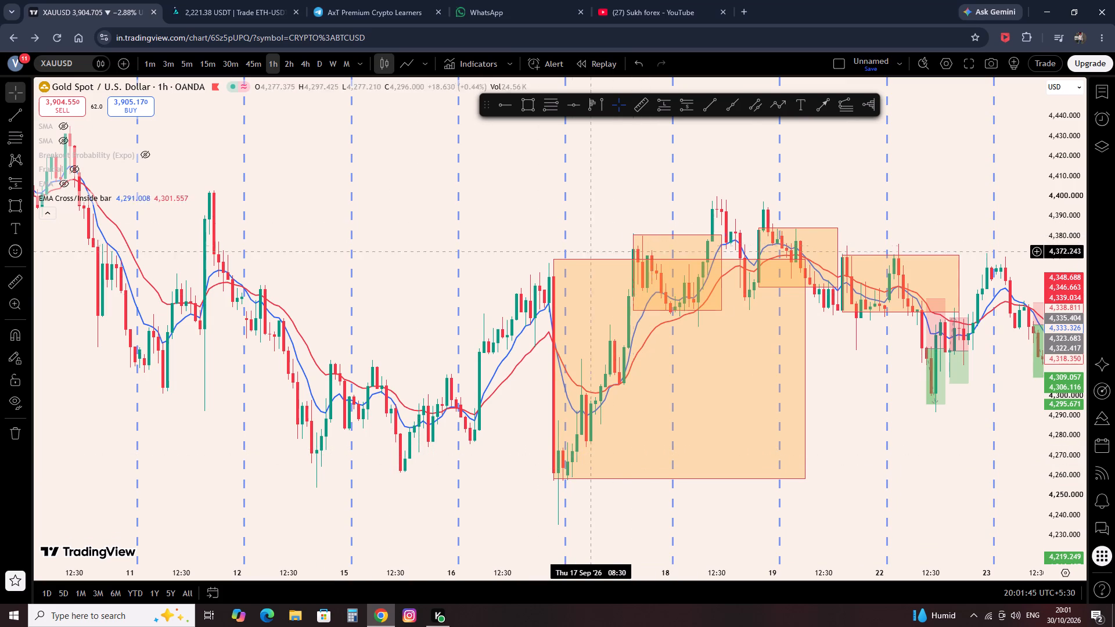
Place a long position at 16 September 20:30 with entry about 4,356, target 4,389.281 and stop 4,322.295, narrowed to early afternoon 17 September.
scroll(538, 273, up, 1)
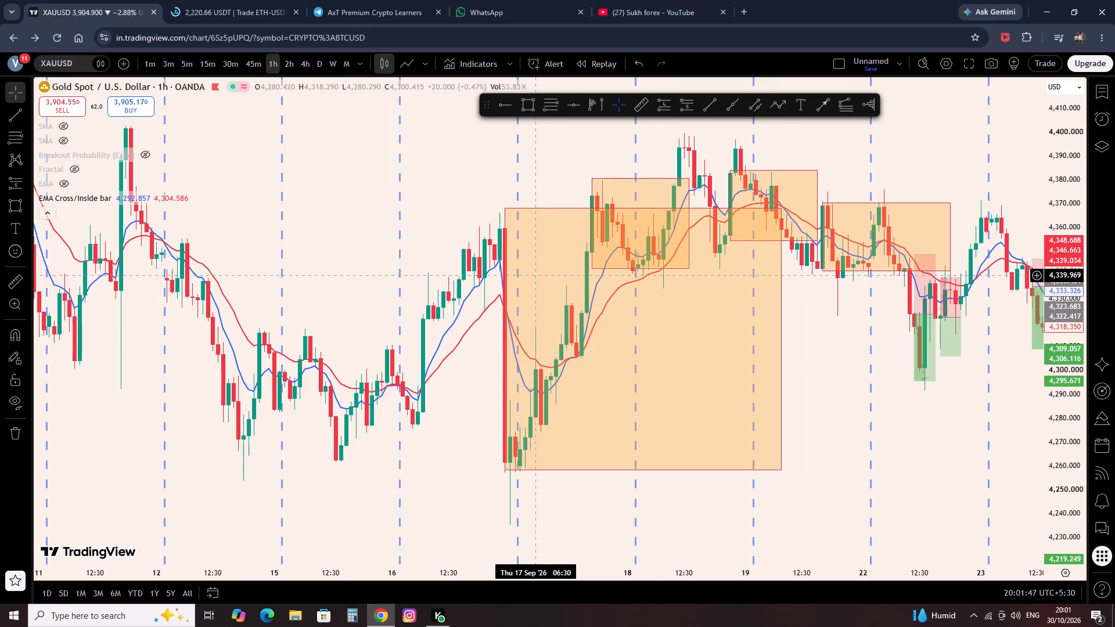
drag(394, 230, 610, 268)
drag(447, 264, 511, 284)
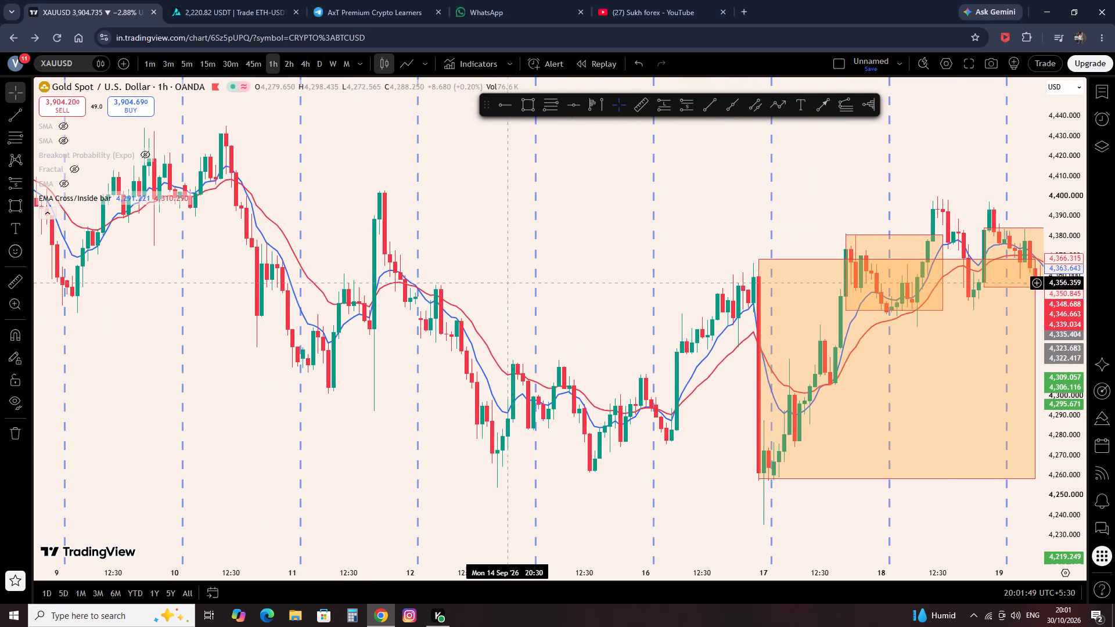
scroll(502, 295, up, 3)
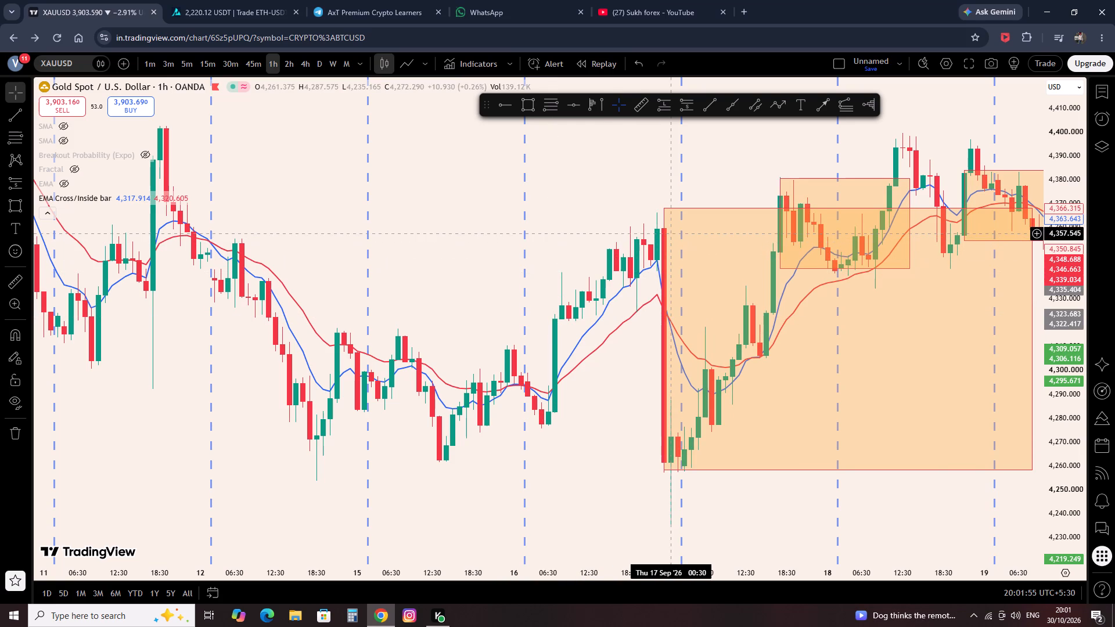
click(656, 105)
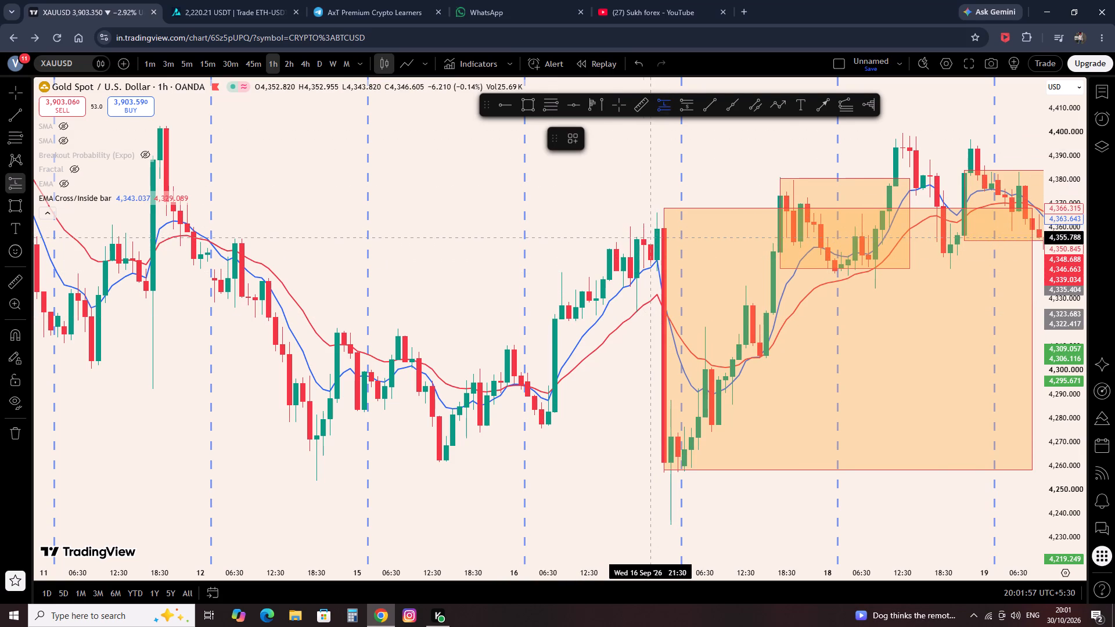
click(645, 237)
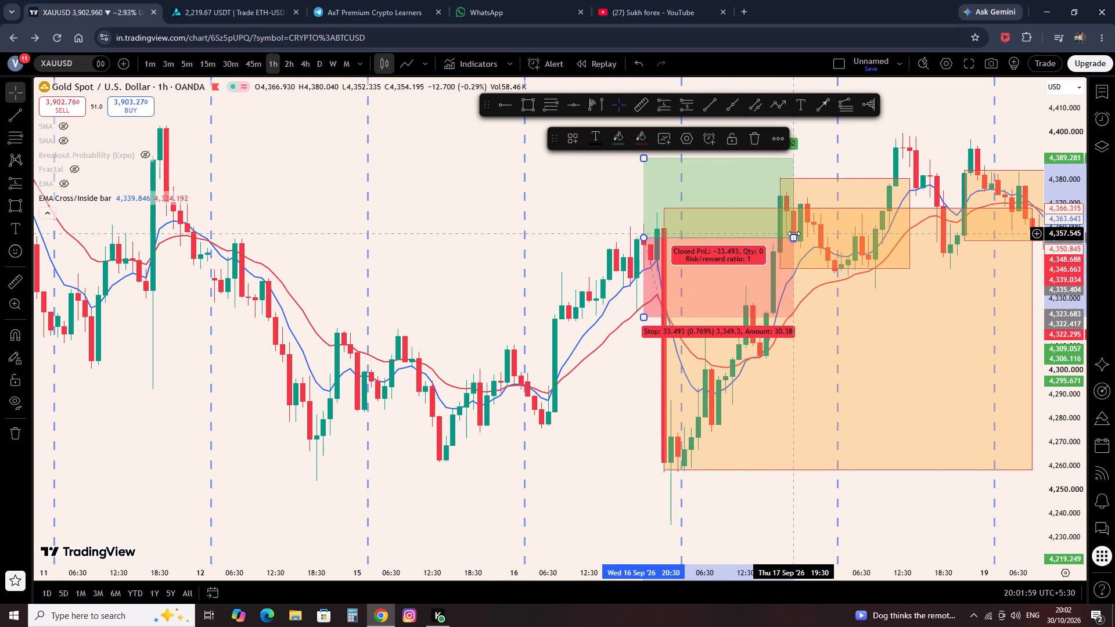
drag(795, 234, 756, 239)
drag(403, 233, 411, 236)
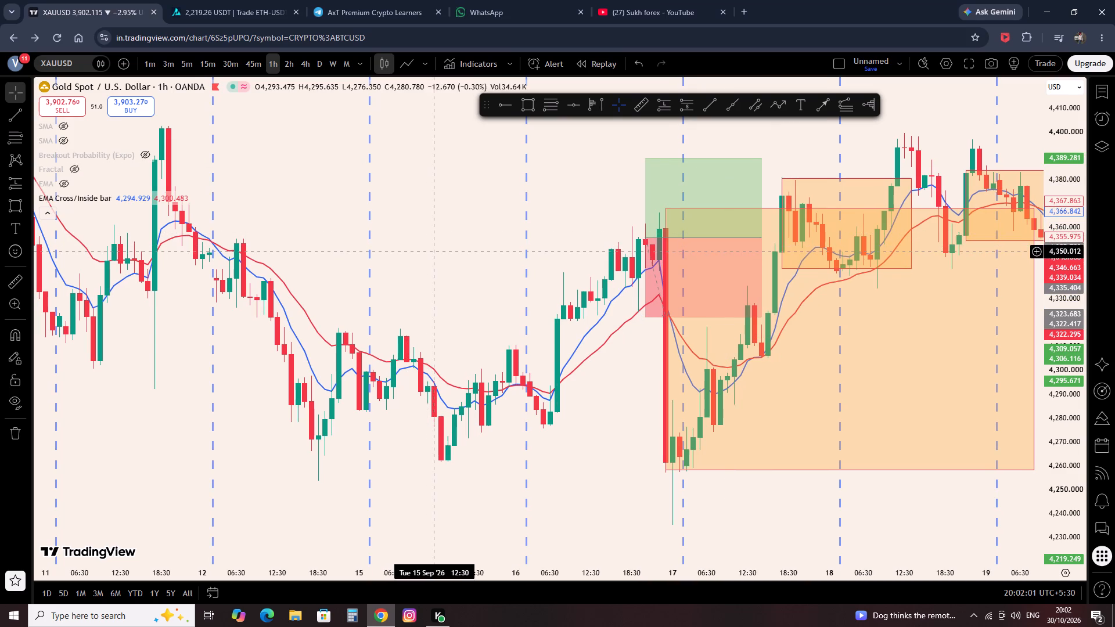
Review the marked positions and zones through October up to the latest candles on 30 October, dismissing the upgrade ad.
scroll(447, 258, down, 11)
drag(855, 299, 240, 309)
drag(859, 268, 389, 230)
drag(794, 227, 285, 242)
drag(866, 206, 760, 223)
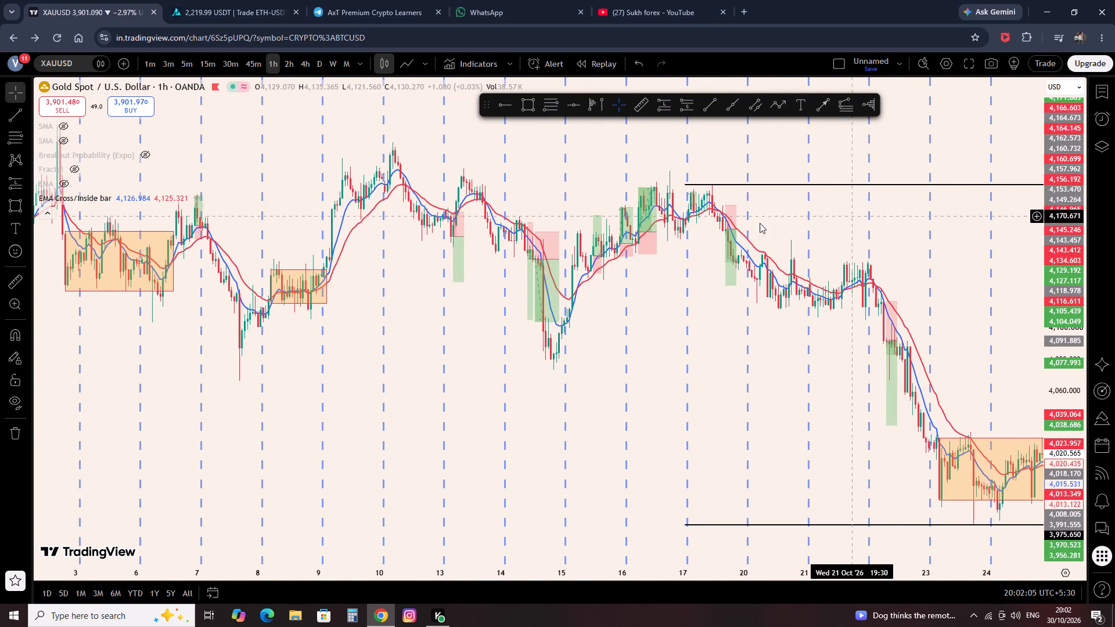
drag(760, 223, 358, 191)
drag(794, 189, 654, 195)
scroll(633, 203, up, 6)
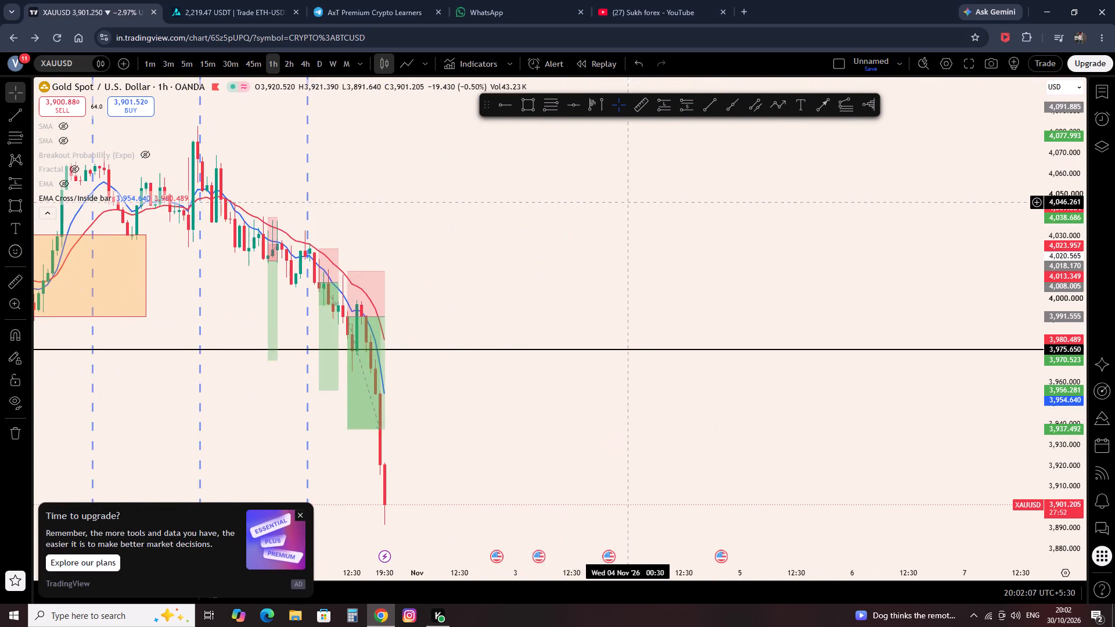
drag(449, 207, 837, 244)
scroll(805, 247, up, 4)
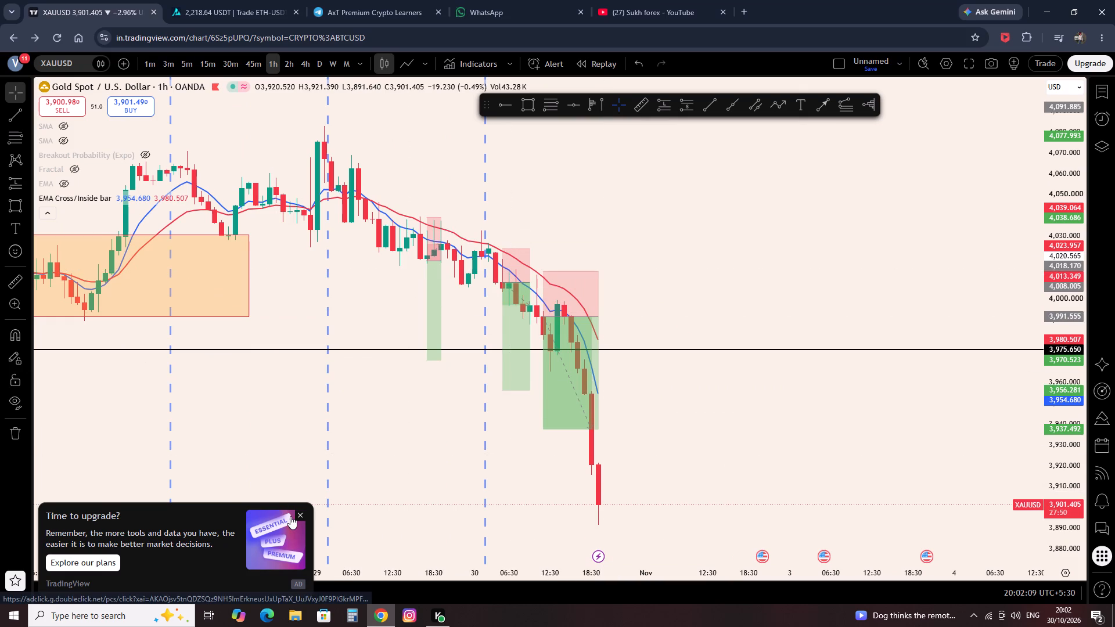
click(297, 516)
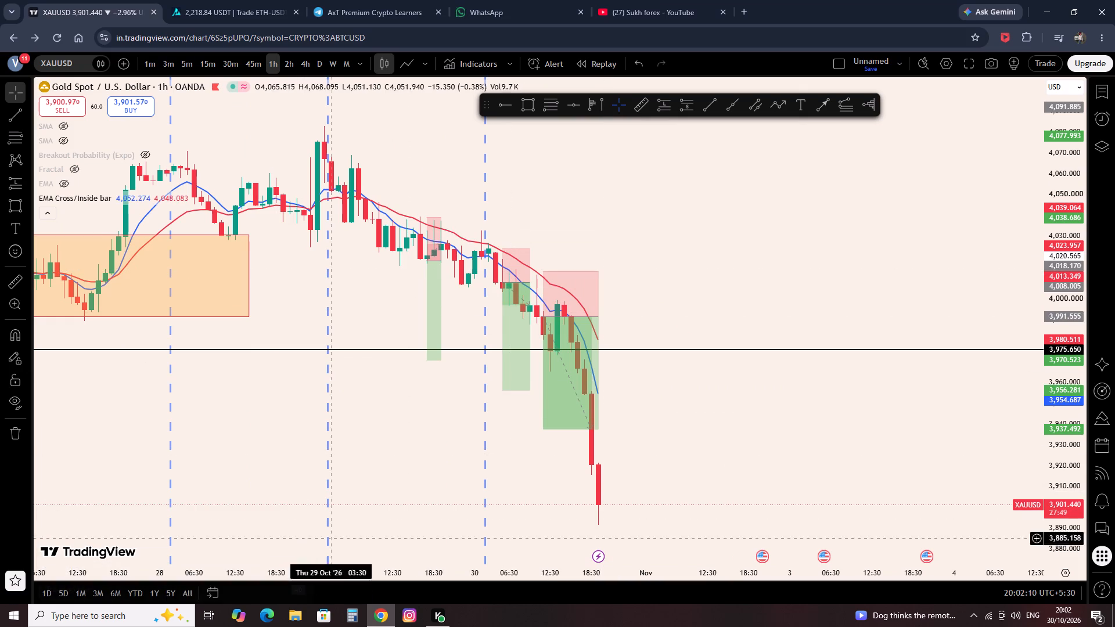
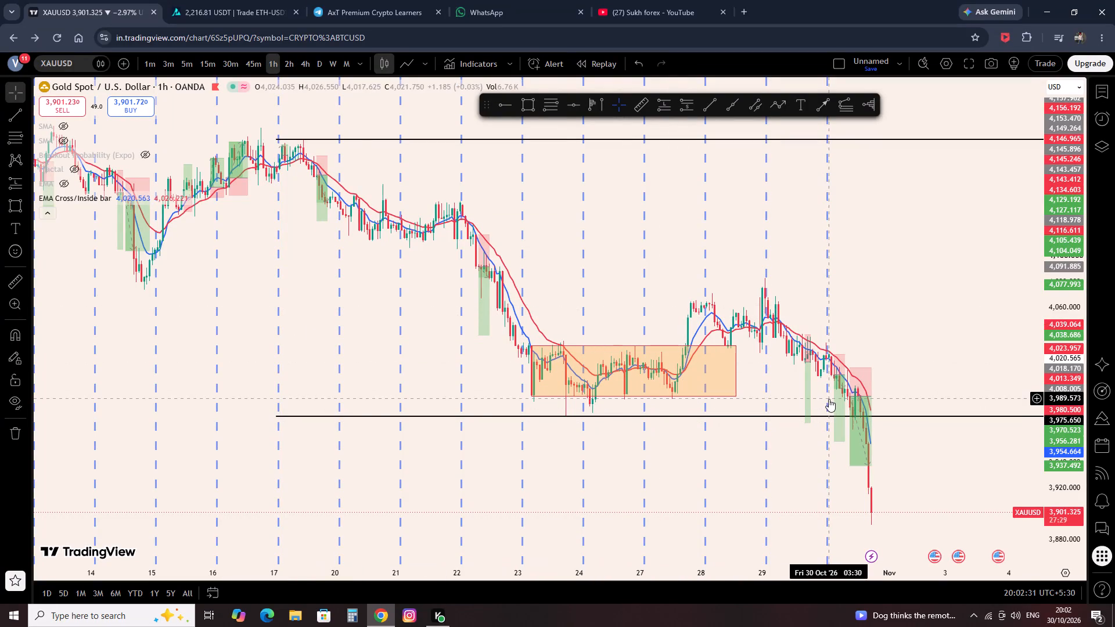
Delete all marked positions and consolidation zones from mid-September through 30 October, keeping the two black horizontal lines.
ctrl+drag(922, 393, 774, 399)
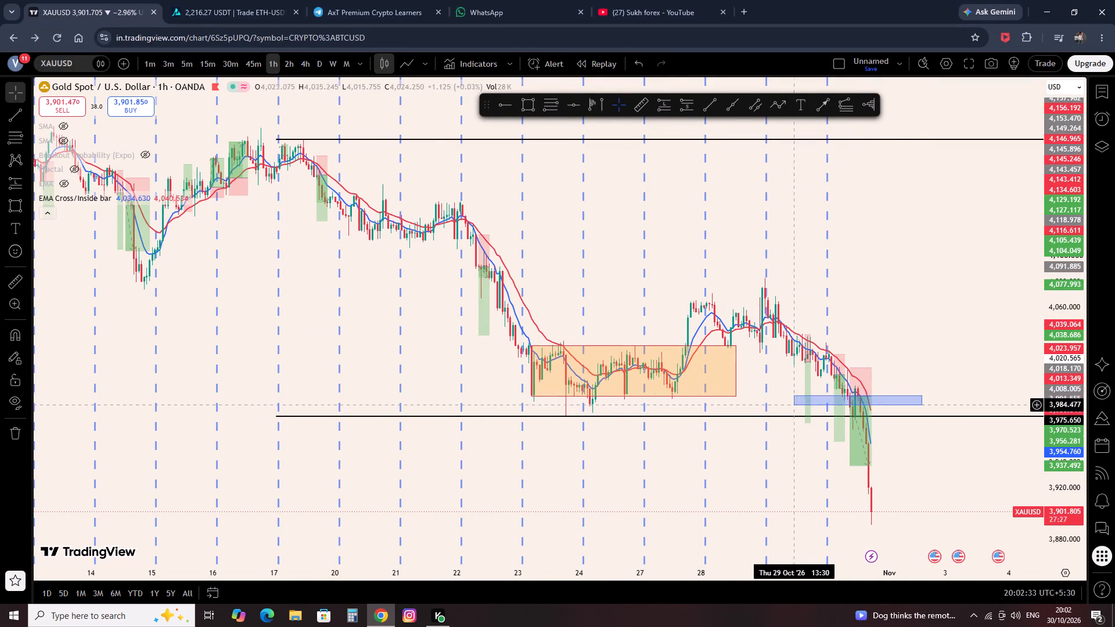
ctrl+drag(774, 399, 162, 161)
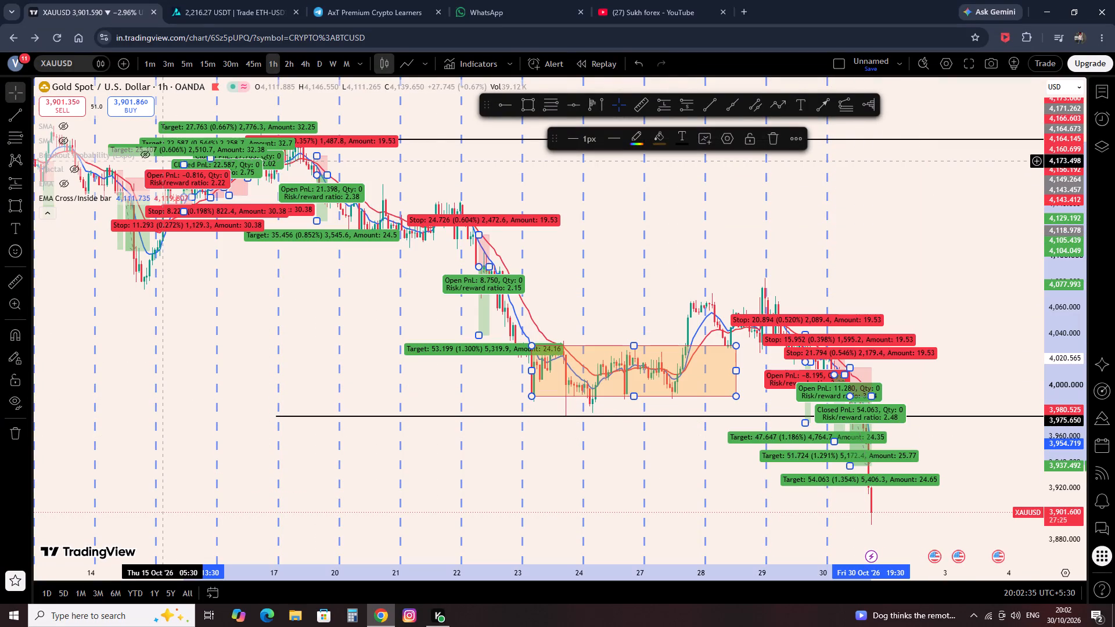
key(Delete)
scroll(206, 222, down, 8)
scroll(589, 428, down, 4)
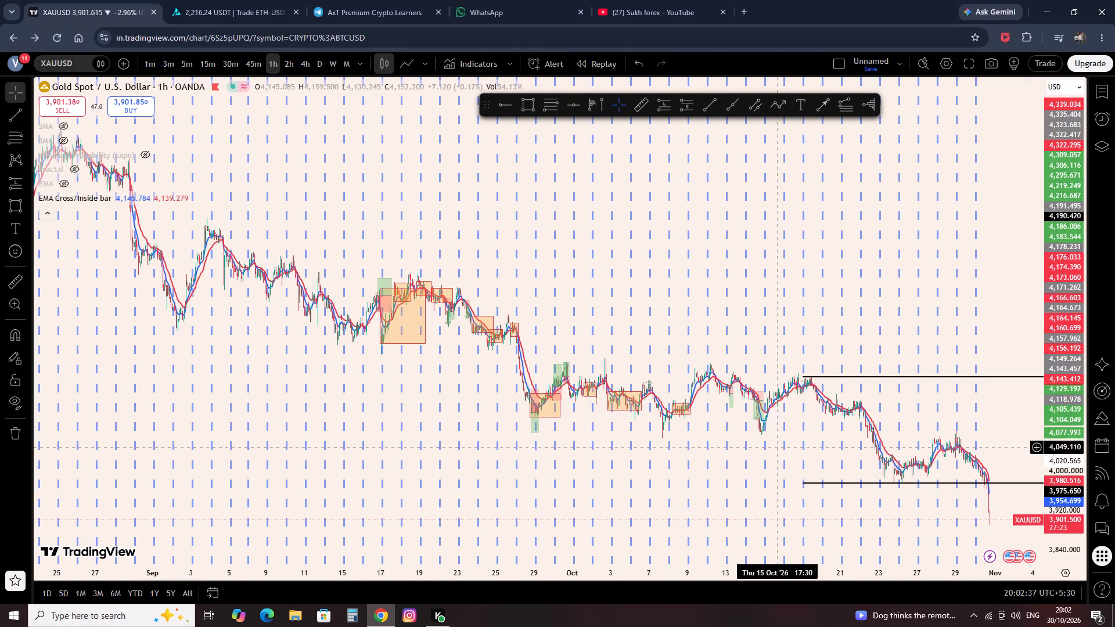
ctrl+drag(817, 446, 152, 228)
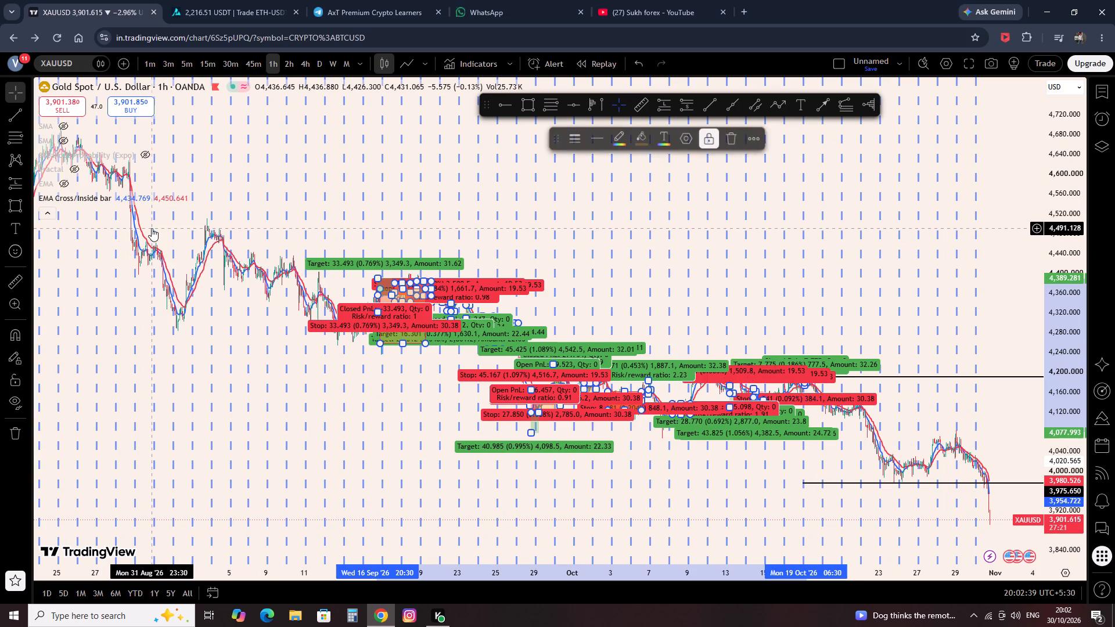
key(Delete)
scroll(253, 271, down, 1)
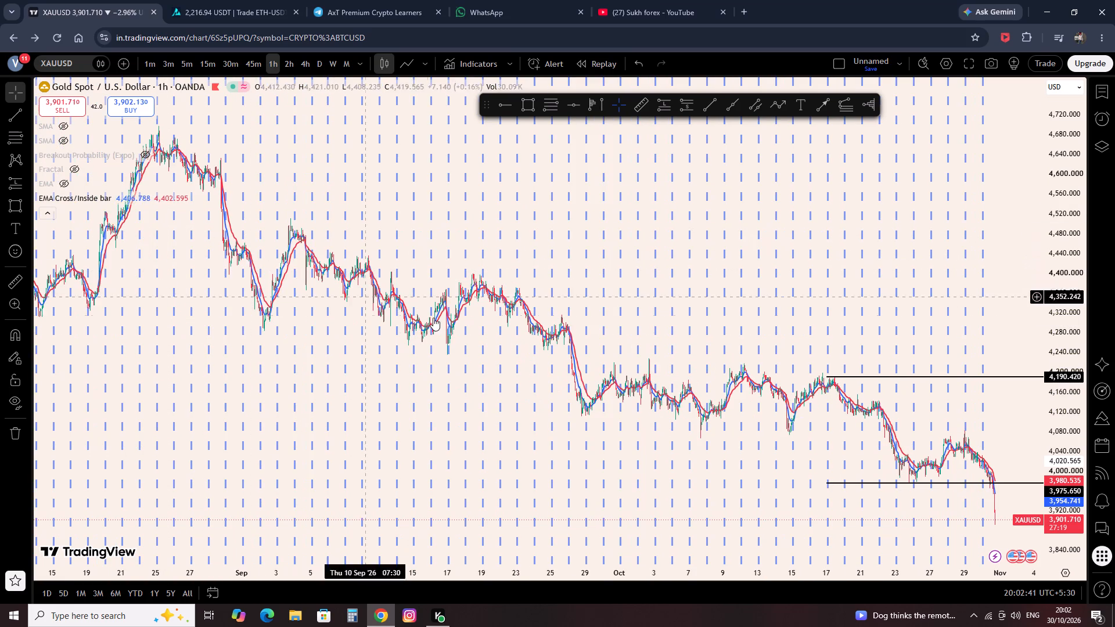
scroll(623, 384, down, 5)
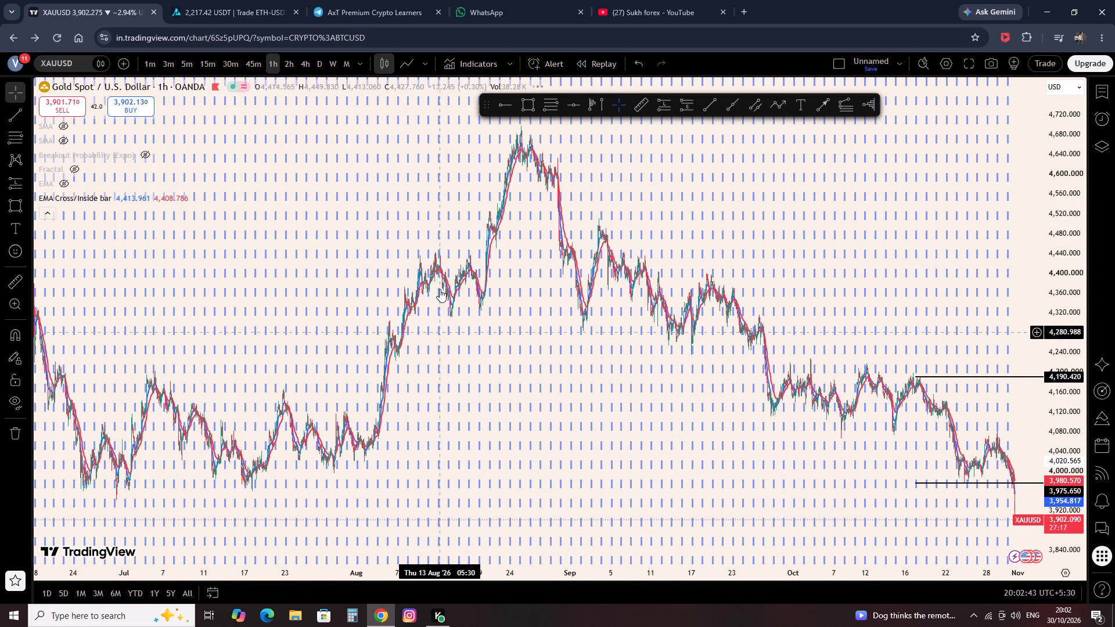
click(740, 14)
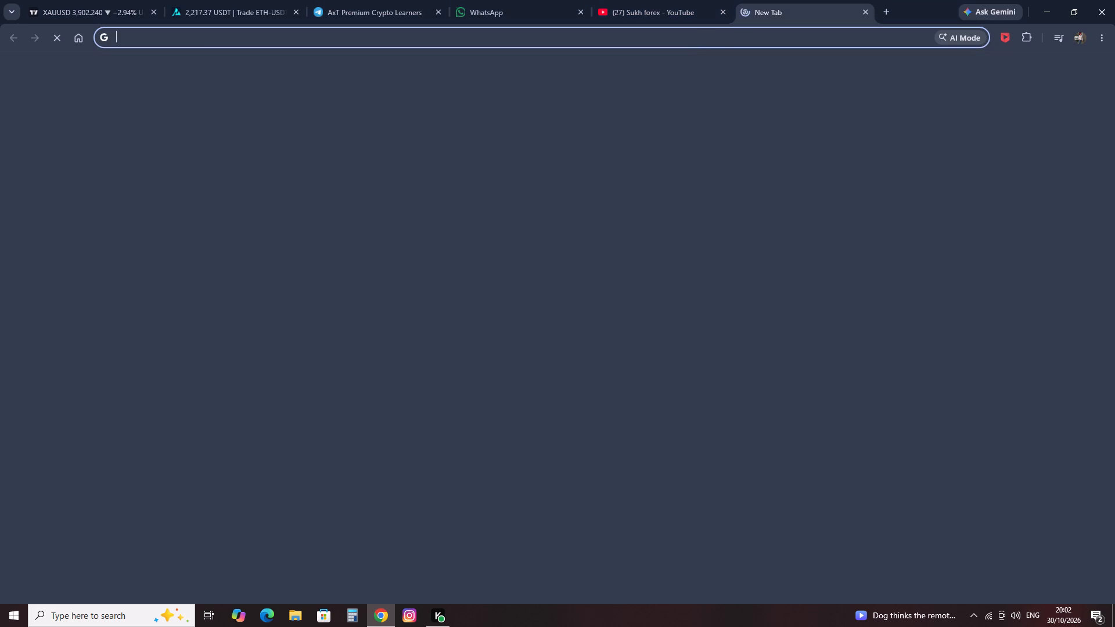
click(728, 10)
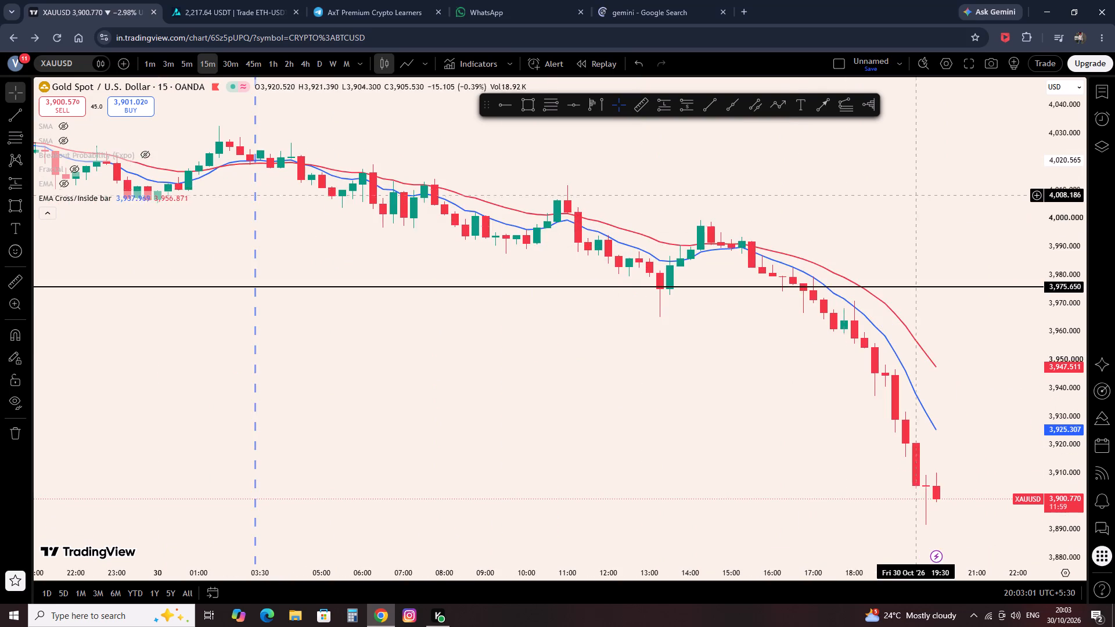
drag(921, 189, 459, 162)
drag(398, 194, 909, 322)
scroll(873, 311, down, 4)
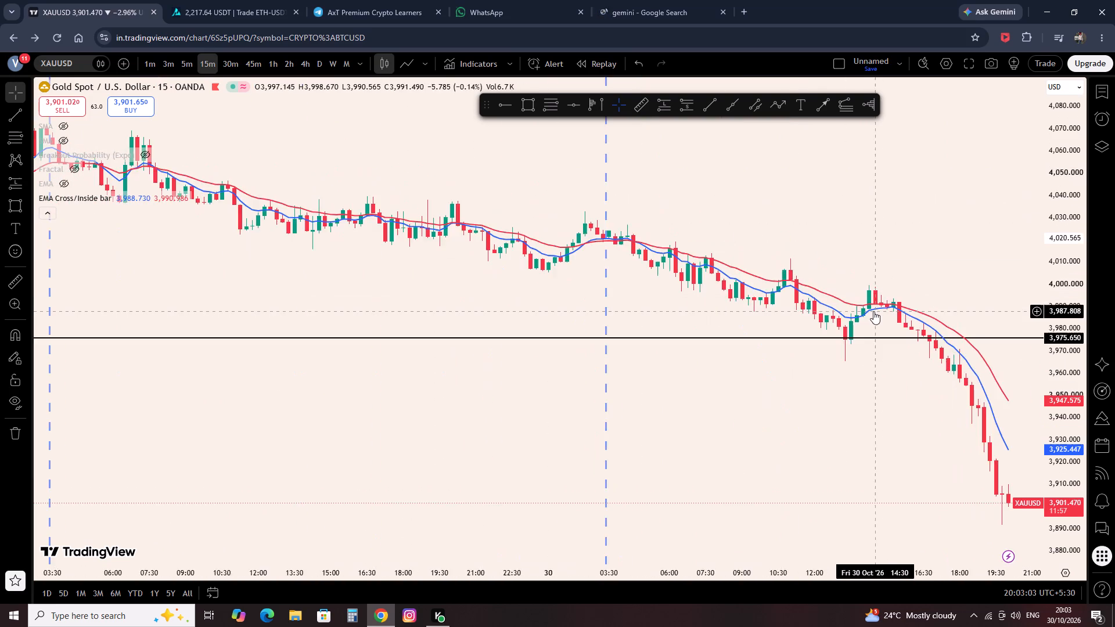
scroll(873, 311, down, 6)
drag(907, 200, 587, 191)
scroll(731, 210, up, 1)
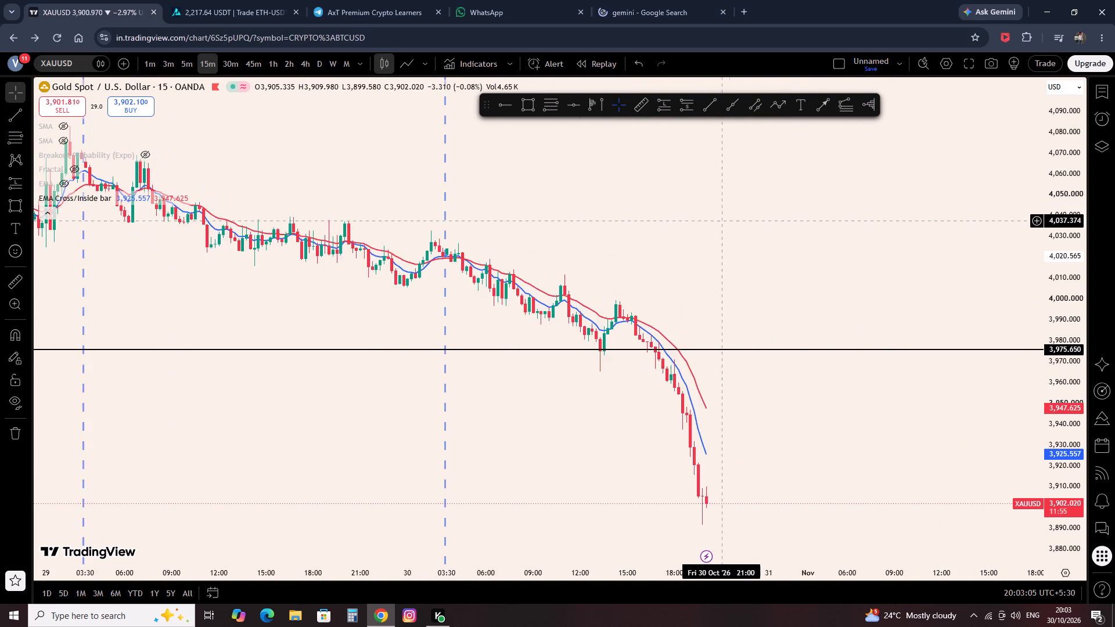
scroll(724, 222, up, 3)
drag(617, 209, 913, 235)
scroll(833, 230, up, 6)
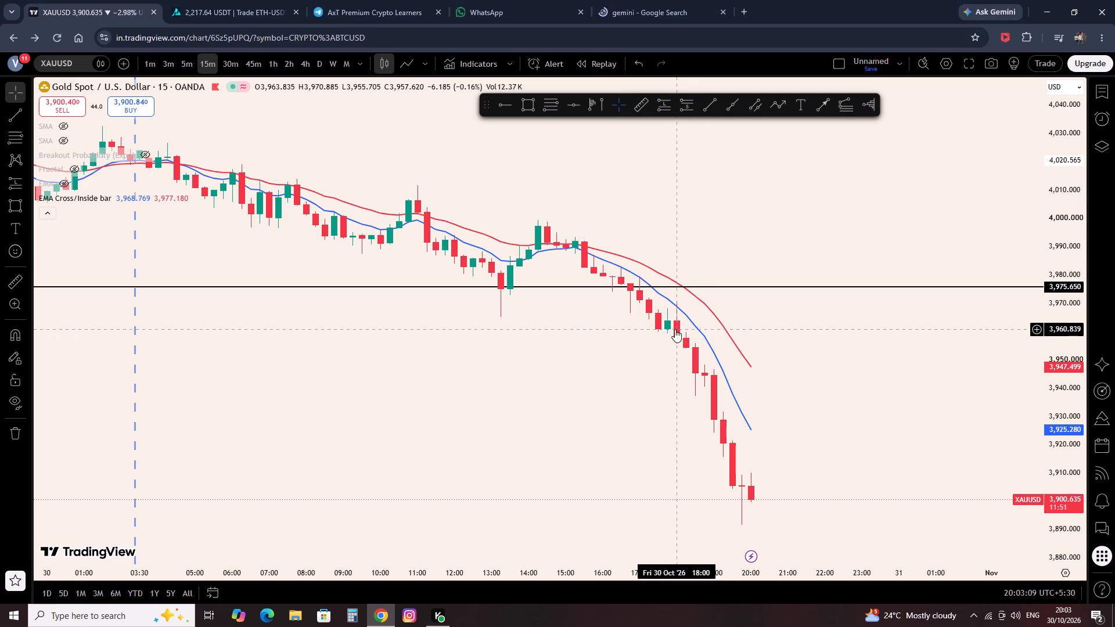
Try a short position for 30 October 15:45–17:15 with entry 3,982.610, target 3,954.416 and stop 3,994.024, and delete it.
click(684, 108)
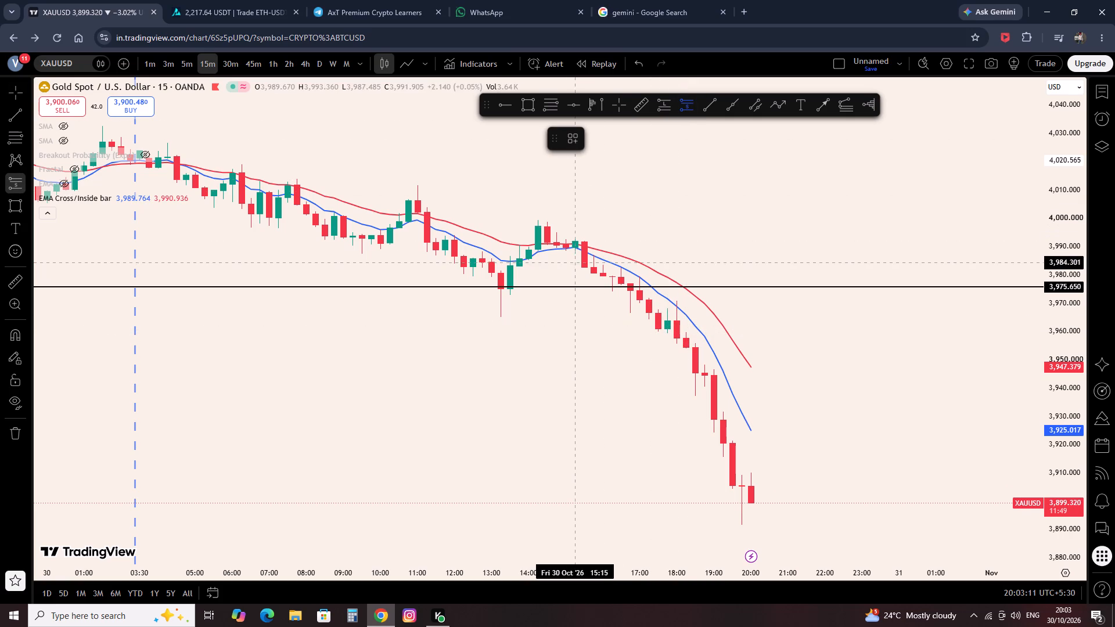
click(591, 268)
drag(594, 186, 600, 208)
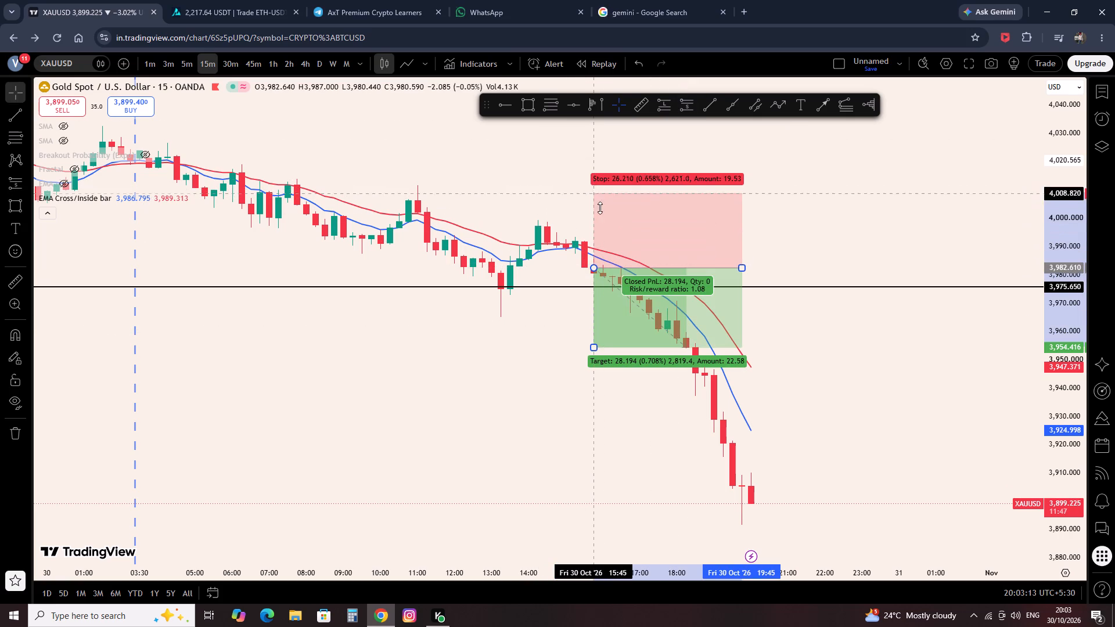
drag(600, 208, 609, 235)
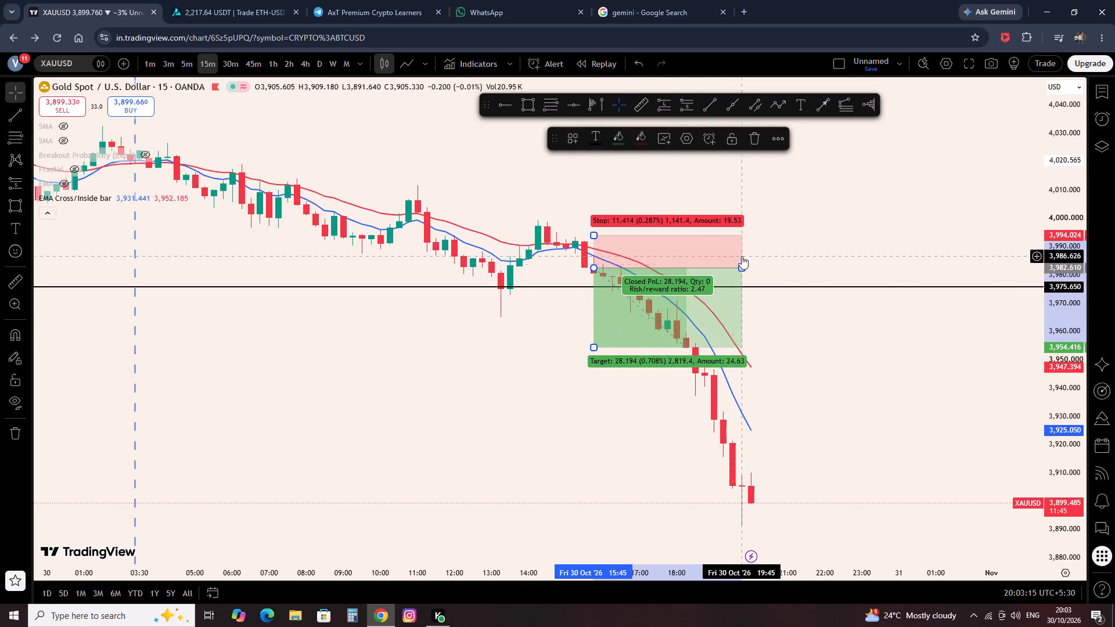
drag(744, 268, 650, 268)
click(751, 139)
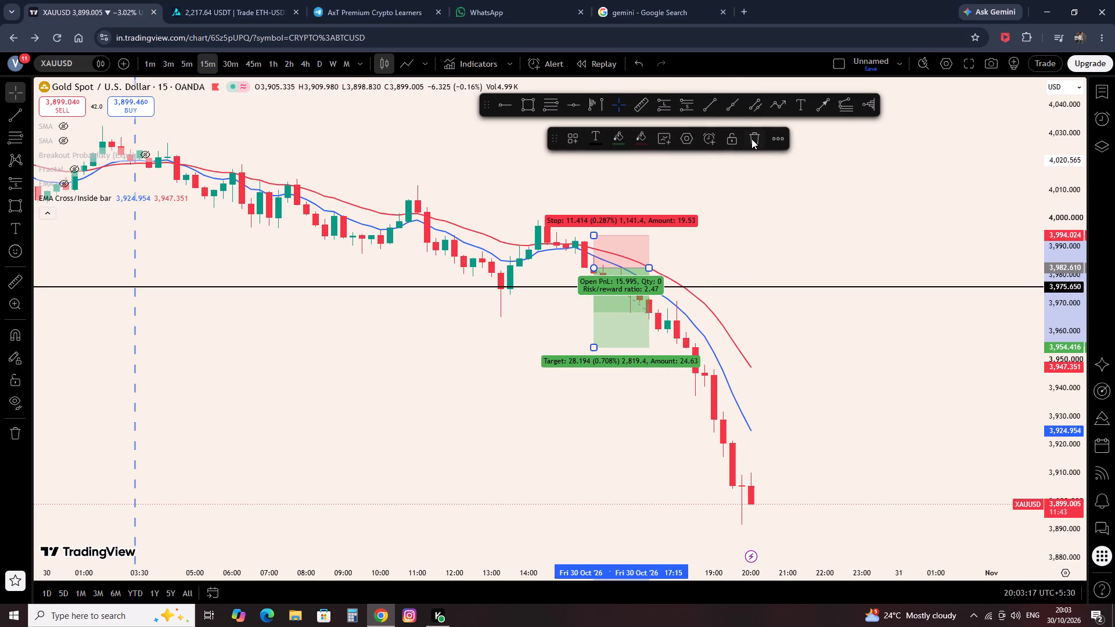
Hide the EMA Cross/Inside bar indicator on the 15-minute chart.
drag(502, 181, 648, 243)
drag(659, 246, 666, 250)
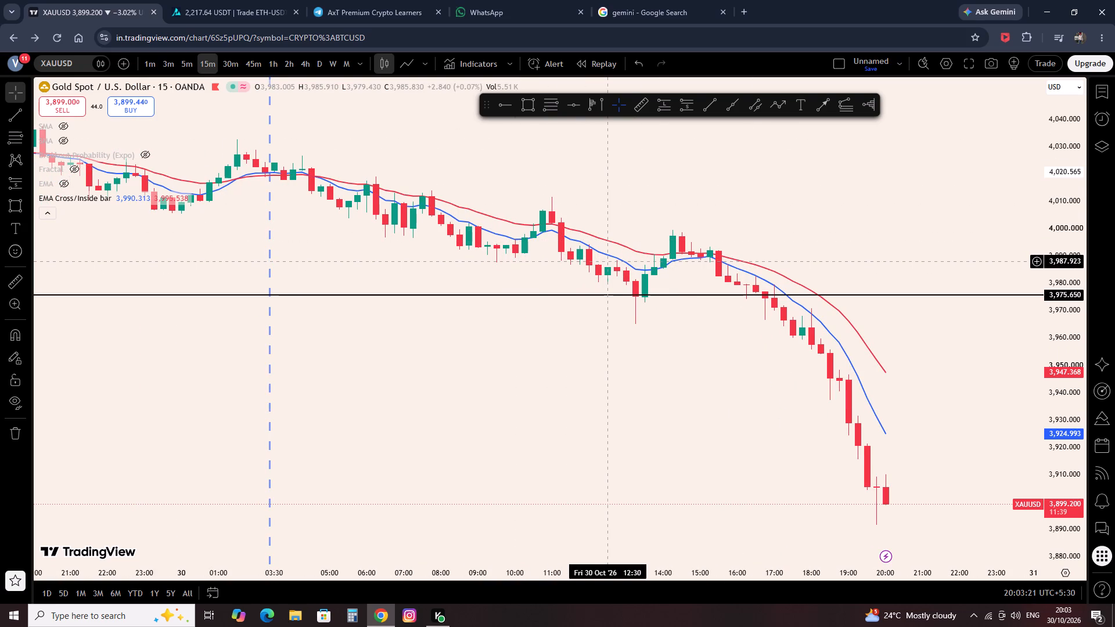
drag(372, 258, 604, 269)
click(126, 199)
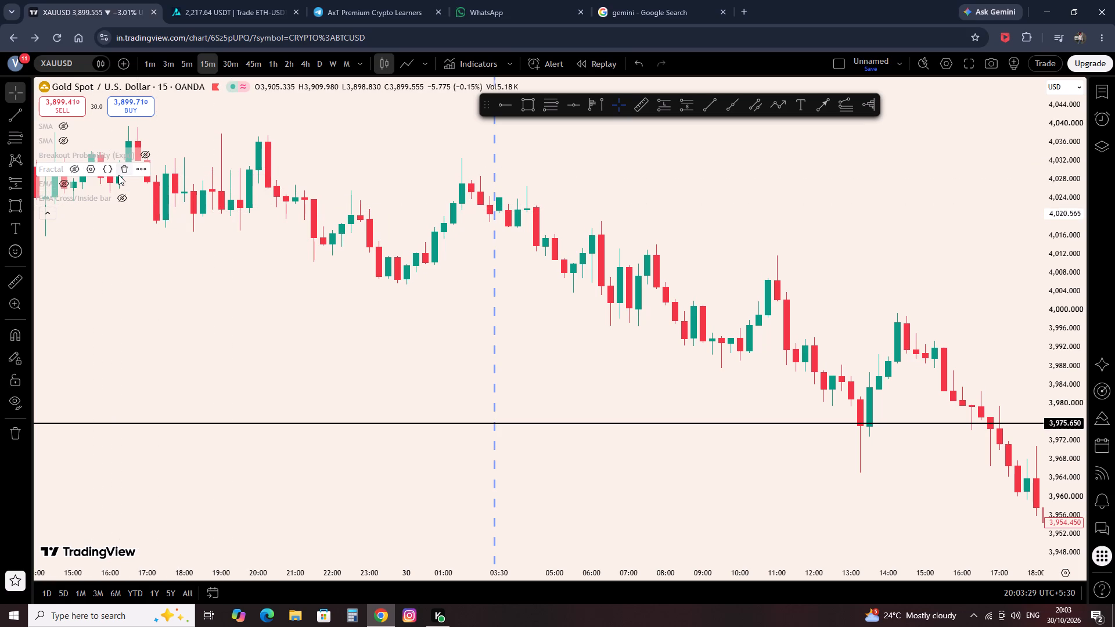
Remove the hidden EMA and Fractal indicators from the chart.
click(116, 180)
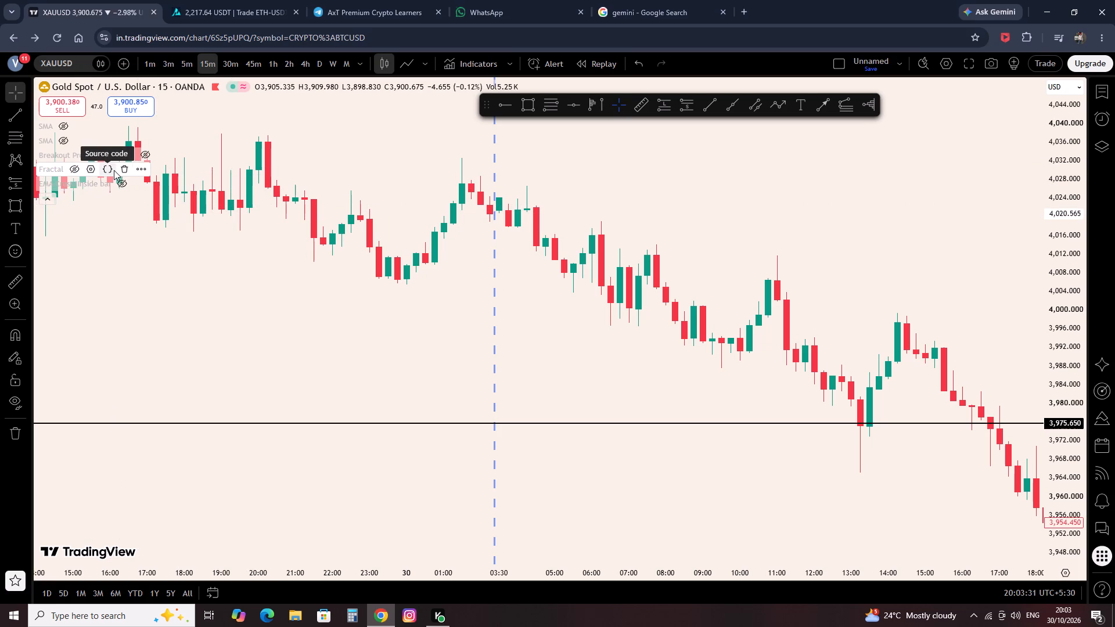
click(119, 167)
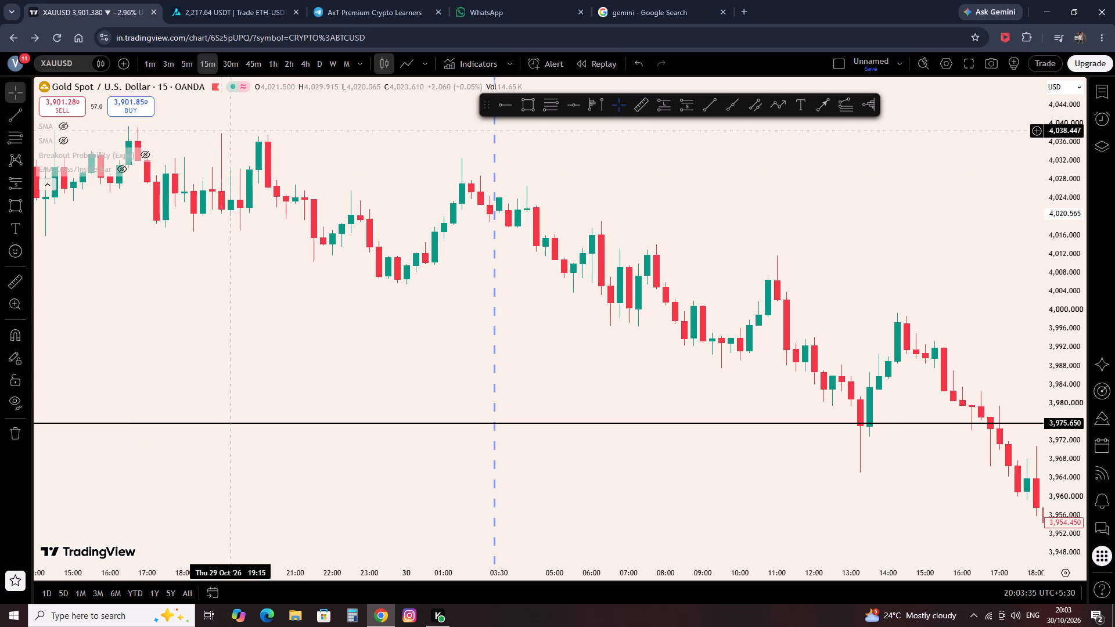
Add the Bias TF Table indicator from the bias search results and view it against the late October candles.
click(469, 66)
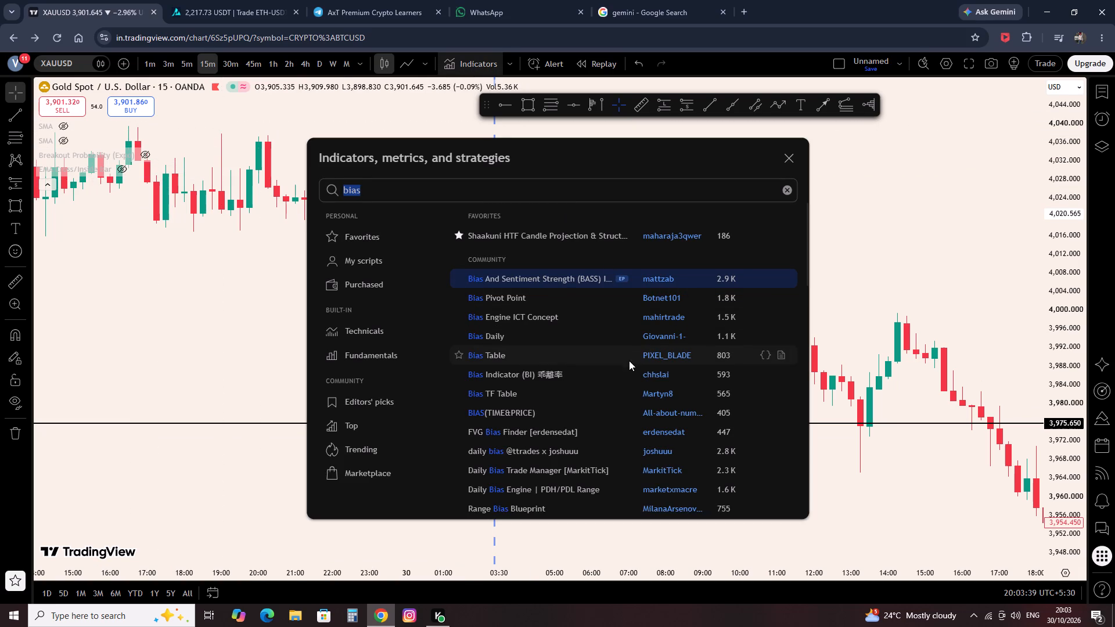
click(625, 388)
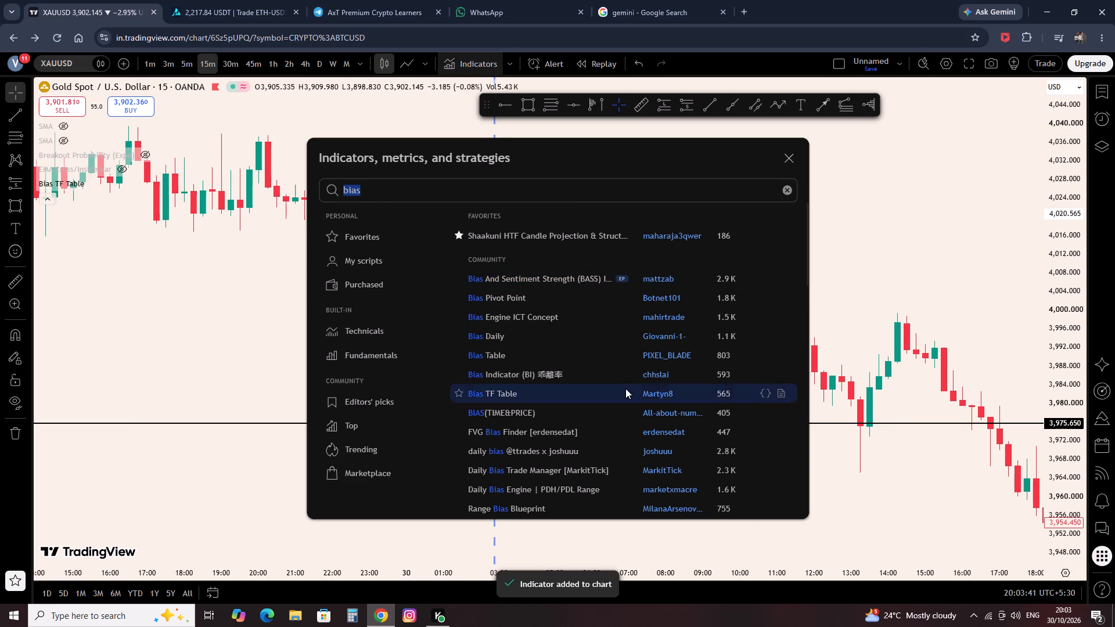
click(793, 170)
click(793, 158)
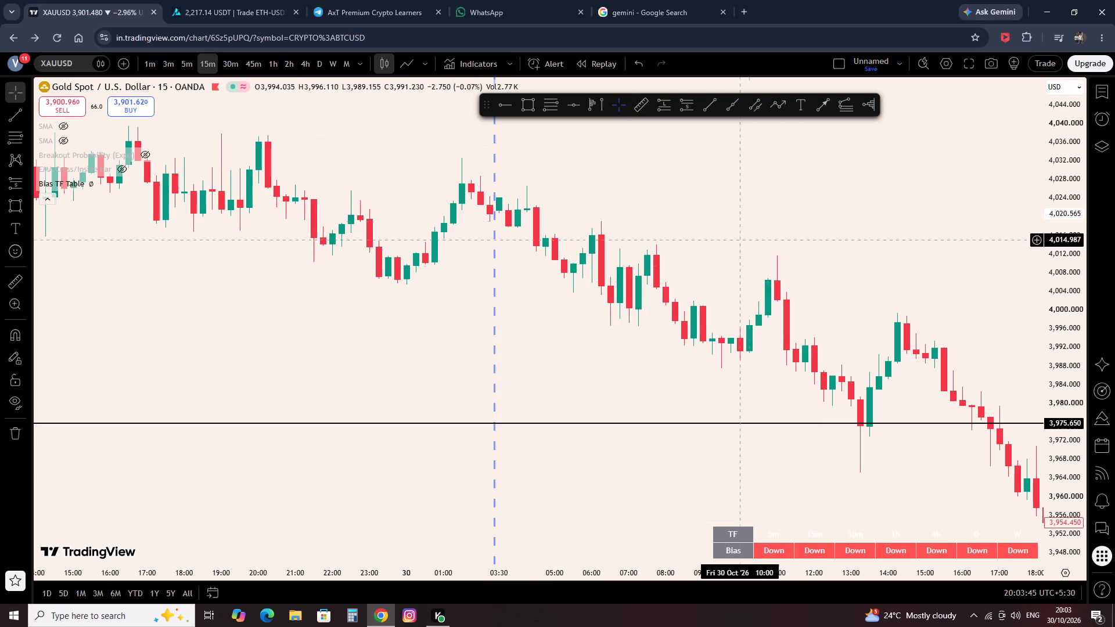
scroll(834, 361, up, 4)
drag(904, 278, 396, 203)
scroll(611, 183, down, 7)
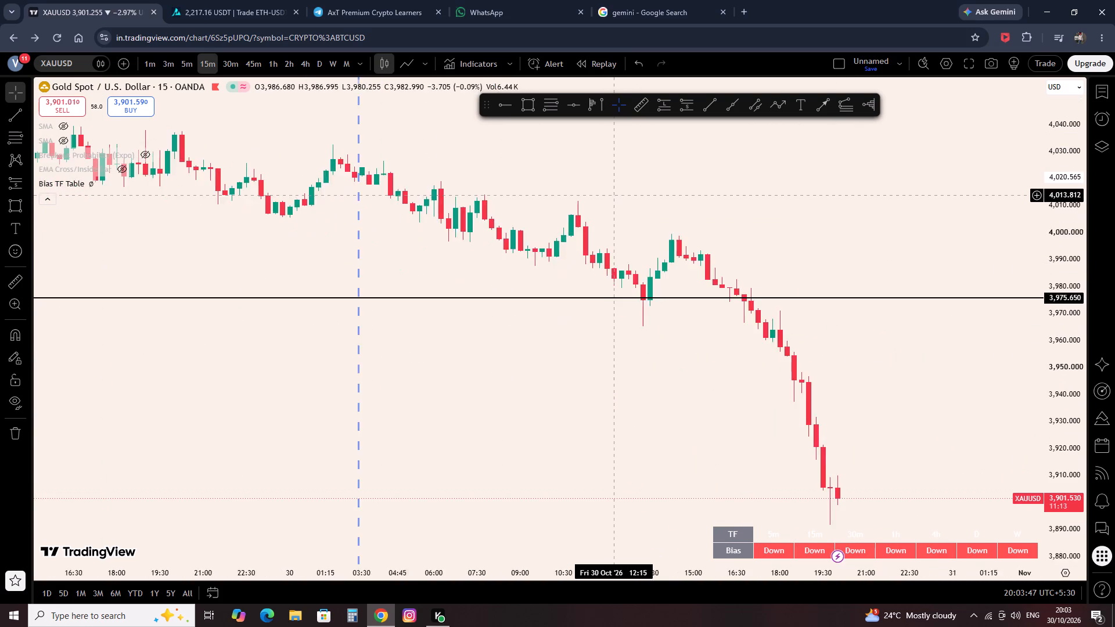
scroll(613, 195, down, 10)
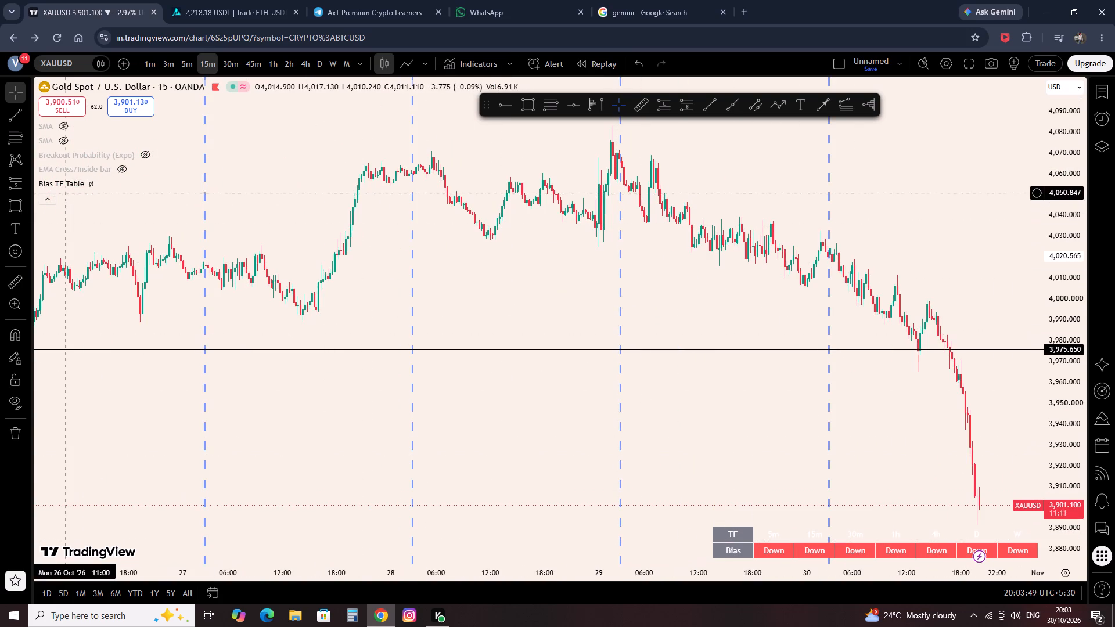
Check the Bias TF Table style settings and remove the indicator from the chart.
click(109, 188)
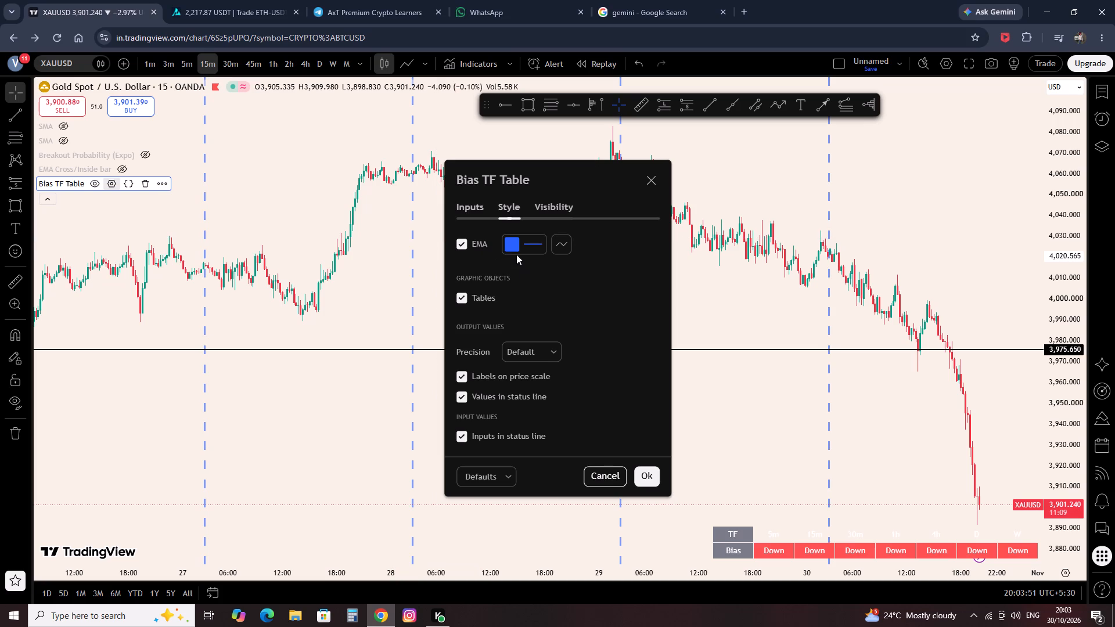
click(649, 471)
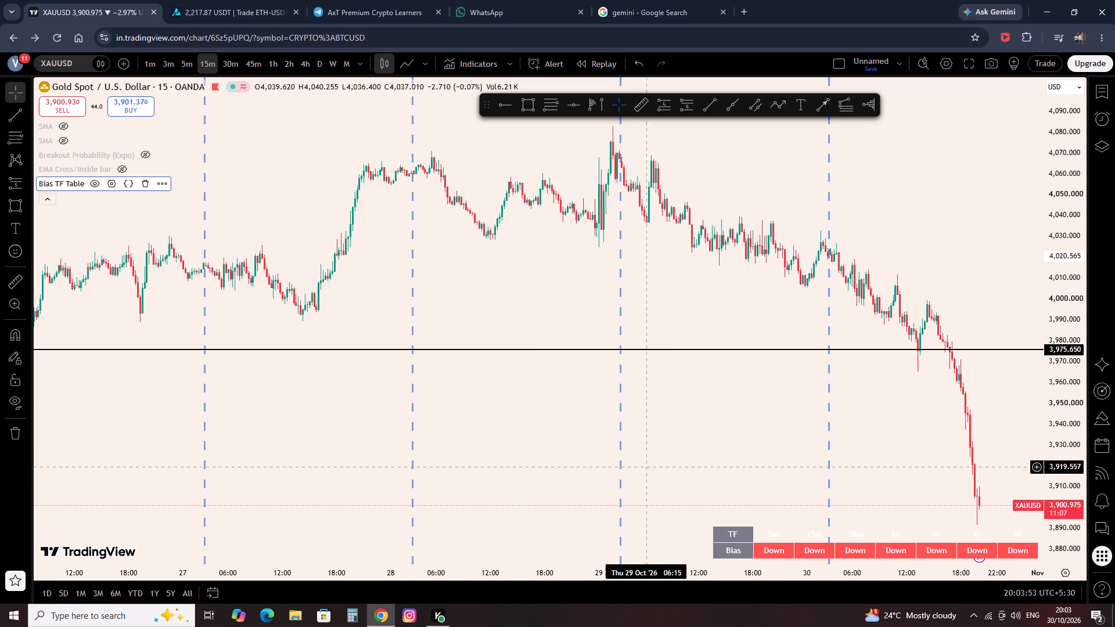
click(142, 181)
Add the BIAS(TIME&PRICE) community indicator from the bias search results to the chart.
click(457, 66)
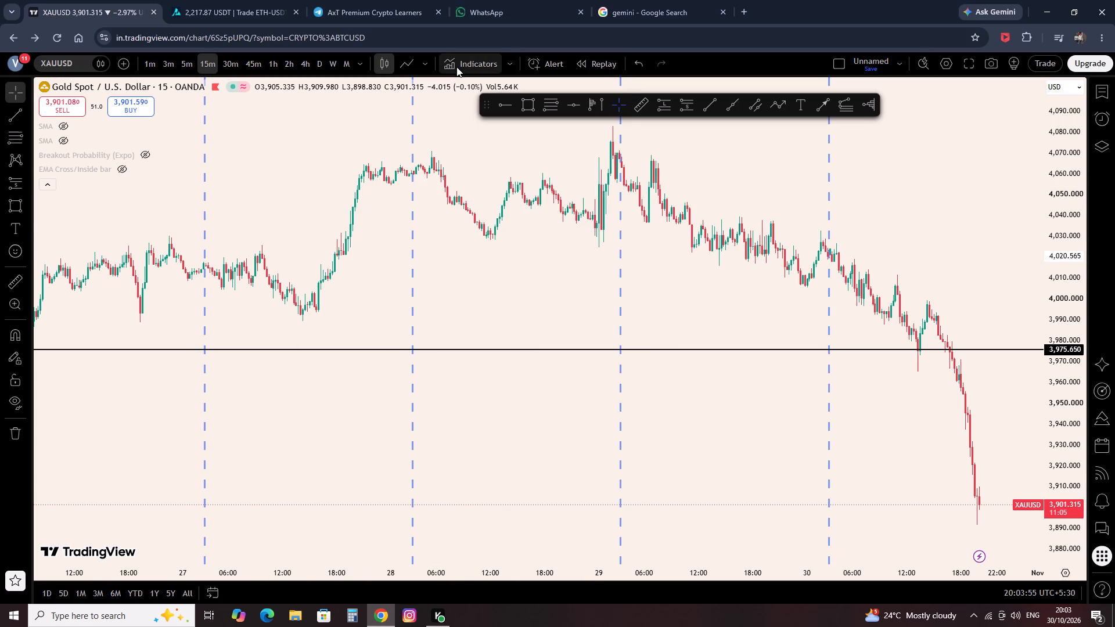
click(574, 412)
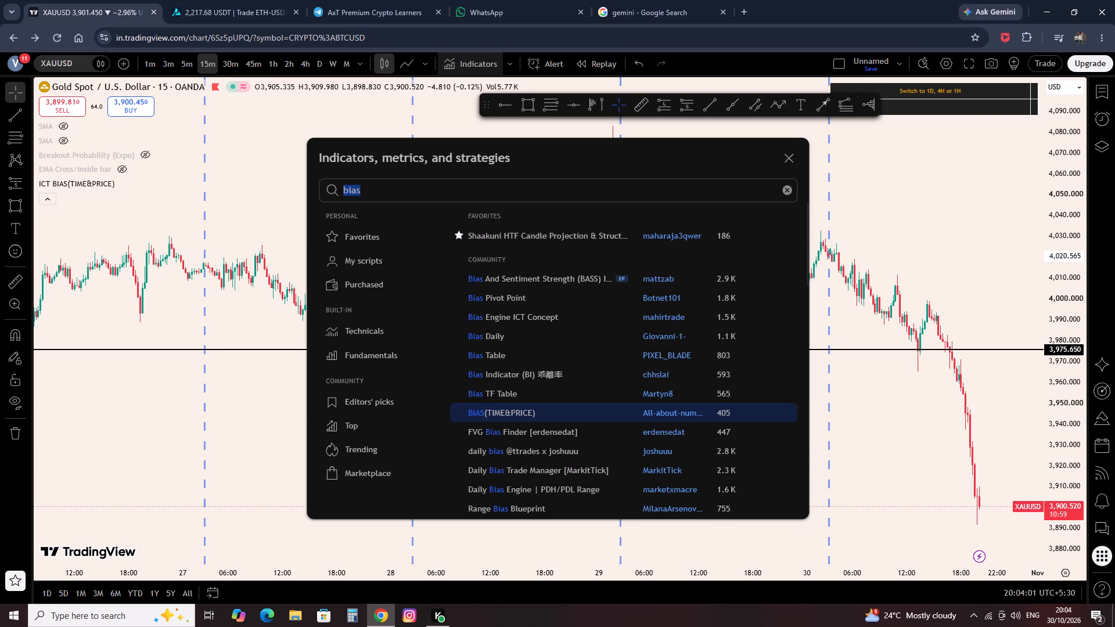
Switch XAUUSD to the 4-hour timeframe and move the floating drawing toolbar clear of the ICT BIAS(TIME&PRICE) table.
click(938, 178)
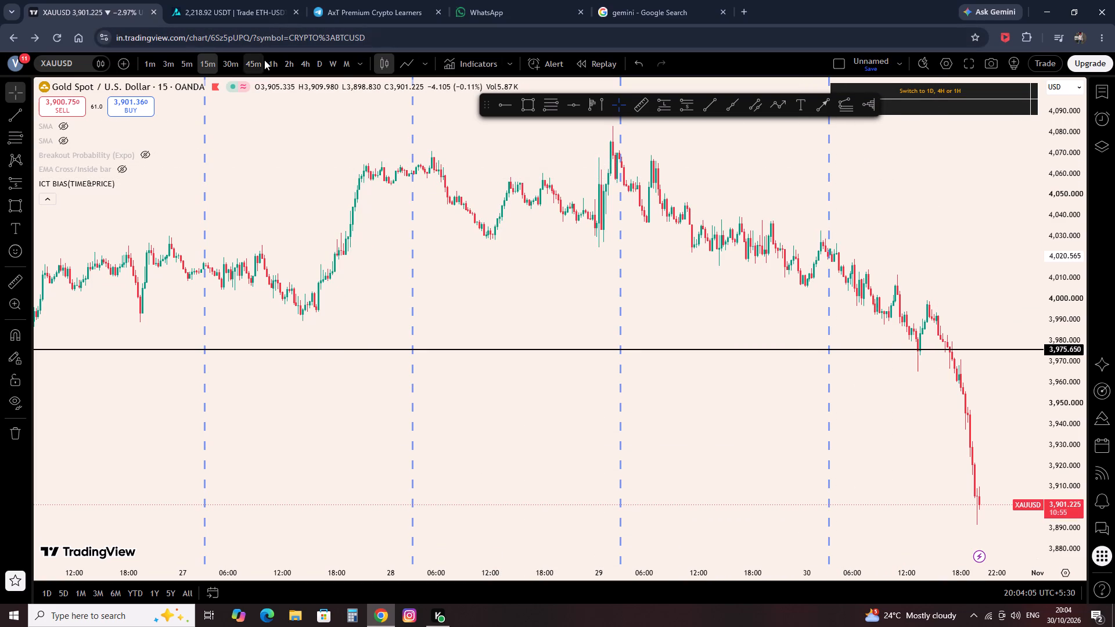
click(307, 63)
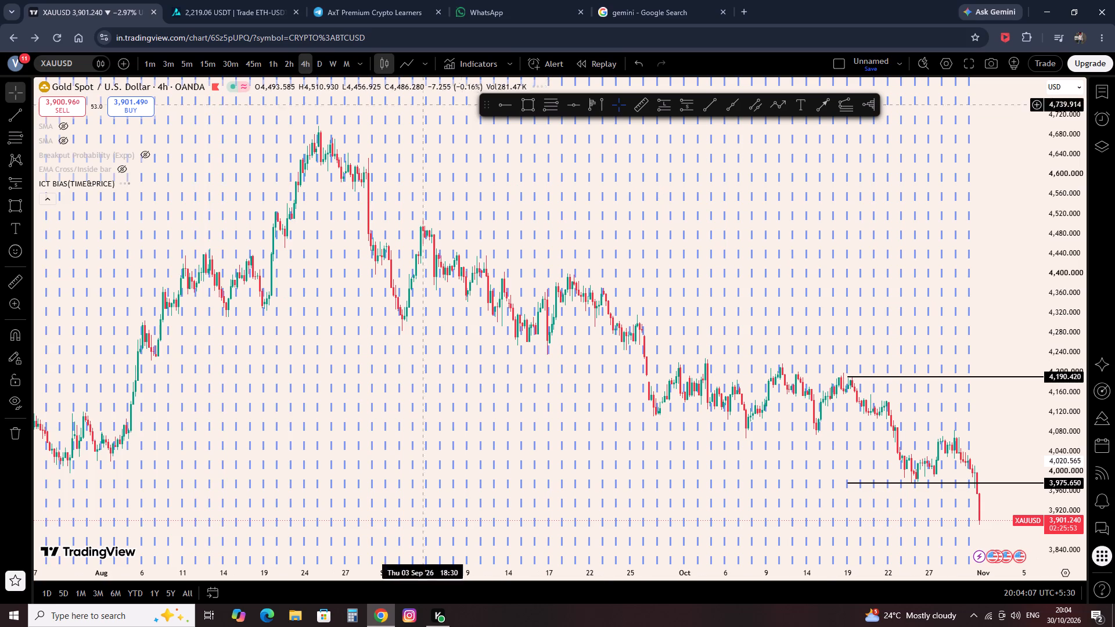
scroll(789, 286, up, 2)
scroll(844, 226, up, 5)
drag(877, 230, 787, 239)
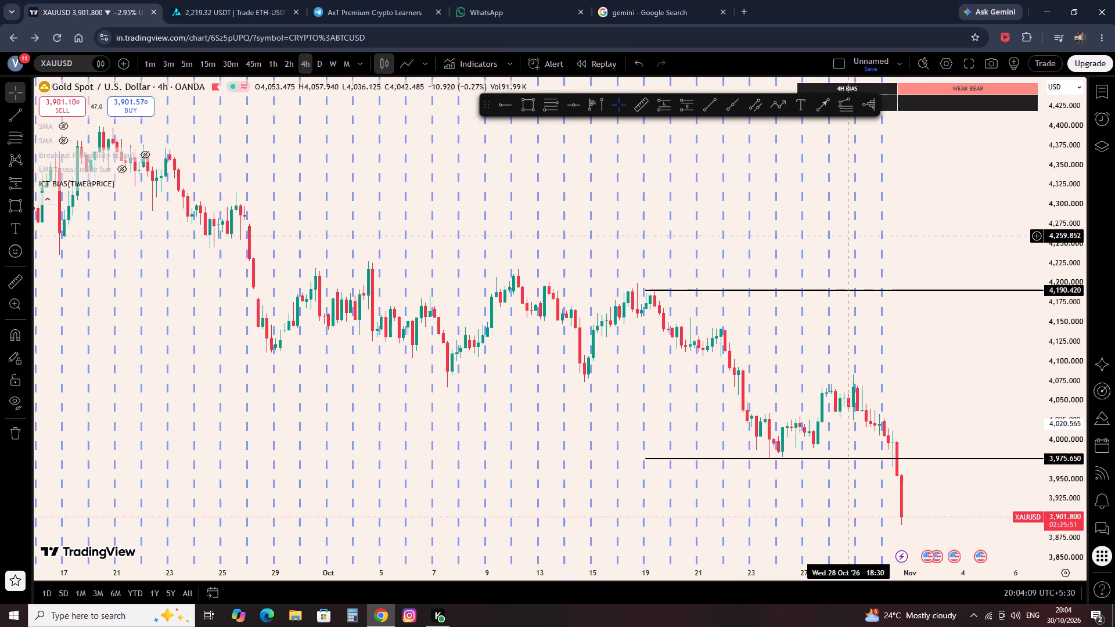
drag(787, 239, 594, 268)
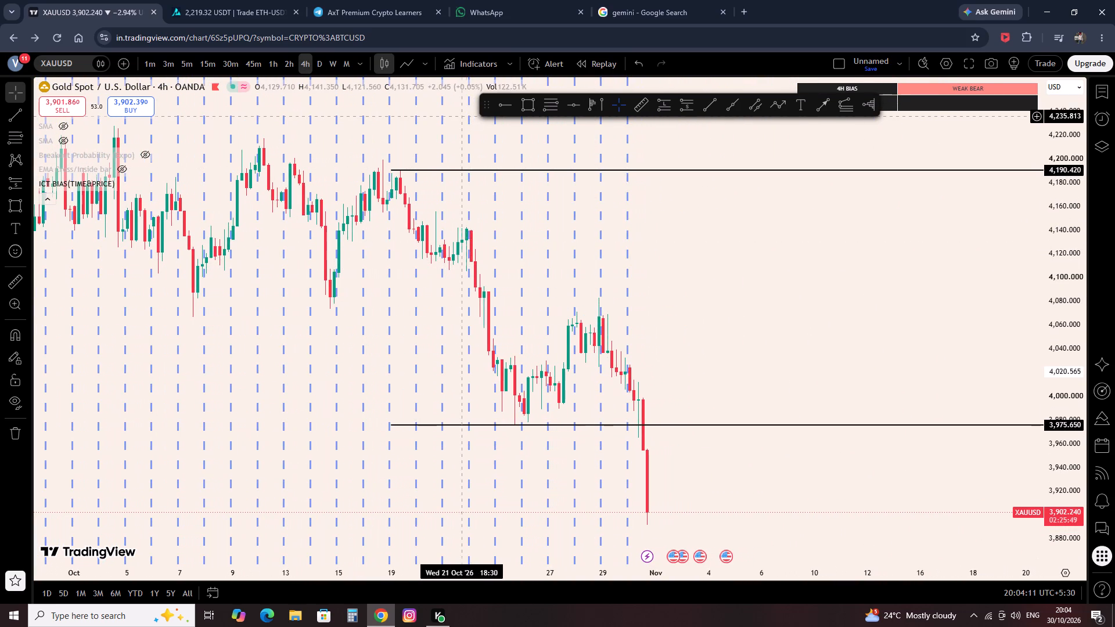
drag(484, 105, 364, 95)
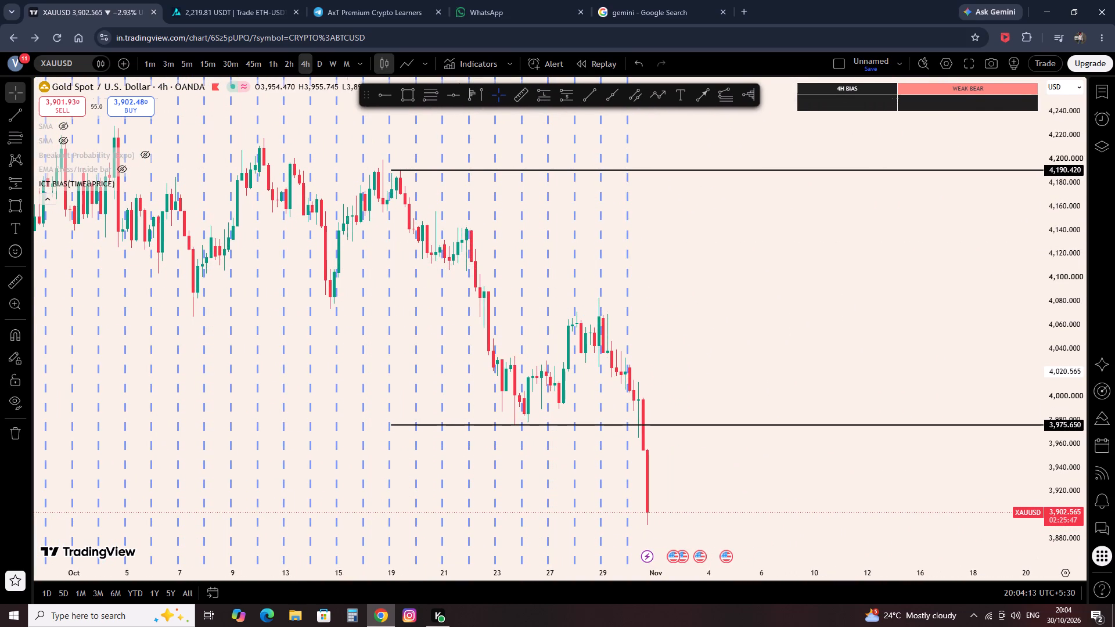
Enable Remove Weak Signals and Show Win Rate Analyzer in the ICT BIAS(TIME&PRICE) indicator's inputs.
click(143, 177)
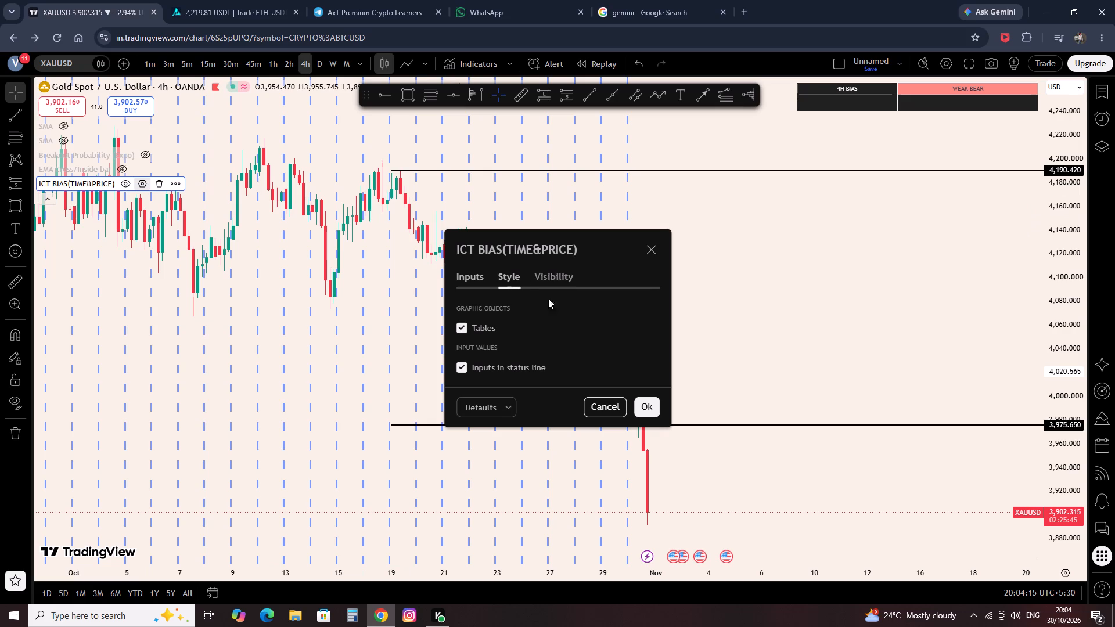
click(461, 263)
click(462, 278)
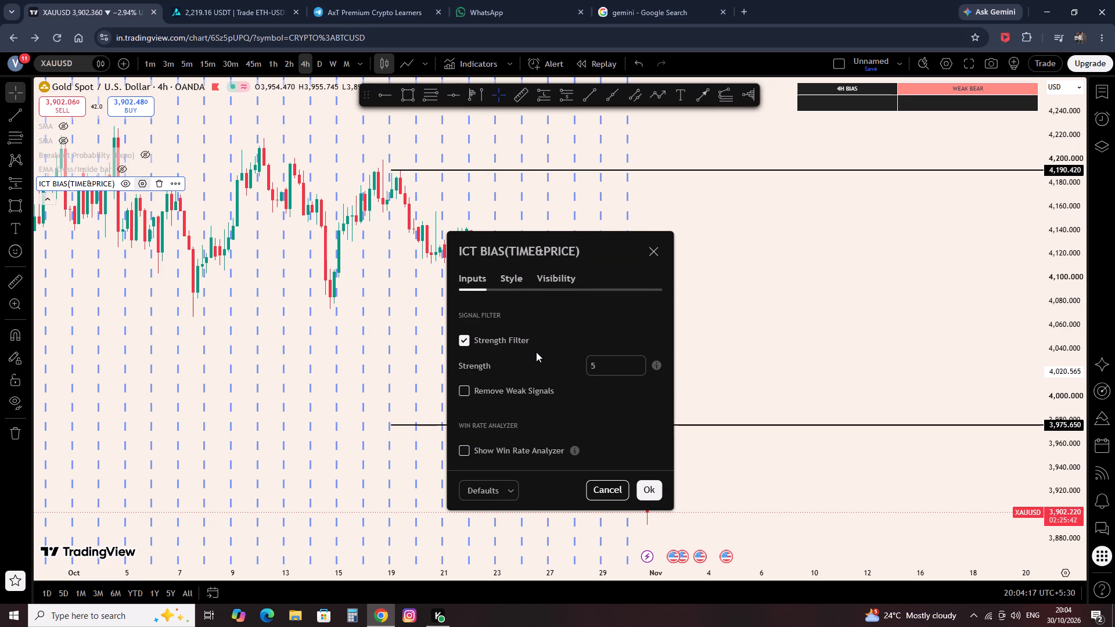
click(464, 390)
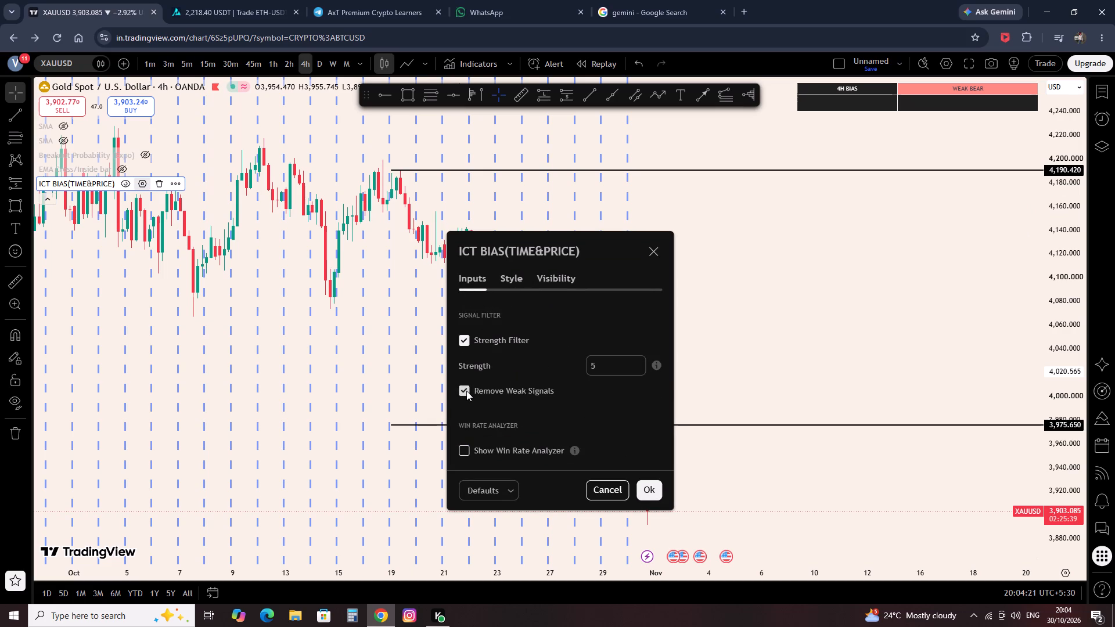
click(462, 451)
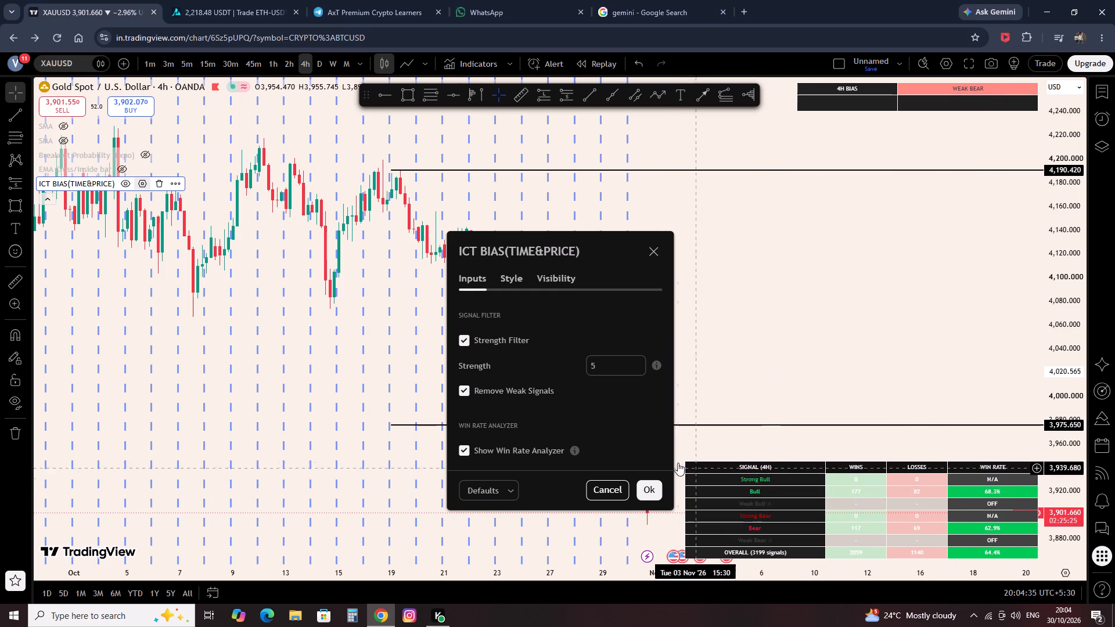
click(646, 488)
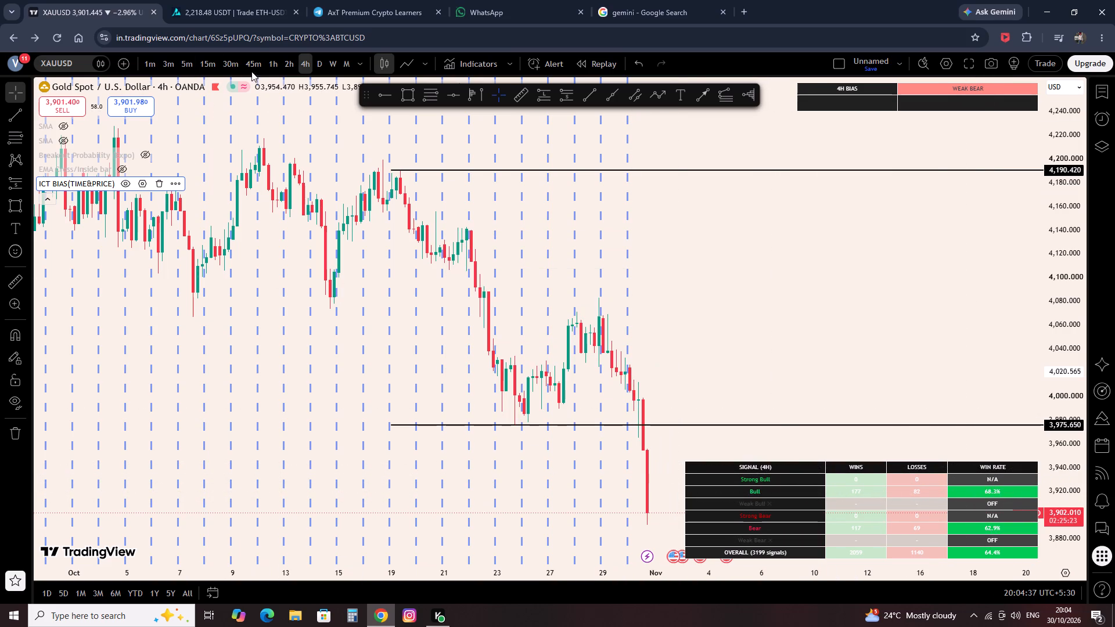
Compare the bias and win-rate tables for XAUUSD on the 1-hour and daily timeframes, ending on 1-hour.
click(264, 68)
click(276, 70)
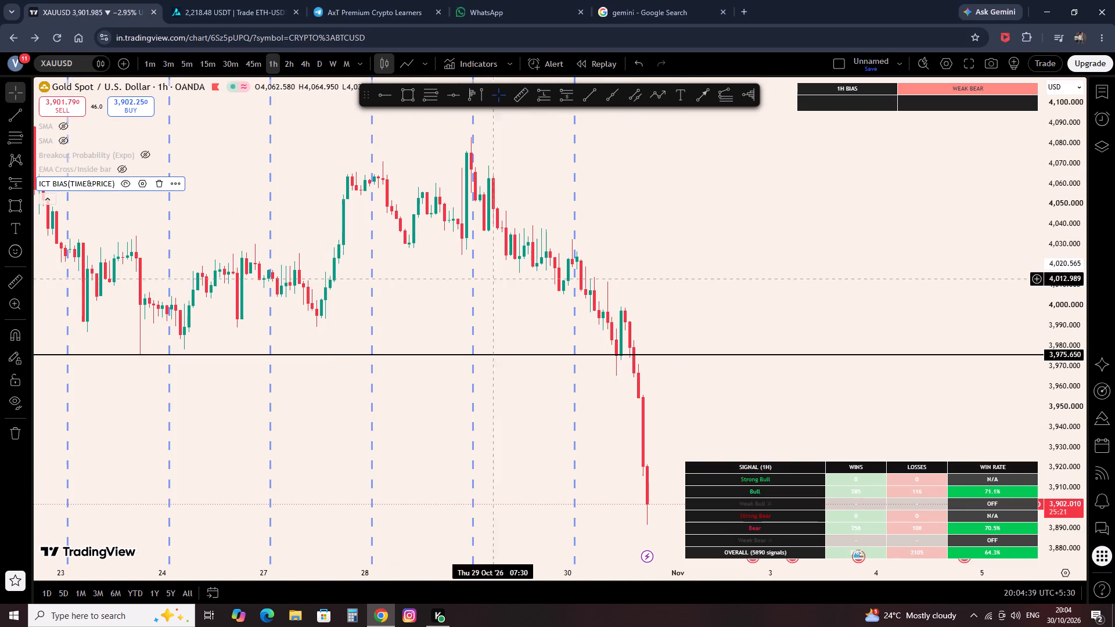
scroll(587, 368, up, 2)
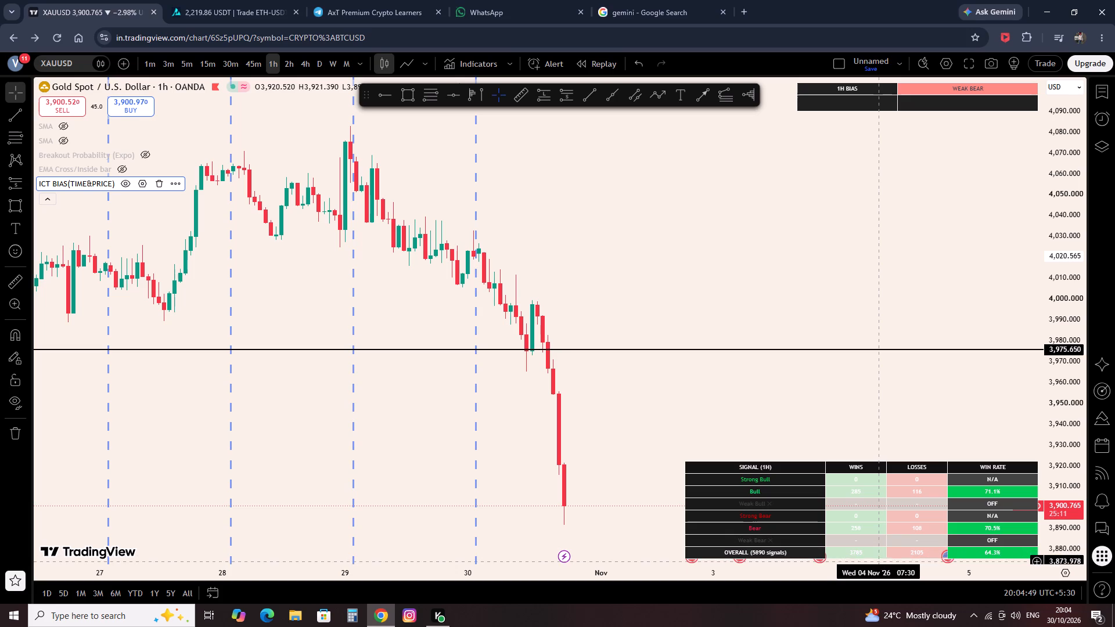
click(318, 63)
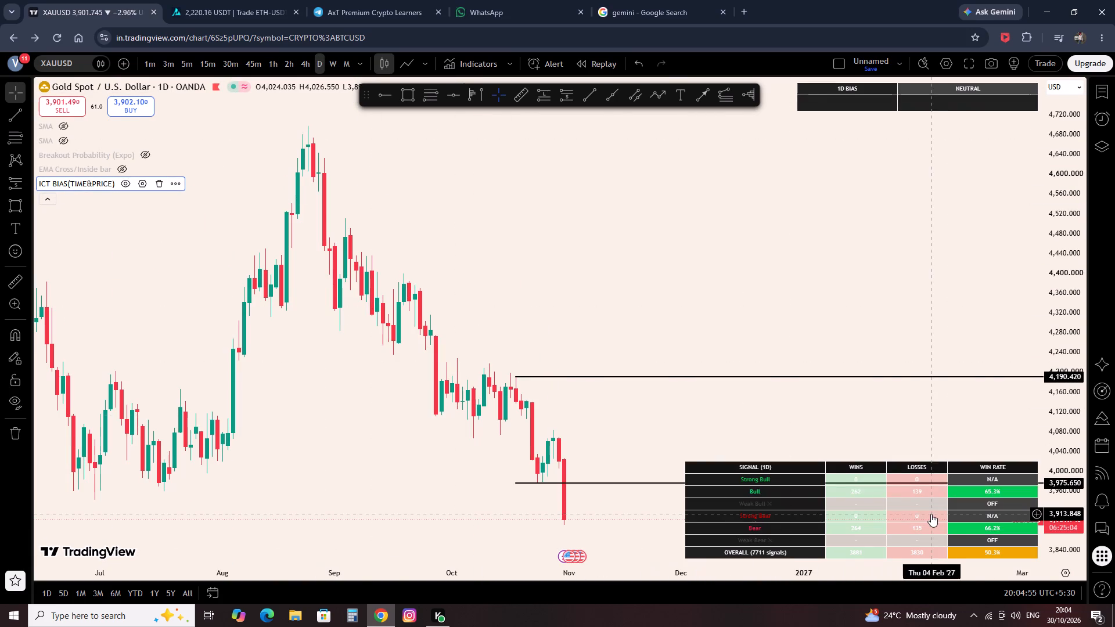
scroll(931, 514, up, 1)
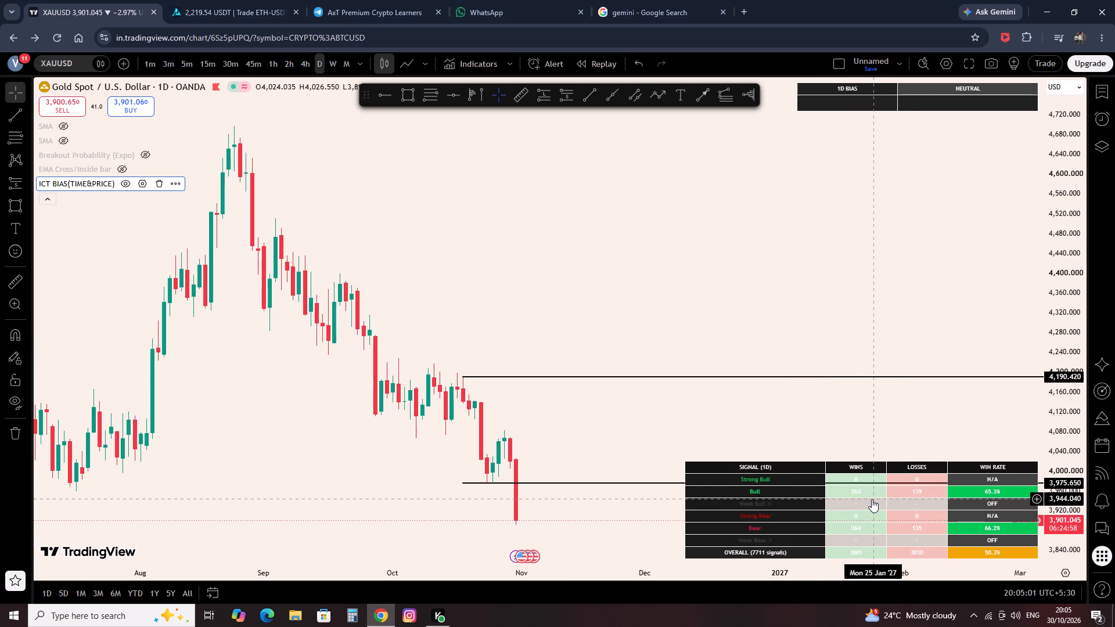
scroll(871, 498, up, 1)
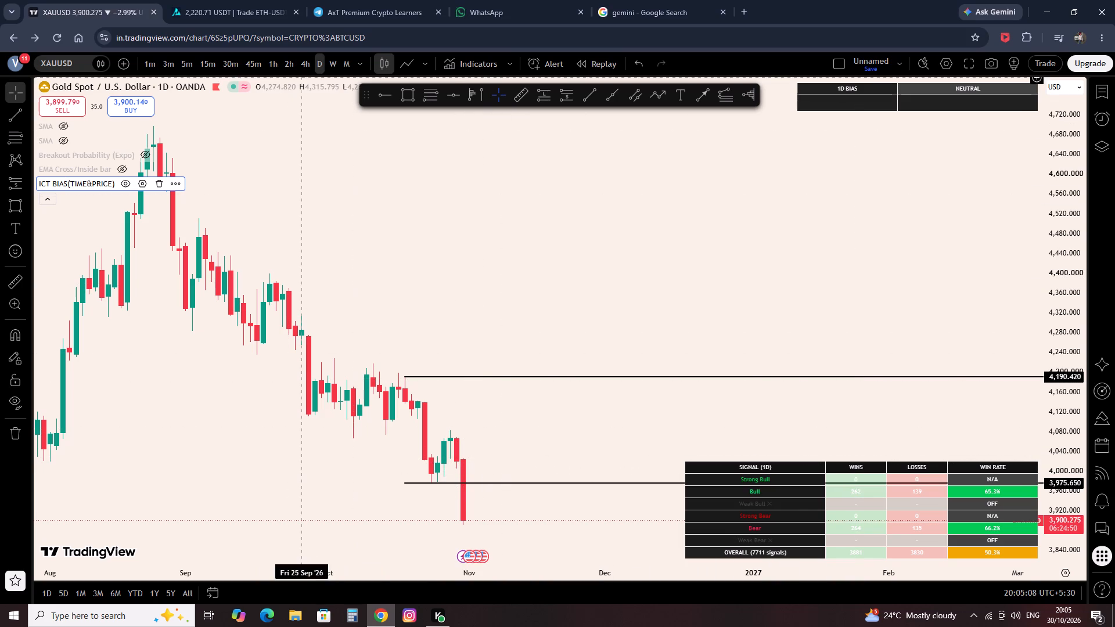
click(275, 60)
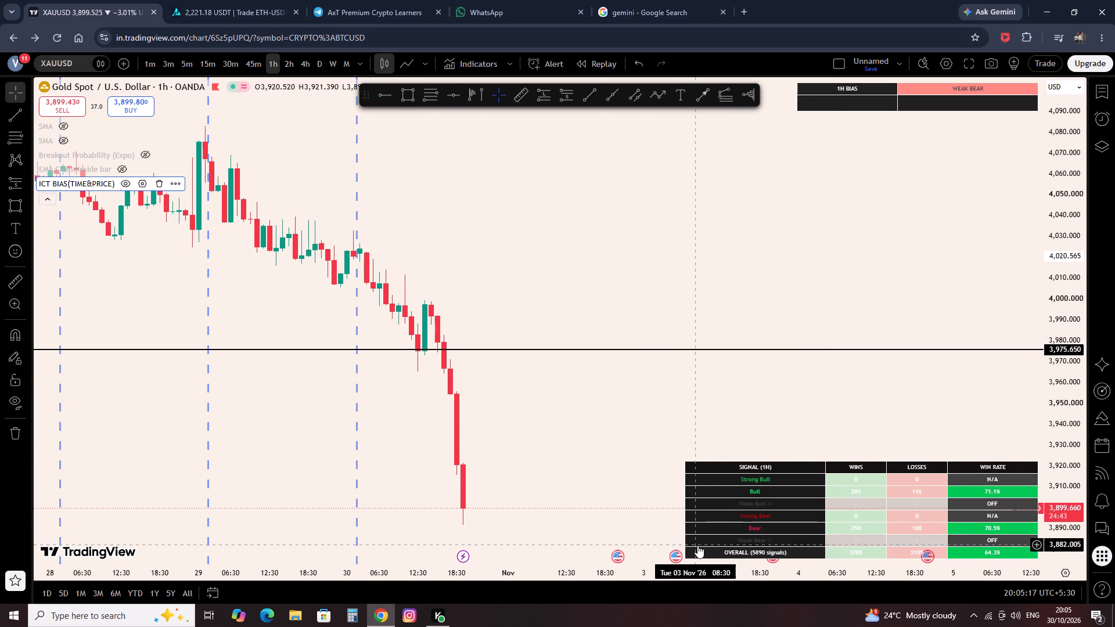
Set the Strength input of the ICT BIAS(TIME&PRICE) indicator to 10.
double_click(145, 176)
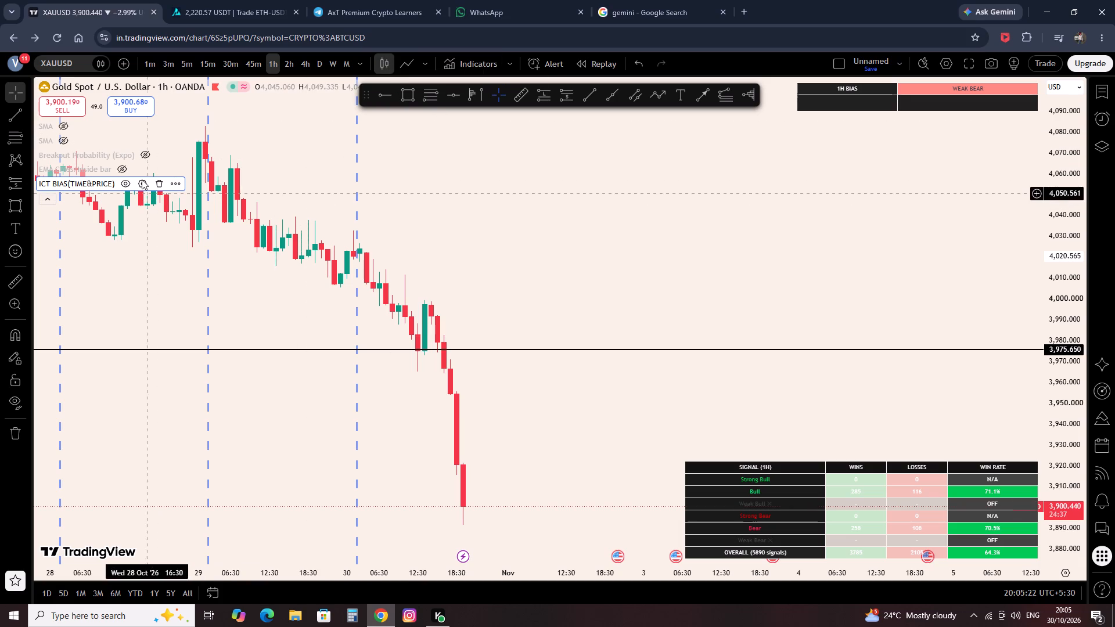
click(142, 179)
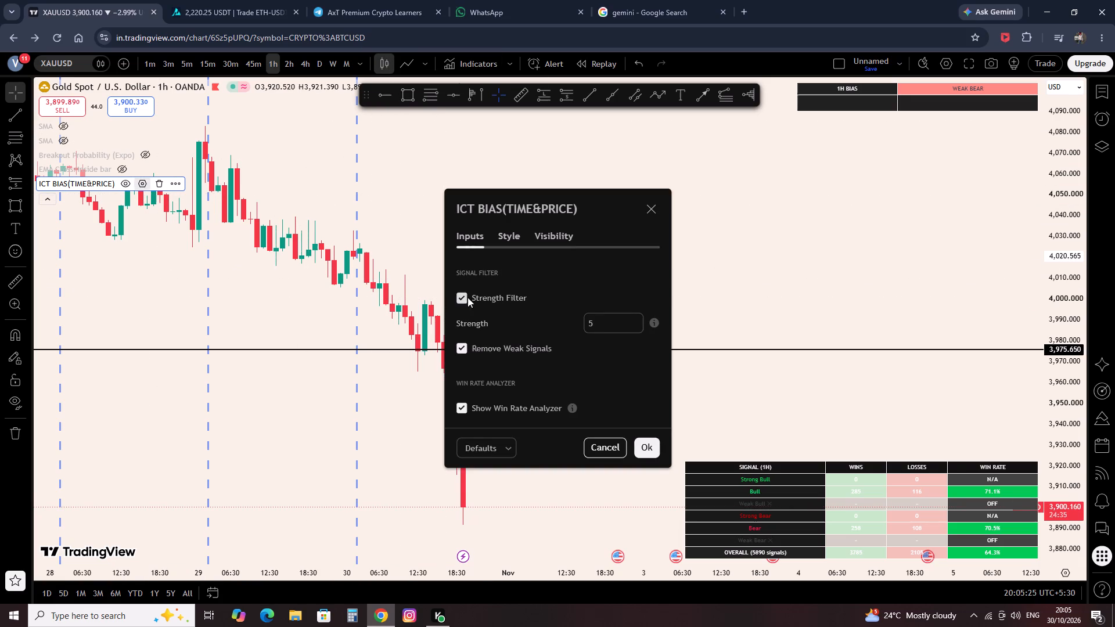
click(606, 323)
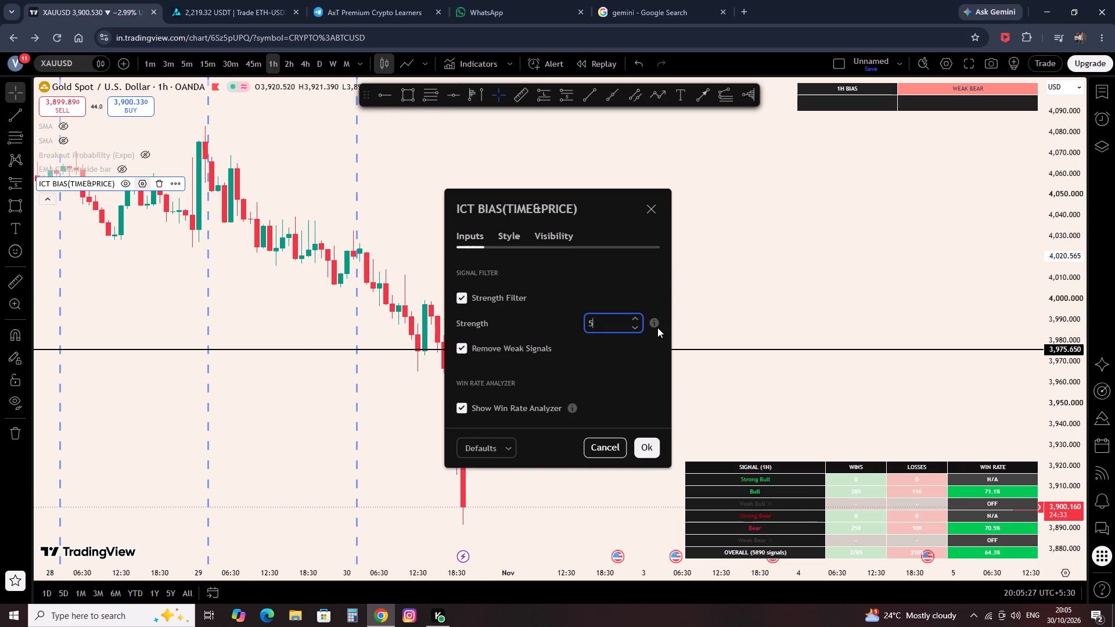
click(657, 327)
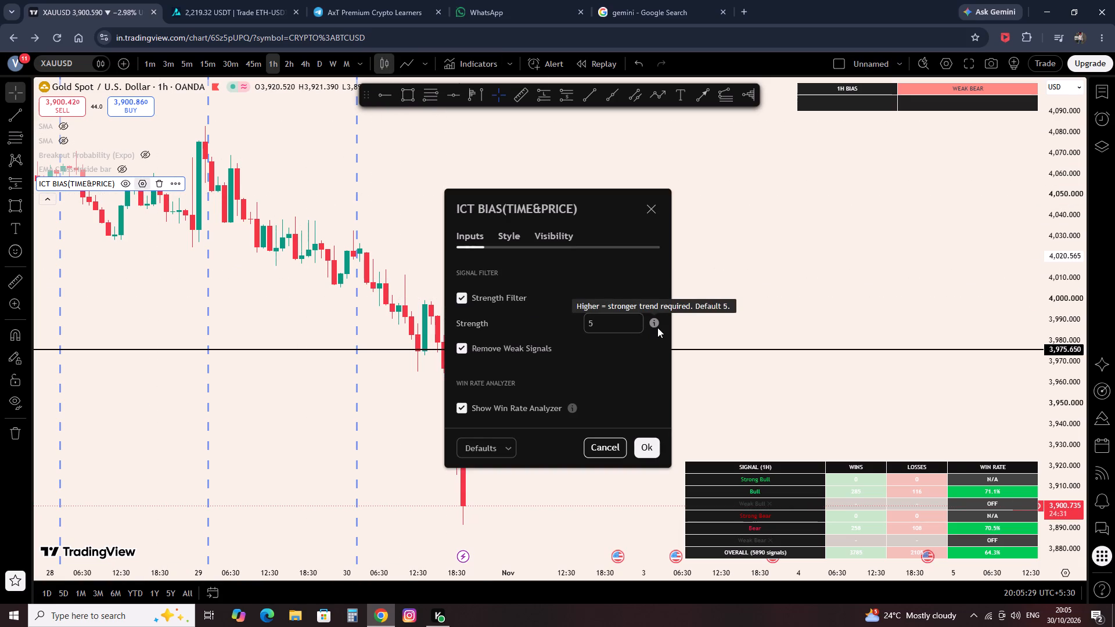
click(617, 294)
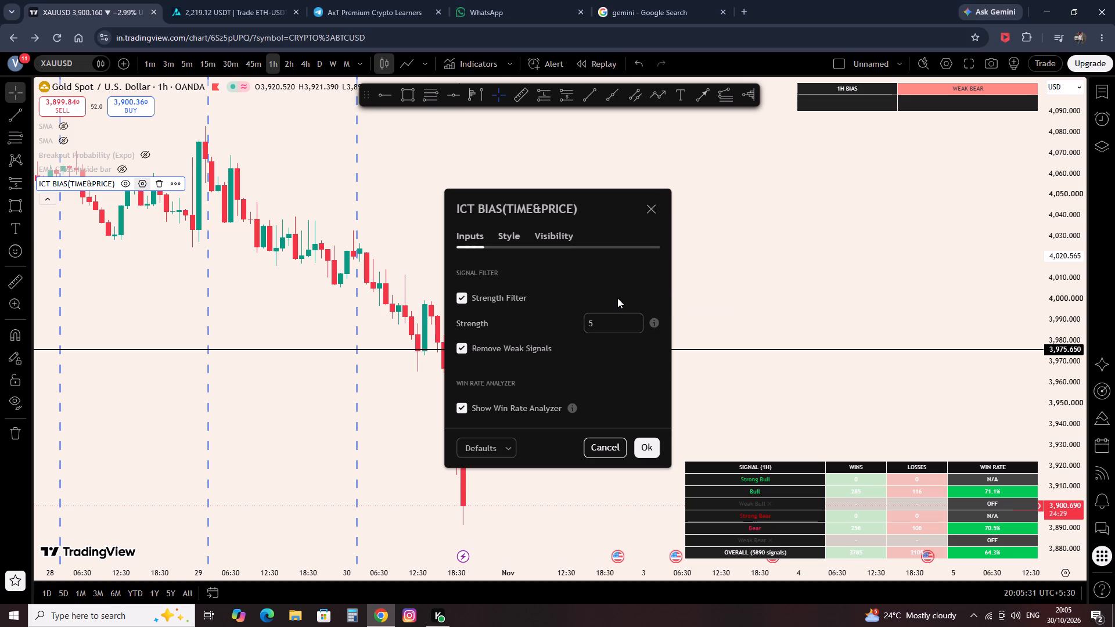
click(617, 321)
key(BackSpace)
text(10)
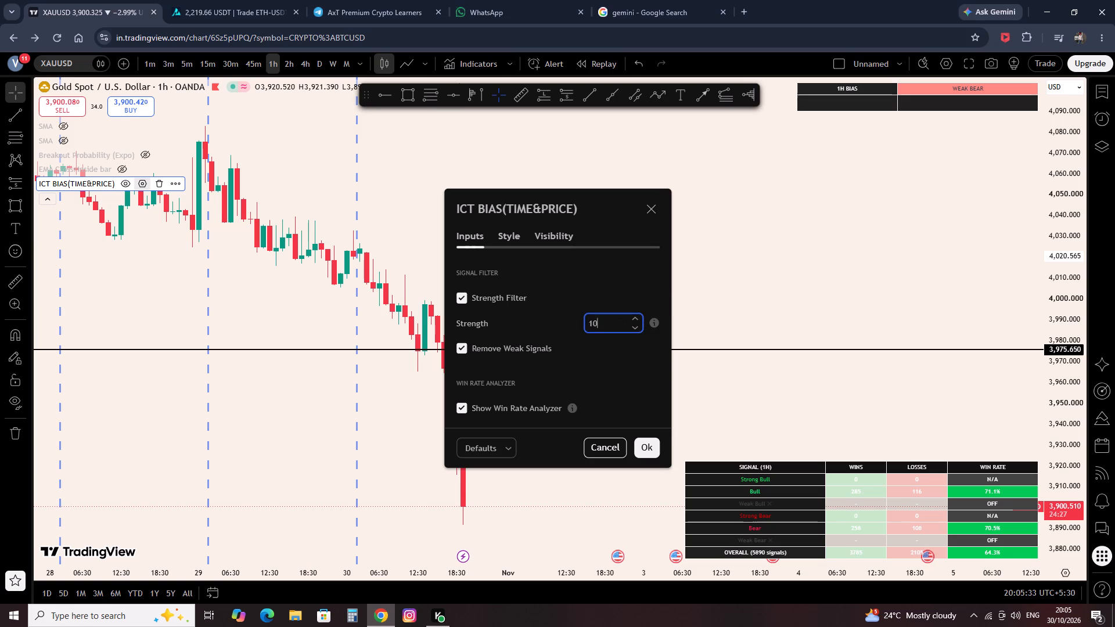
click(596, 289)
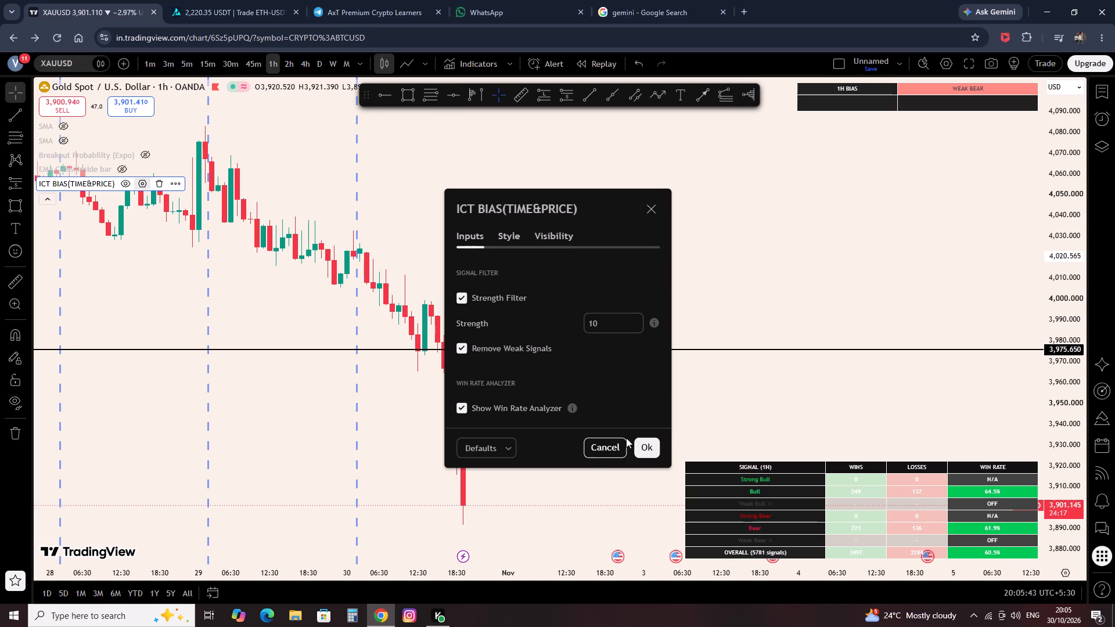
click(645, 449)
Switch to BTCUSD and examine its bias and win-rate tables on the 4-hour timeframe.
key(Up)
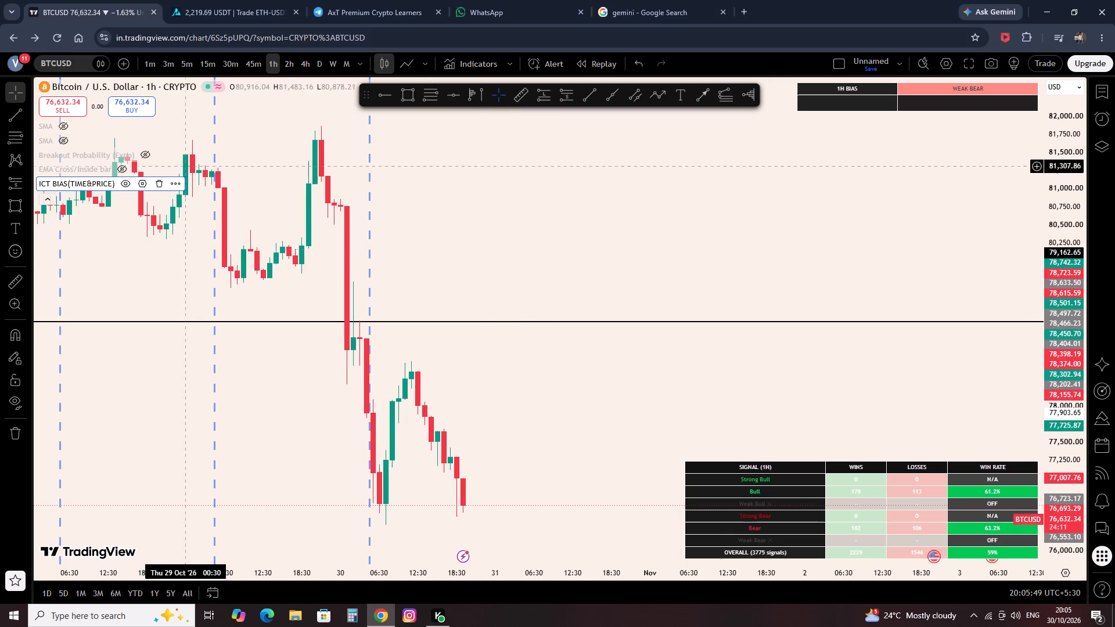
click(301, 60)
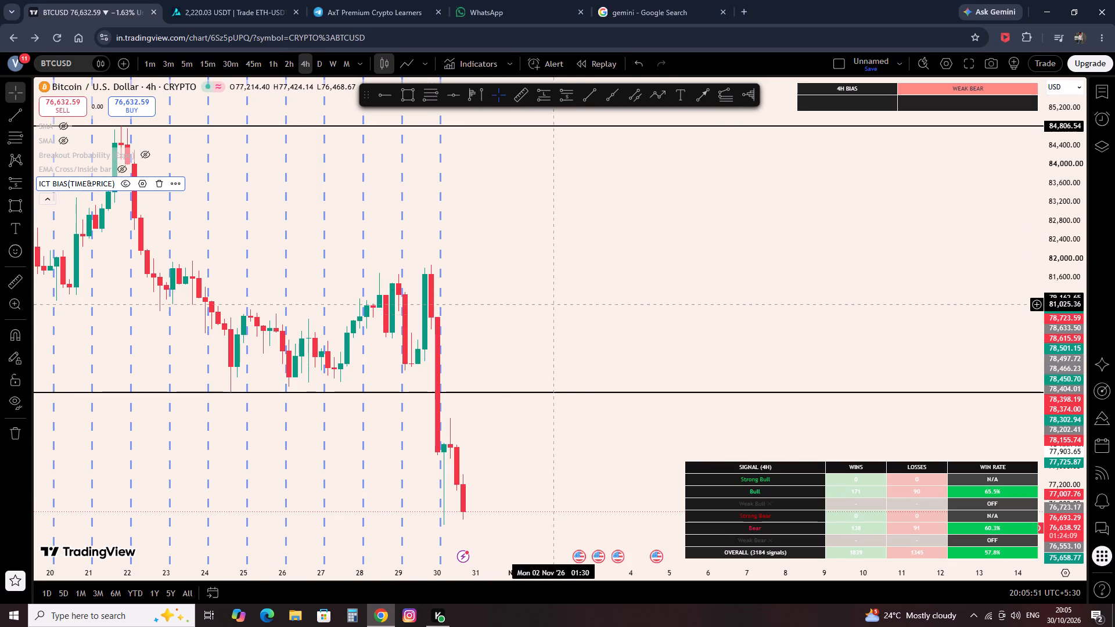
scroll(582, 305, up, 4)
scroll(580, 314, down, 3)
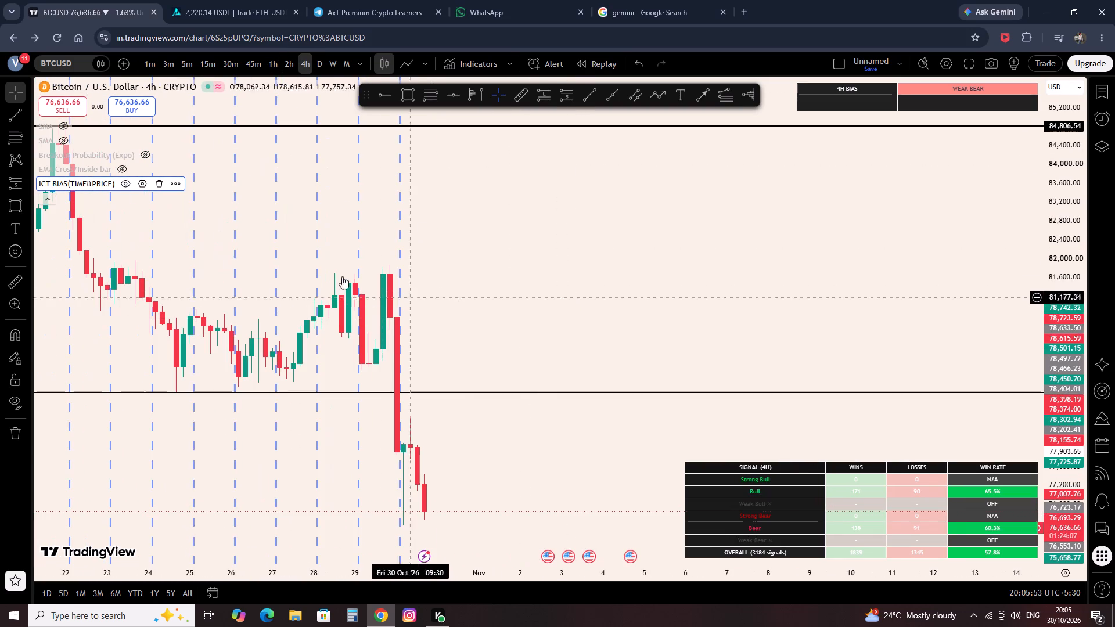
click(163, 185)
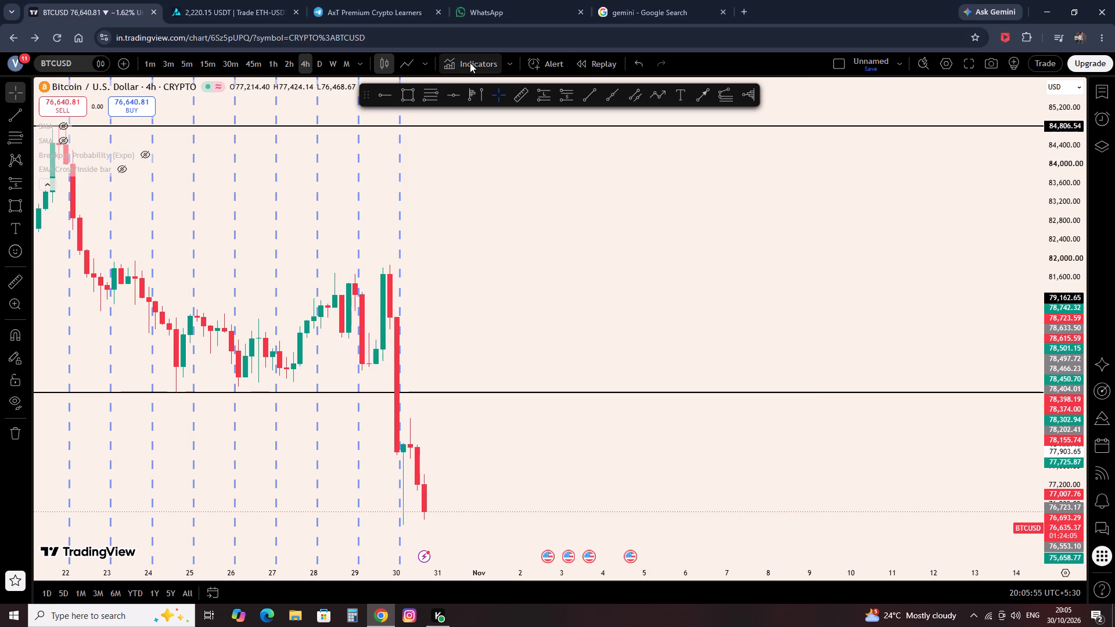
click(470, 63)
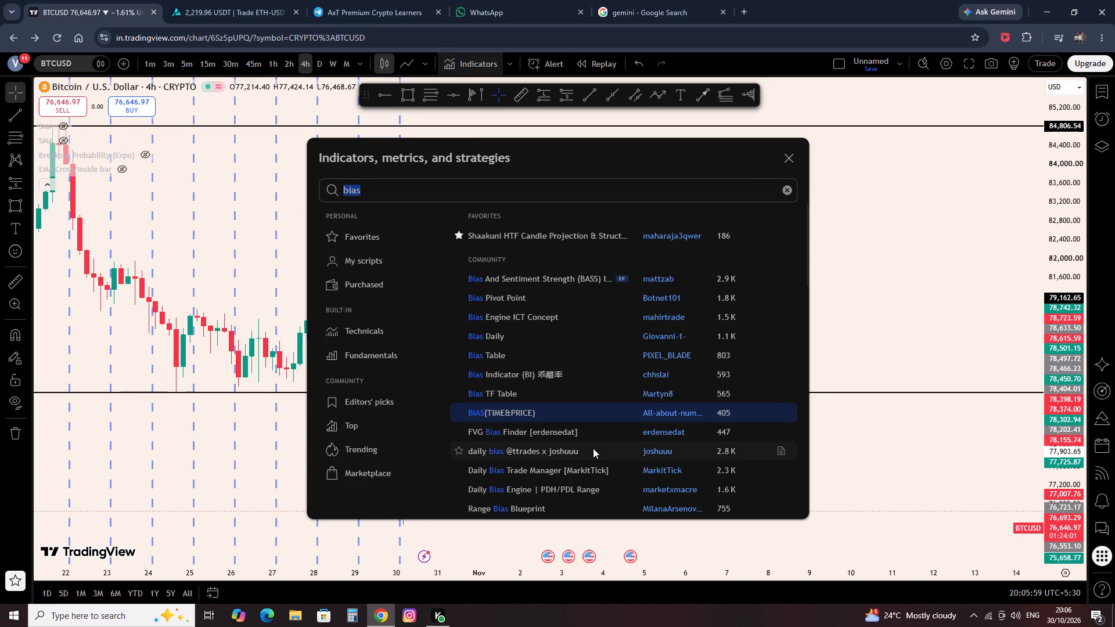
click(593, 448)
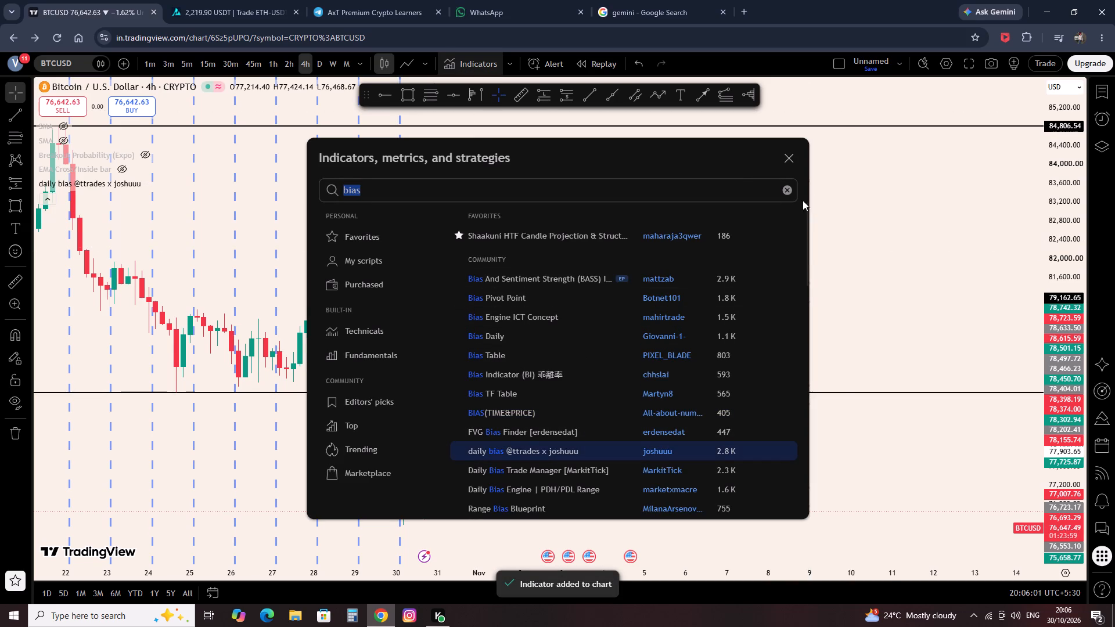
click(851, 195)
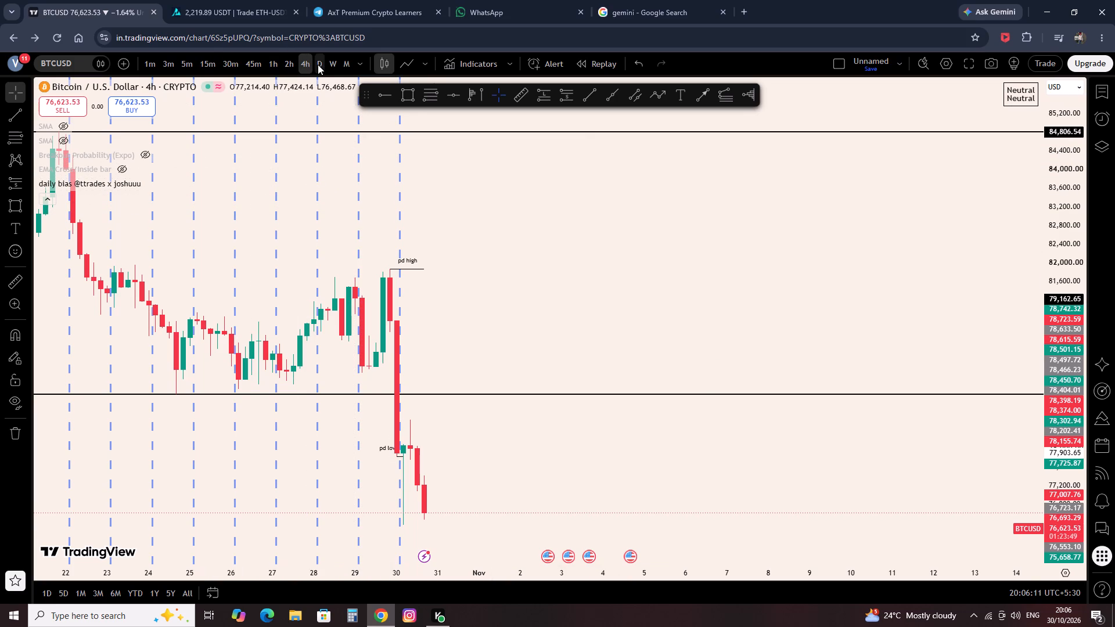
Examine the daily bias indicator on the 1-hour BTCUSD chart and on XAUUSD at the 1-hour and daily timeframes.
click(276, 70)
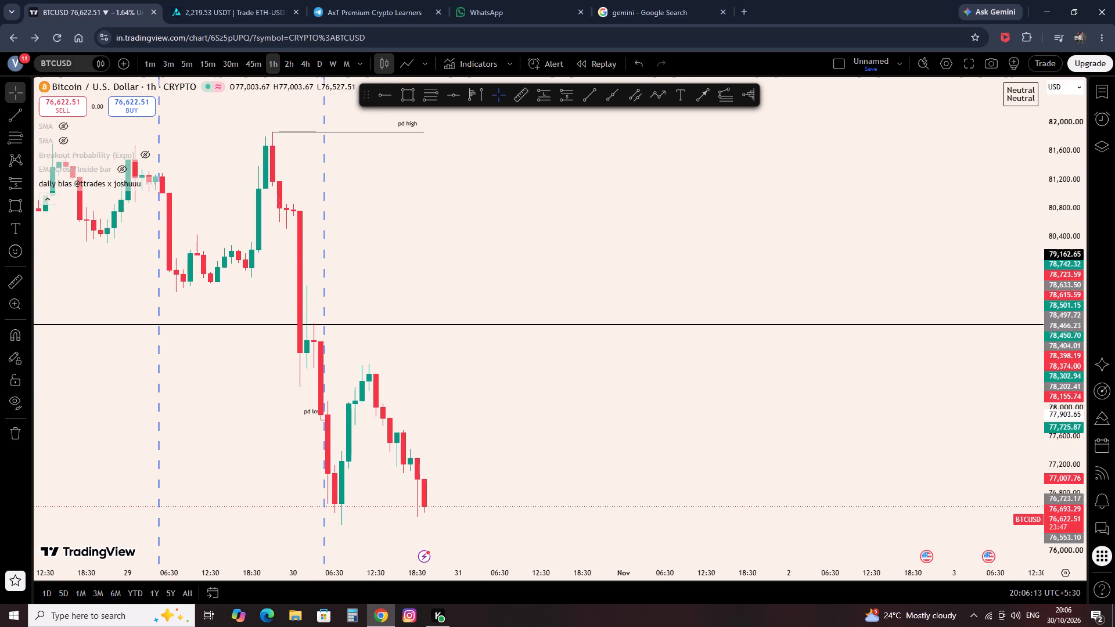
key(Down)
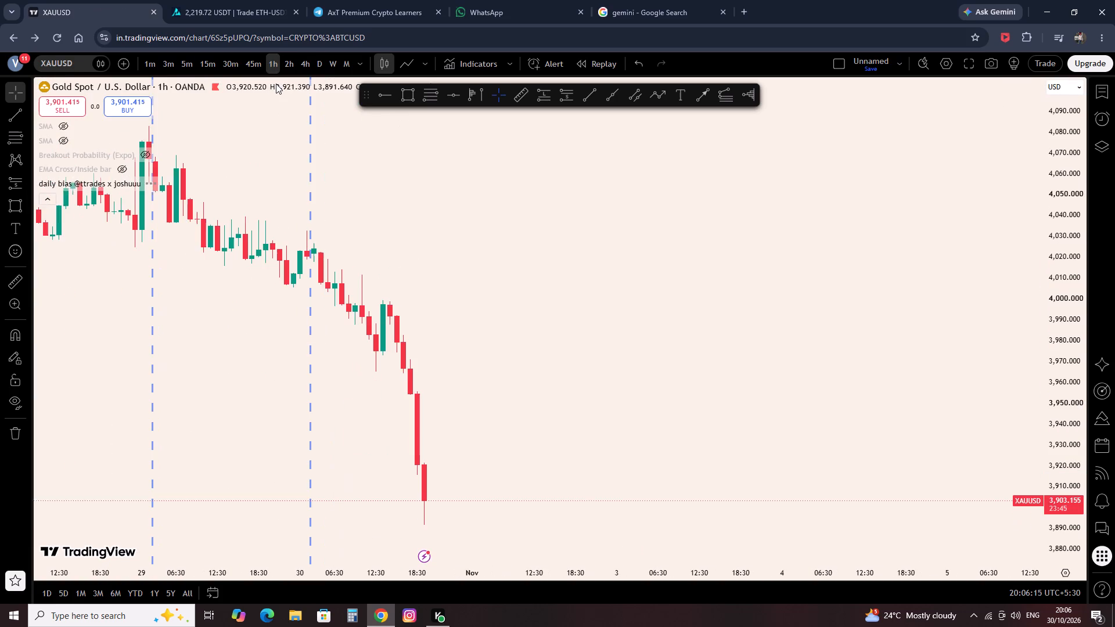
scroll(388, 199, down, 5)
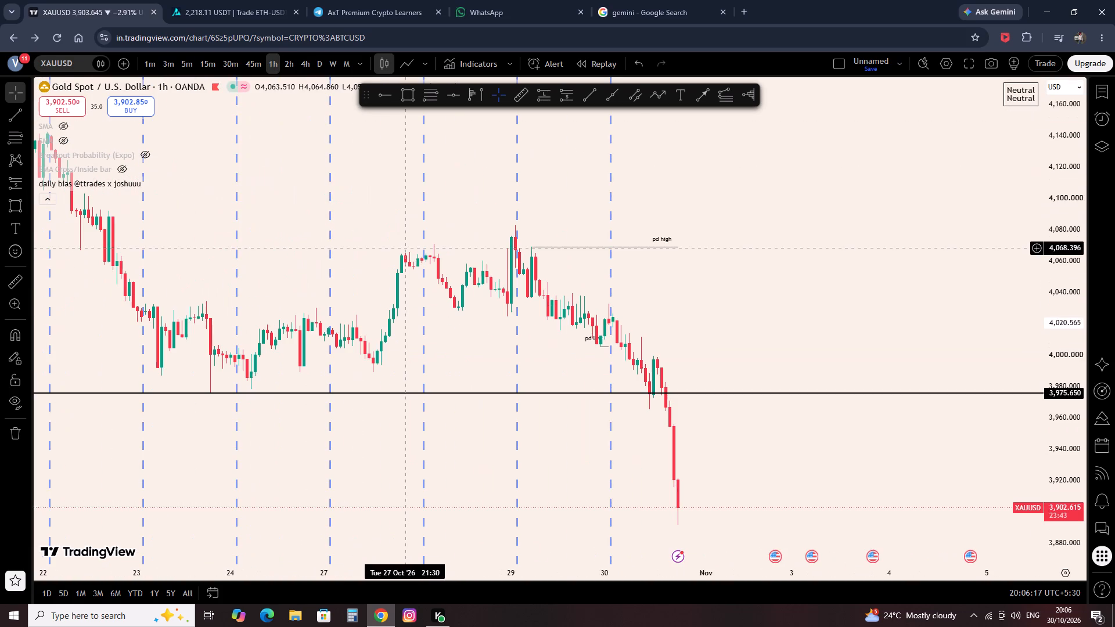
scroll(419, 269, up, 1)
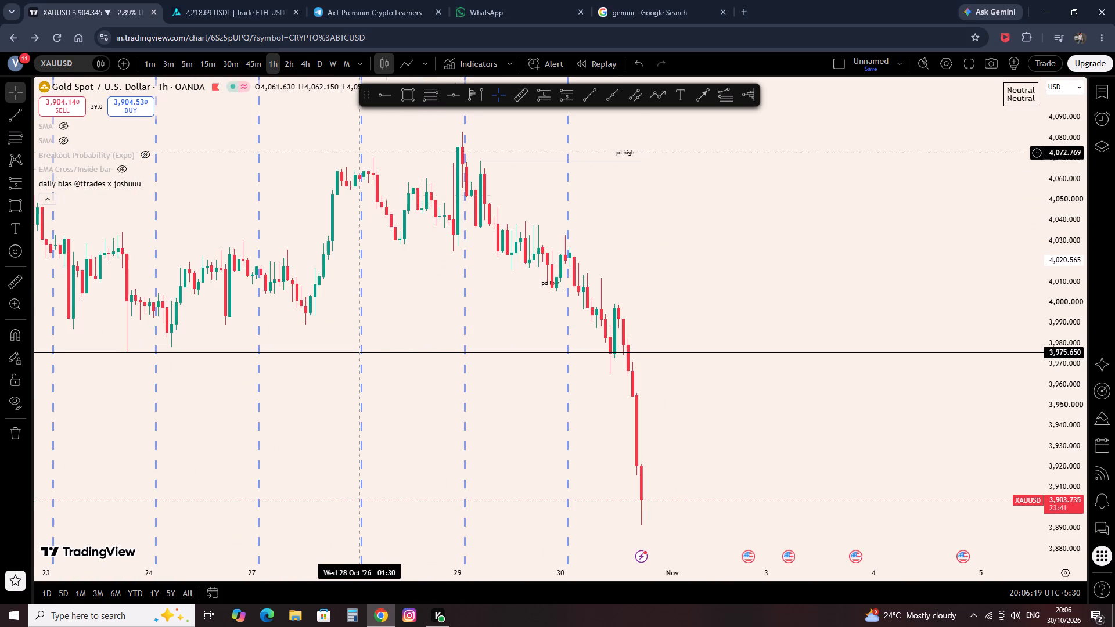
click(317, 64)
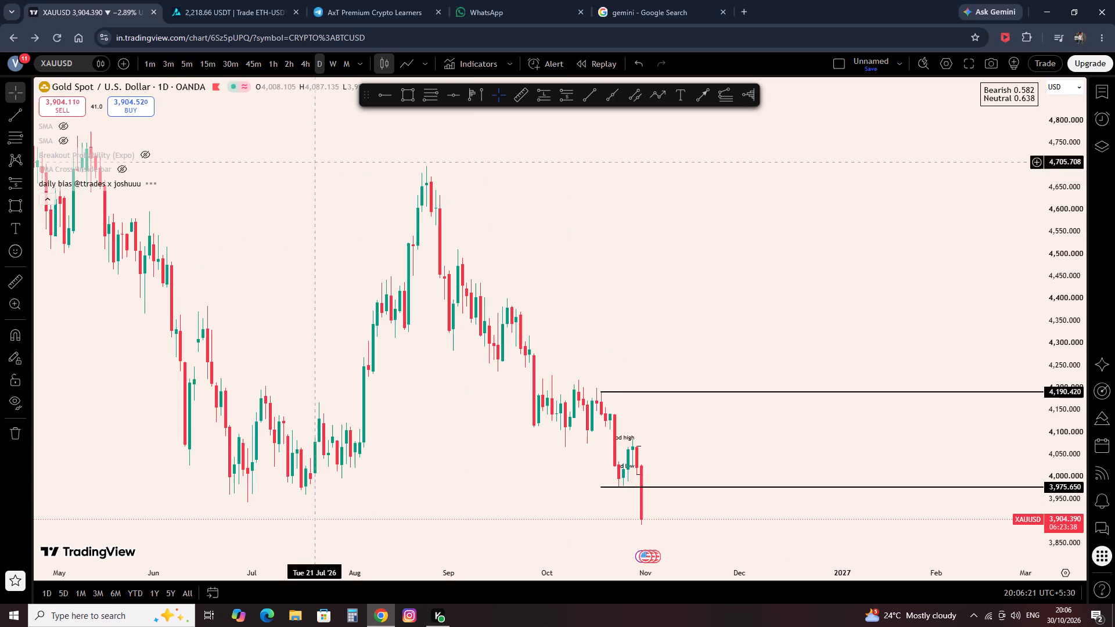
scroll(332, 225, up, 4)
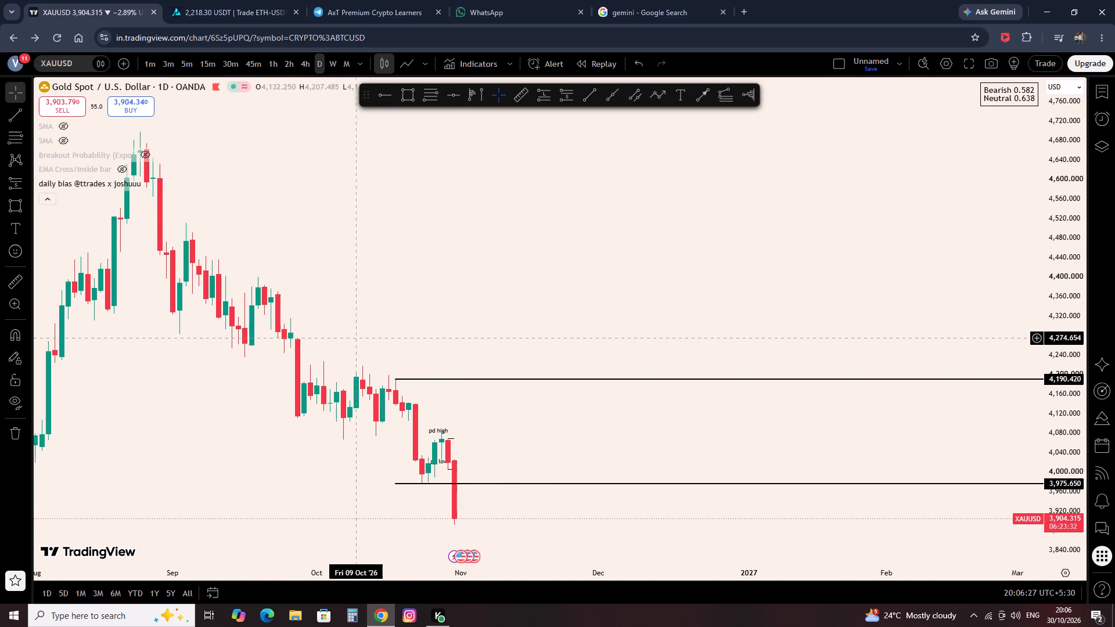
click(335, 69)
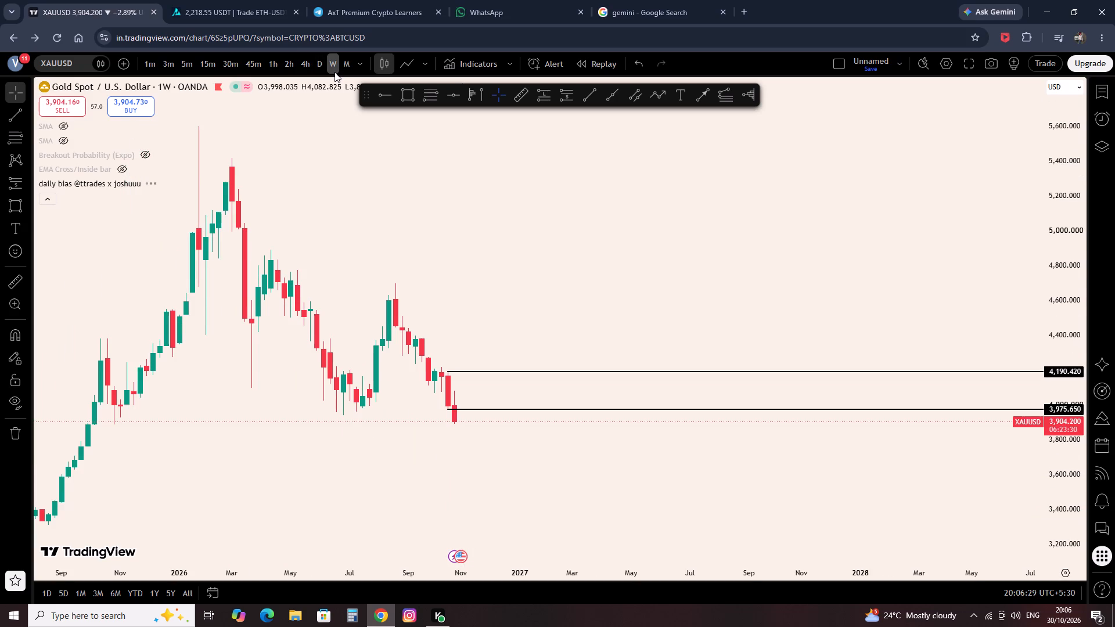
scroll(420, 319, up, 4)
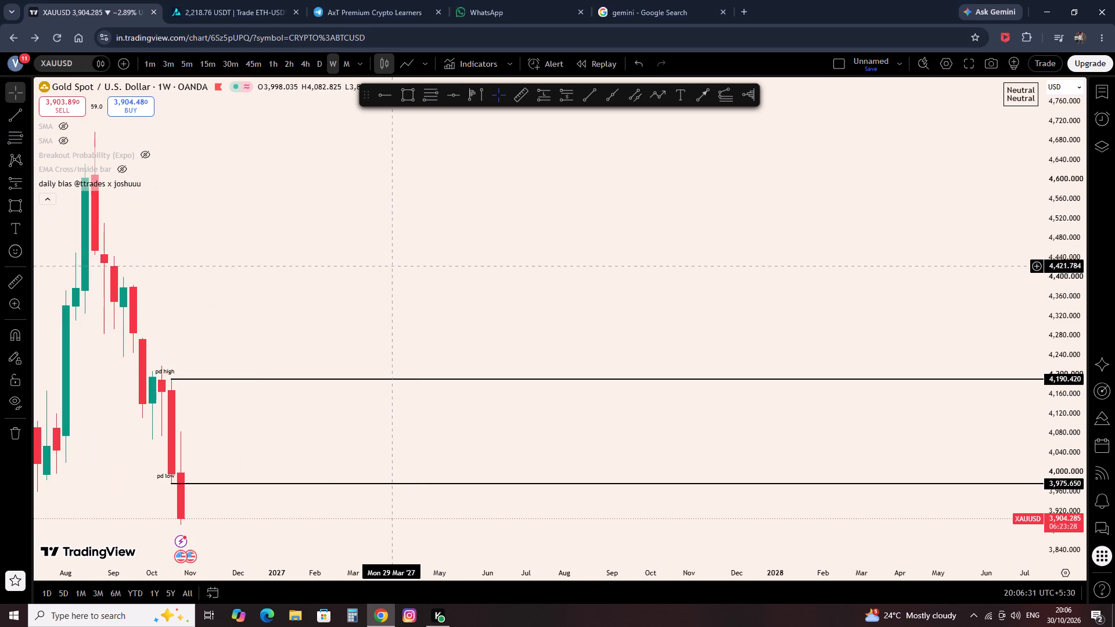
click(343, 66)
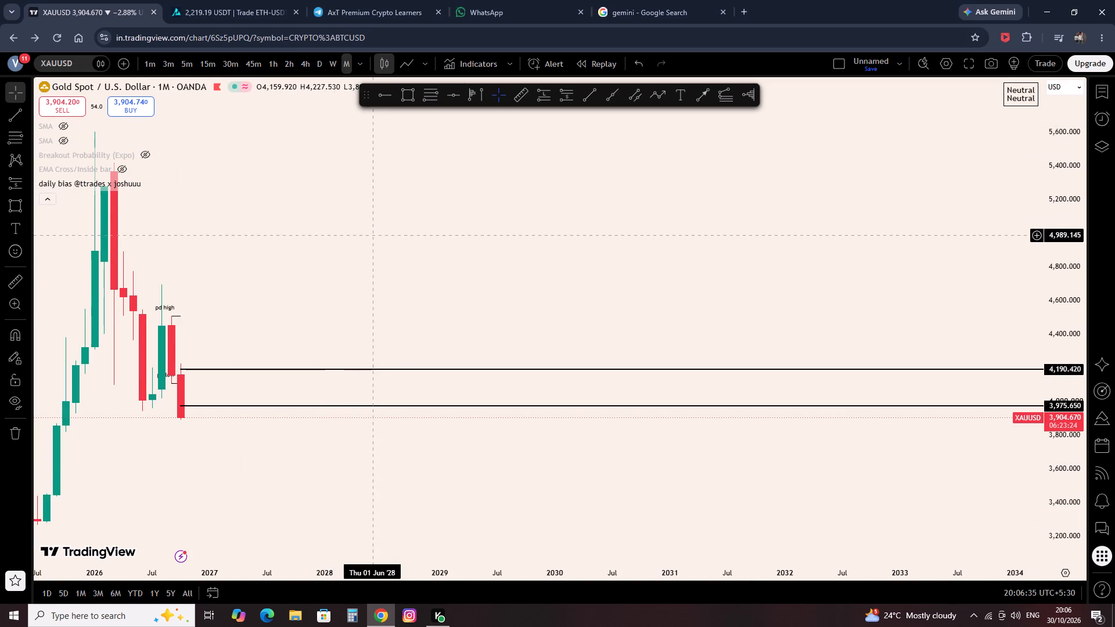
scroll(377, 251, down, 6)
click(209, 60)
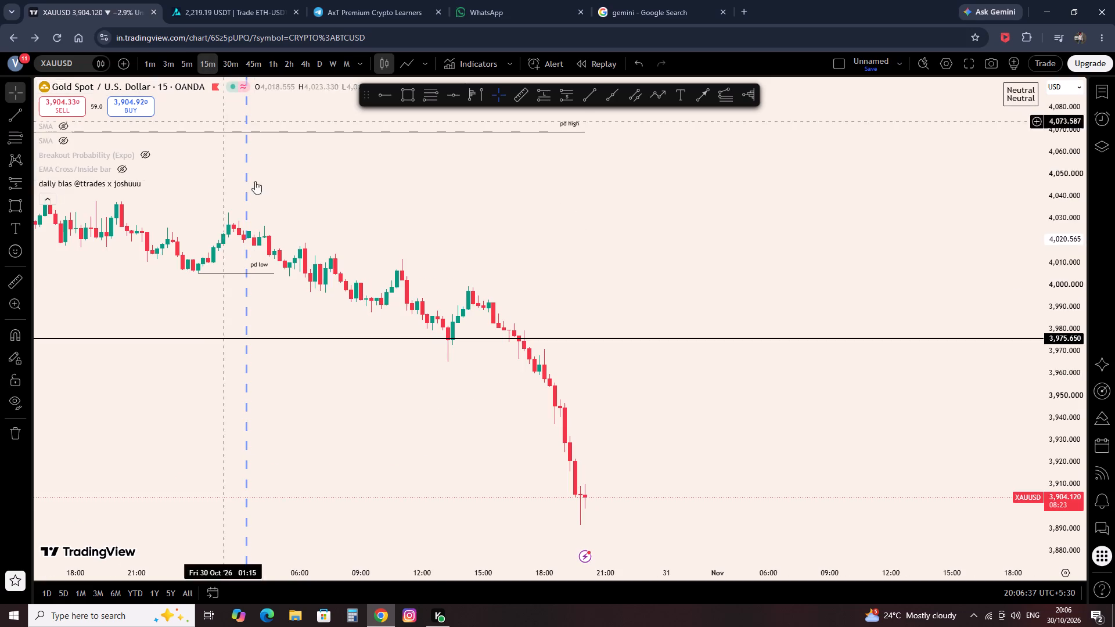
scroll(397, 293, up, 2)
scroll(398, 294, down, 3)
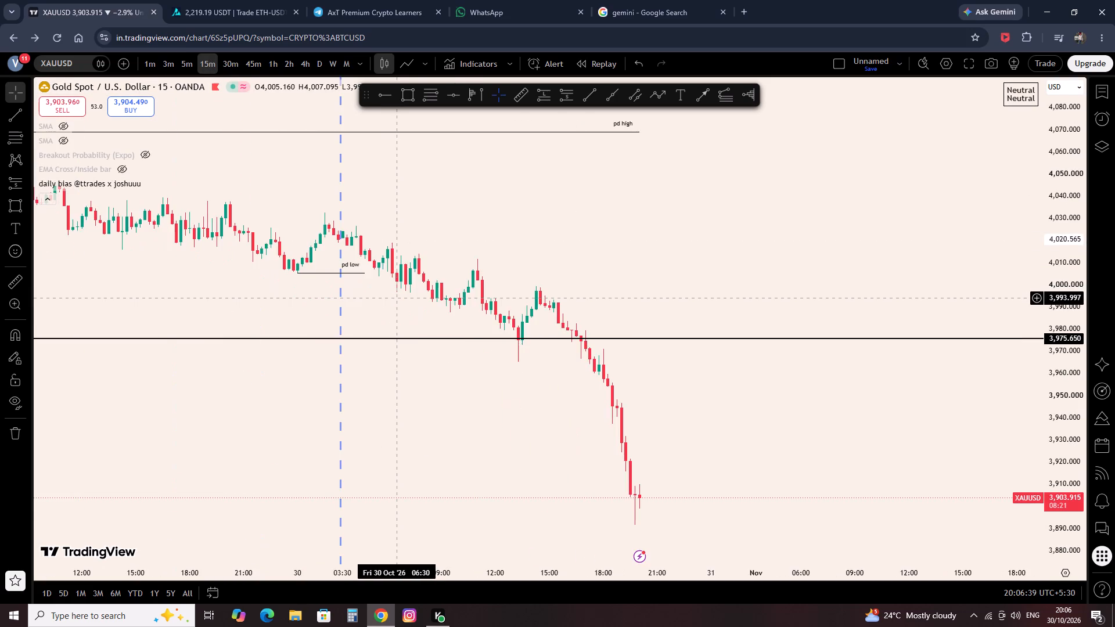
scroll(398, 298, down, 2)
scroll(315, 262, down, 3)
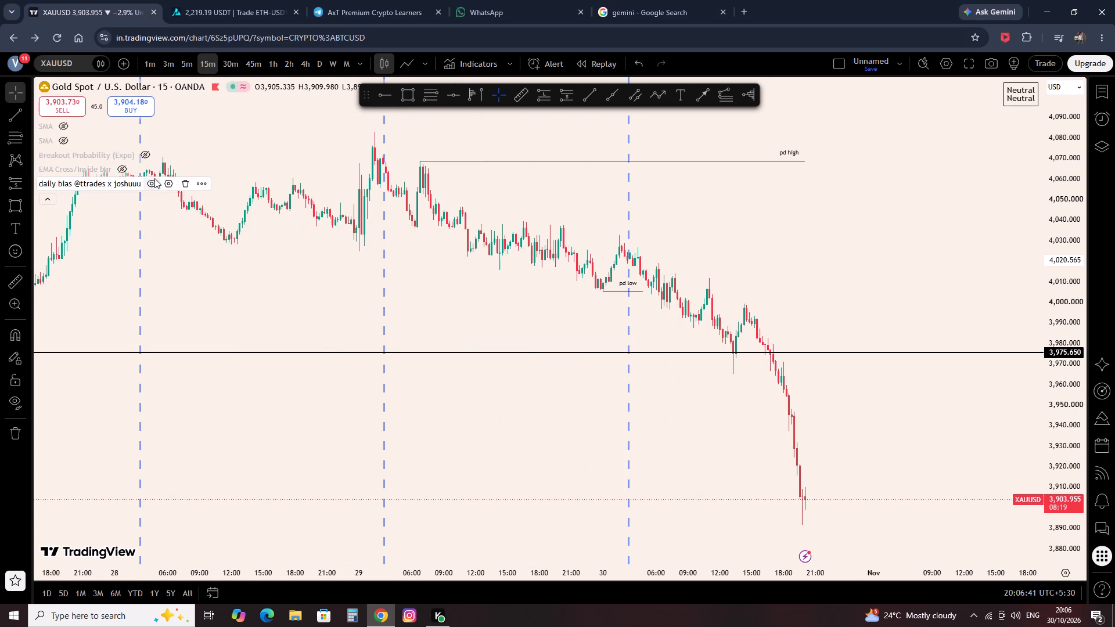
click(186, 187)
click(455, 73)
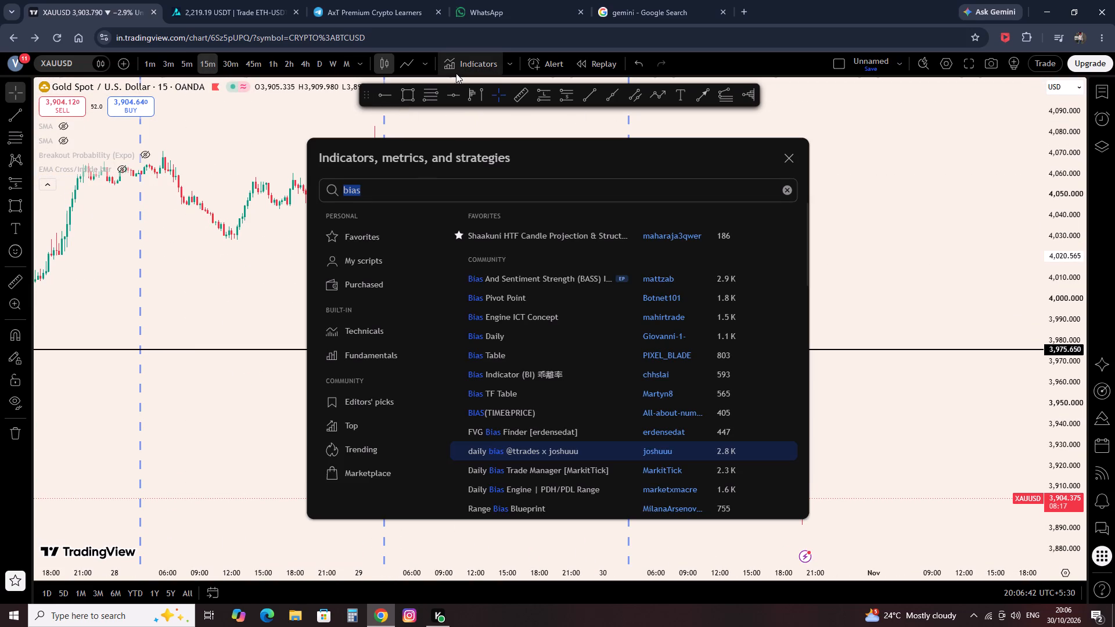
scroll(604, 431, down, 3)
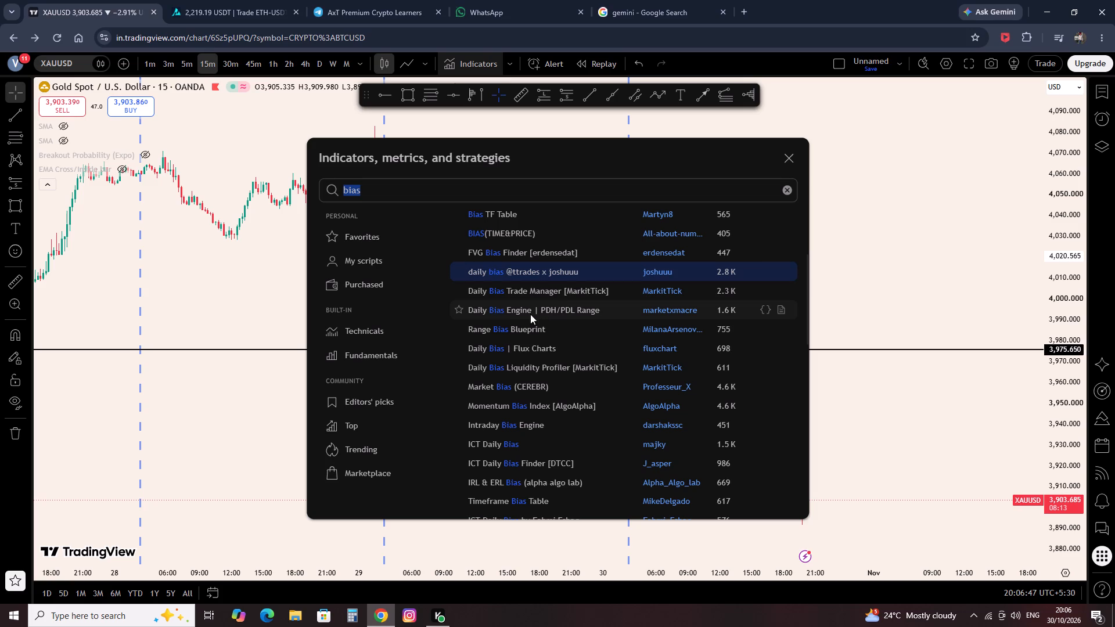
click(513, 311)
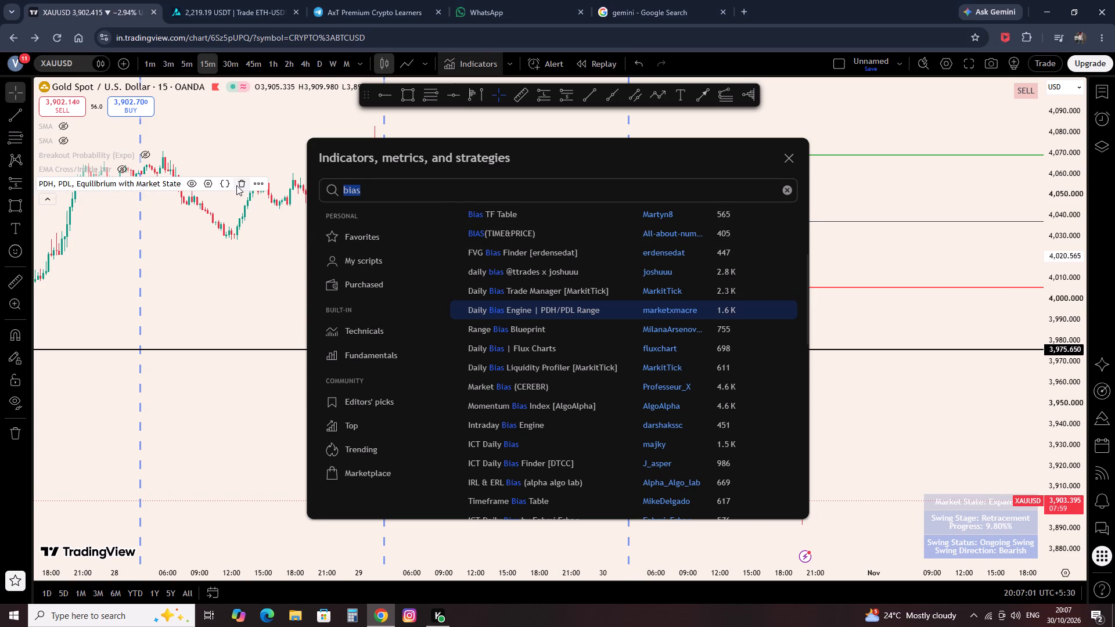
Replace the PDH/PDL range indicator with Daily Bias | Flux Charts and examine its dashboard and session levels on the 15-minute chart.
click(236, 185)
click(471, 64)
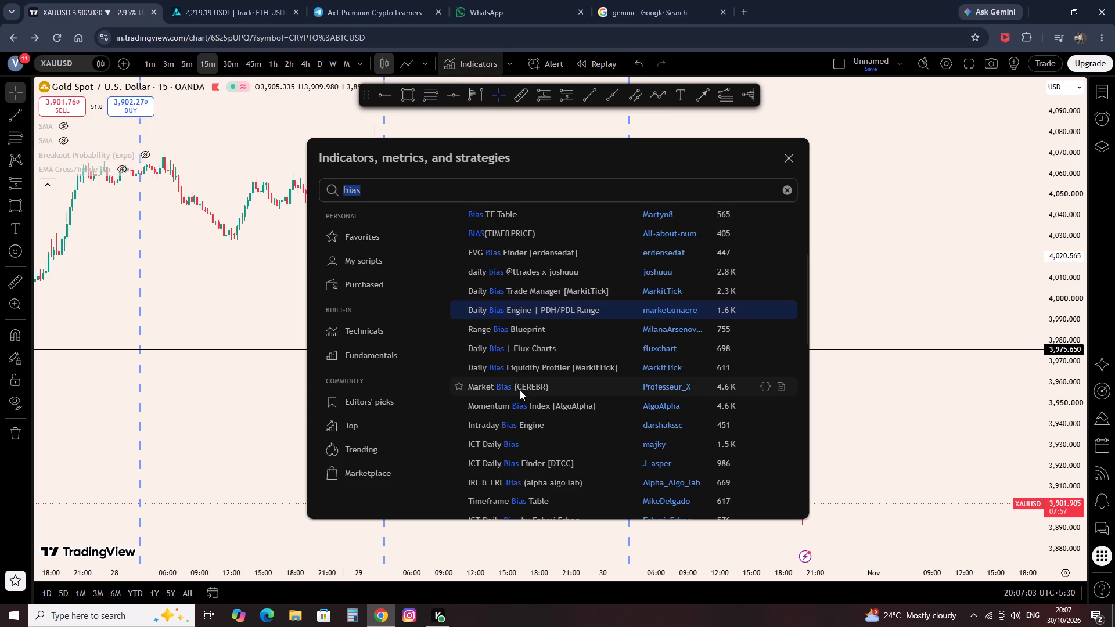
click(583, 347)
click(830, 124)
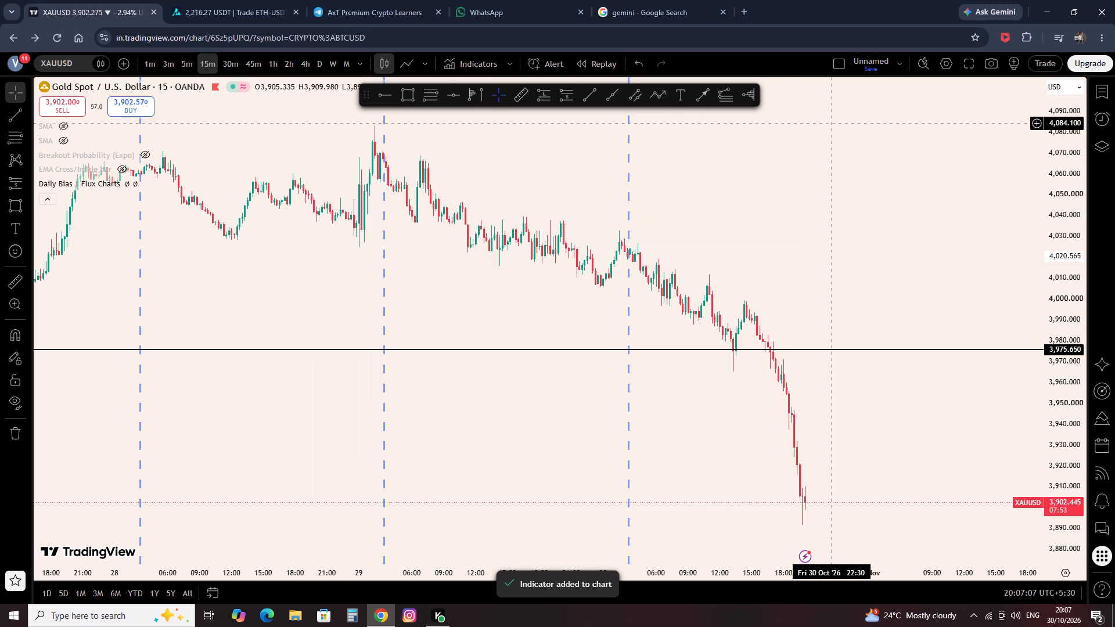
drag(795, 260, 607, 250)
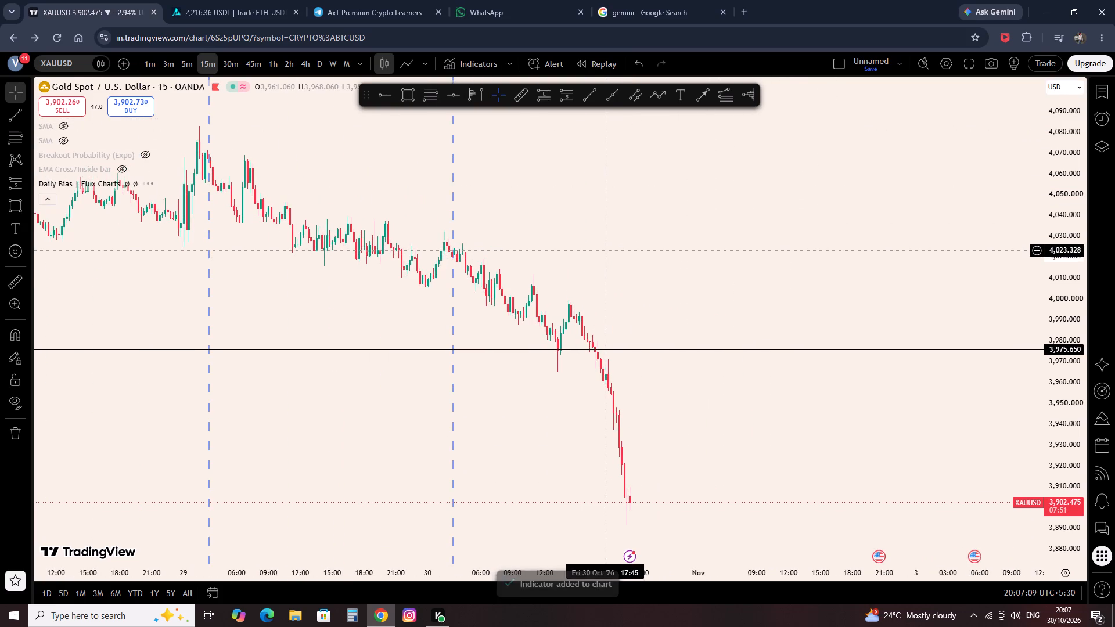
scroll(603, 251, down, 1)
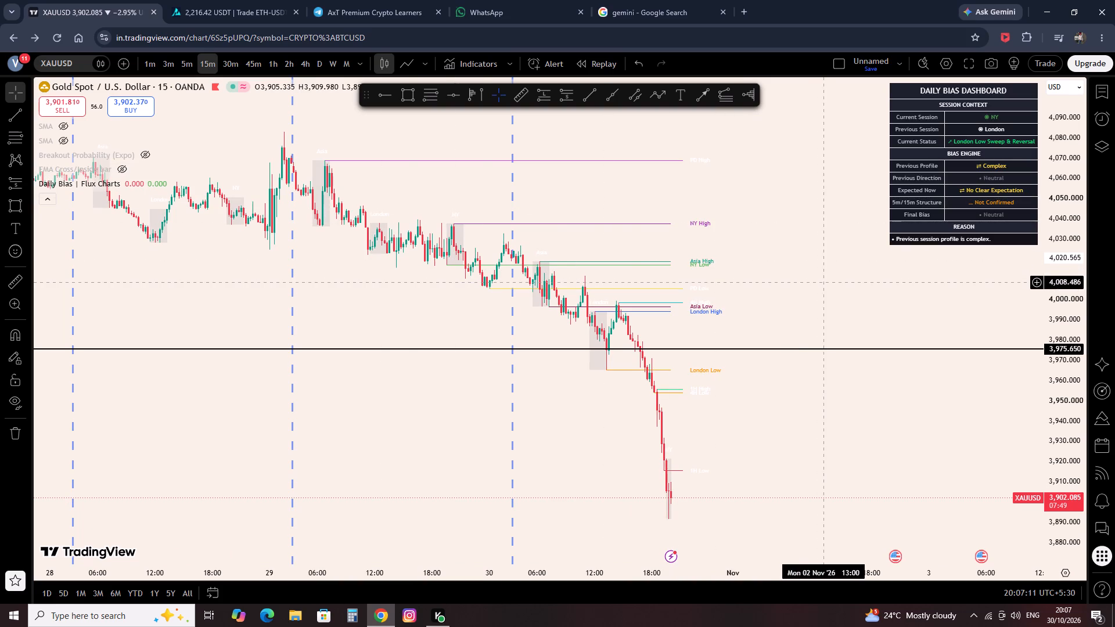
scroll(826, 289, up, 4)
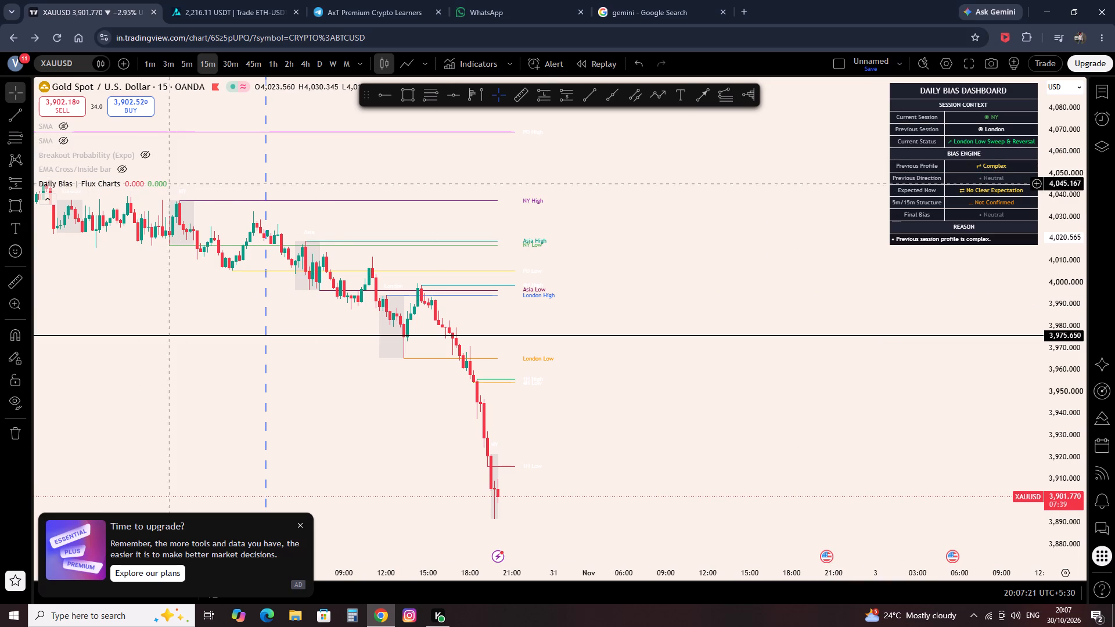
Replace the Daily Bias | Flux Charts indicator with the ICT Daily Bias indicator by majky from the bias results.
click(152, 182)
click(103, 181)
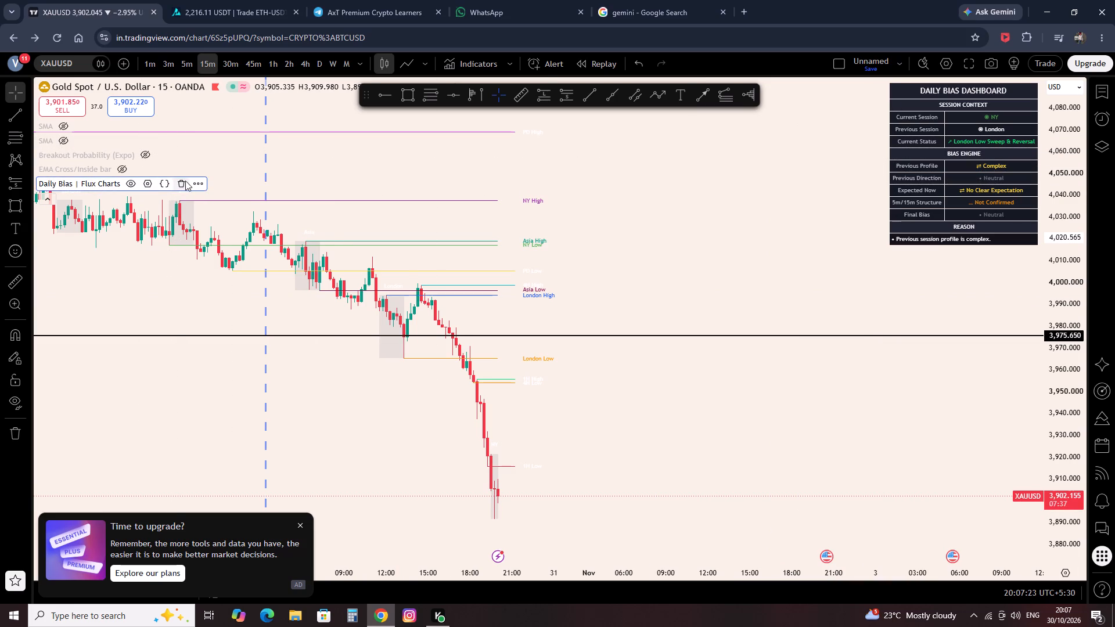
click(185, 181)
click(459, 73)
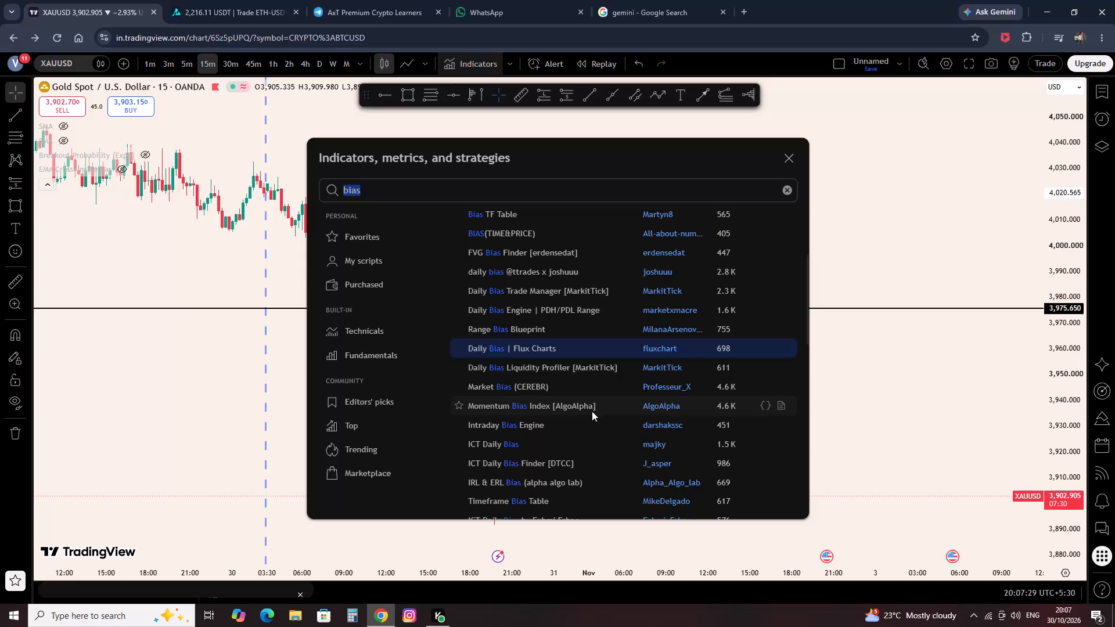
click(589, 441)
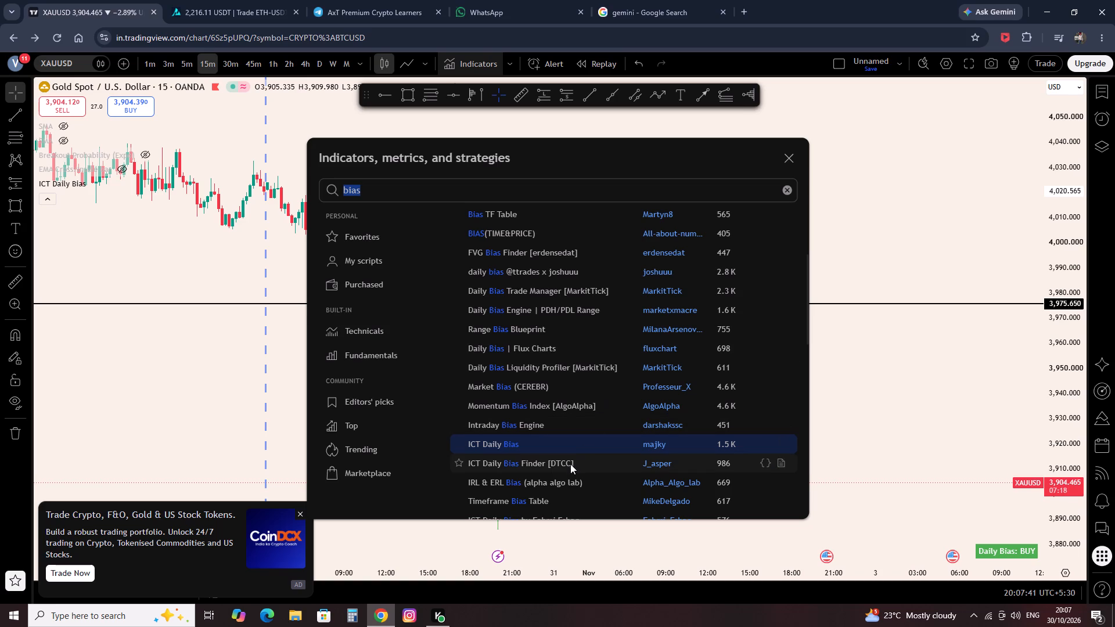
click(787, 166)
Examine the ICT Daily Bias signal on XAUUSD across the 15-minute, 1-hour and 4-hour timeframes, ending on the 15-minute chart.
scroll(575, 246, down, 2)
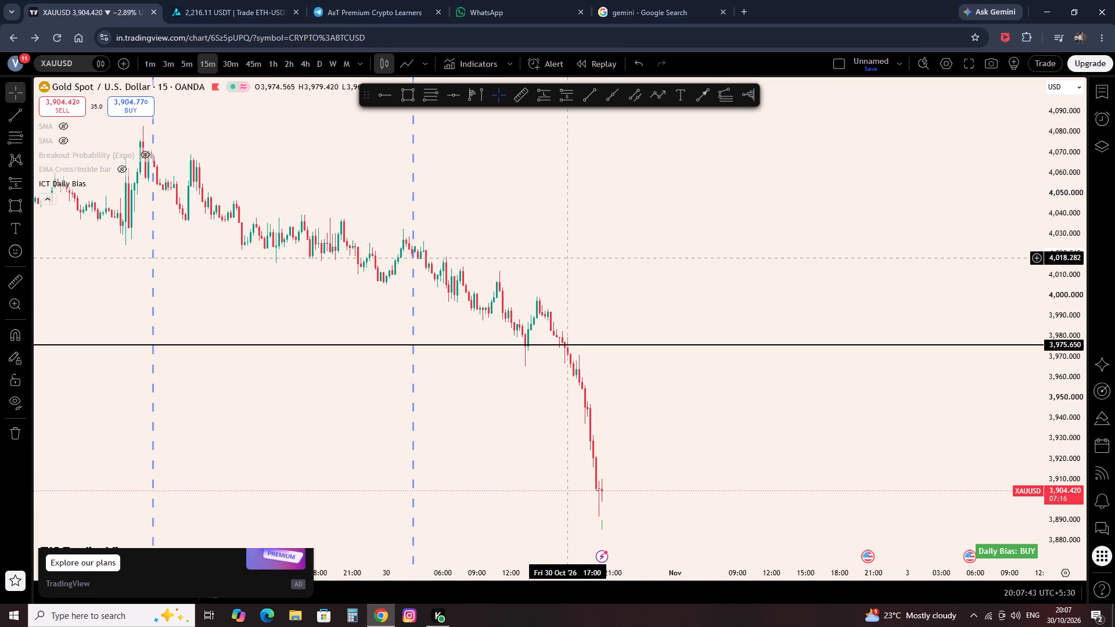
click(269, 61)
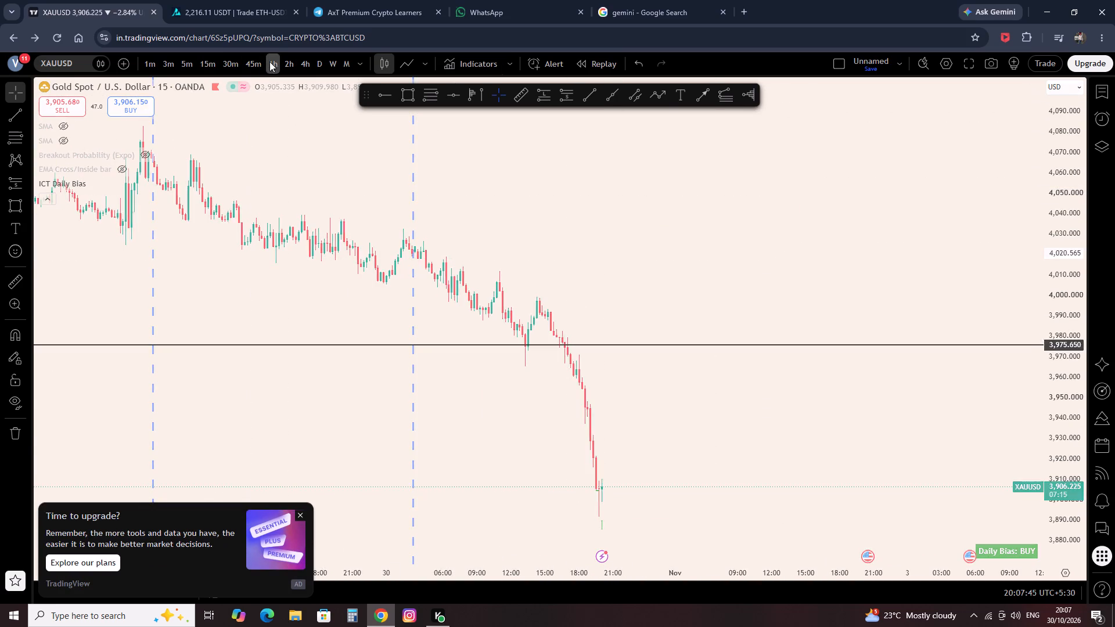
scroll(354, 251, down, 1)
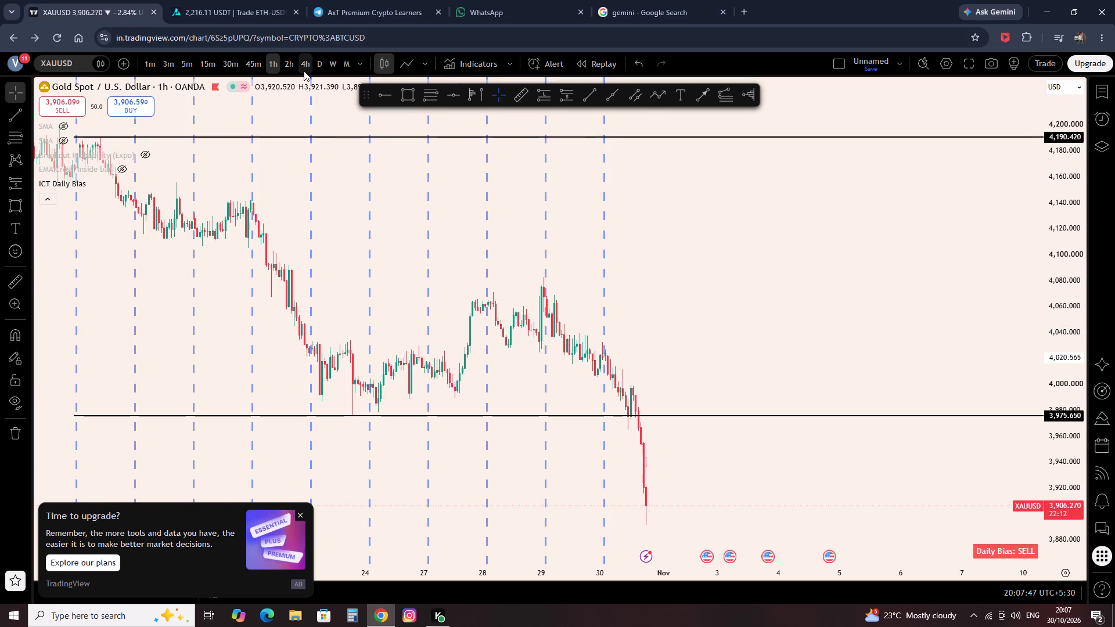
click(304, 71)
scroll(309, 176, up, 3)
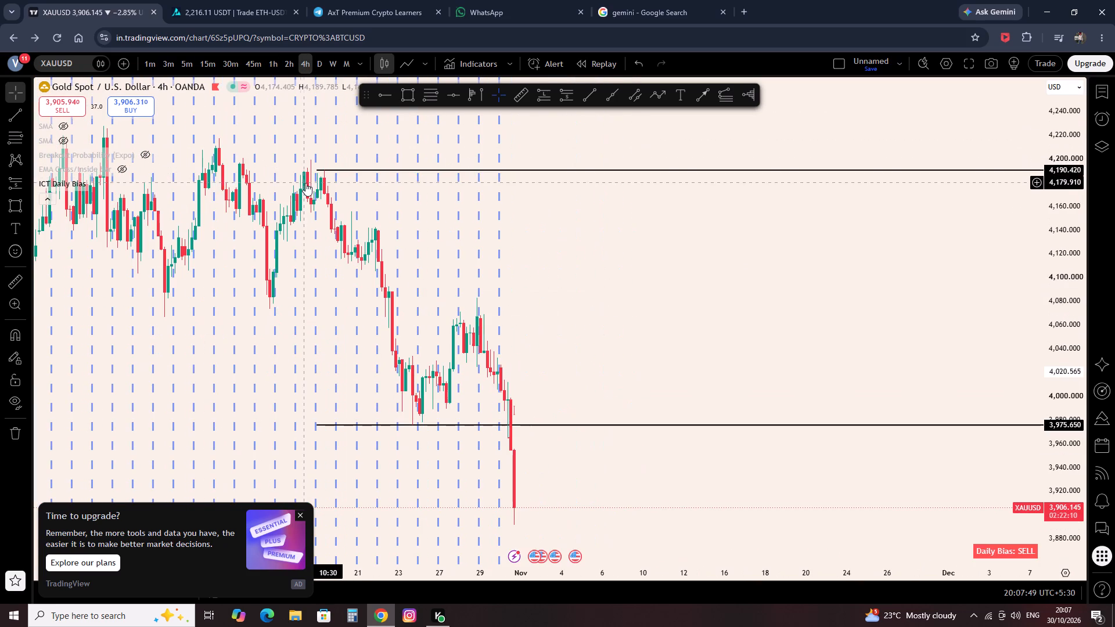
drag(244, 286, 282, 305)
click(206, 67)
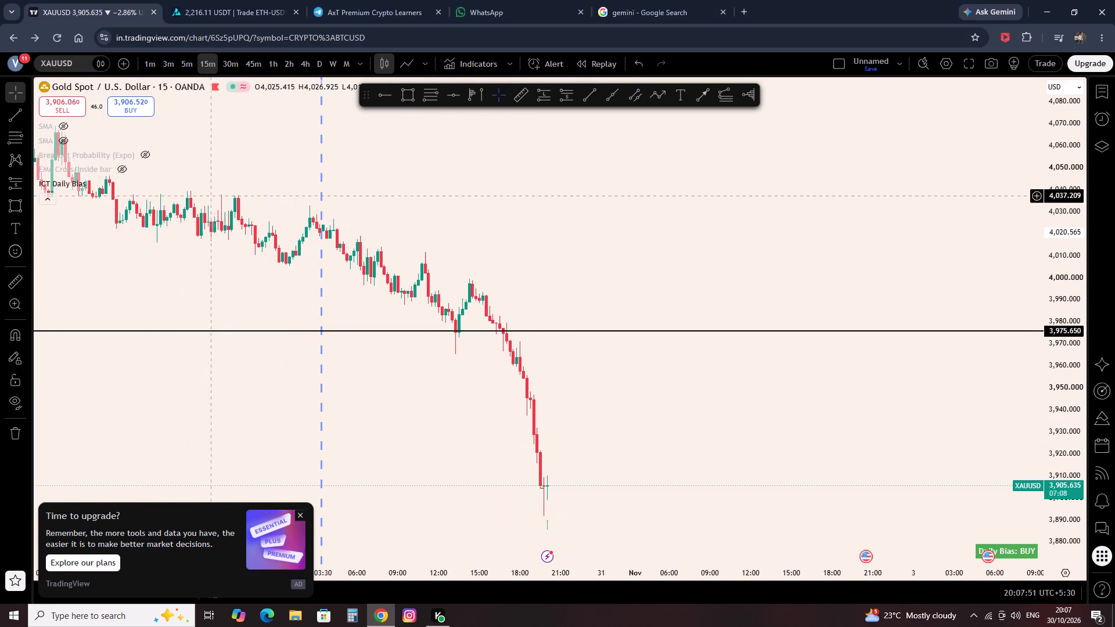
scroll(334, 359, up, 4)
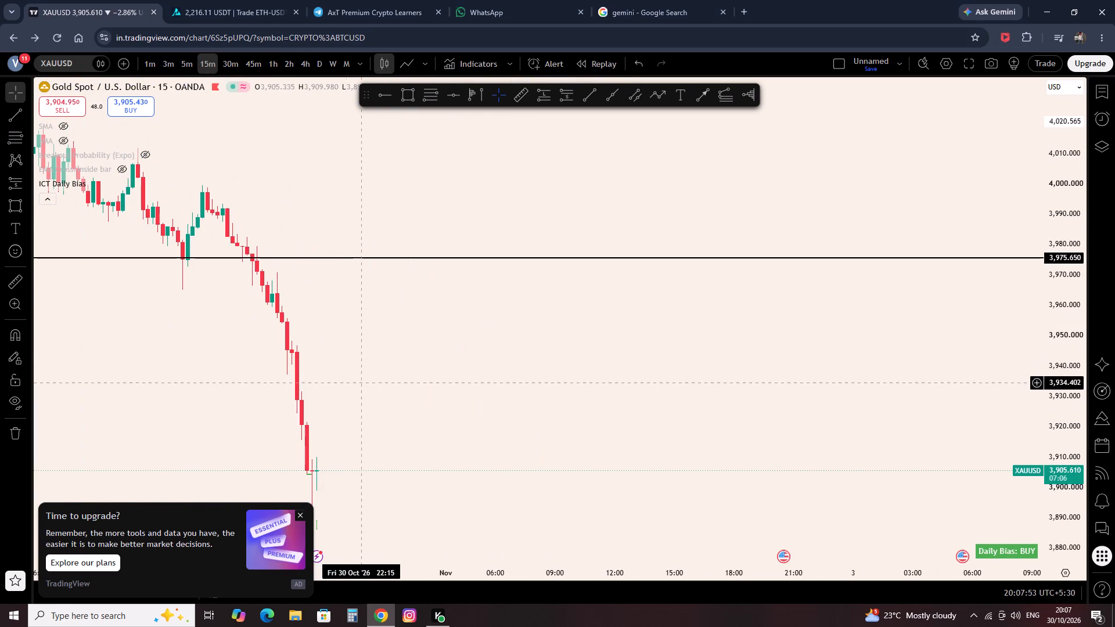
click(299, 516)
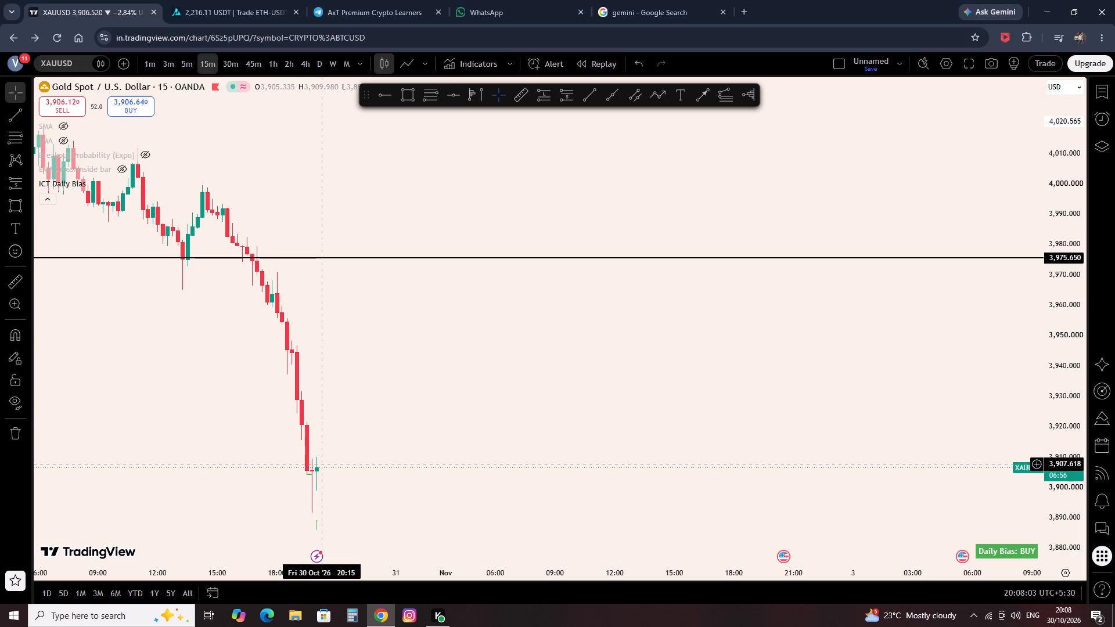
Draw a long position from the latest 15-minute candle with entry about 3,909.2, stop about 3,898.0 and target about 3,934.0.
click(542, 78)
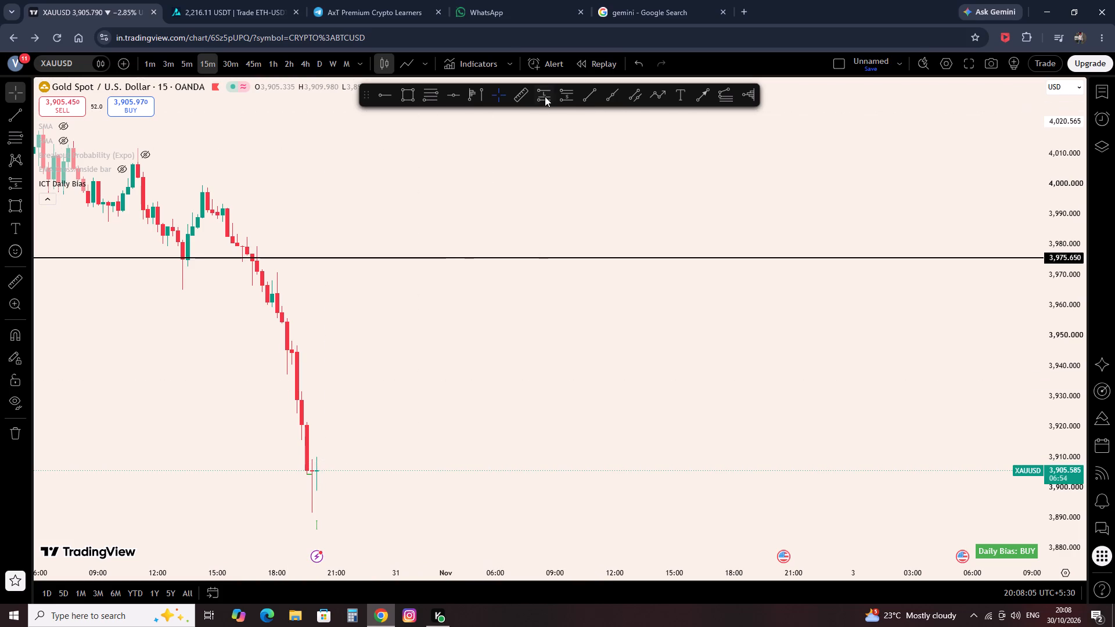
click(545, 96)
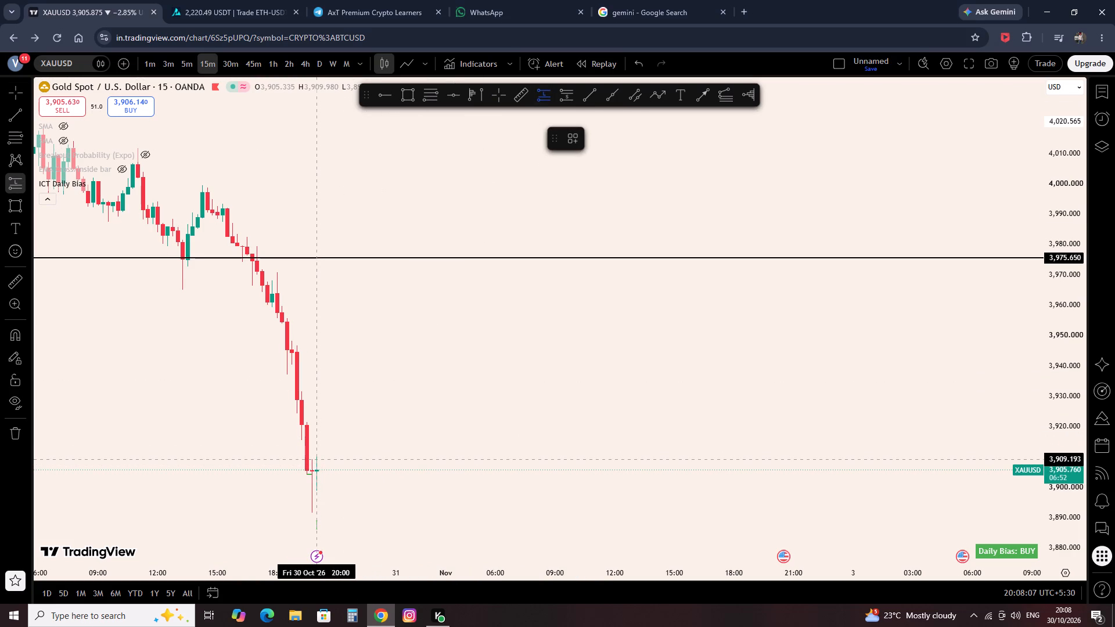
click(316, 460)
drag(316, 535, 355, 498)
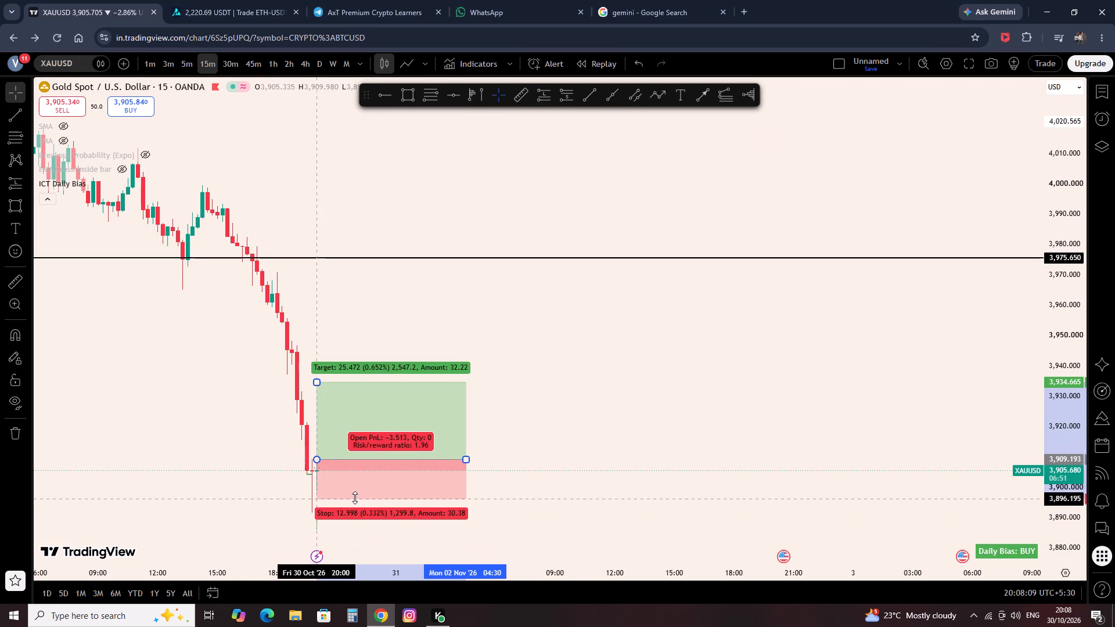
drag(355, 498, 352, 493)
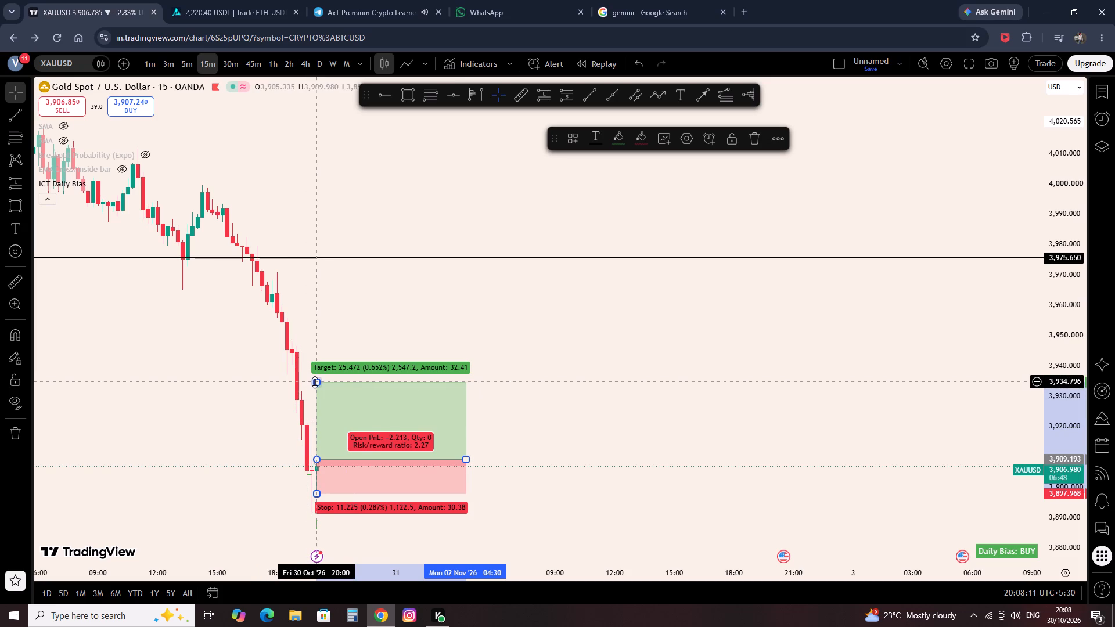
drag(315, 382, 314, 387)
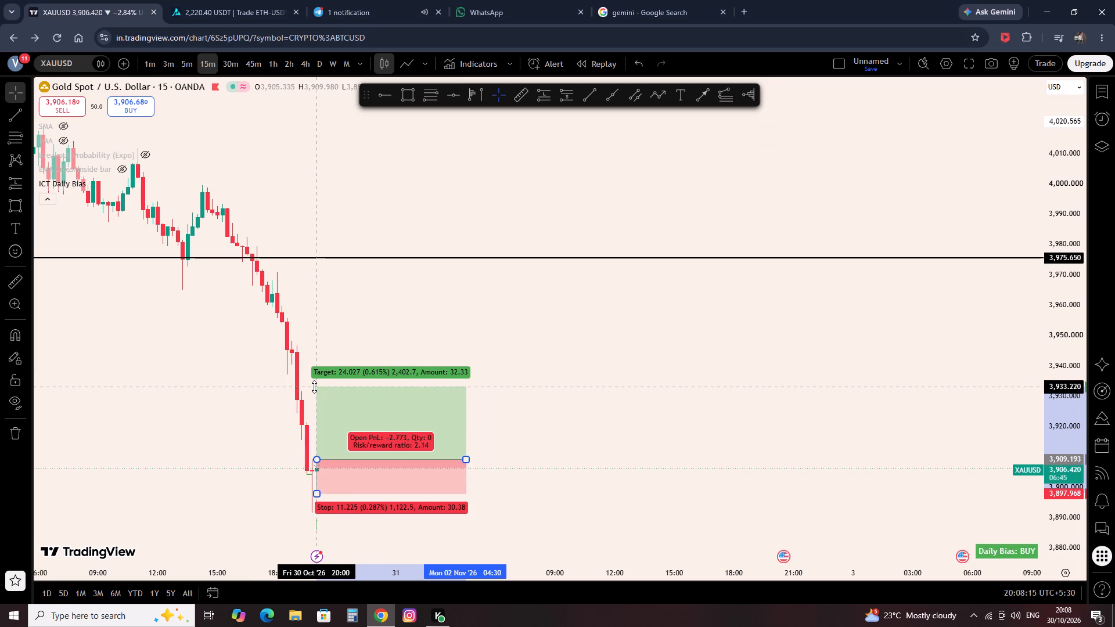
drag(314, 387, 337, 384)
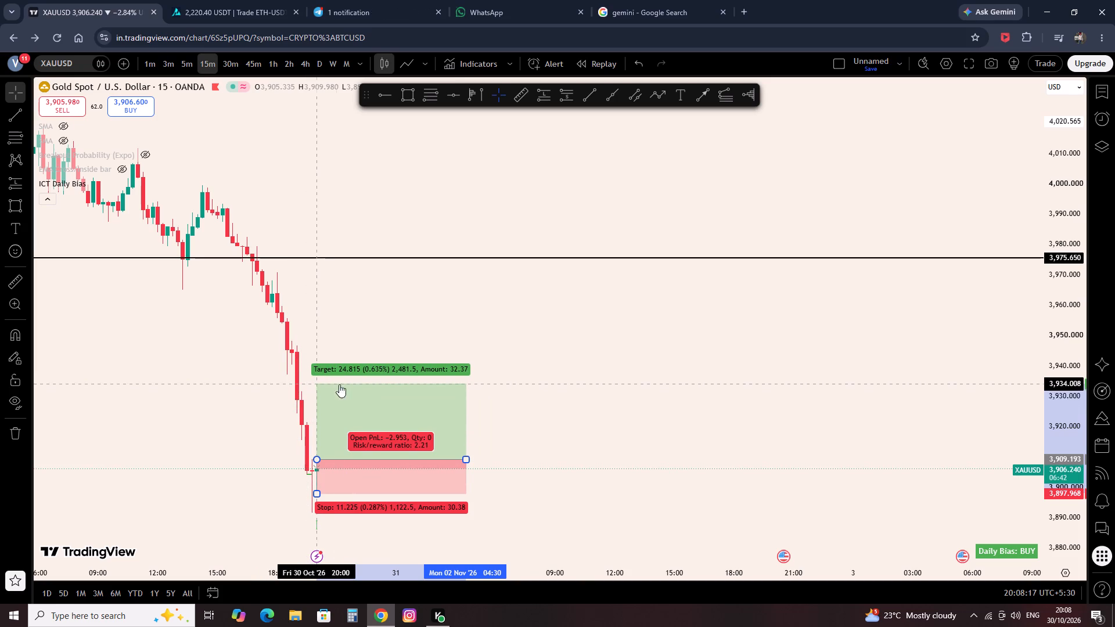
drag(468, 463, 445, 460)
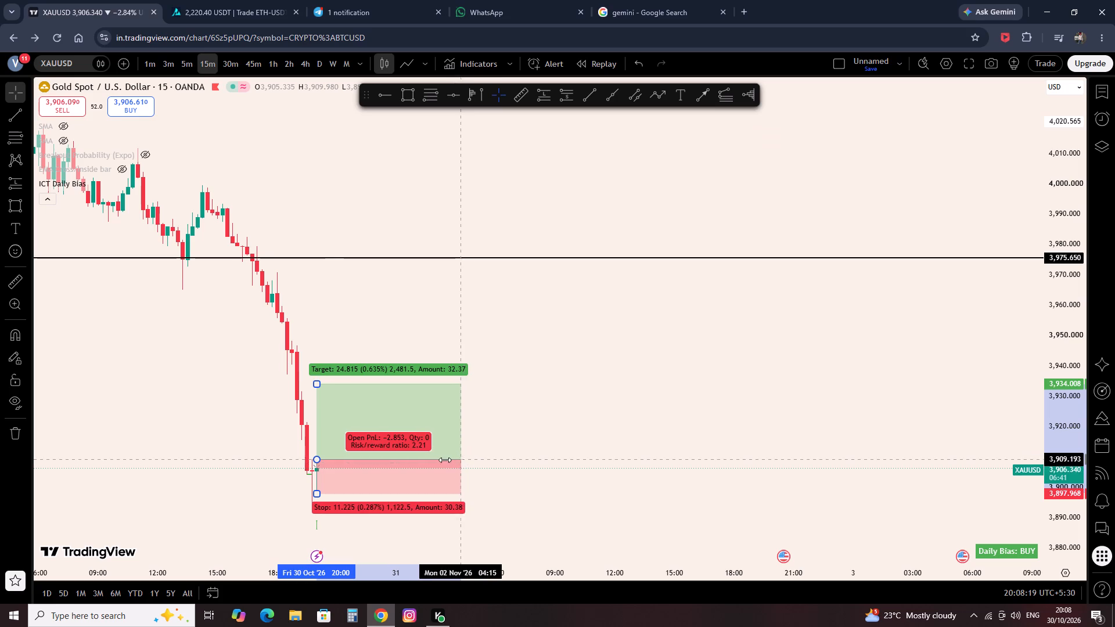
drag(445, 460, 439, 460)
click(499, 442)
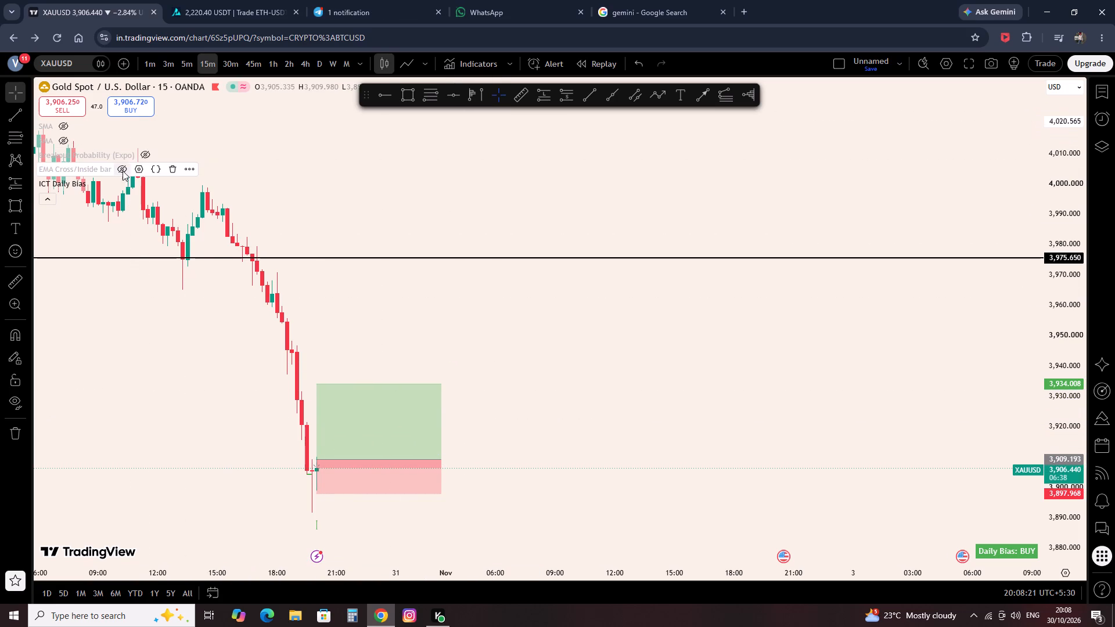
Toggle the visibility of the Breakout Probability (Expo) indicator to check its probability levels against the long position.
click(139, 158)
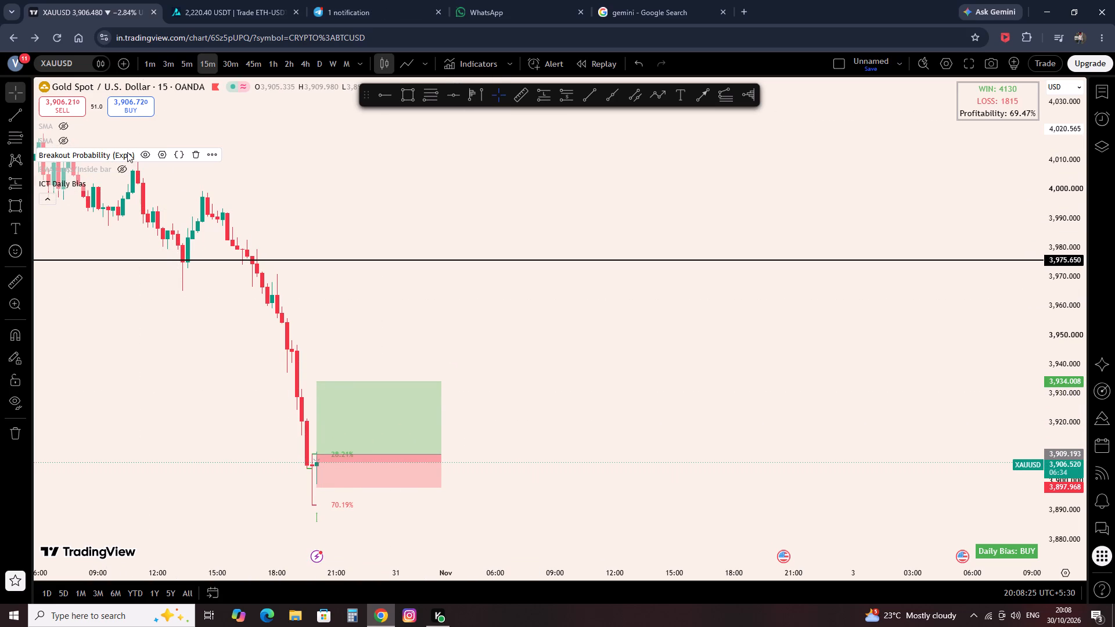
click(152, 156)
click(149, 156)
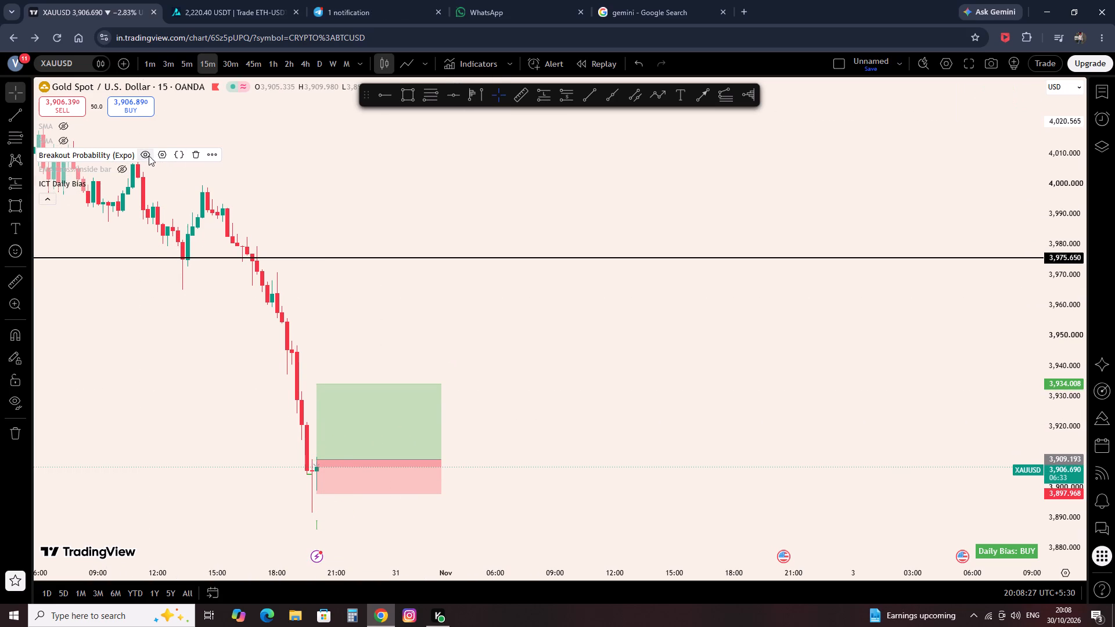
Hide the Breakout Probability (Expo) indicator on the 15-minute XAUUSD chart.
click(149, 156)
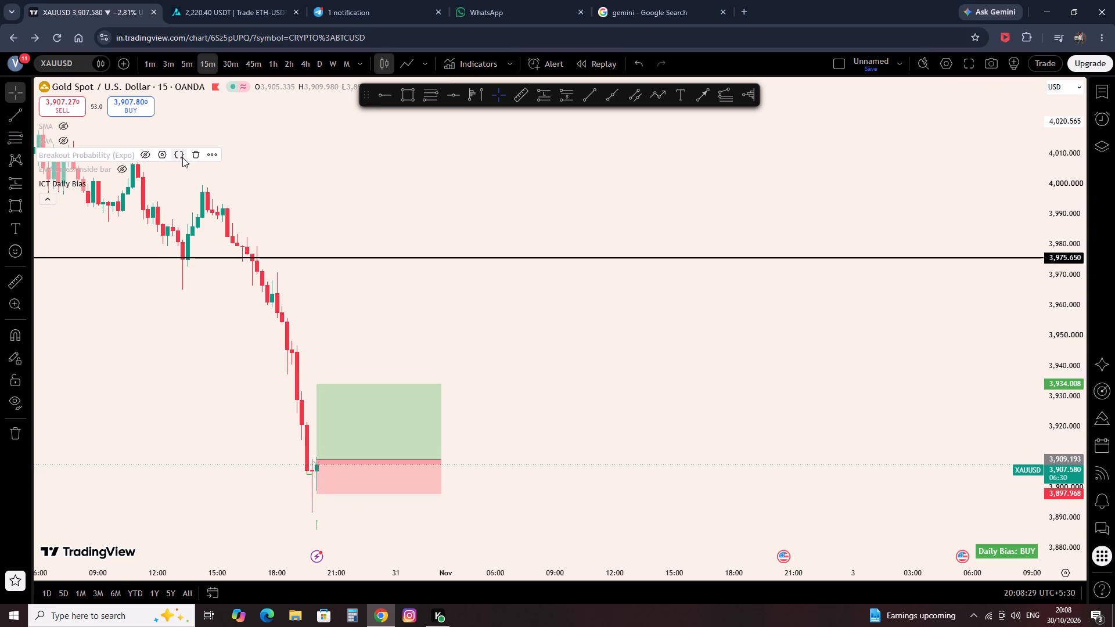
click(121, 316)
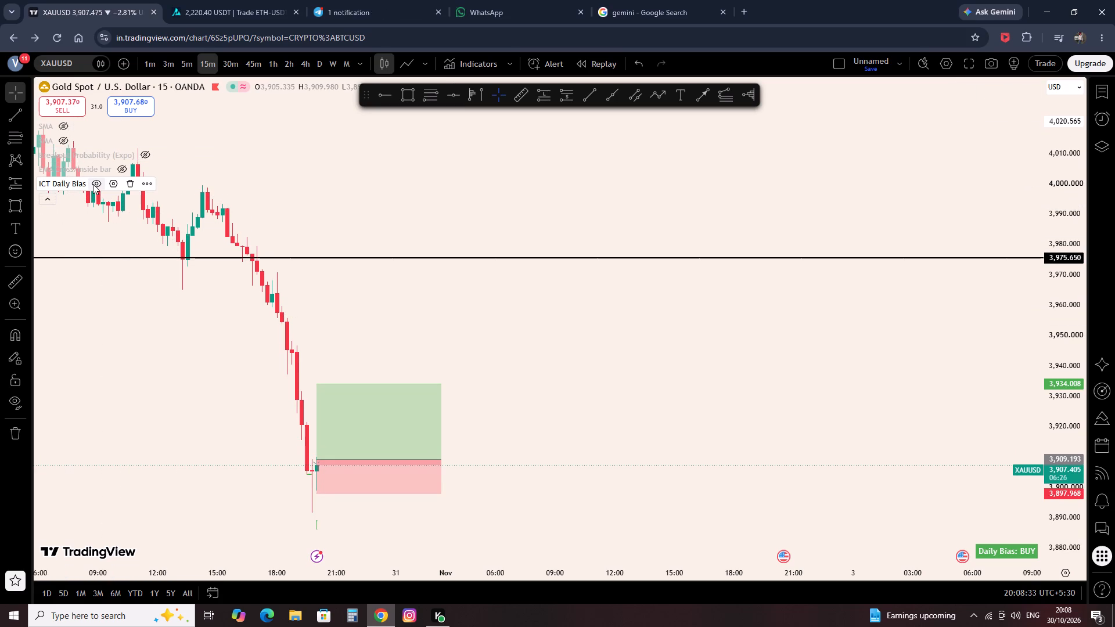
Replace the ICT Daily Bias indicator with ICT Daily Bias Finder [DTCC] by J_asper from the bias results.
click(135, 187)
click(457, 61)
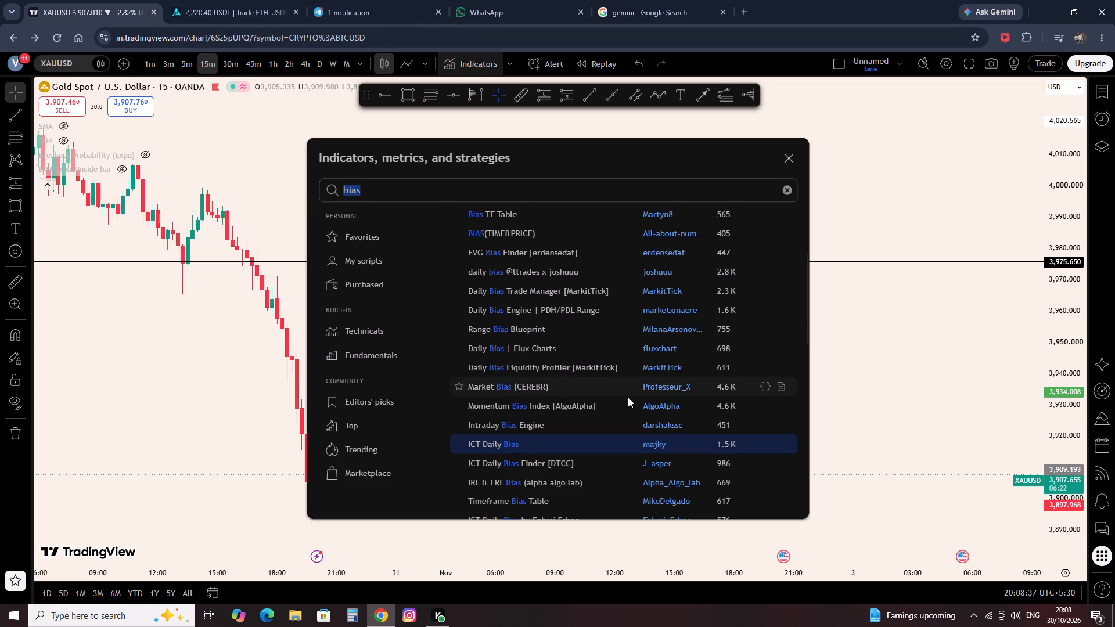
click(565, 460)
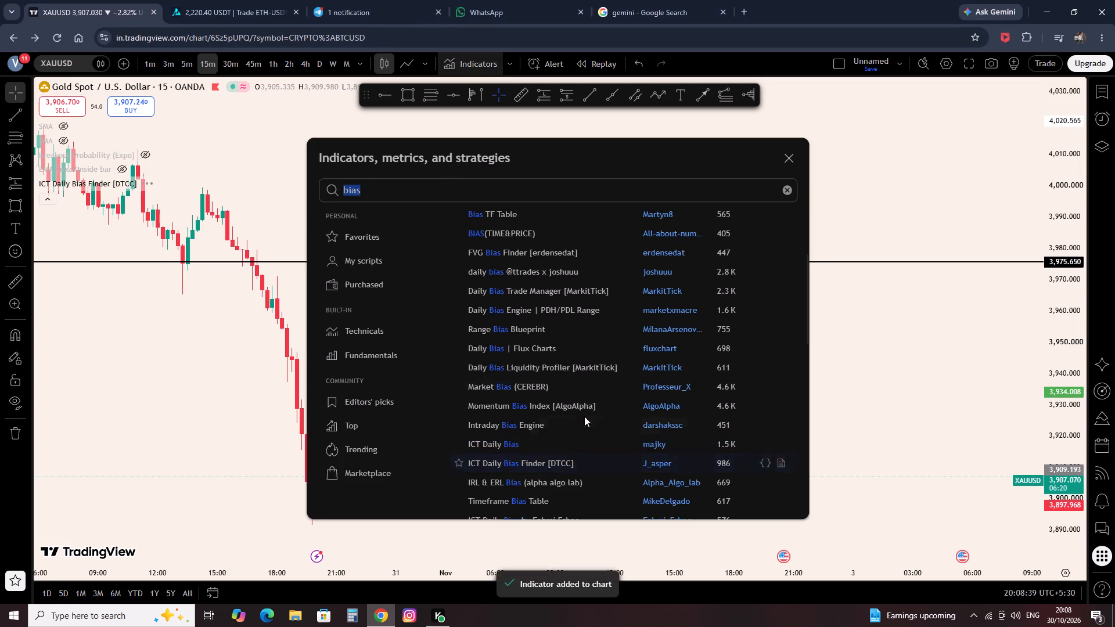
click(865, 166)
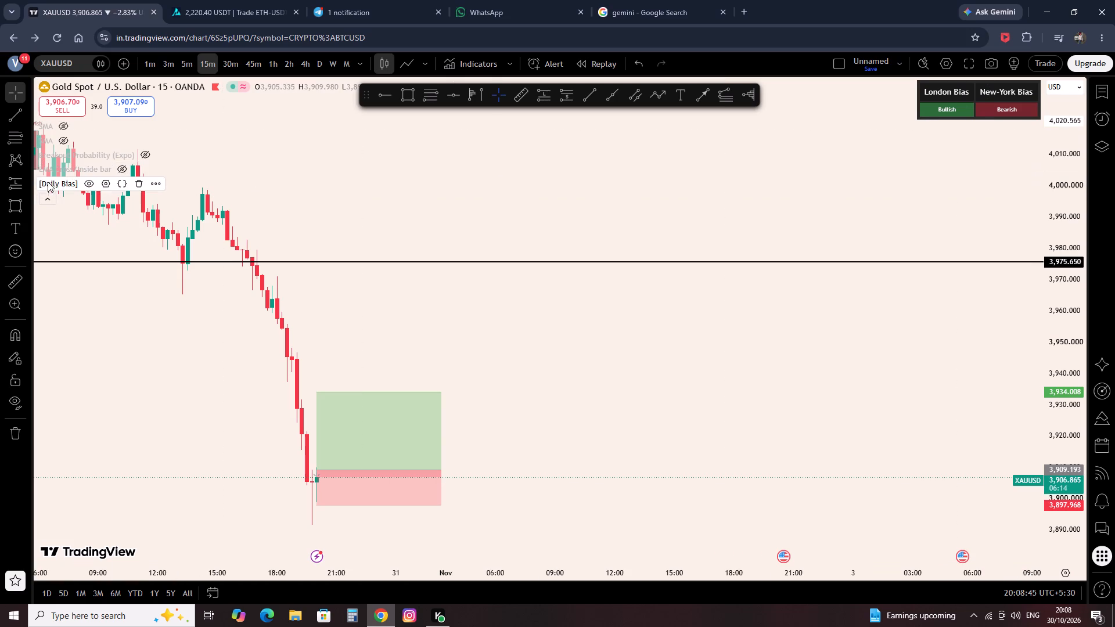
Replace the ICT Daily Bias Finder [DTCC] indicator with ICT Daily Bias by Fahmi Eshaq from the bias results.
click(137, 185)
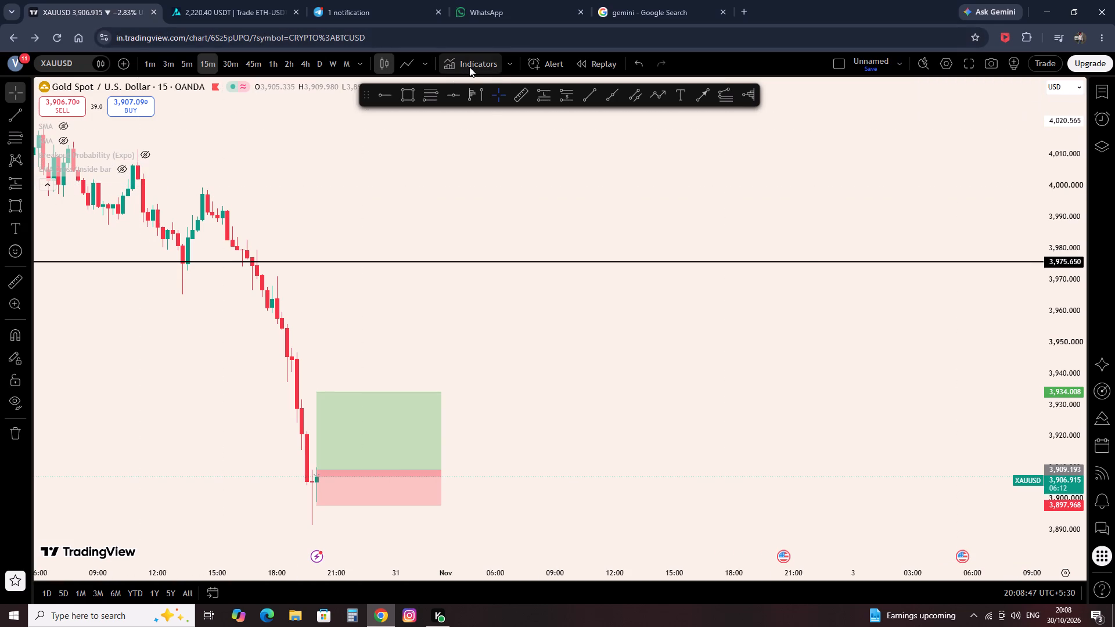
click(469, 67)
scroll(638, 487, down, 1)
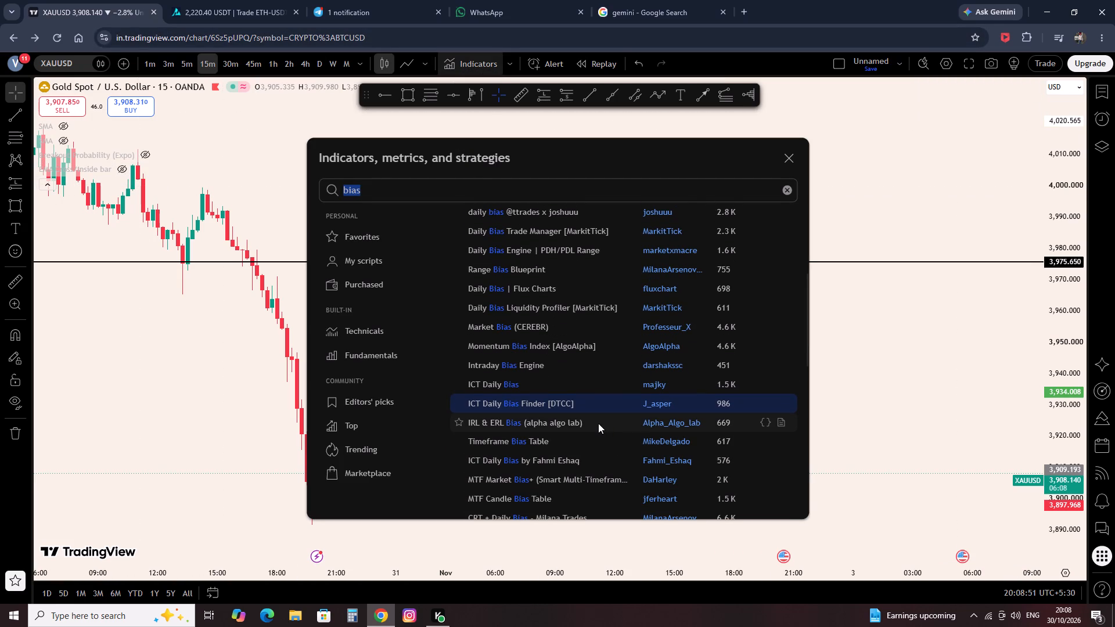
scroll(598, 423, down, 2)
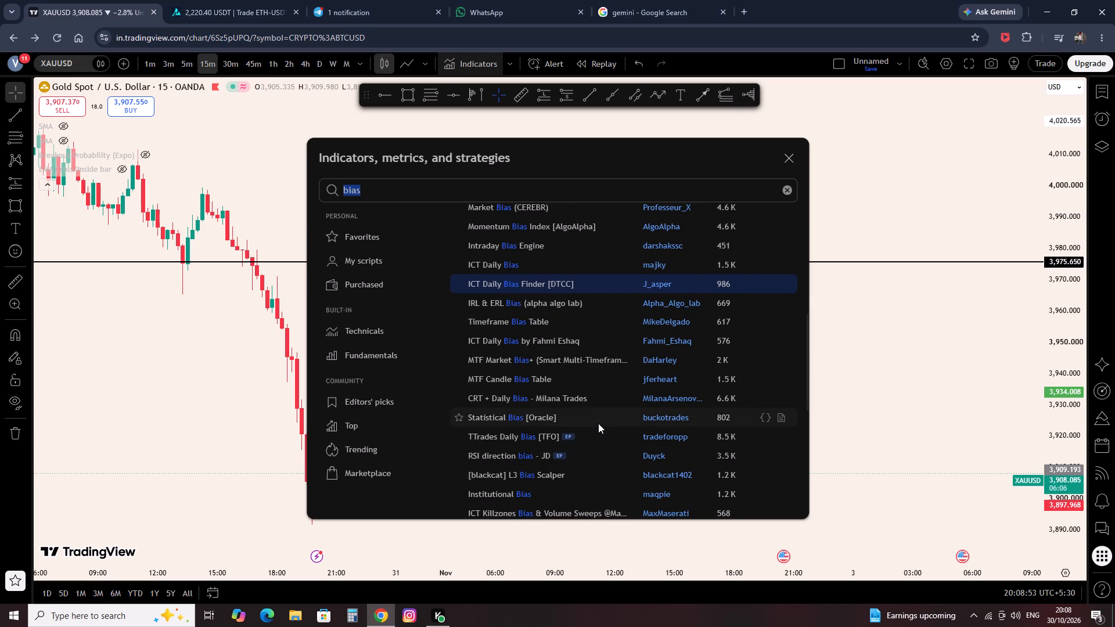
click(597, 344)
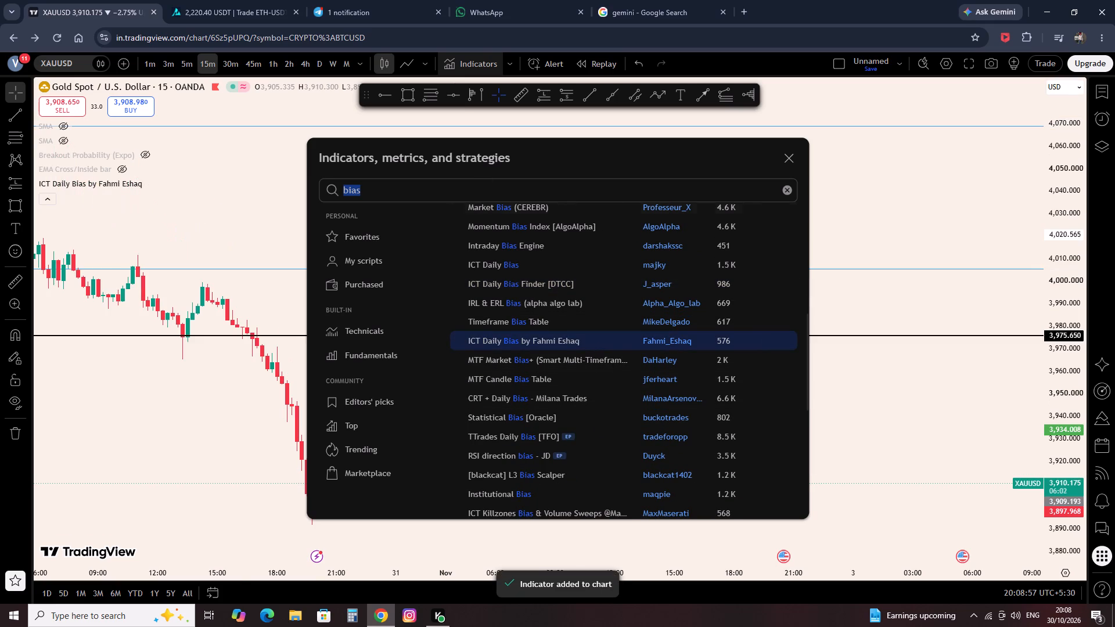
click(261, 179)
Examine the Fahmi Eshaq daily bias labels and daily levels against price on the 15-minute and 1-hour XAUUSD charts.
scroll(431, 415, down, 7)
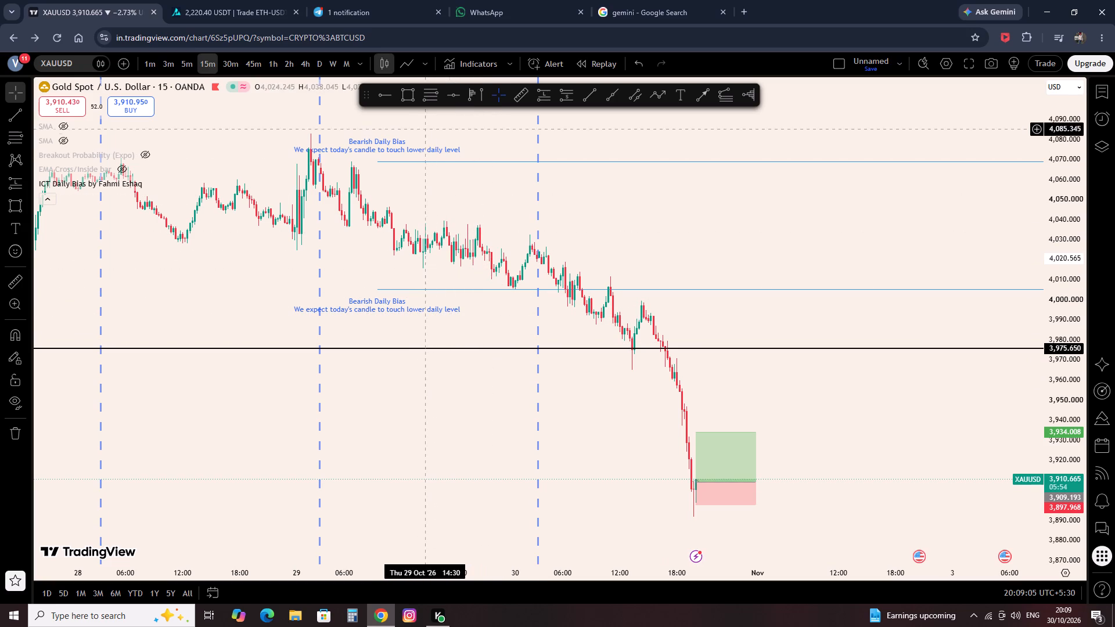
scroll(344, 178, down, 9)
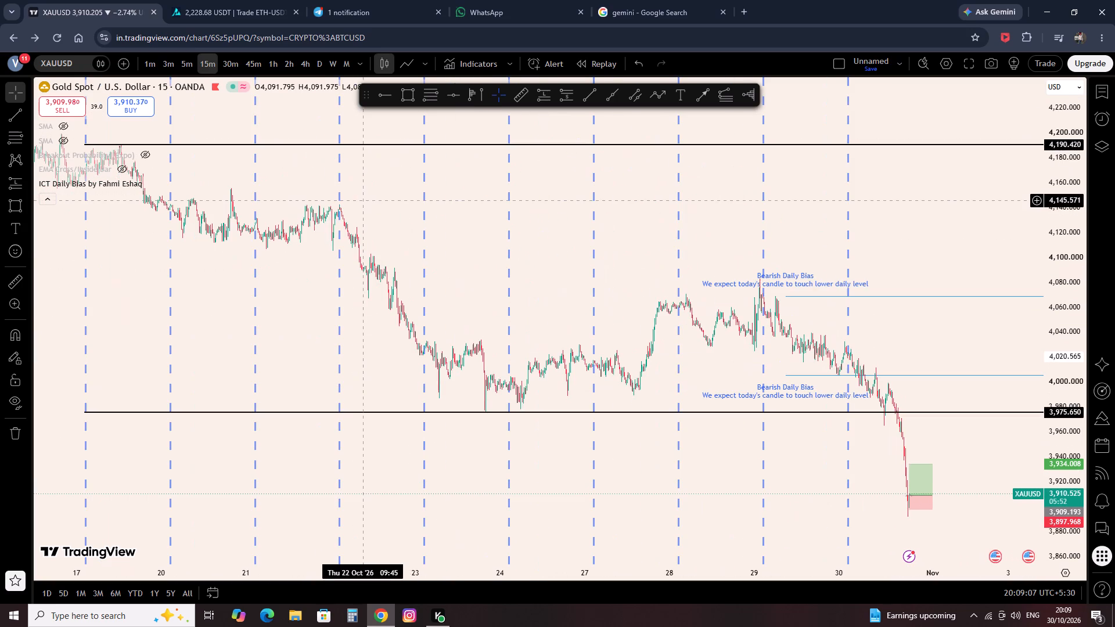
scroll(347, 204, up, 5)
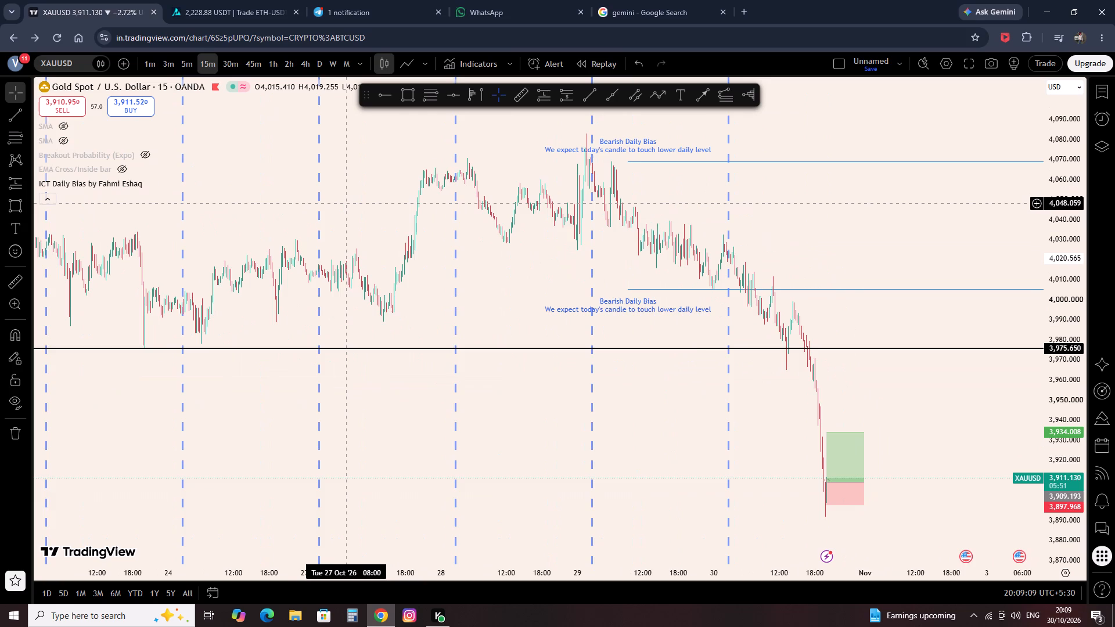
scroll(347, 204, up, 7)
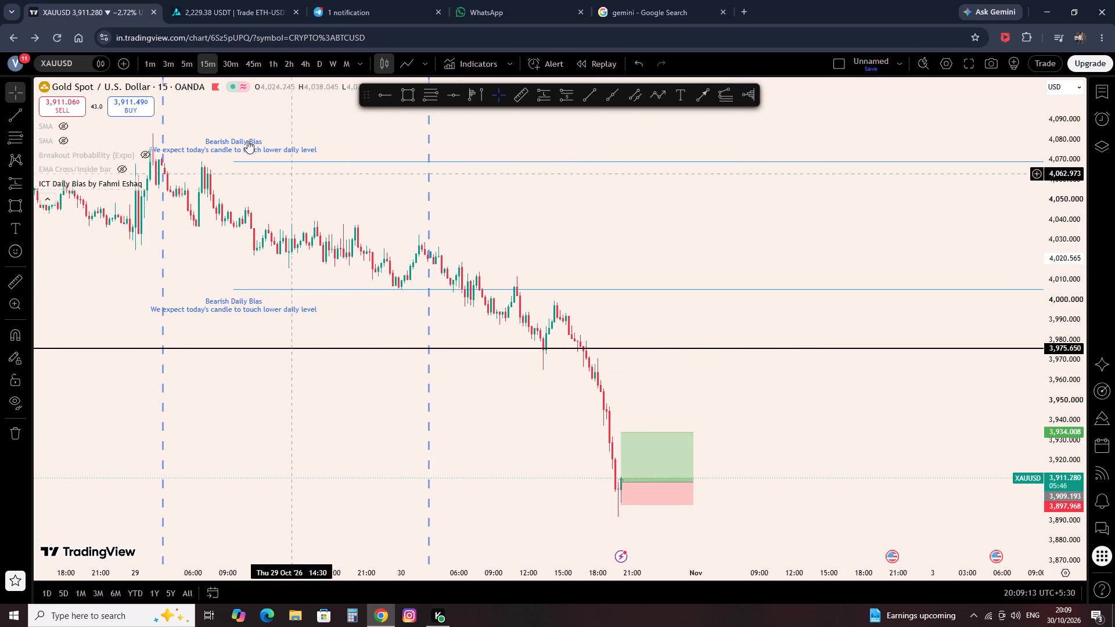
click(271, 60)
drag(303, 266, 490, 313)
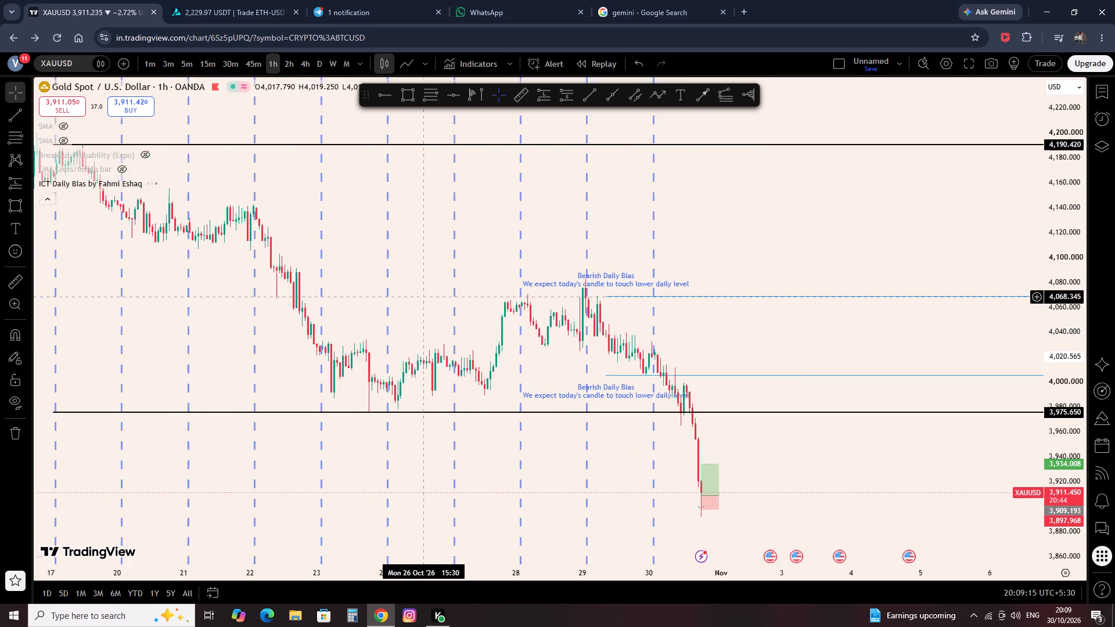
drag(490, 313, 557, 328)
scroll(613, 335, up, 11)
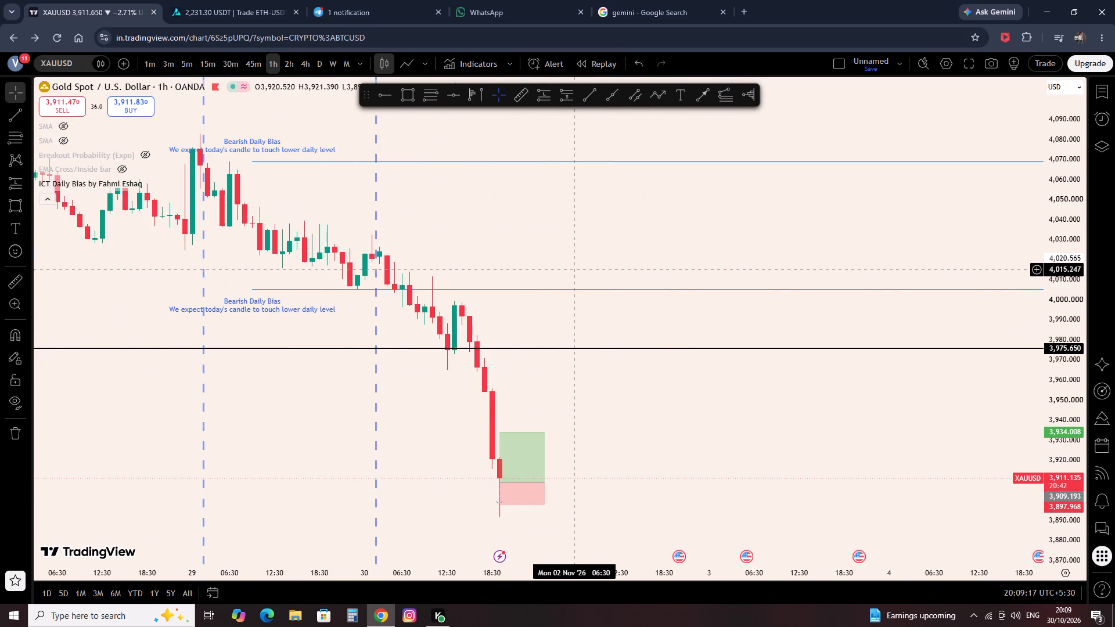
scroll(576, 266, up, 1)
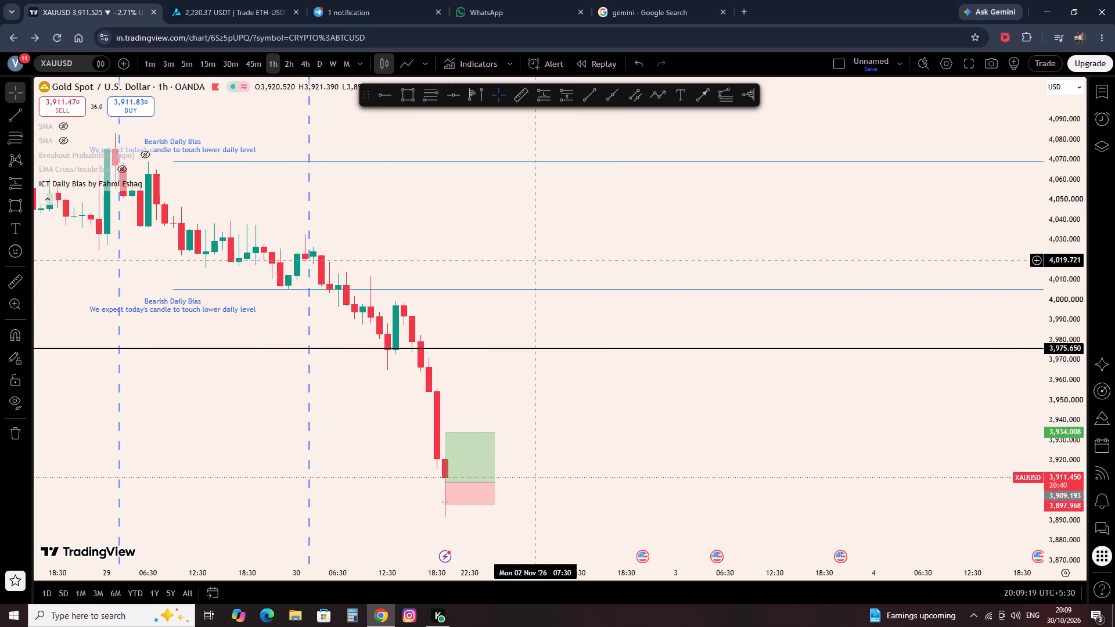
Draw a rectangle zone from the 29 Oct 23:30 candle to the latest 1-hour candle, between about 4,005.1 and 4,018.5.
click(405, 92)
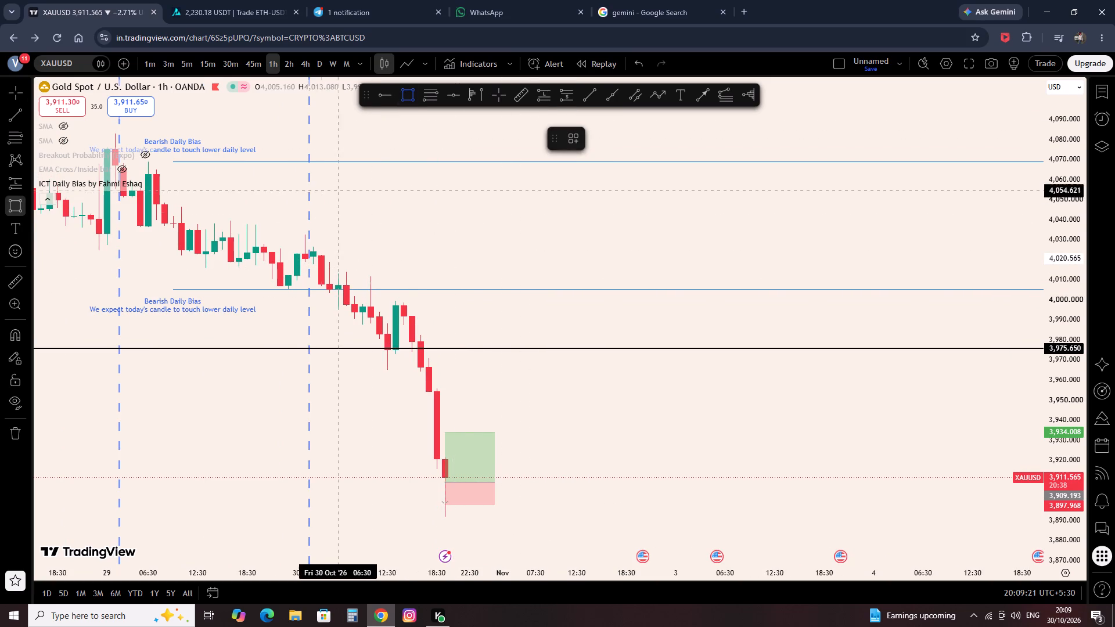
click(288, 290)
click(303, 262)
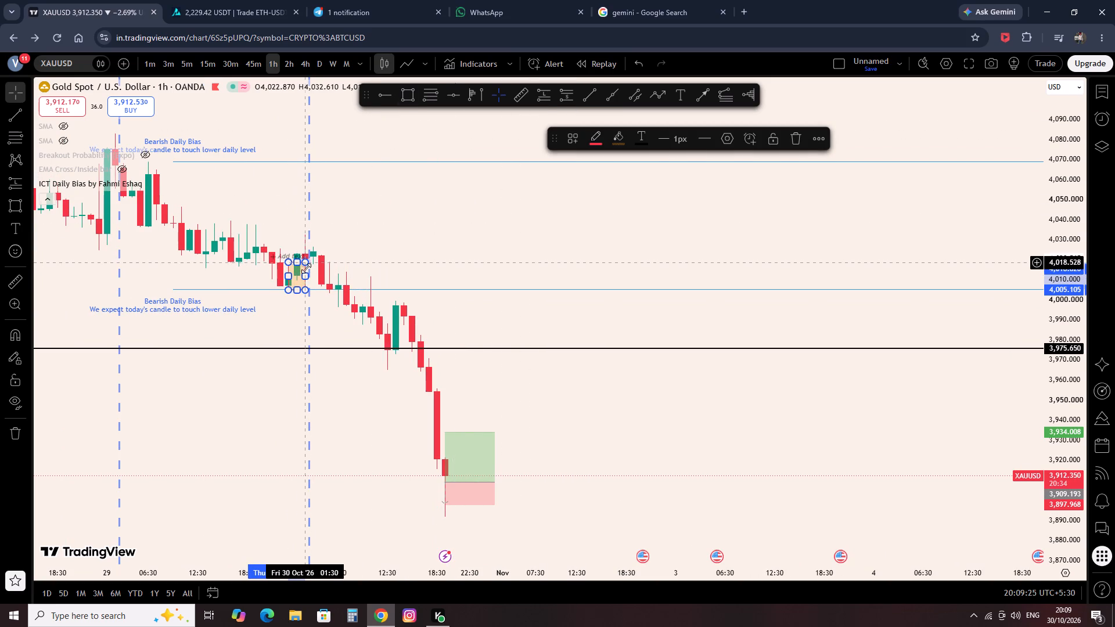
drag(305, 279, 441, 287)
click(523, 273)
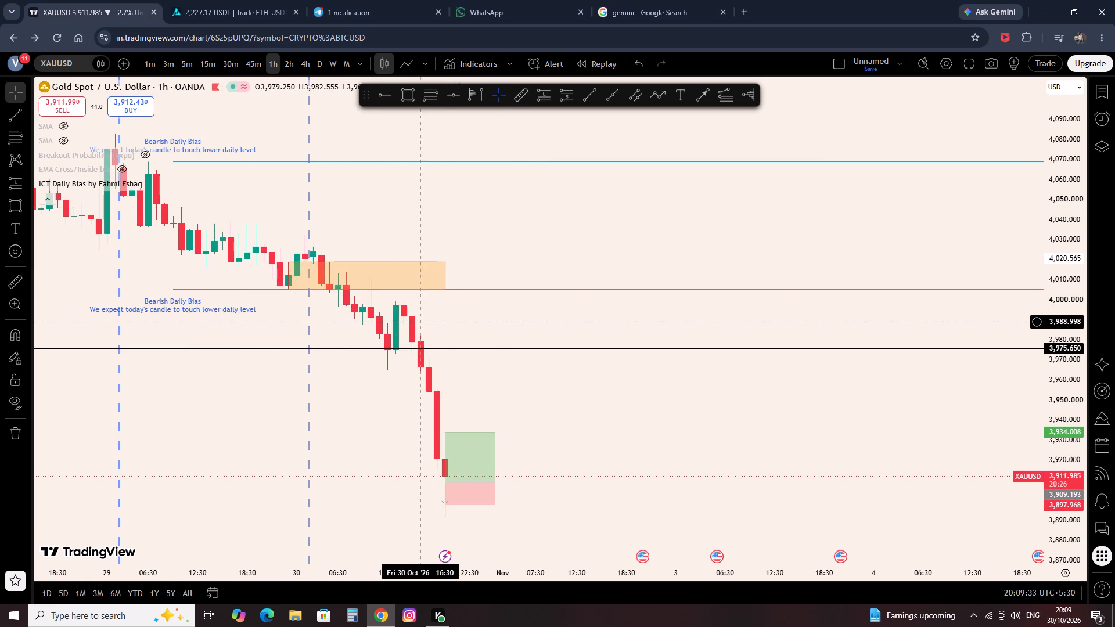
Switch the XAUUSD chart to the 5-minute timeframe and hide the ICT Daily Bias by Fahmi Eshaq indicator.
click(179, 66)
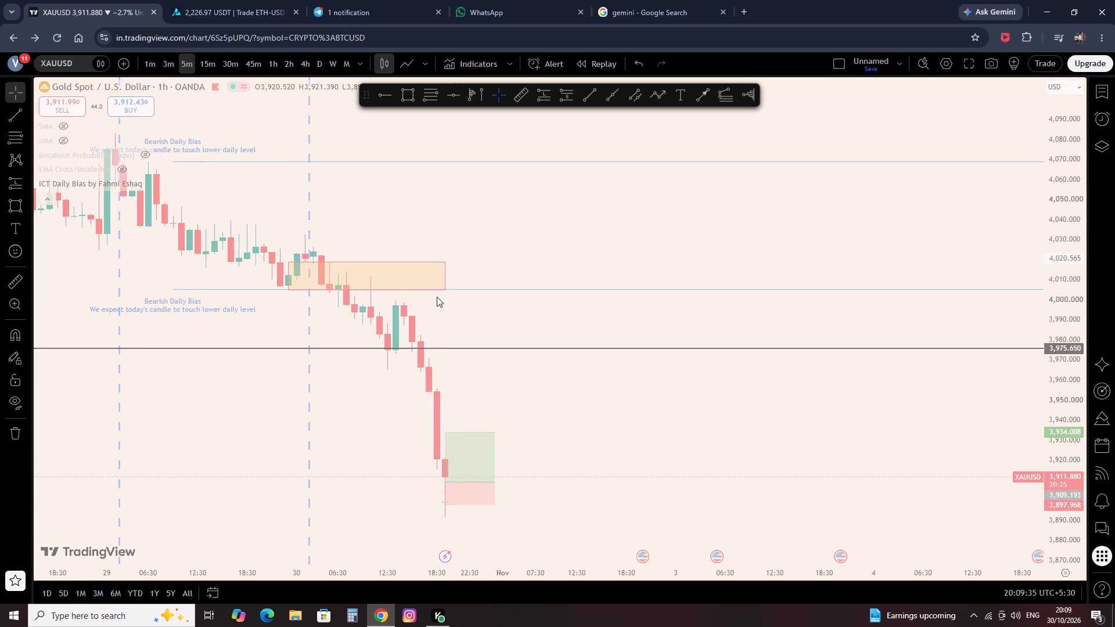
scroll(437, 301, down, 9)
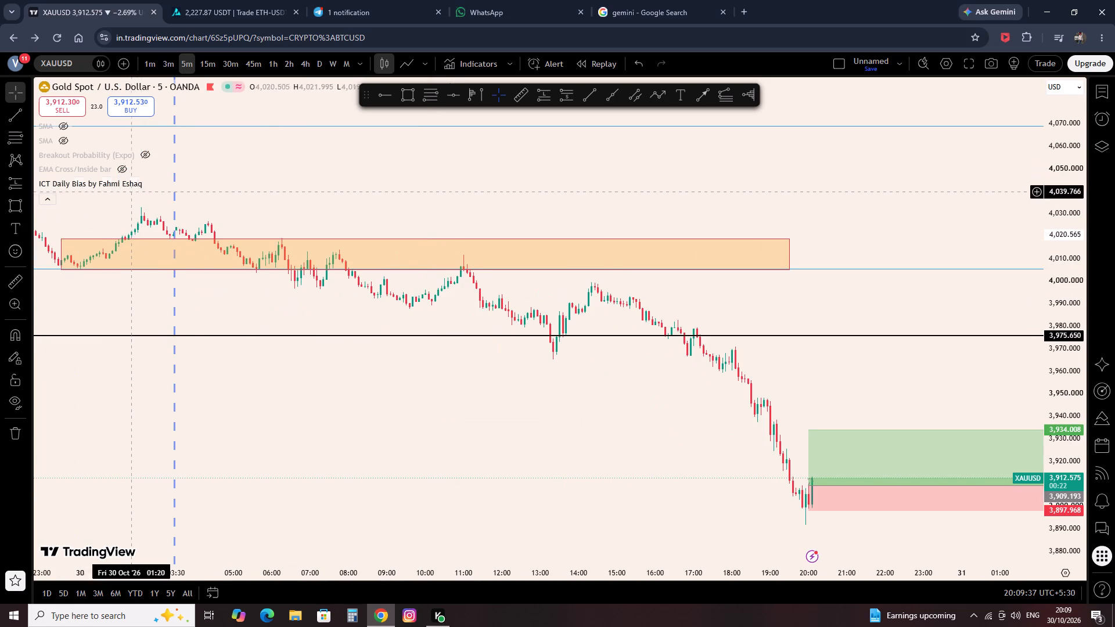
click(136, 188)
click(154, 185)
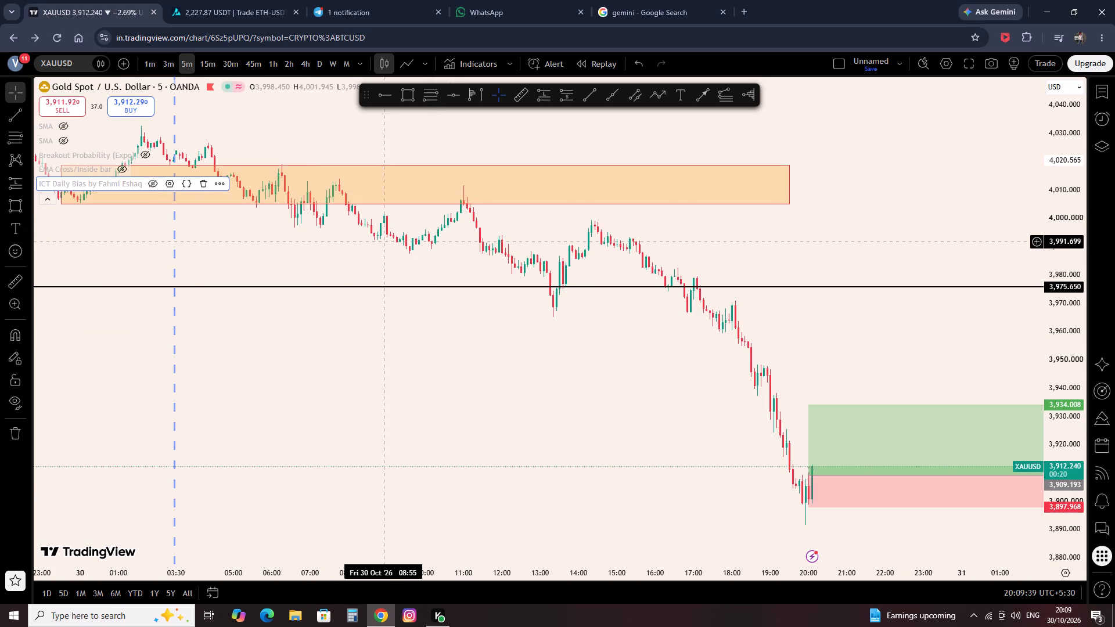
click(304, 308)
click(403, 444)
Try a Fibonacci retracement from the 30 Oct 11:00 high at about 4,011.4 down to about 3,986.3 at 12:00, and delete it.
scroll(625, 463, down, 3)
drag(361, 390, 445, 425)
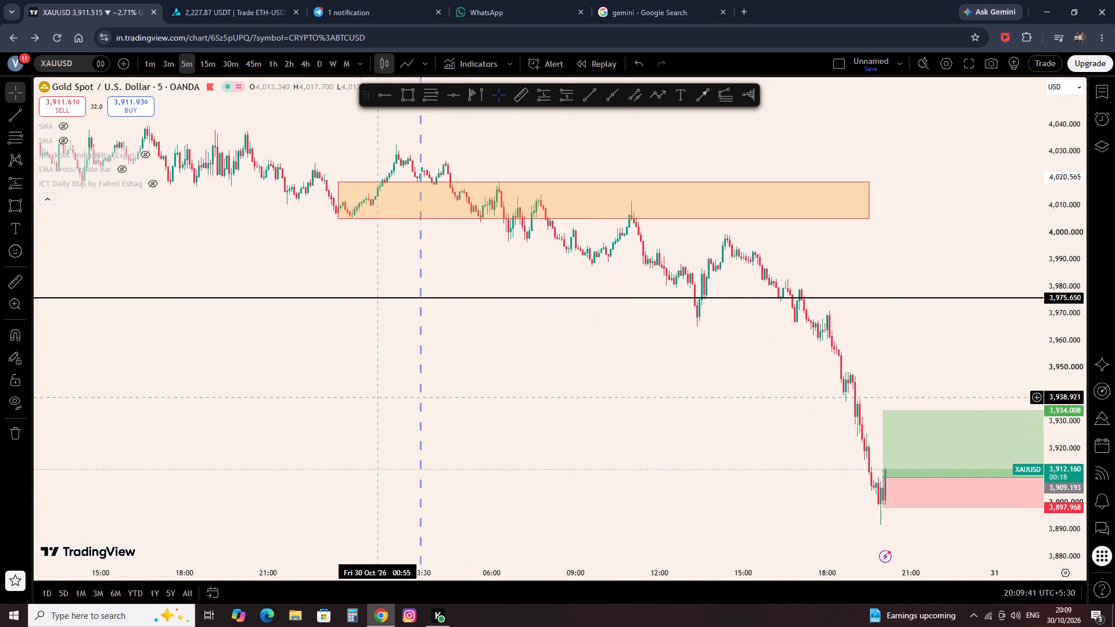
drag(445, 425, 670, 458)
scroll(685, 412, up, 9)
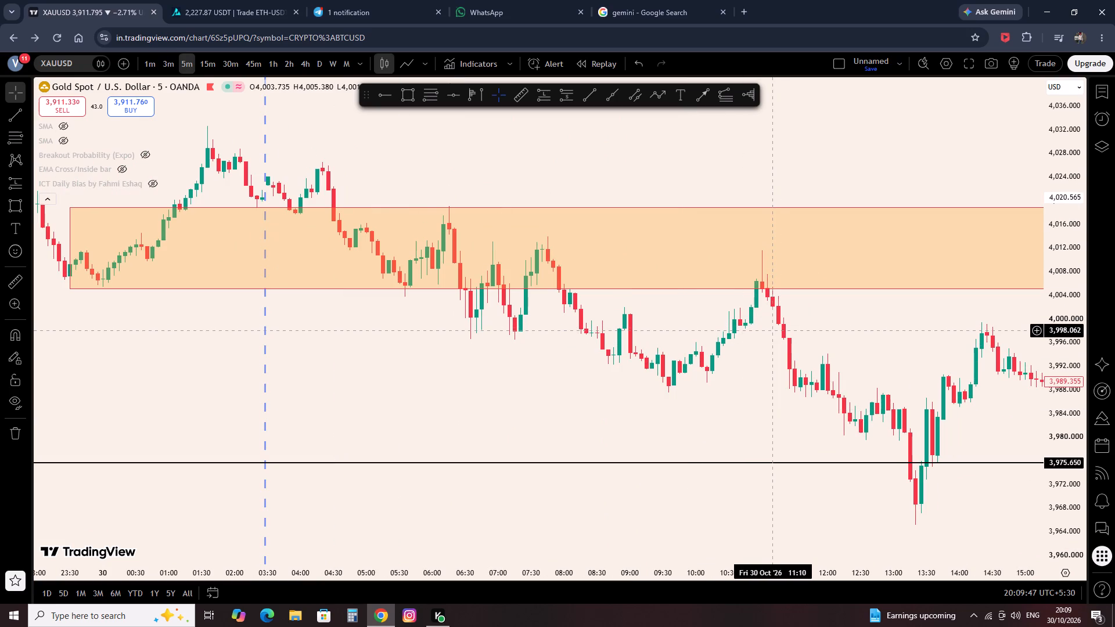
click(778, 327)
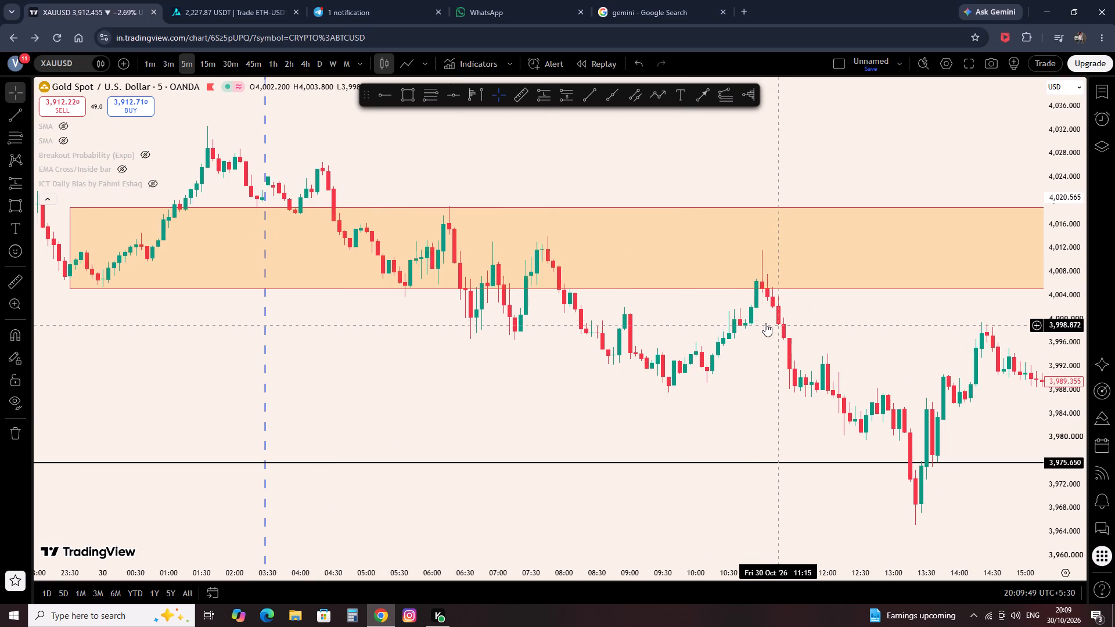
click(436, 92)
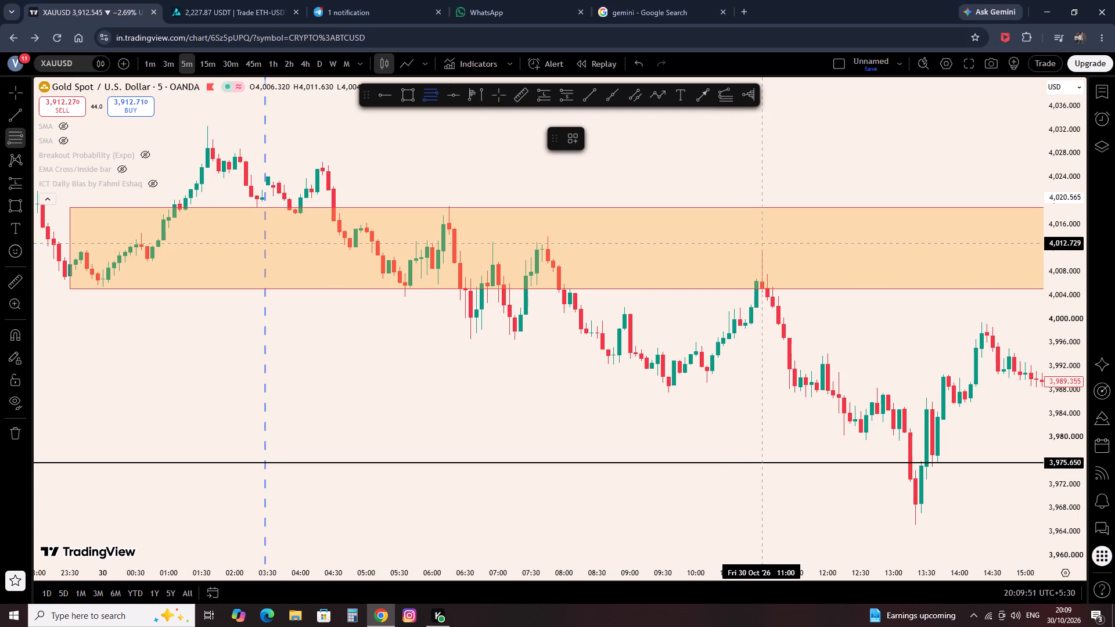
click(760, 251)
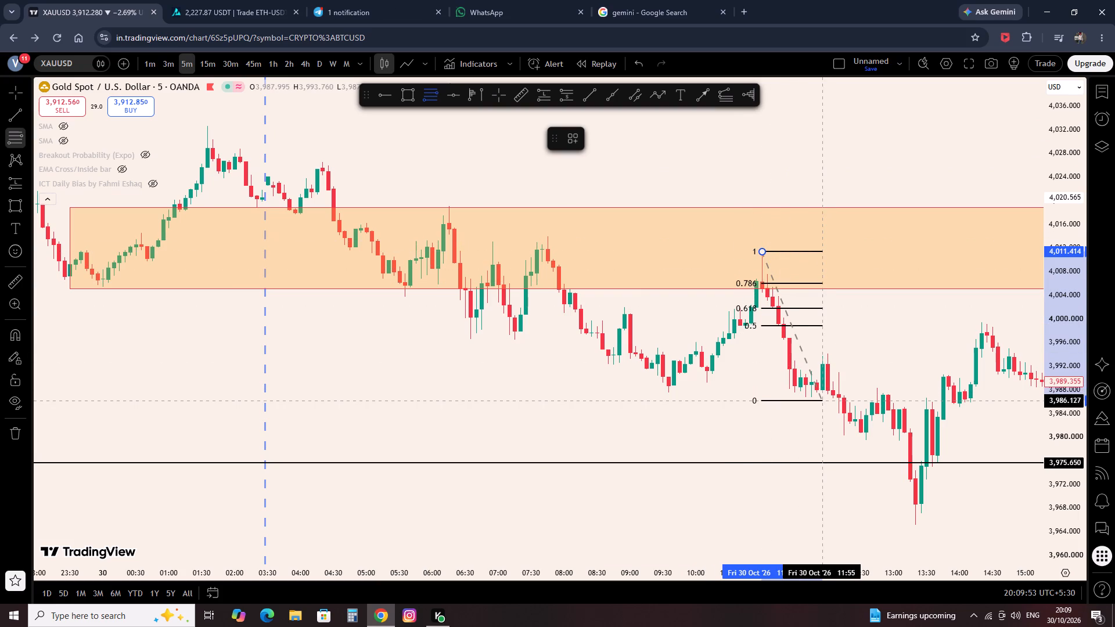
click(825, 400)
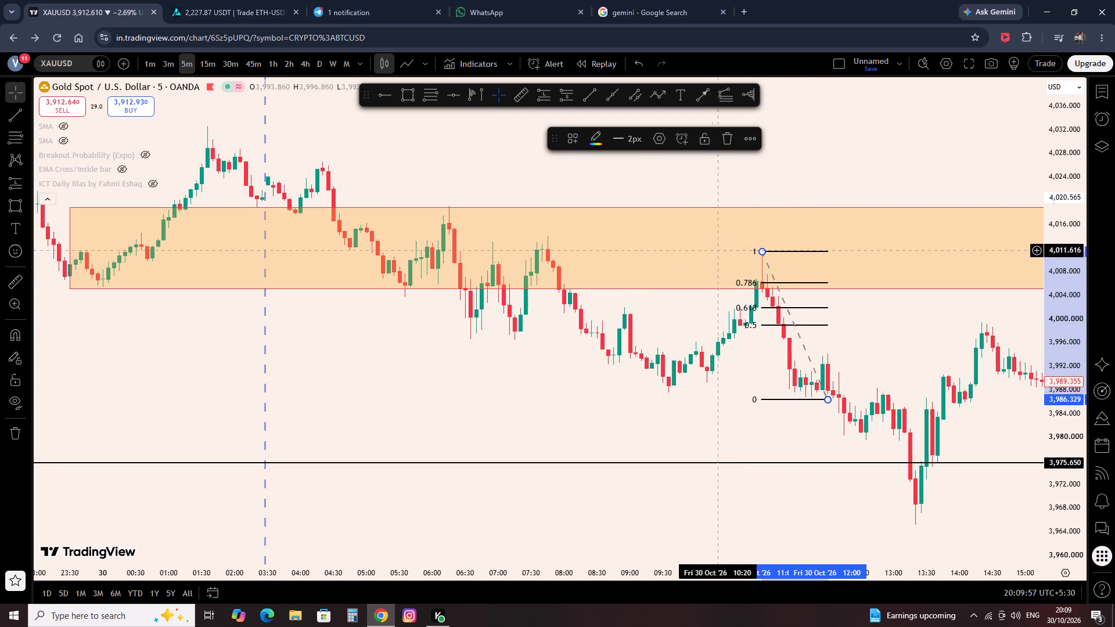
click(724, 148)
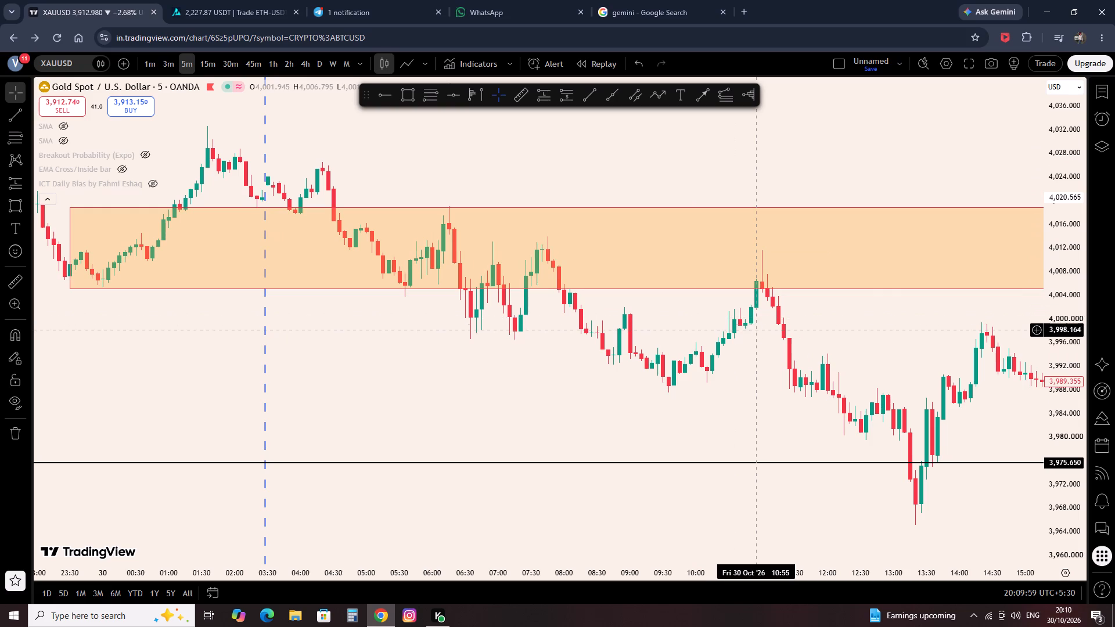
Draw a second rectangle zone from 30 Oct 10:45 to 14:50, between about 3,998.7 and 4,002.0.
drag(858, 338, 723, 329)
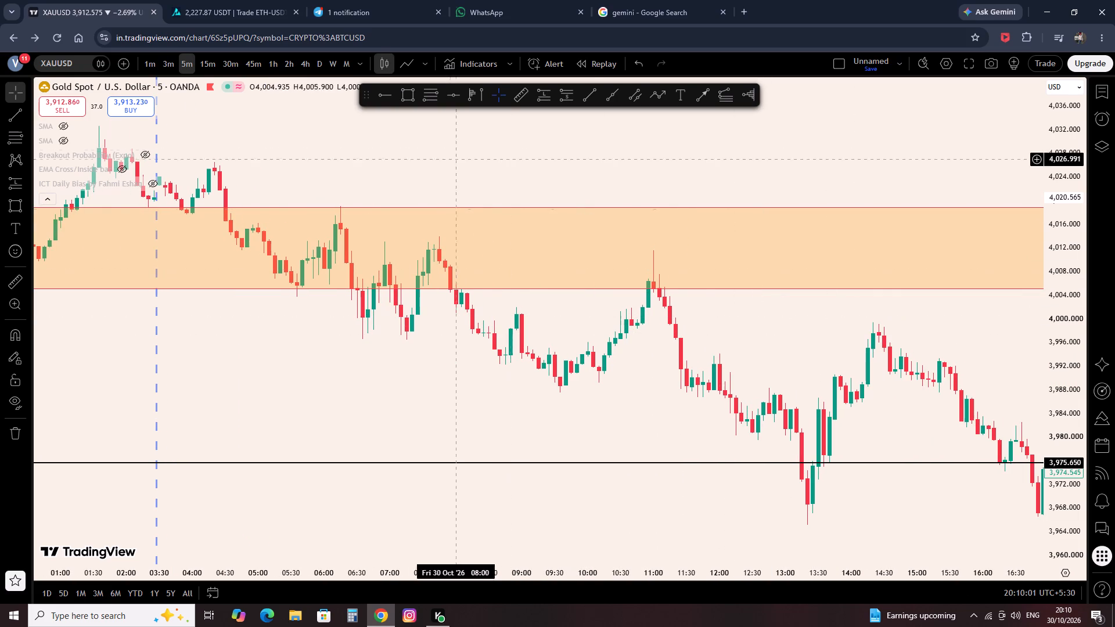
click(409, 92)
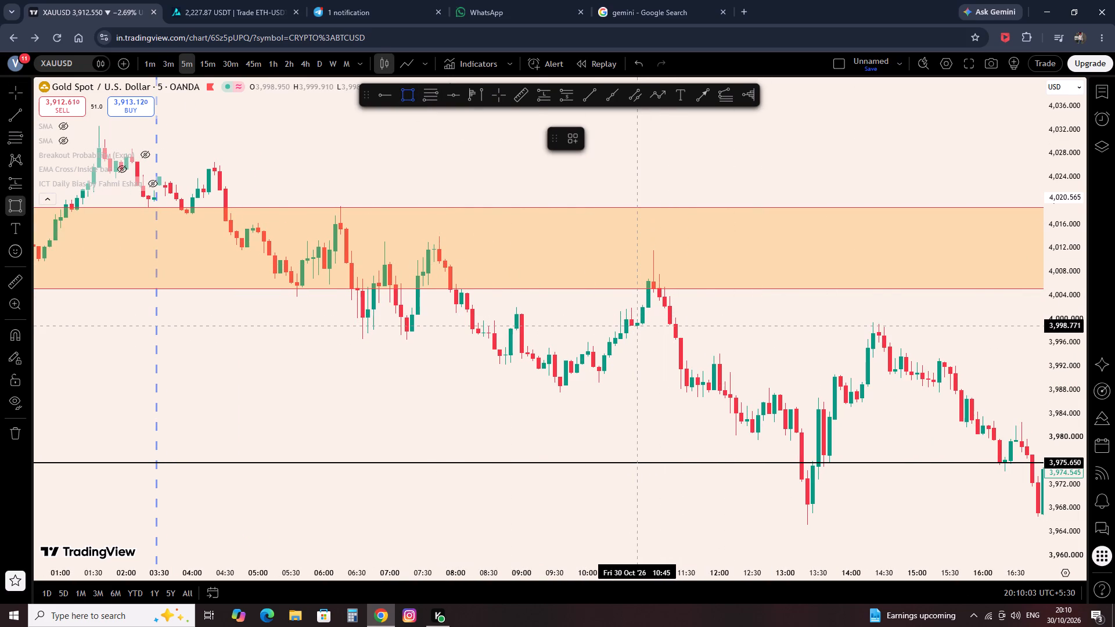
click(636, 327)
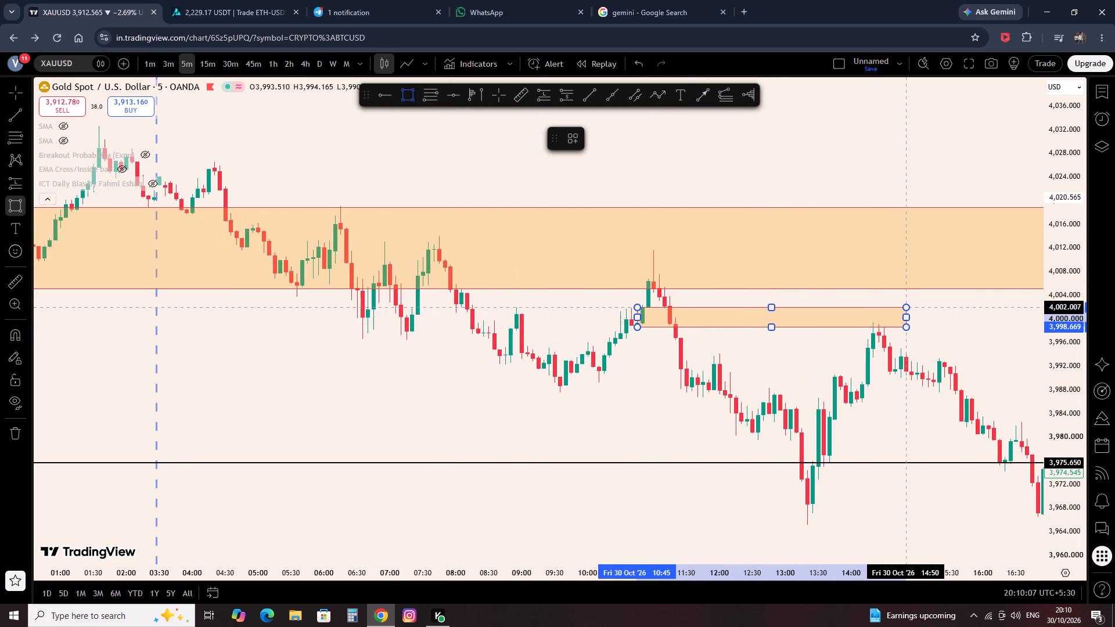
click(907, 307)
click(979, 315)
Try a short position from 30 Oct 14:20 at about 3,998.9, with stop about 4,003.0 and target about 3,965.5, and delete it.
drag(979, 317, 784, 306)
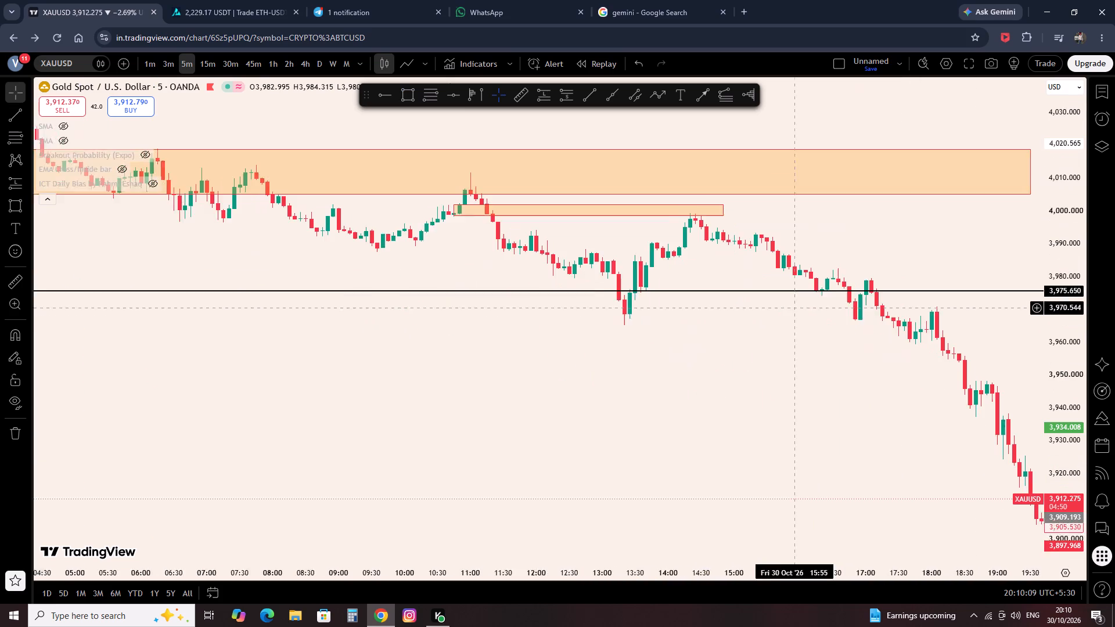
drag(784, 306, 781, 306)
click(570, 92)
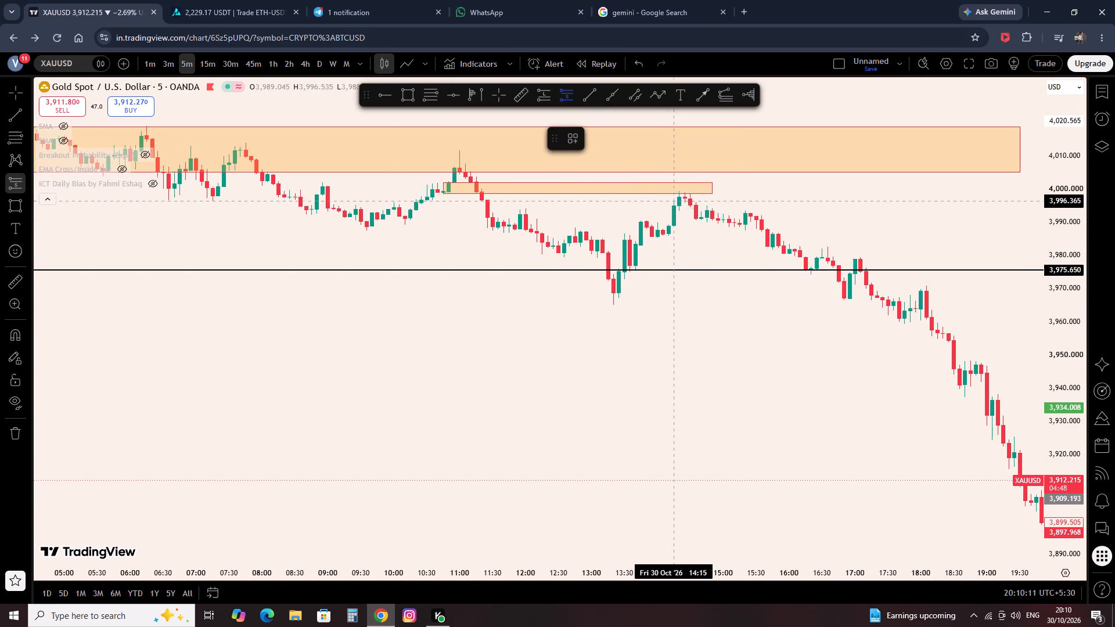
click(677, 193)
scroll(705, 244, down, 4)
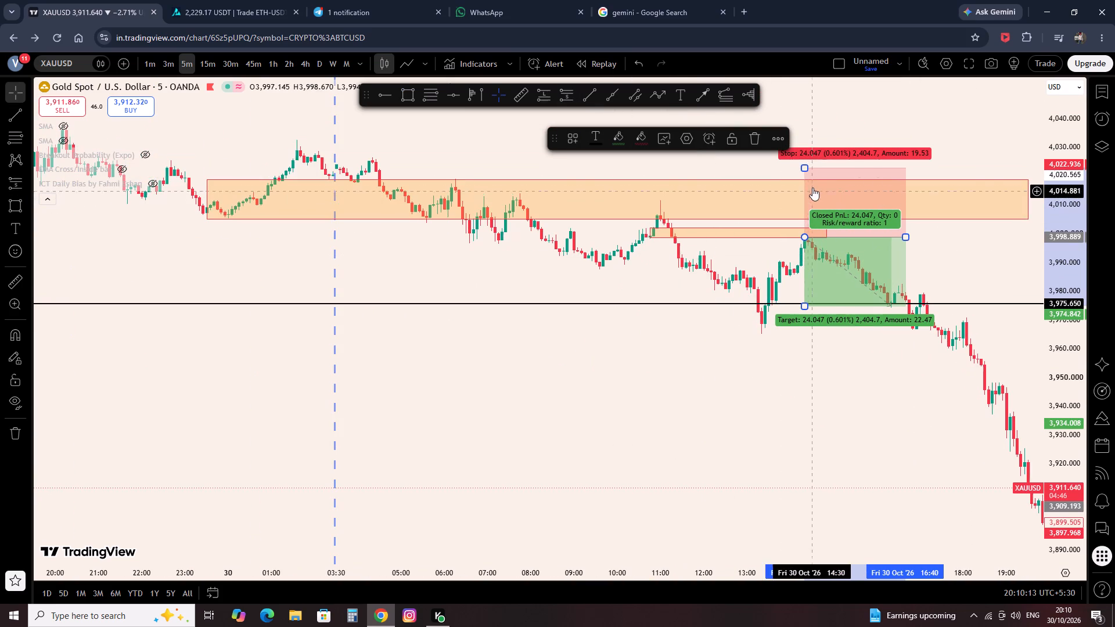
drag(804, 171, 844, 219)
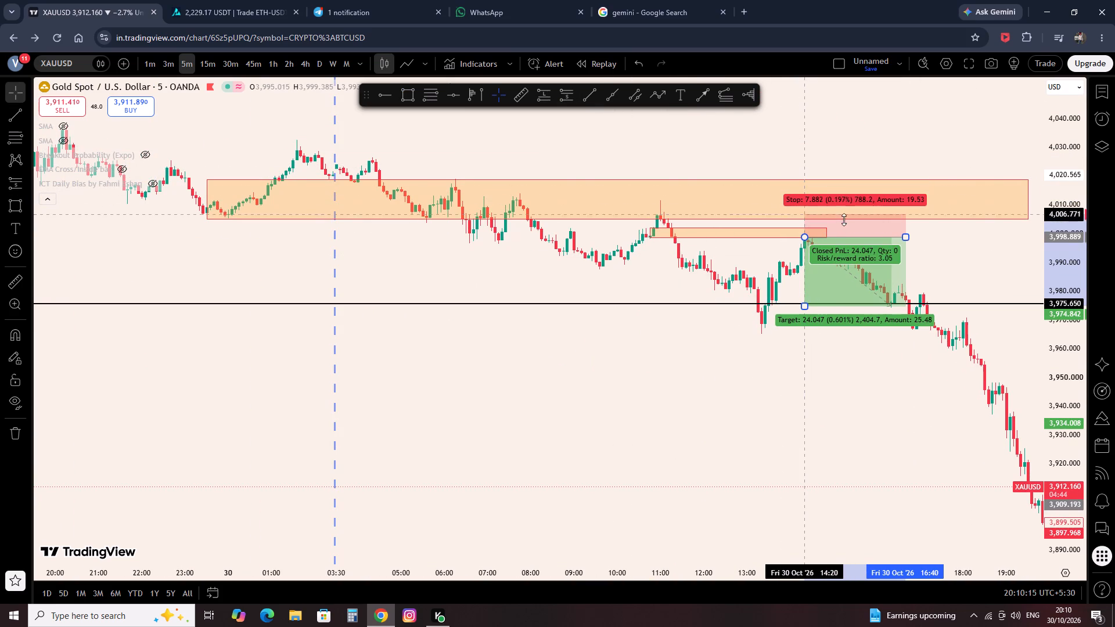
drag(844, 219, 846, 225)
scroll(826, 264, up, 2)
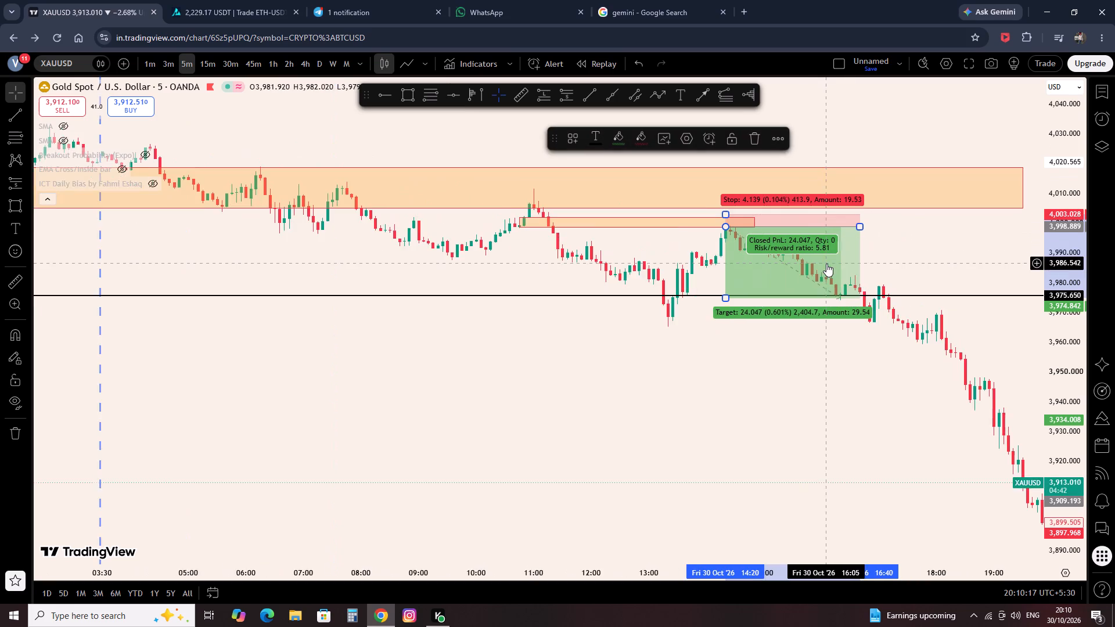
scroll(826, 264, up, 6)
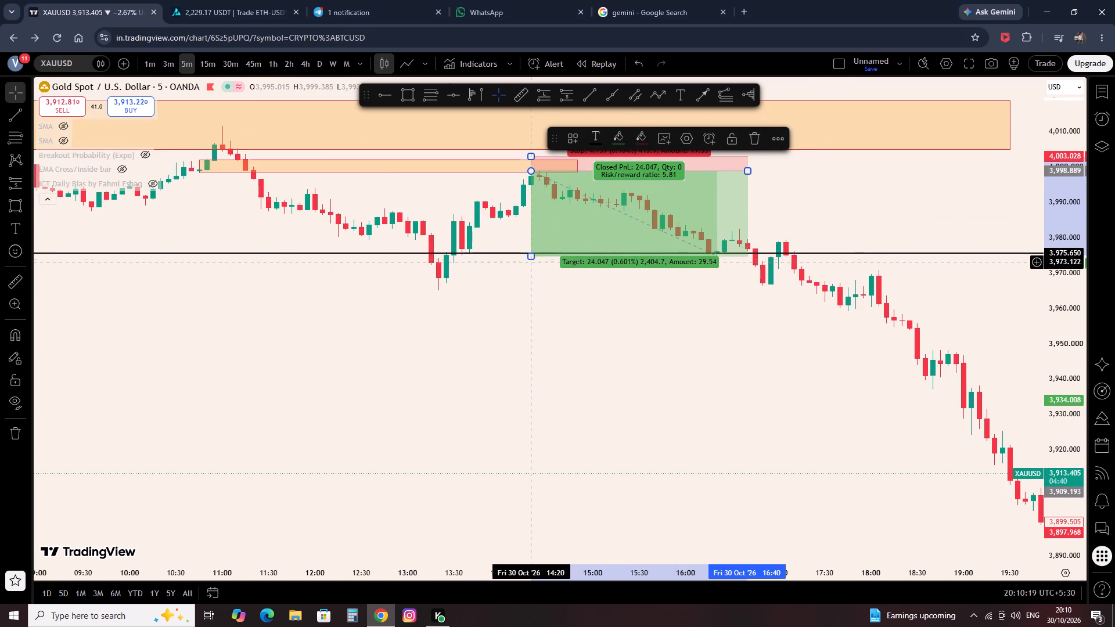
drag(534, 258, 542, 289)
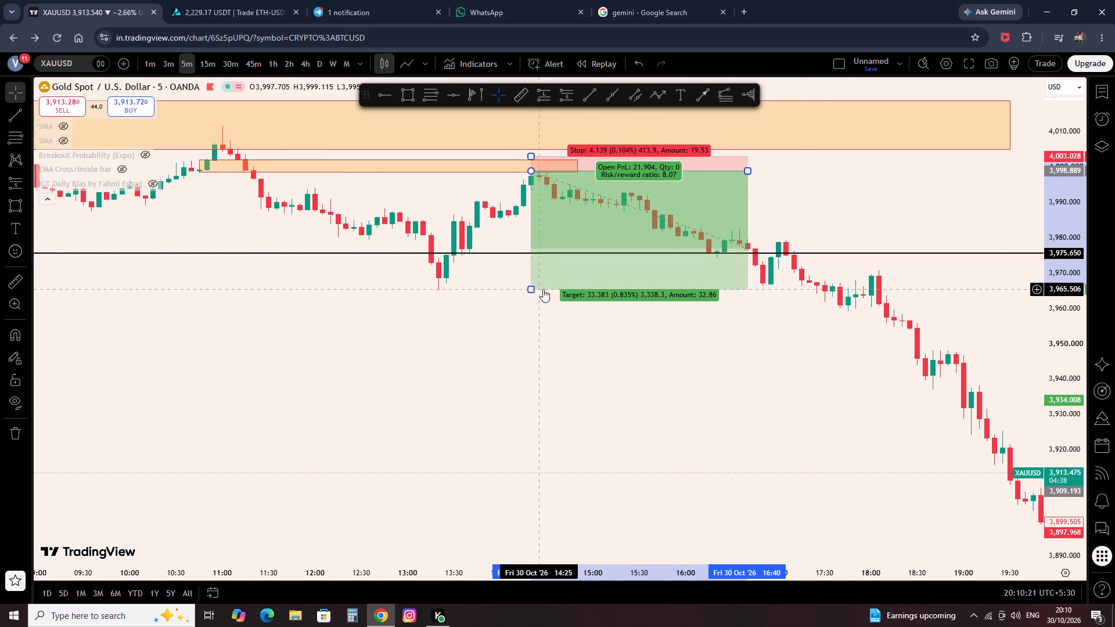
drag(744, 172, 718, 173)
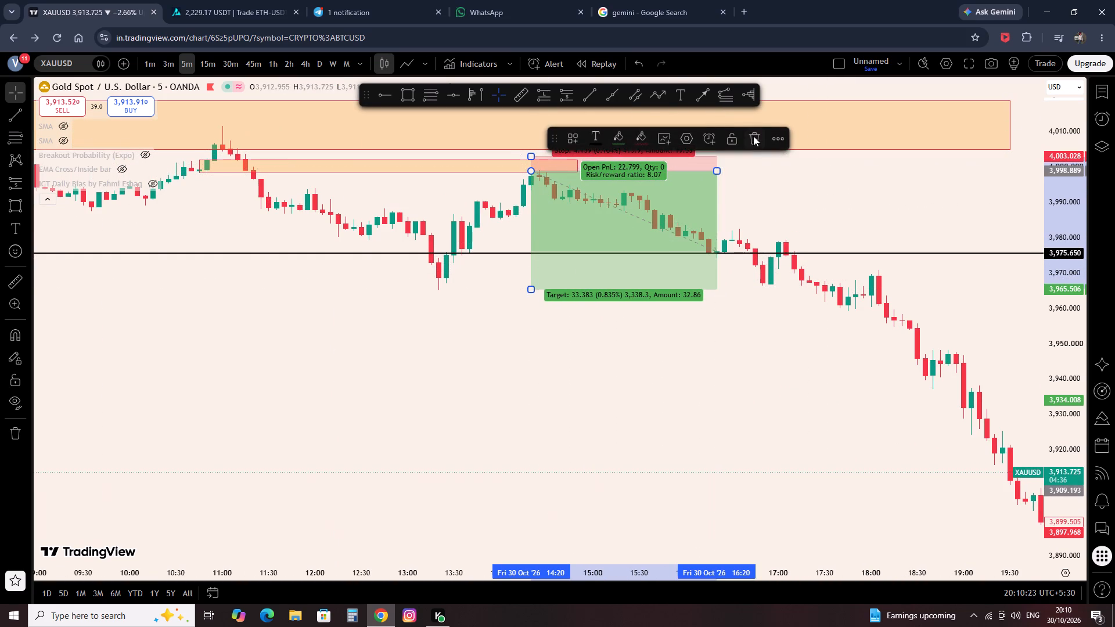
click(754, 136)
Delete the small 30 Oct rectangle zone and the larger zone that starts on 29 Oct.
click(576, 168)
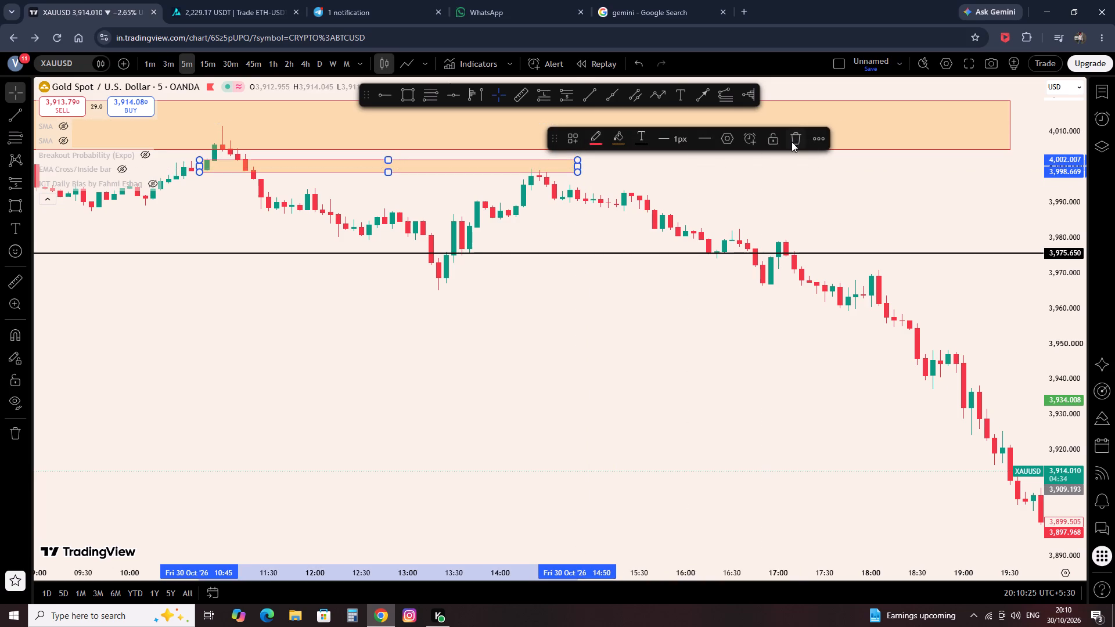
click(789, 141)
scroll(678, 211, down, 18)
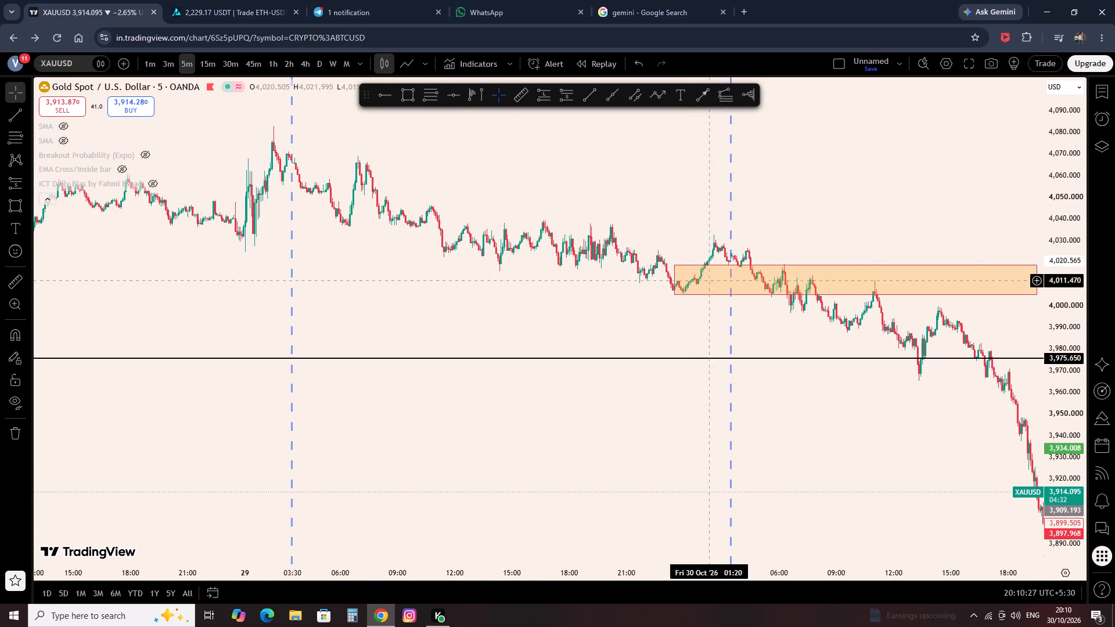
click(678, 262)
click(790, 144)
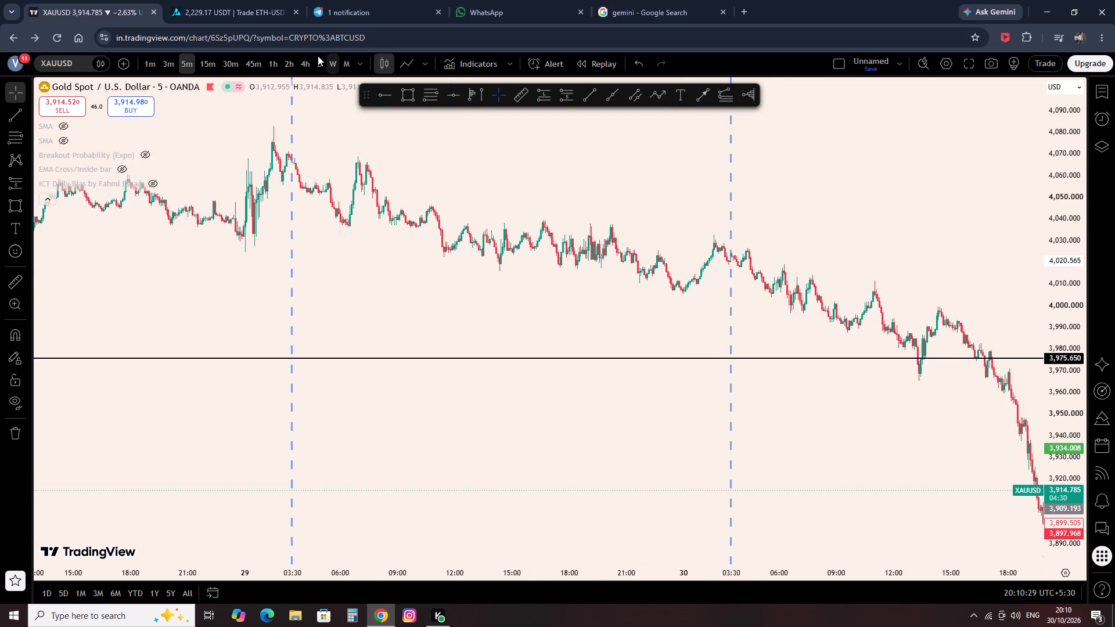
Switch XAUUSD to the 1-hour timeframe and add the TTrades Daily Bias [TFO] indicator from the bias search results.
click(276, 63)
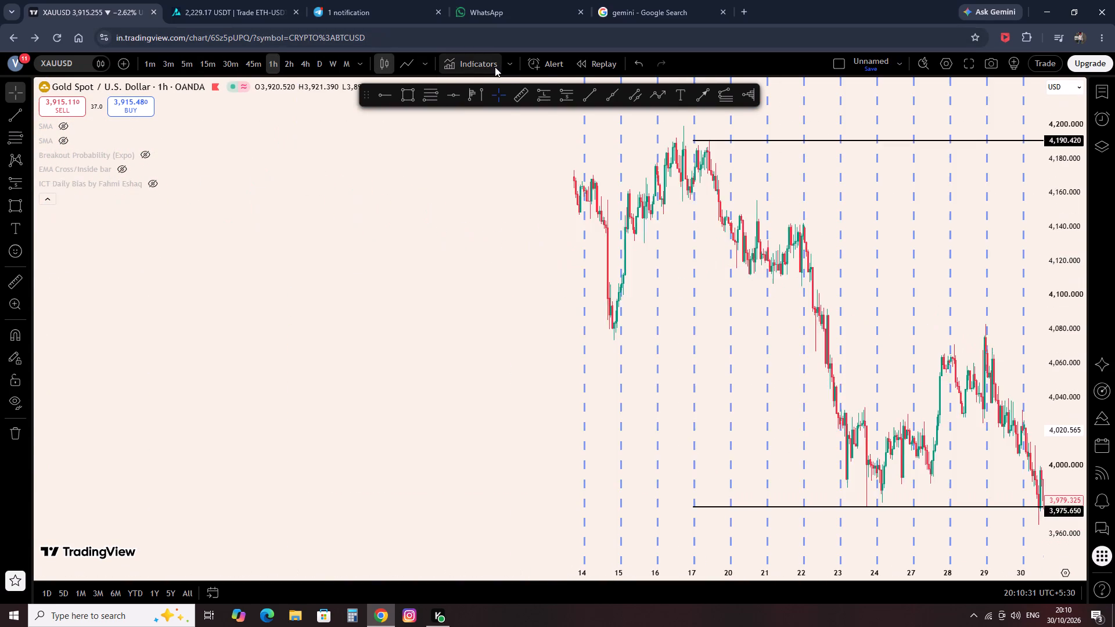
click(488, 66)
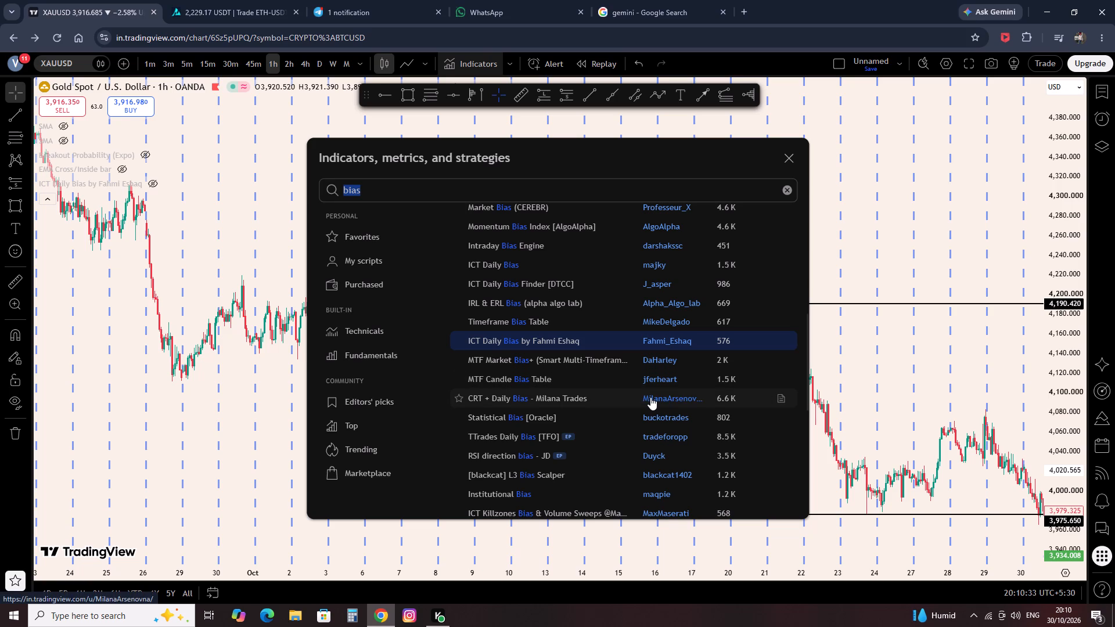
click(610, 444)
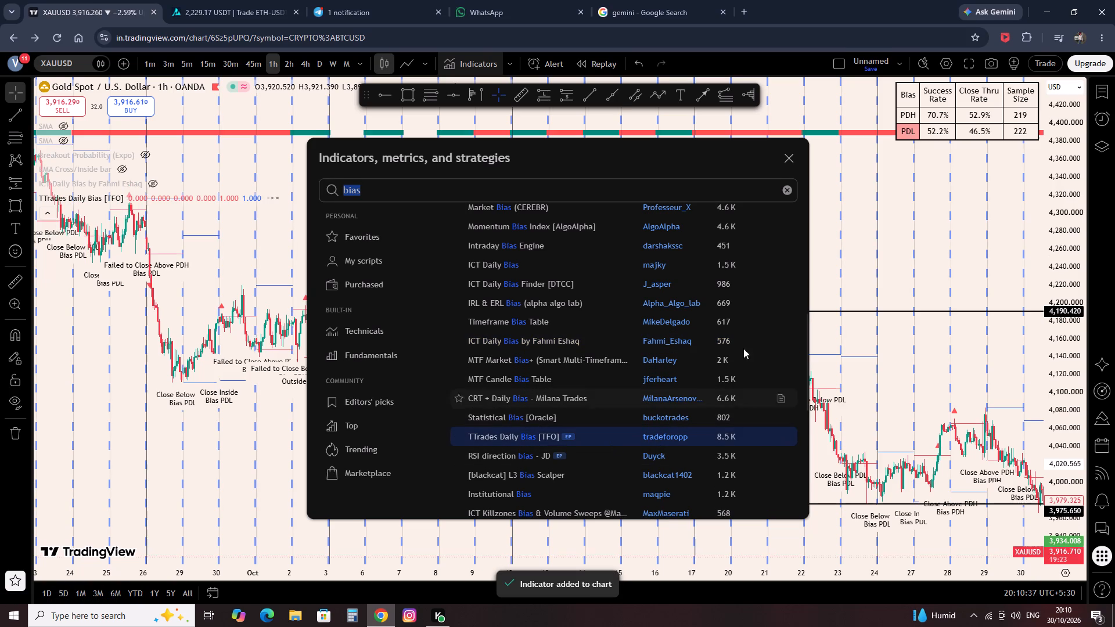
click(876, 251)
Examine the TTrades Daily Bias labels, levels and statistics table against recent 1-hour XAUUSD candles.
scroll(876, 251, up, 2)
drag(907, 236, 686, 231)
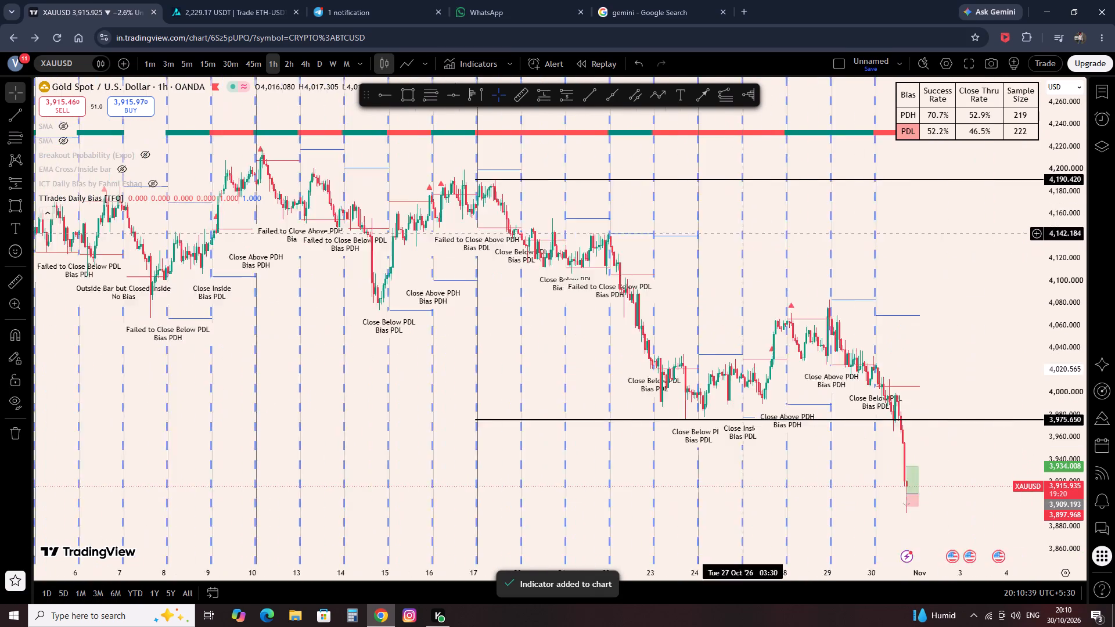
drag(686, 231, 612, 244)
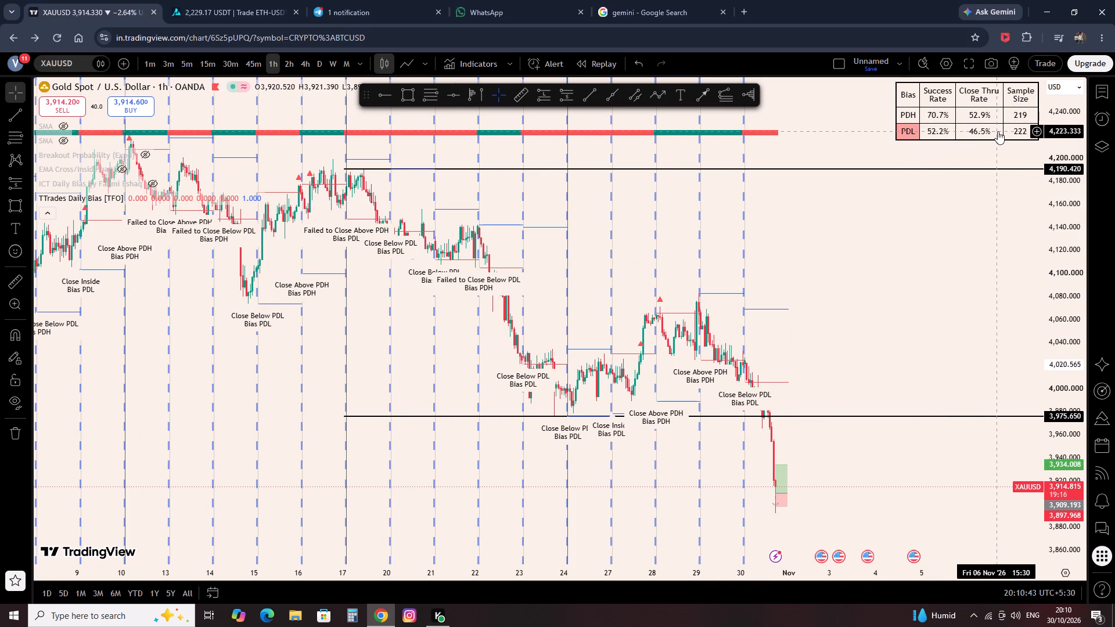
scroll(882, 236, up, 2)
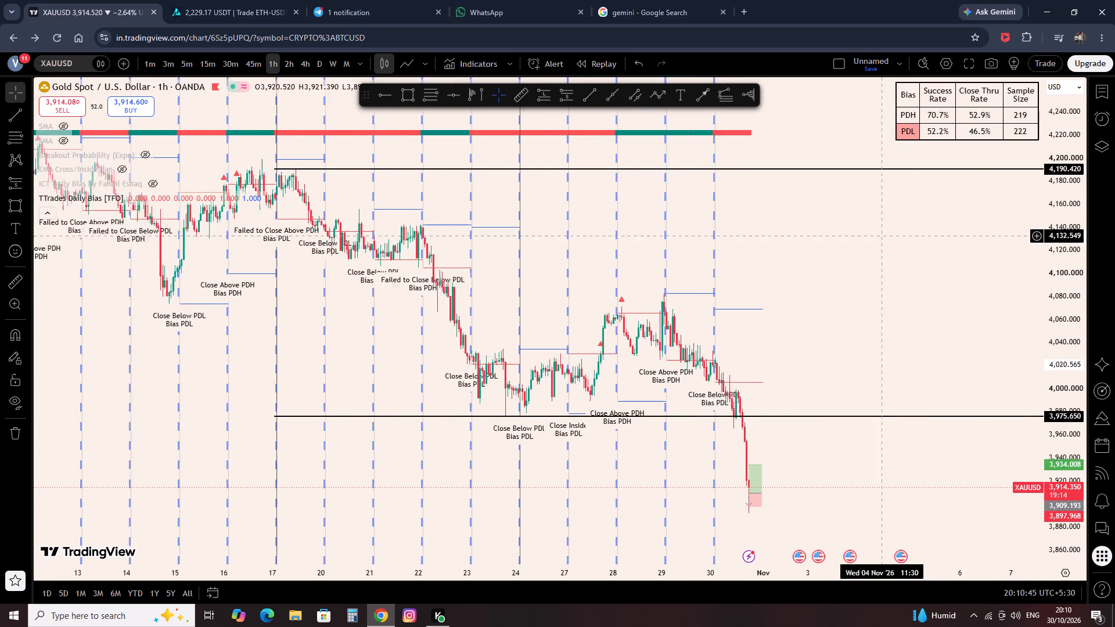
scroll(878, 242, up, 2)
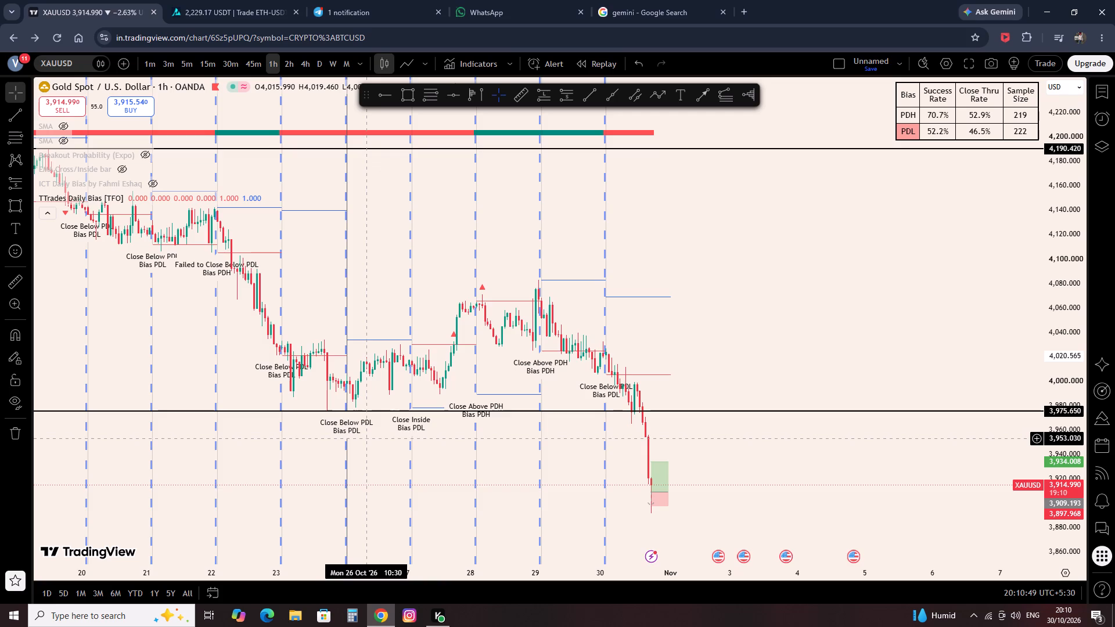
scroll(366, 439, up, 1)
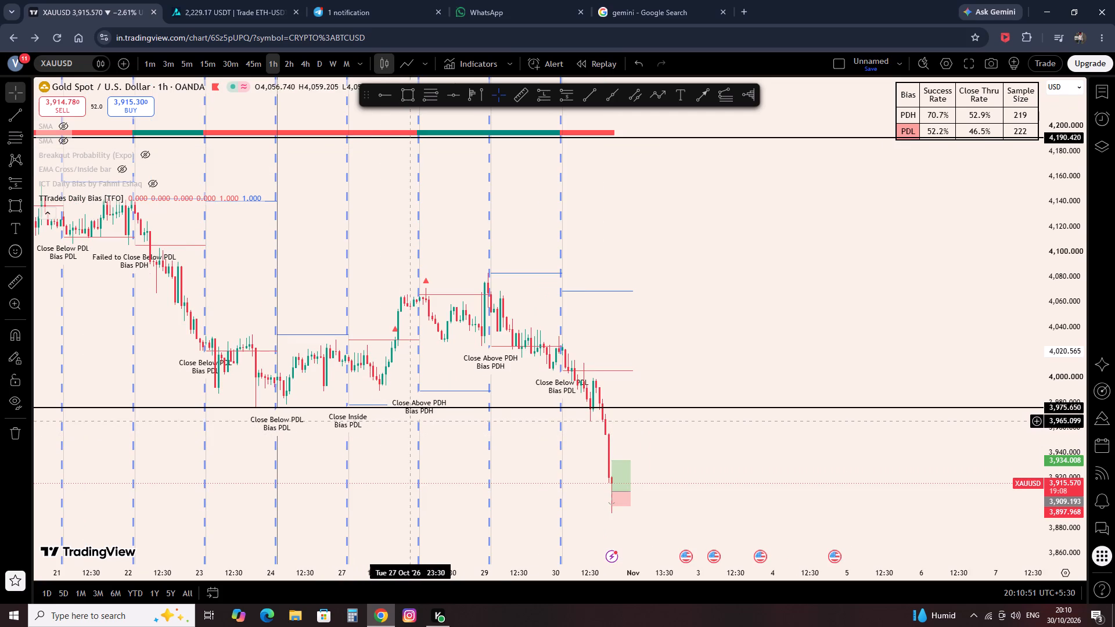
scroll(433, 315, up, 3)
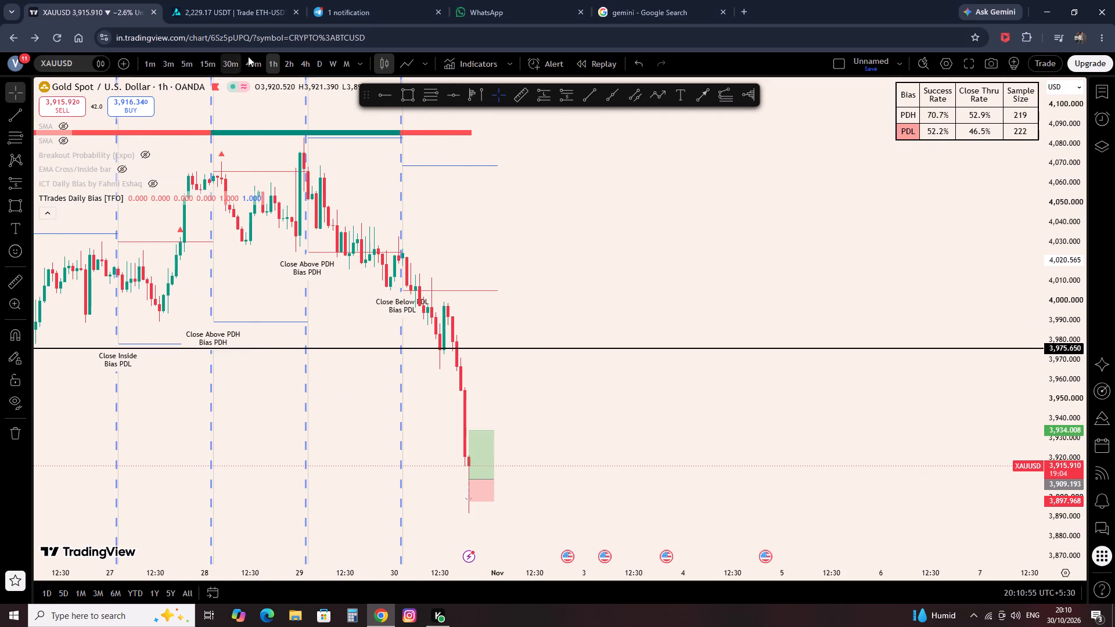
Switch the XAUUSD chart to 4-hour and on to the daily timeframe, checking the bias indicator's statistics and history on each.
click(310, 61)
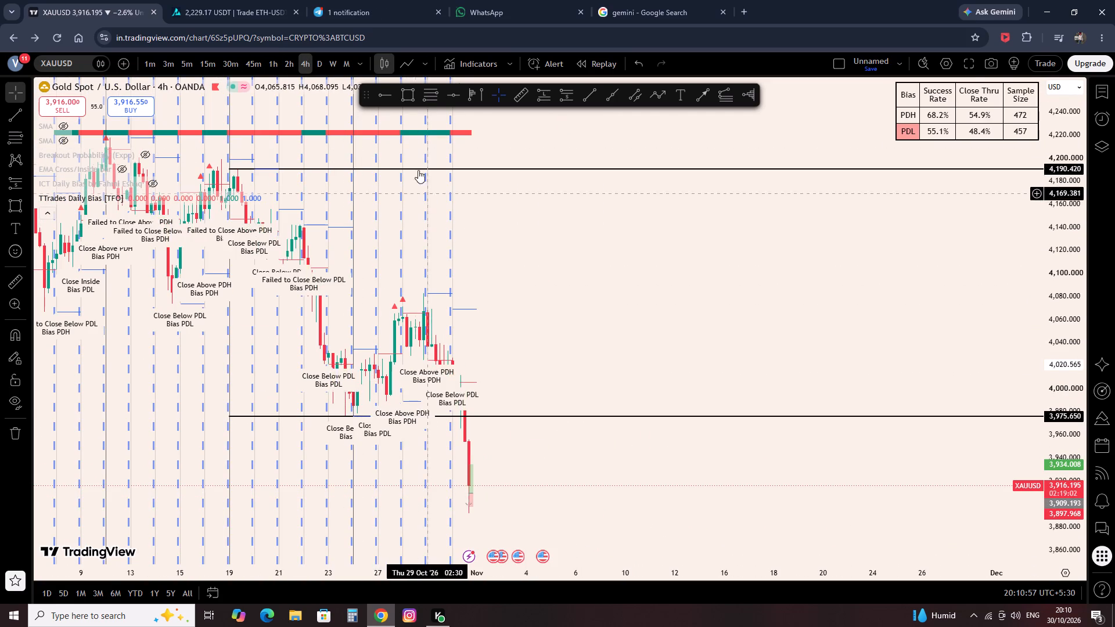
click(322, 71)
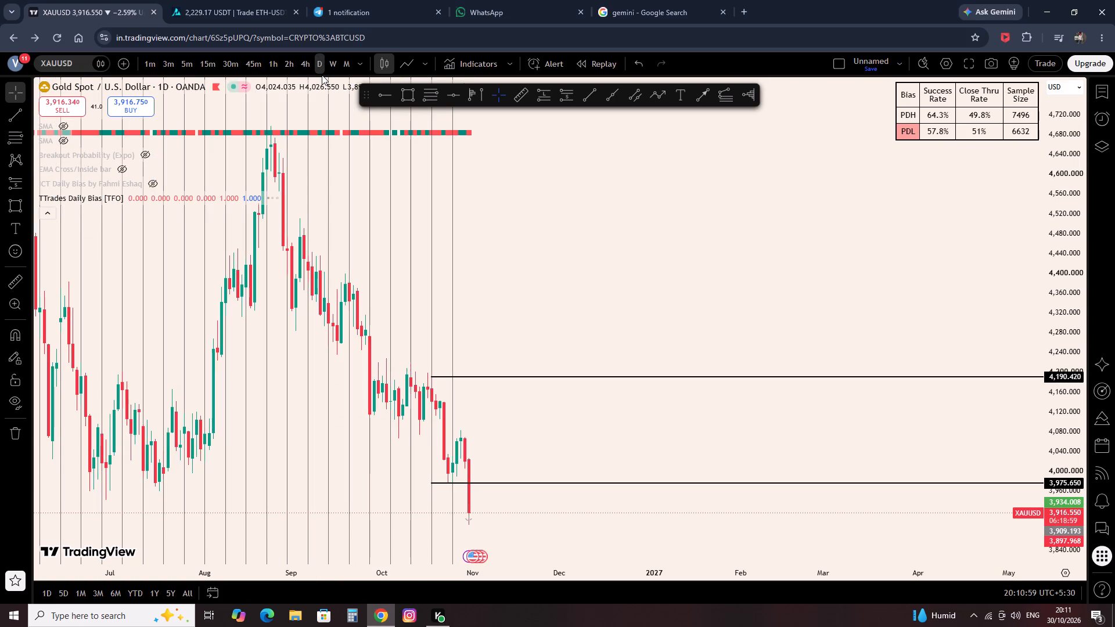
scroll(420, 280, down, 10)
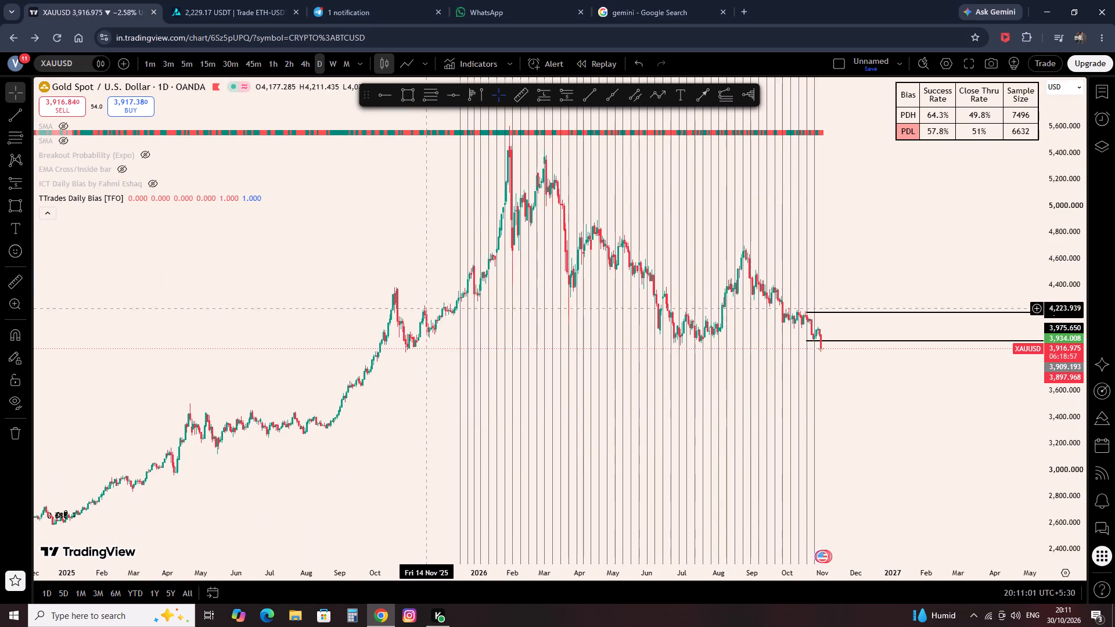
scroll(496, 146, up, 11)
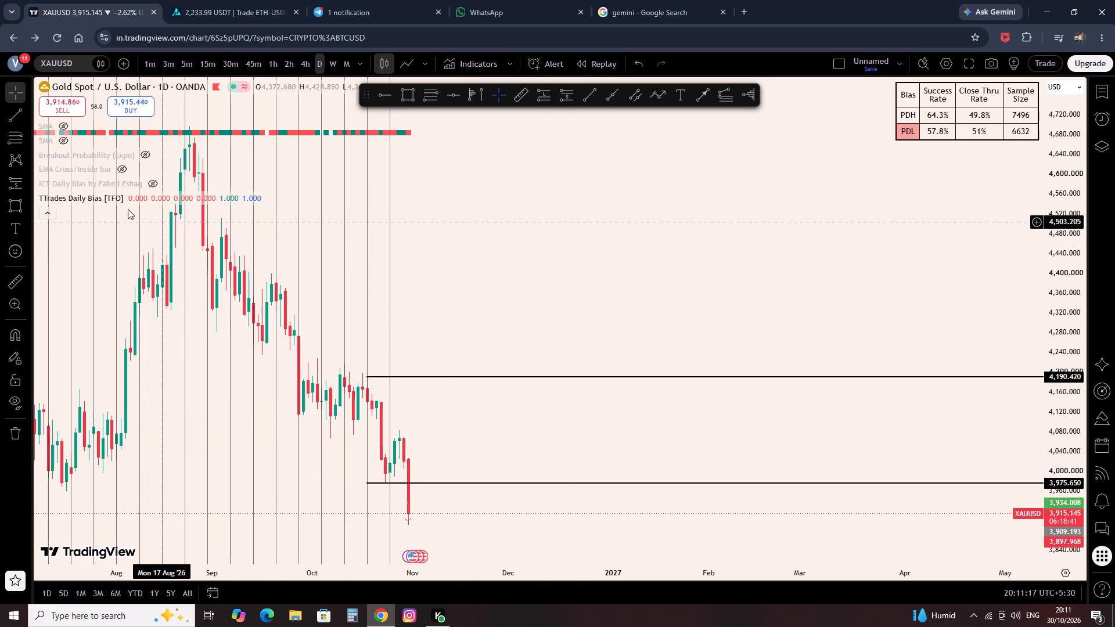
In the TTrades Daily Bias [TFO] settings, enable Weekly Bias and turn off Show Bias Reasoning.
click(156, 200)
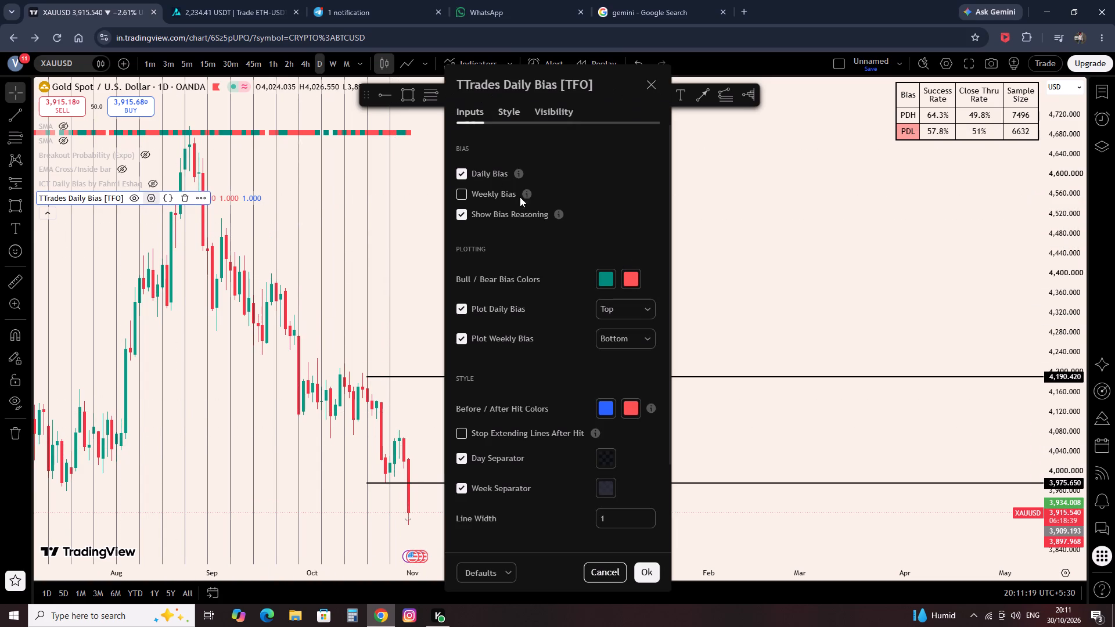
click(462, 190)
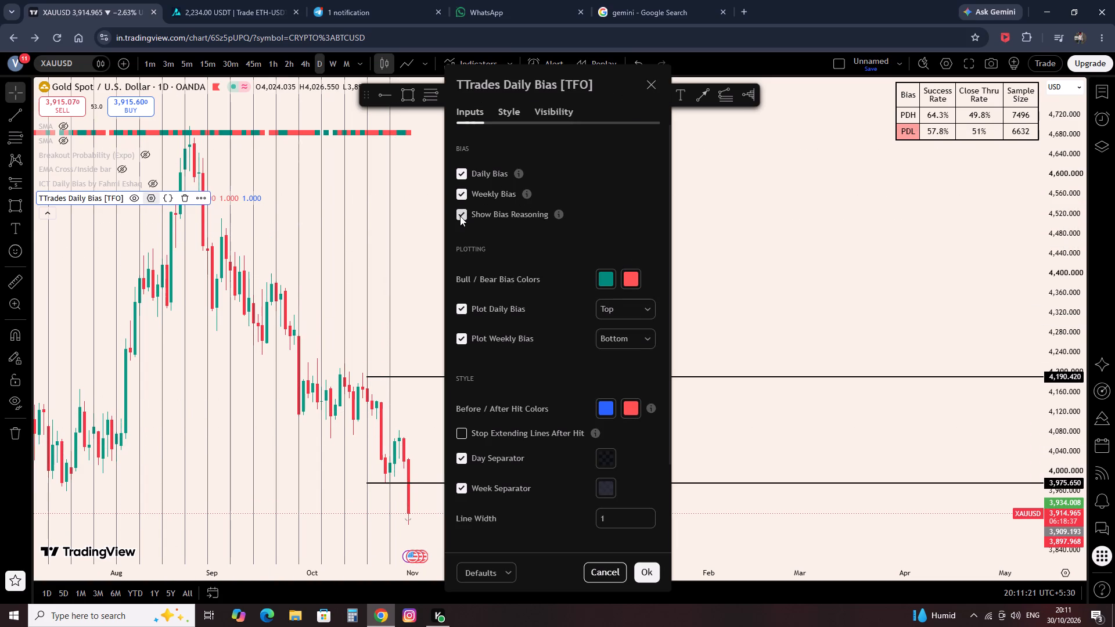
click(460, 216)
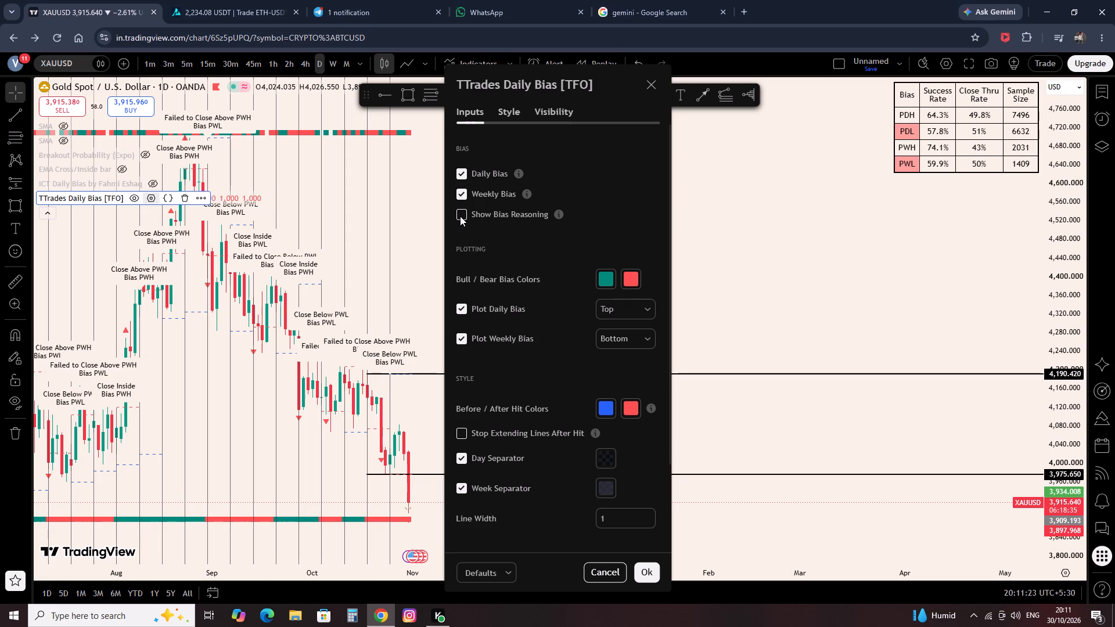
click(460, 216)
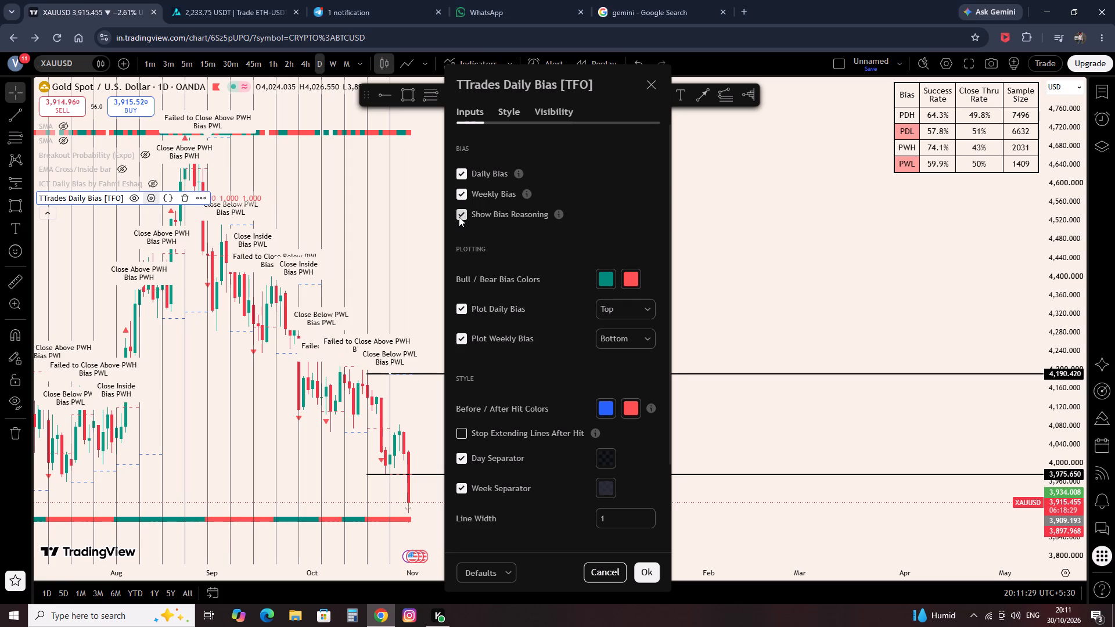
click(459, 217)
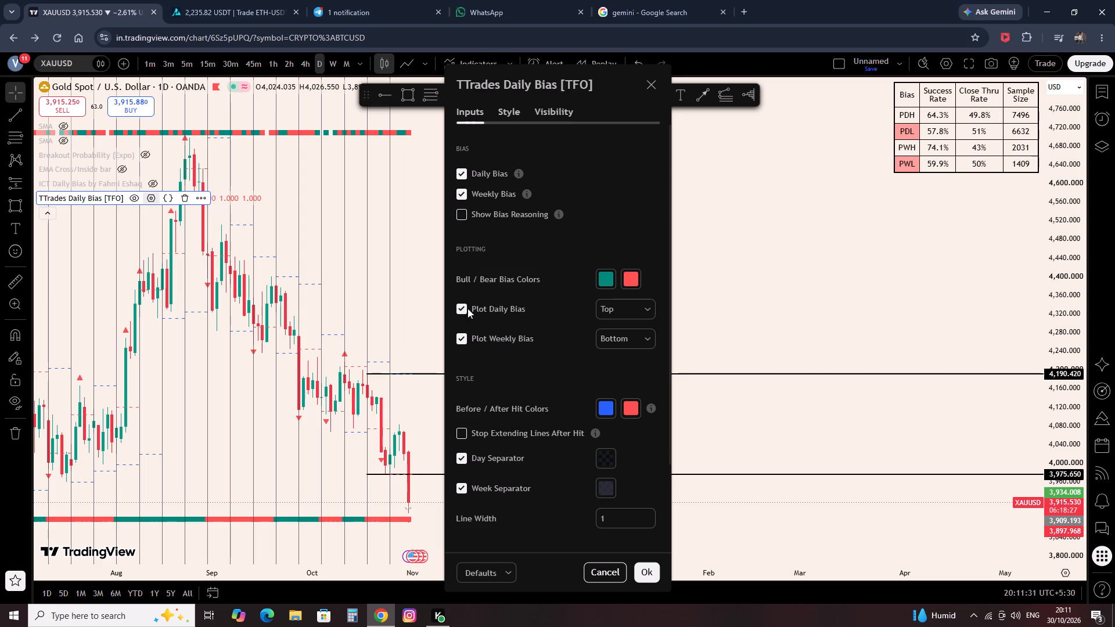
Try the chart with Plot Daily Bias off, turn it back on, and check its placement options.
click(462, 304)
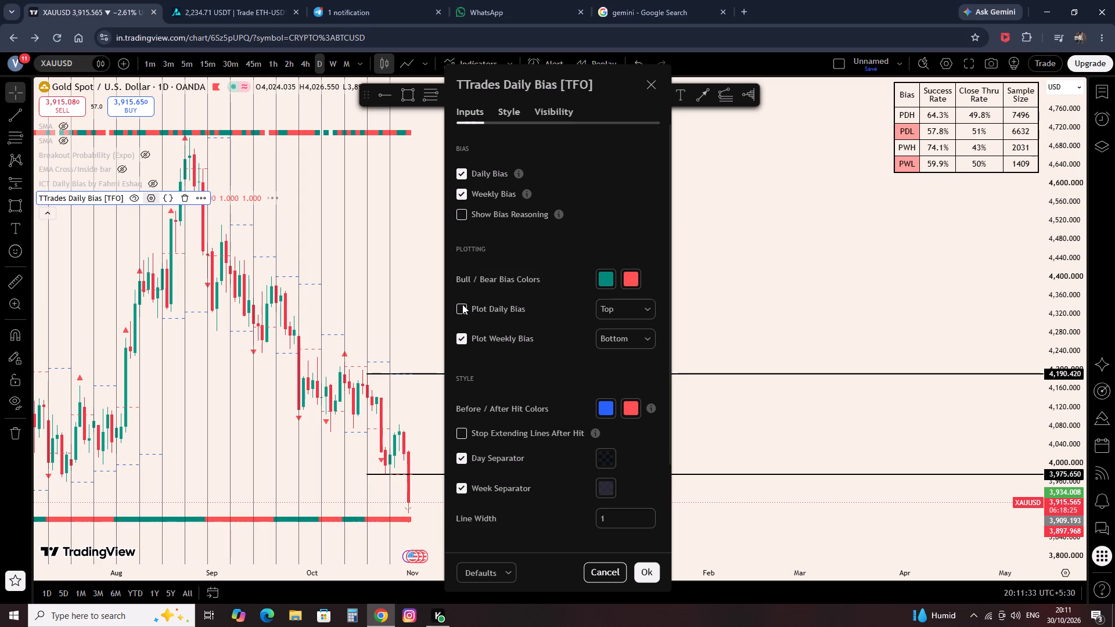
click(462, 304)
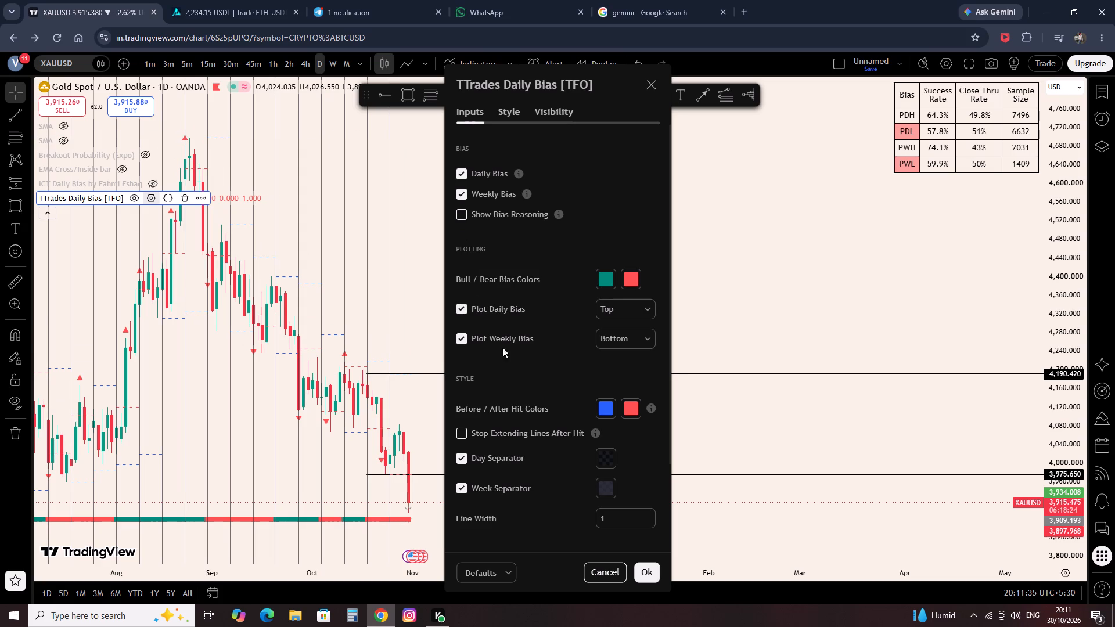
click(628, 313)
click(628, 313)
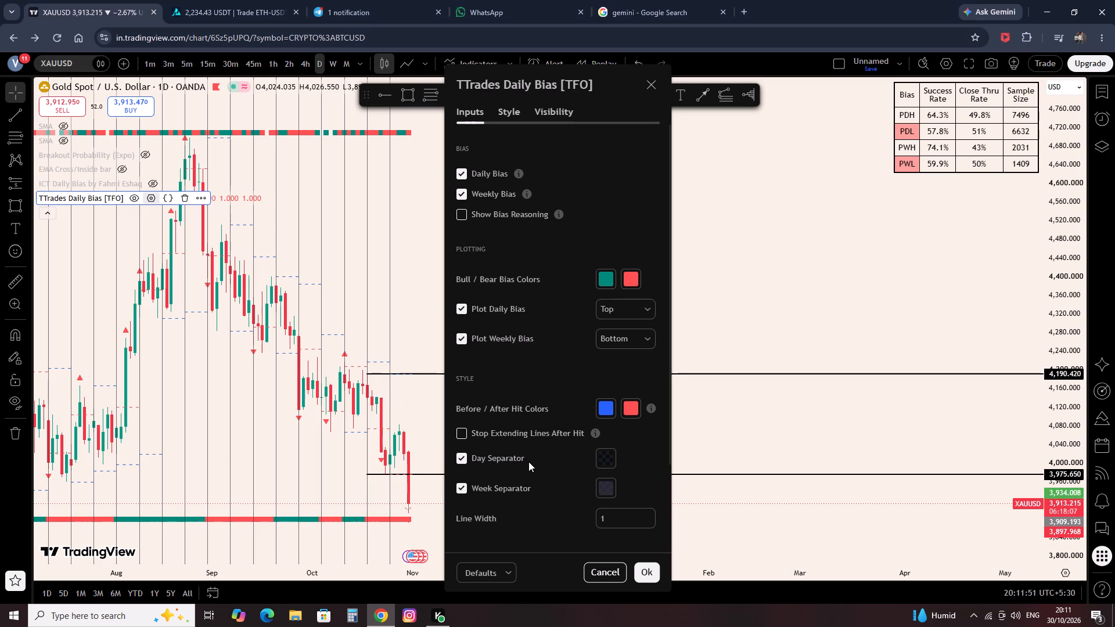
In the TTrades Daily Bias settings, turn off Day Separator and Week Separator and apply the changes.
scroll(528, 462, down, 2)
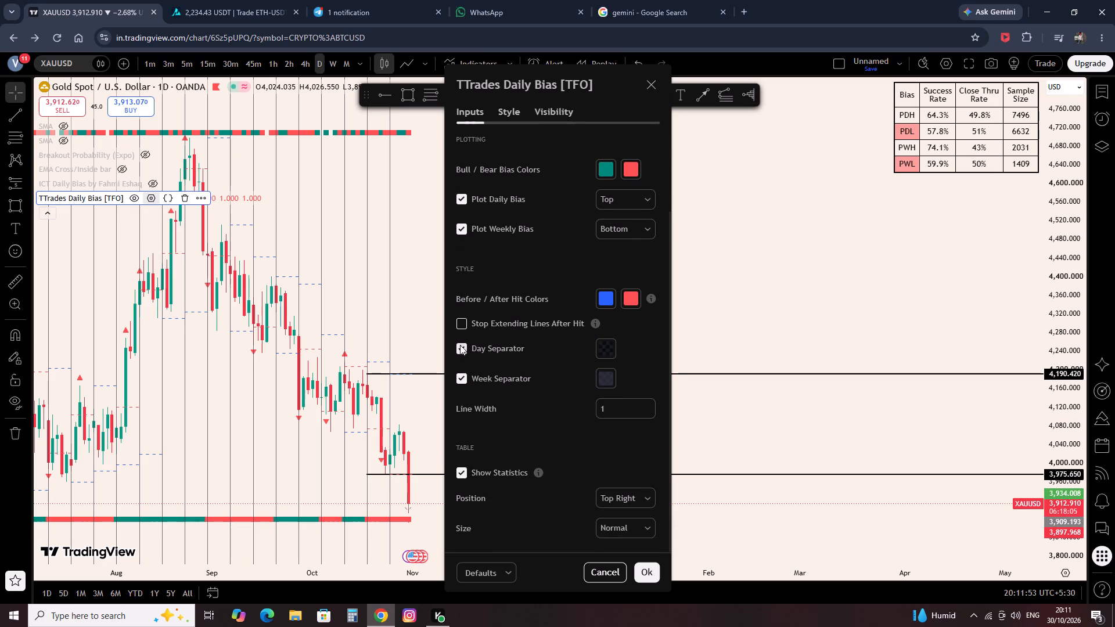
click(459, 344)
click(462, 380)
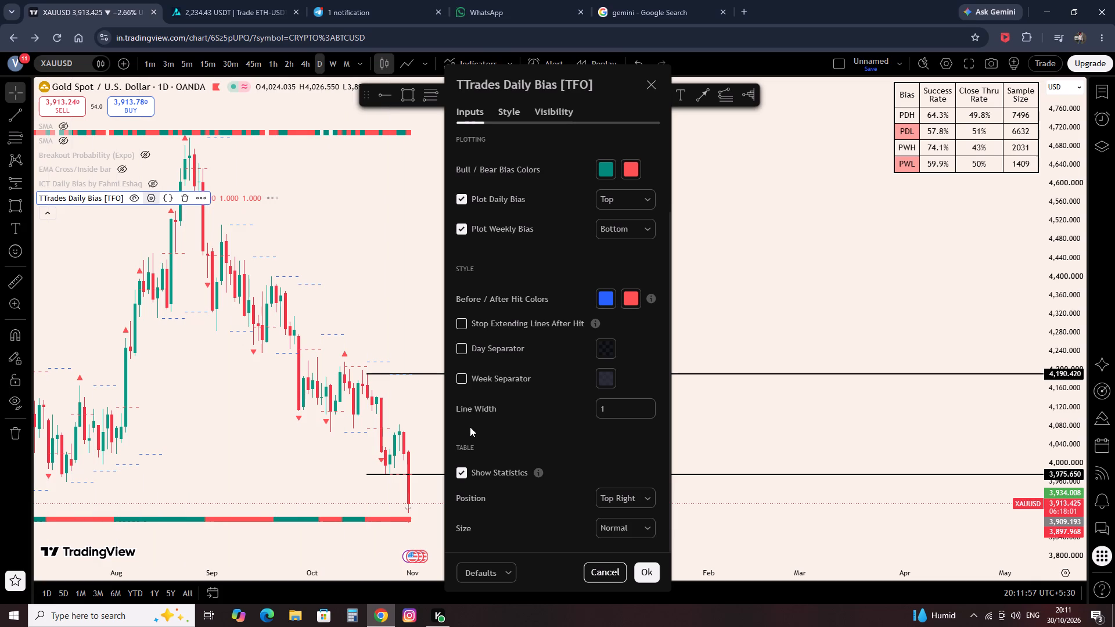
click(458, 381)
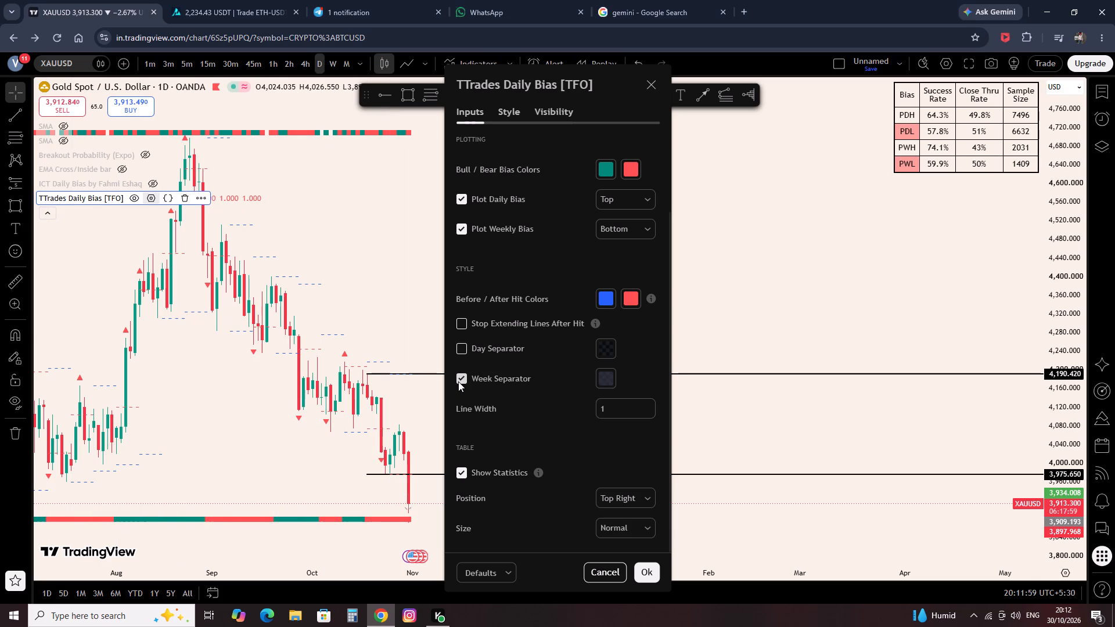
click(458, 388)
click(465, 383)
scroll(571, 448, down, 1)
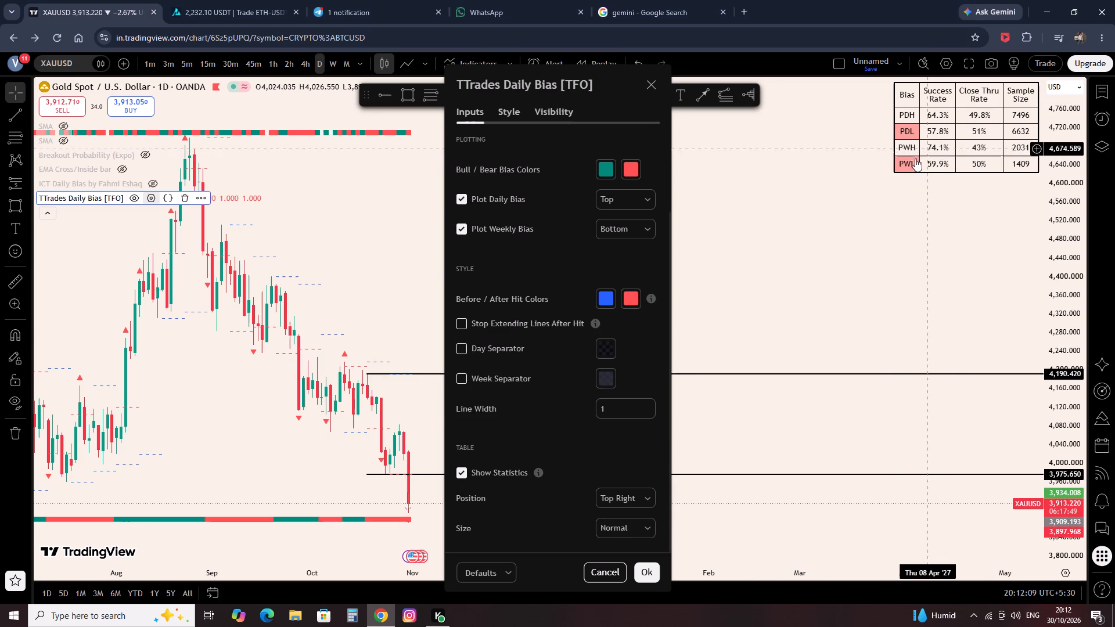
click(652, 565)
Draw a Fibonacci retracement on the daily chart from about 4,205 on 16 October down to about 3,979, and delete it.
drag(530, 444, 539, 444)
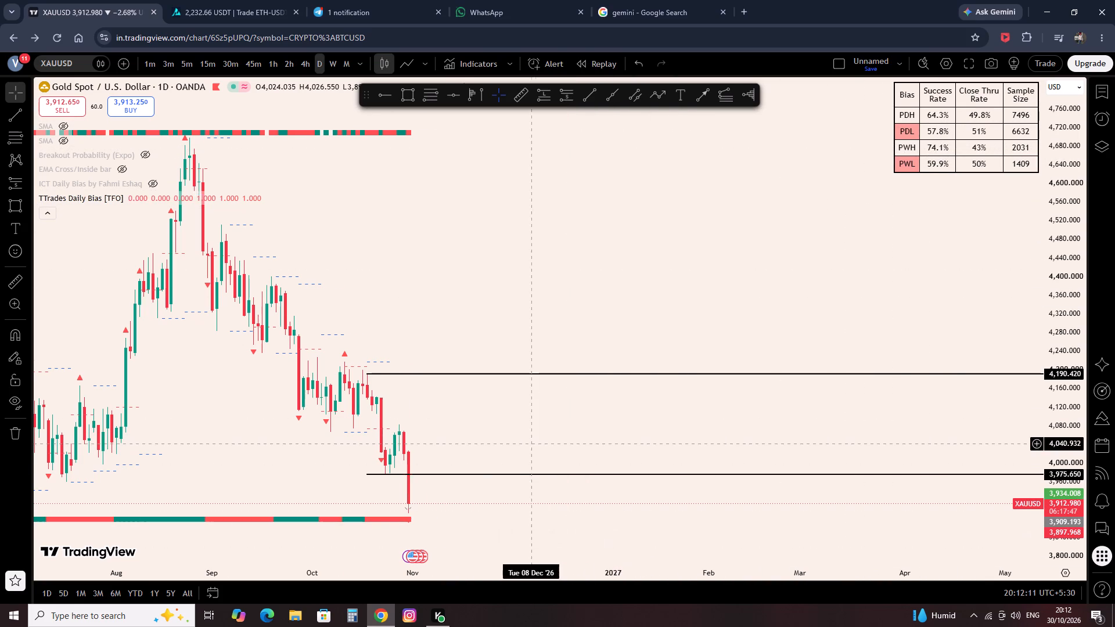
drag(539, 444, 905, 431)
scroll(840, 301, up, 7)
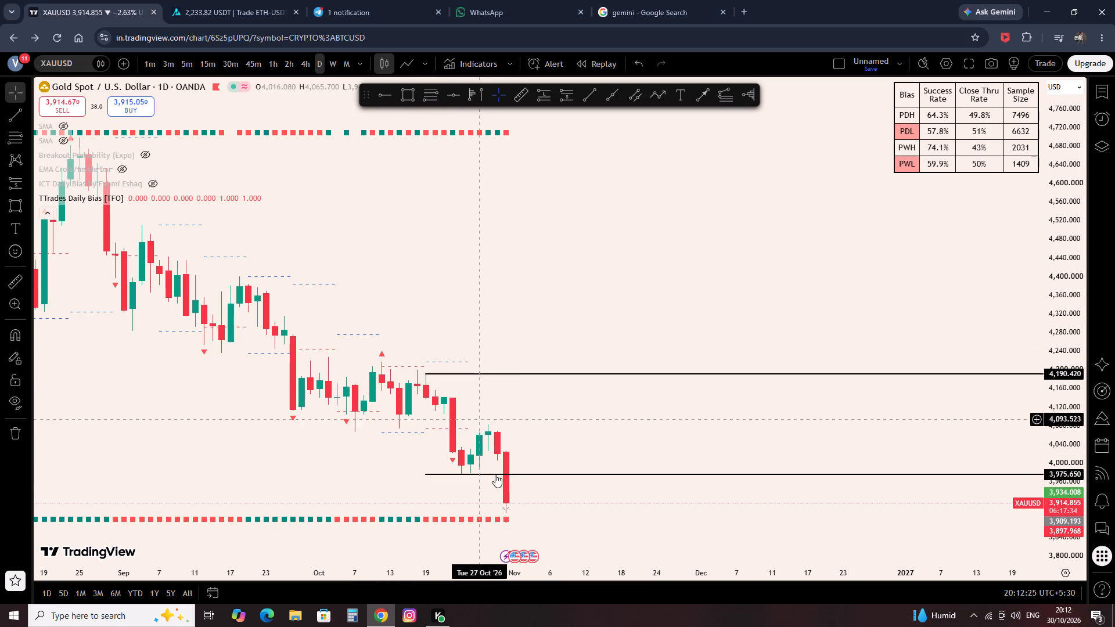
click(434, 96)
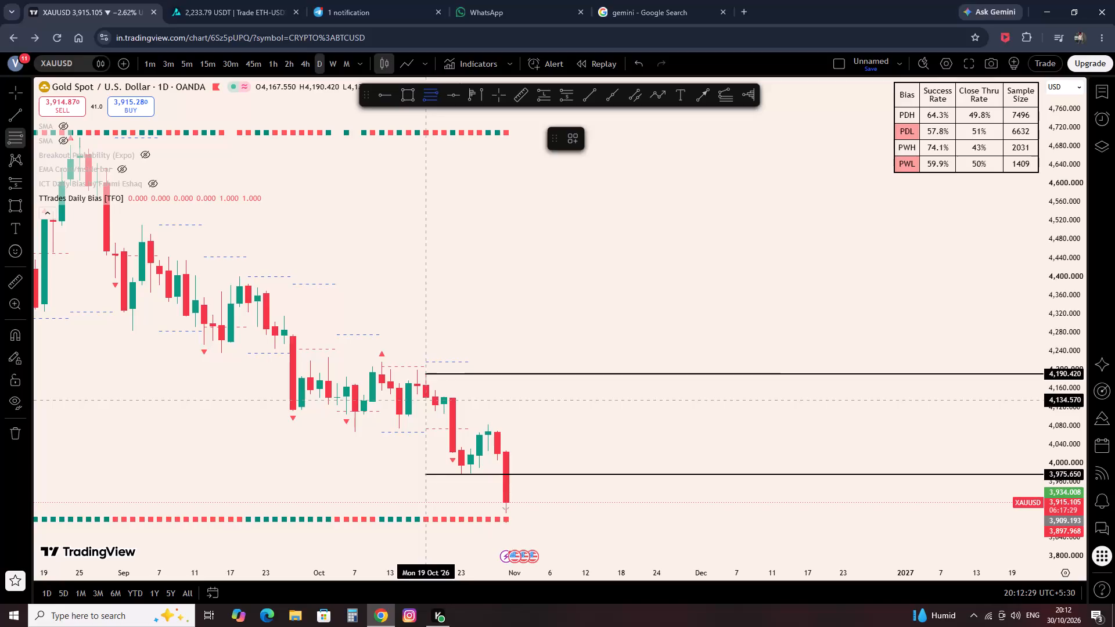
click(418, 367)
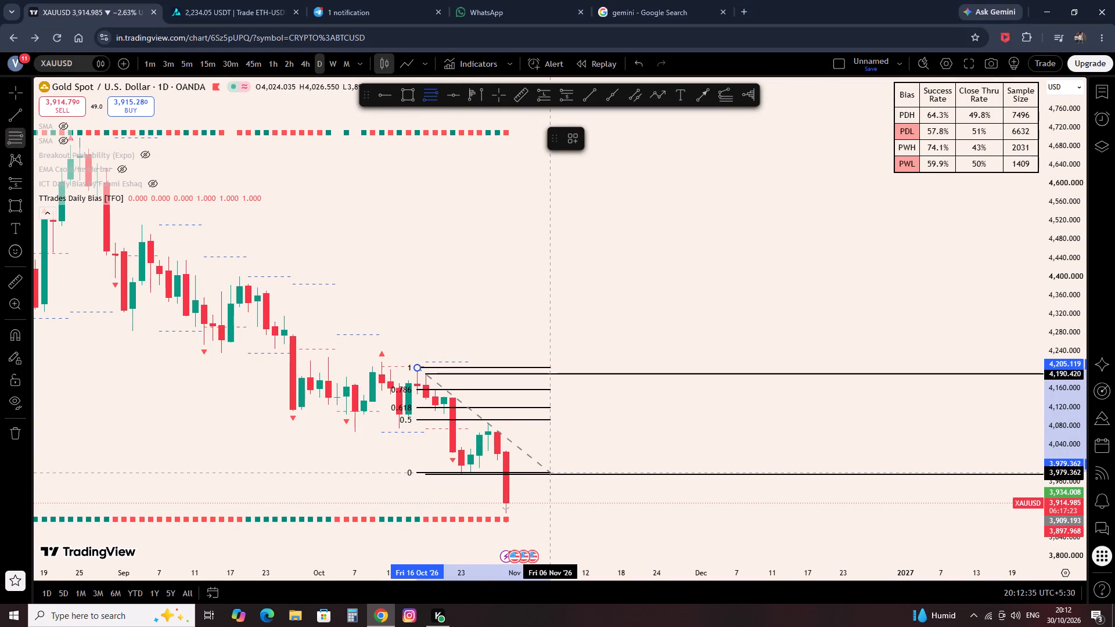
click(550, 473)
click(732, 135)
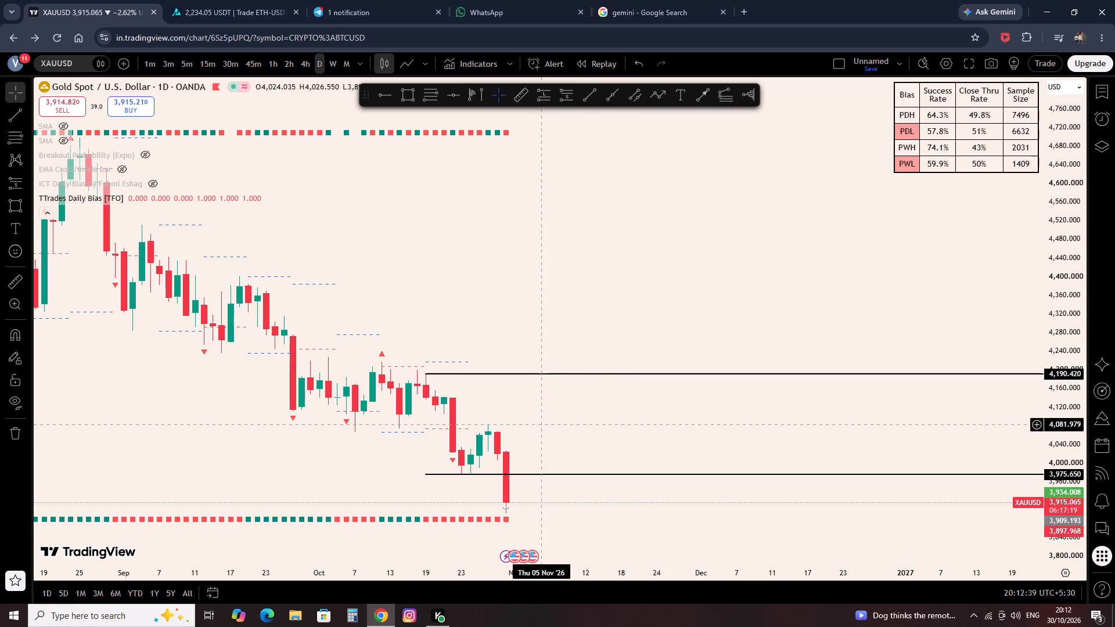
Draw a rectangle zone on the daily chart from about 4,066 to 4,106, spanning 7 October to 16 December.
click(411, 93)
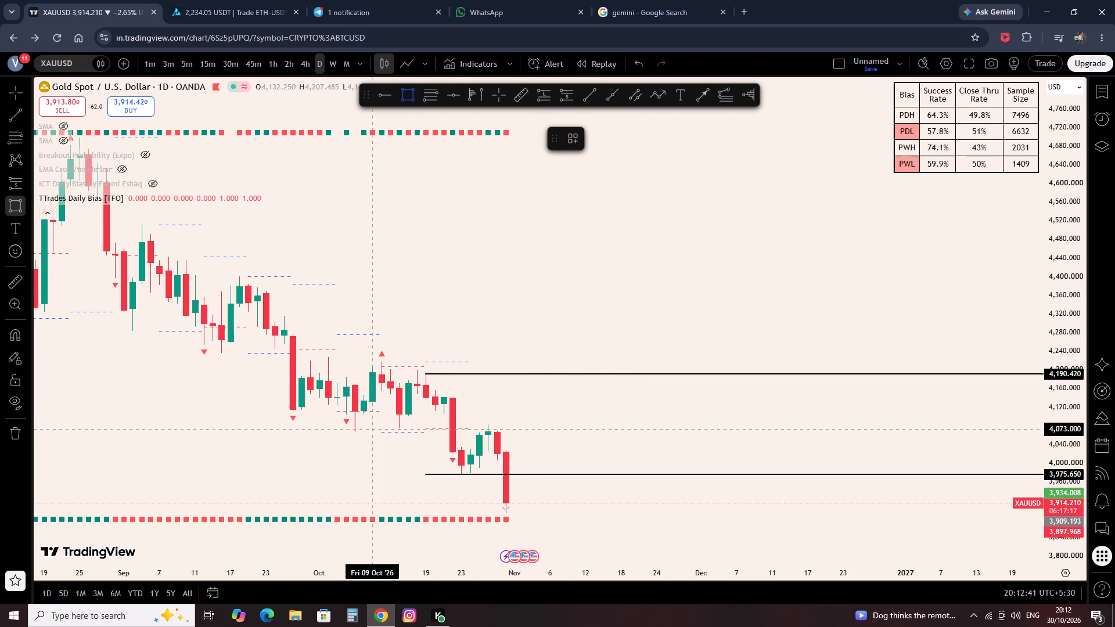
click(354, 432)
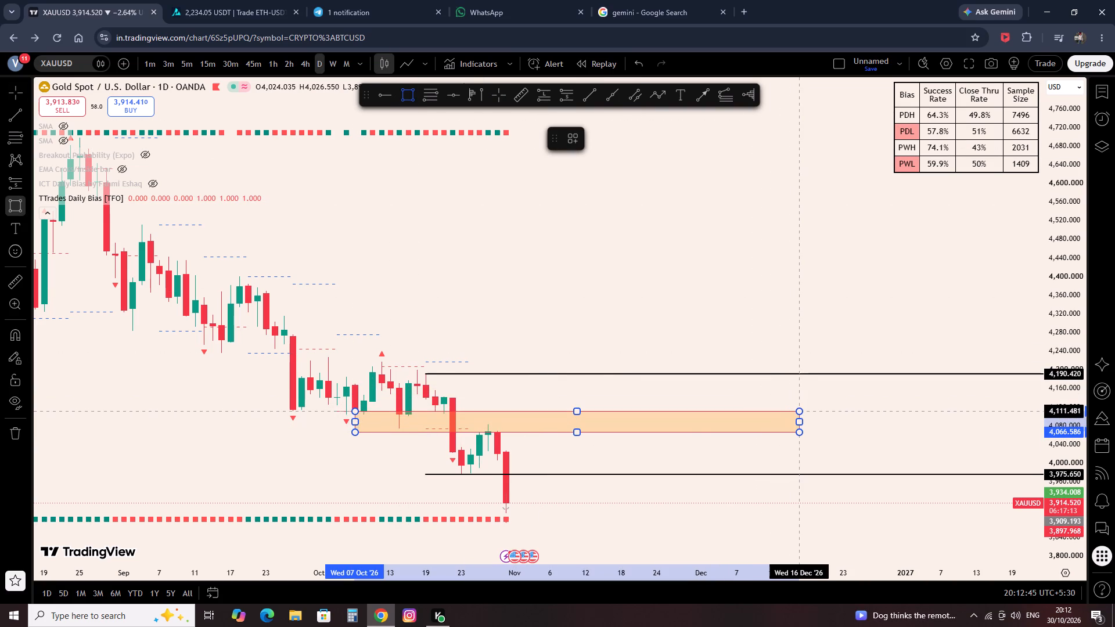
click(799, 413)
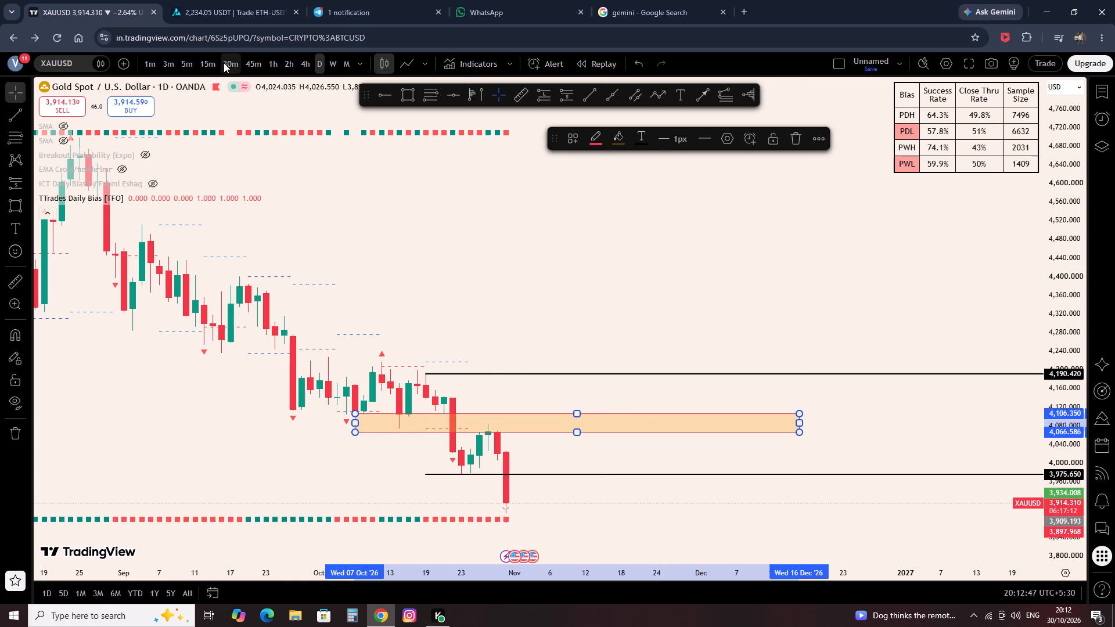
Switch the XAUUSD chart to 15 minutes and compare it with the TTrades Daily Bias indicator hidden and shown.
click(202, 56)
scroll(233, 211, down, 8)
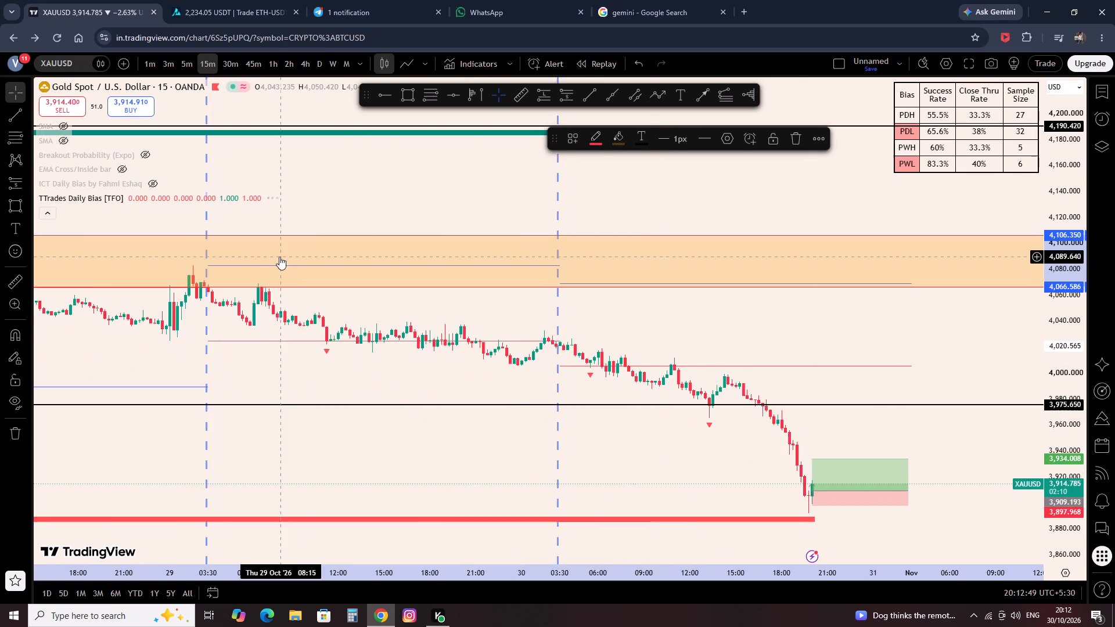
scroll(279, 257, down, 5)
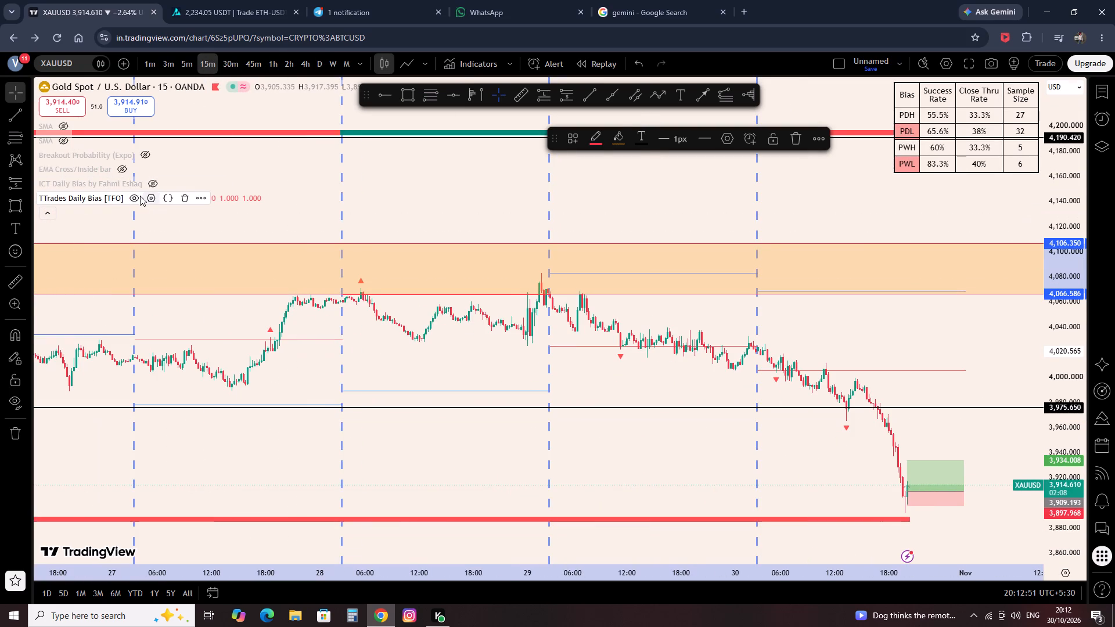
click(135, 196)
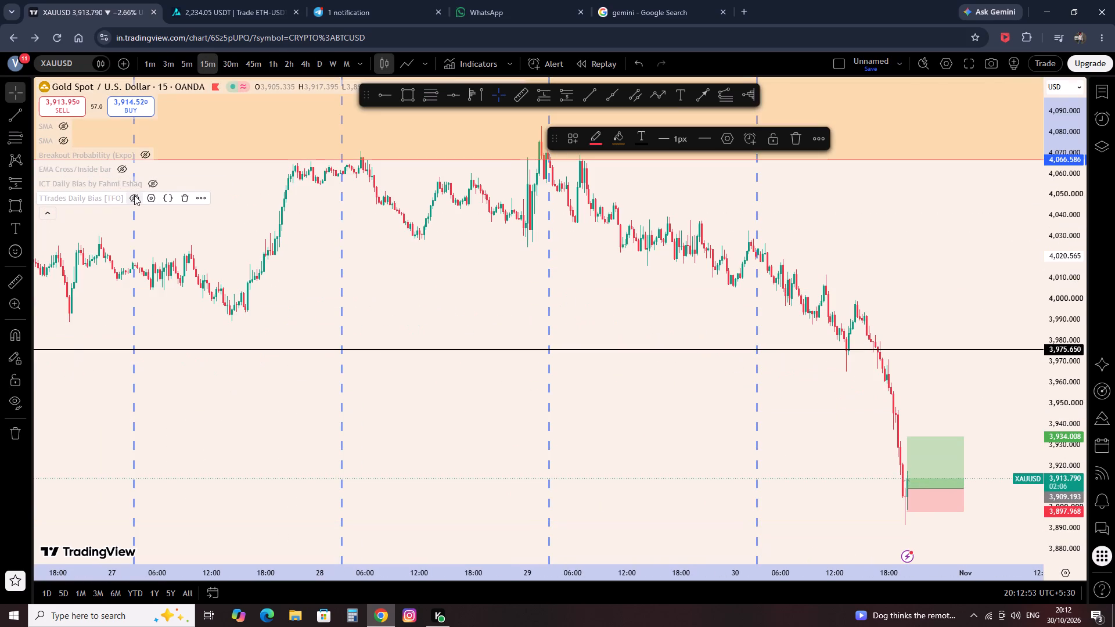
click(134, 195)
Examine the TTrades Daily Bias levels, arrows and bias bars against the orange zone across October's 15-minute XAUUSD history.
scroll(600, 265, down, 6)
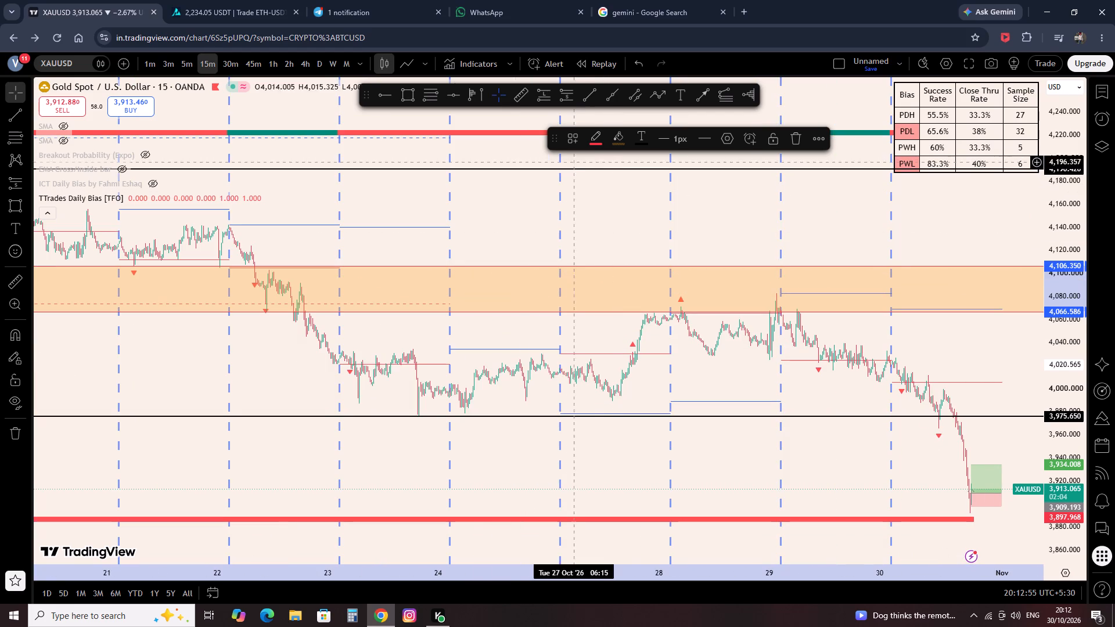
drag(556, 144, 495, 216)
click(628, 178)
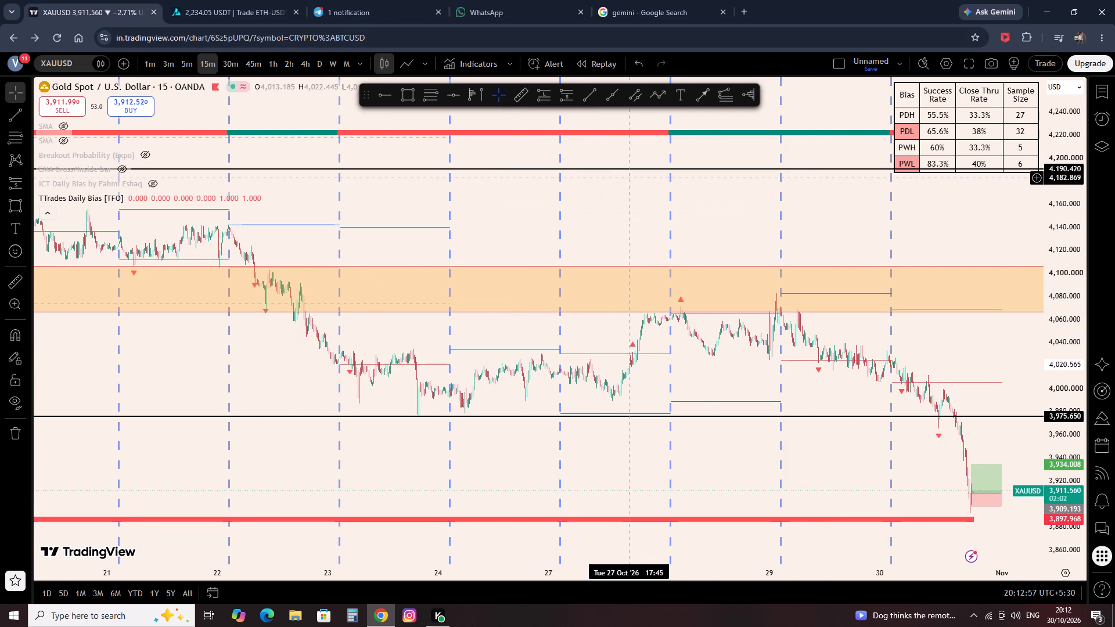
scroll(635, 178, down, 1)
drag(752, 218, 546, 229)
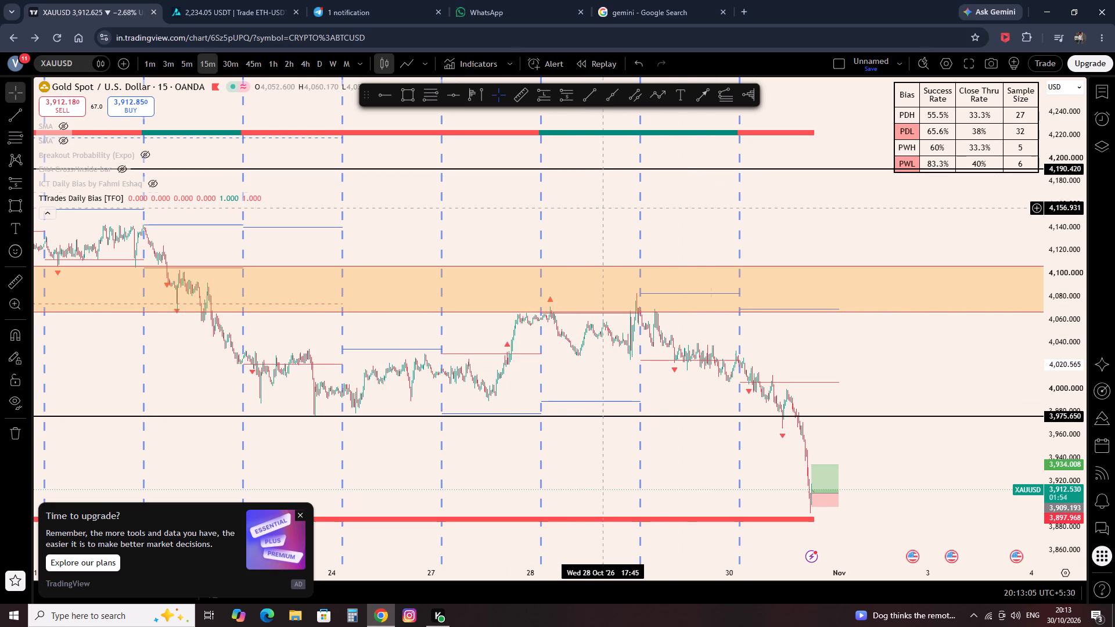
drag(469, 202, 604, 242)
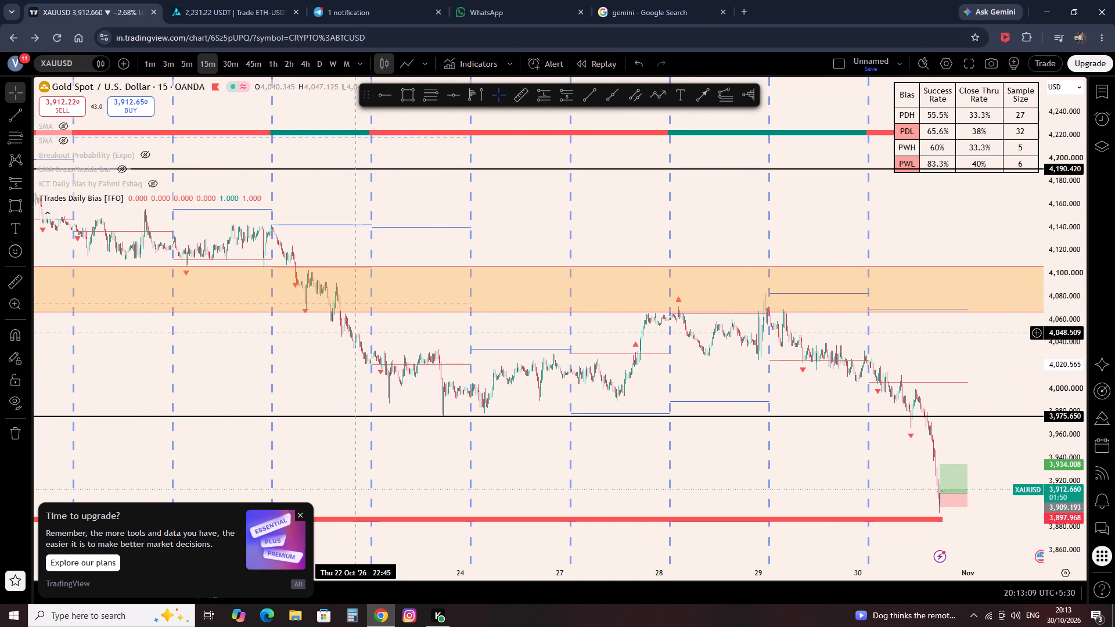
drag(303, 378, 362, 403)
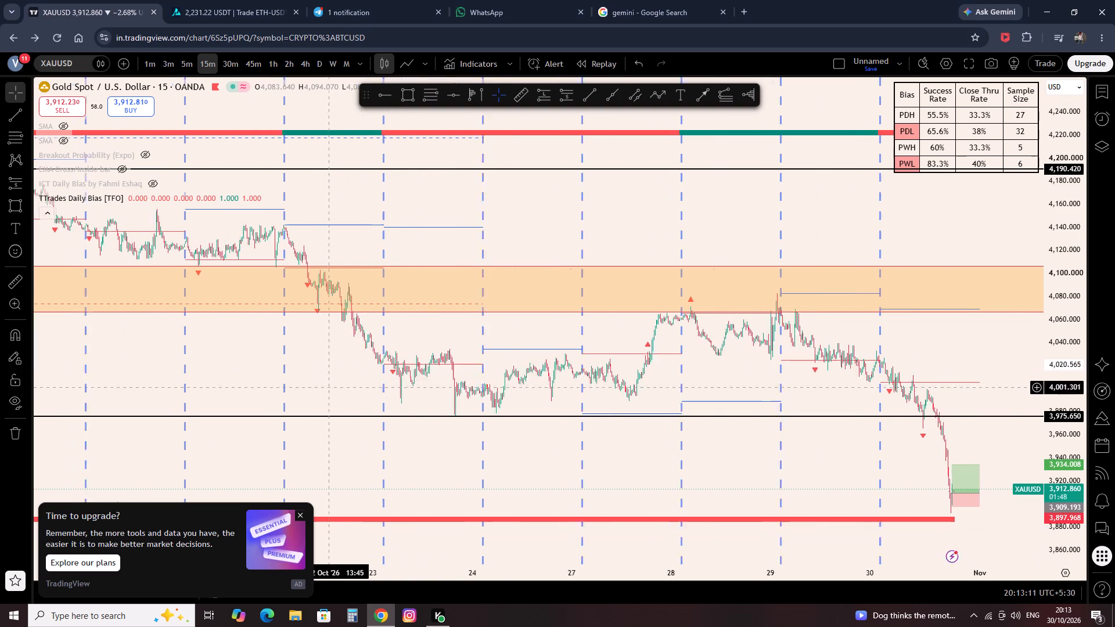
drag(362, 403, 459, 406)
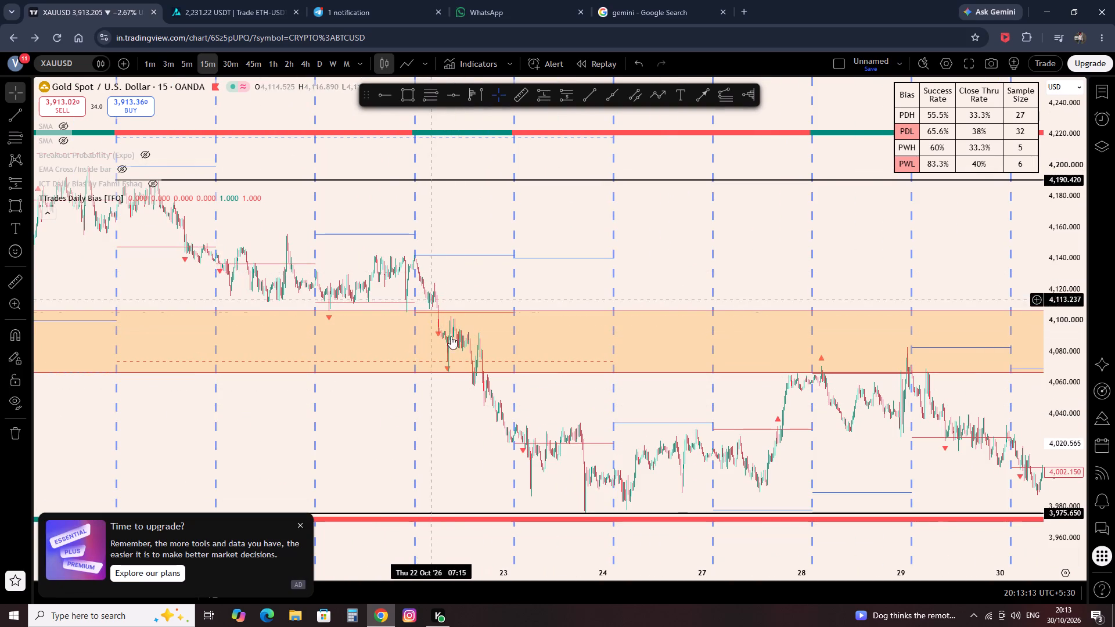
drag(372, 424, 548, 488)
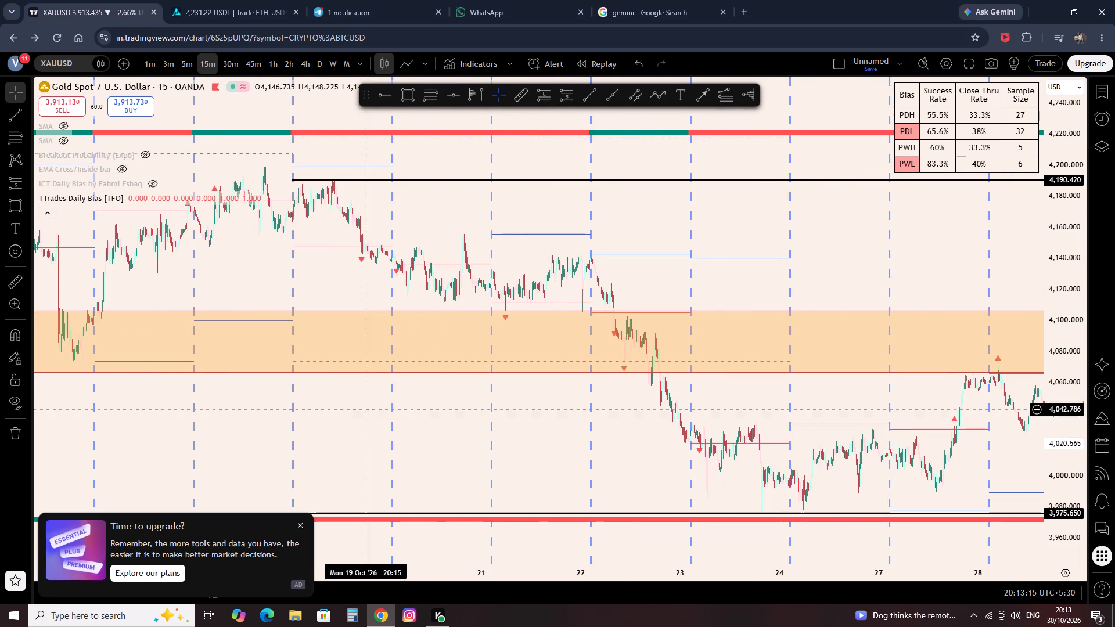
drag(280, 307, 492, 362)
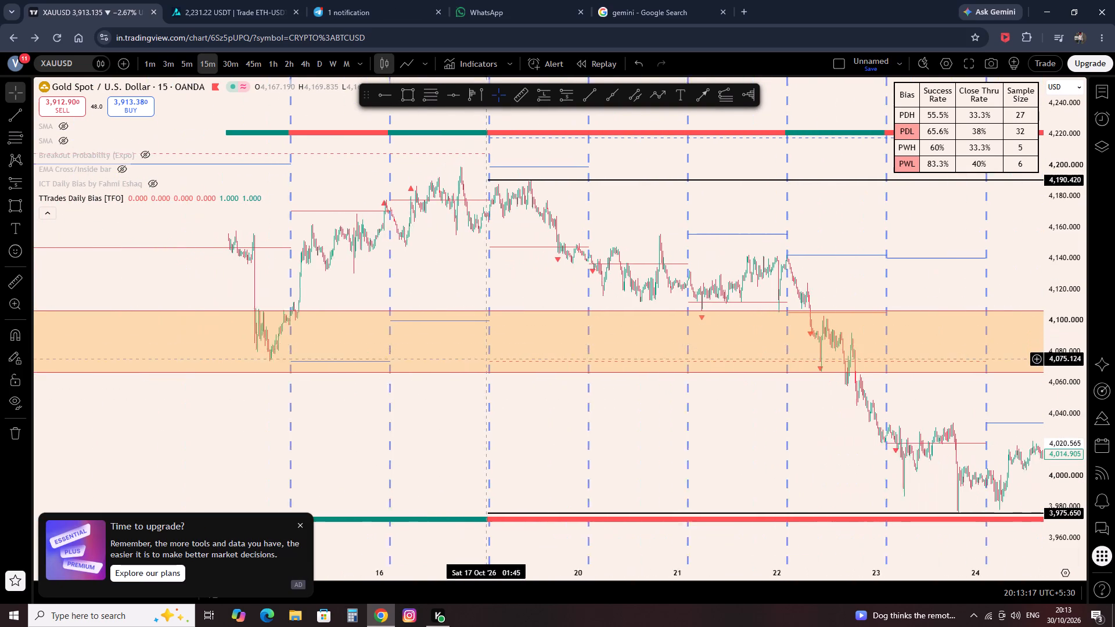
drag(492, 362, 495, 362)
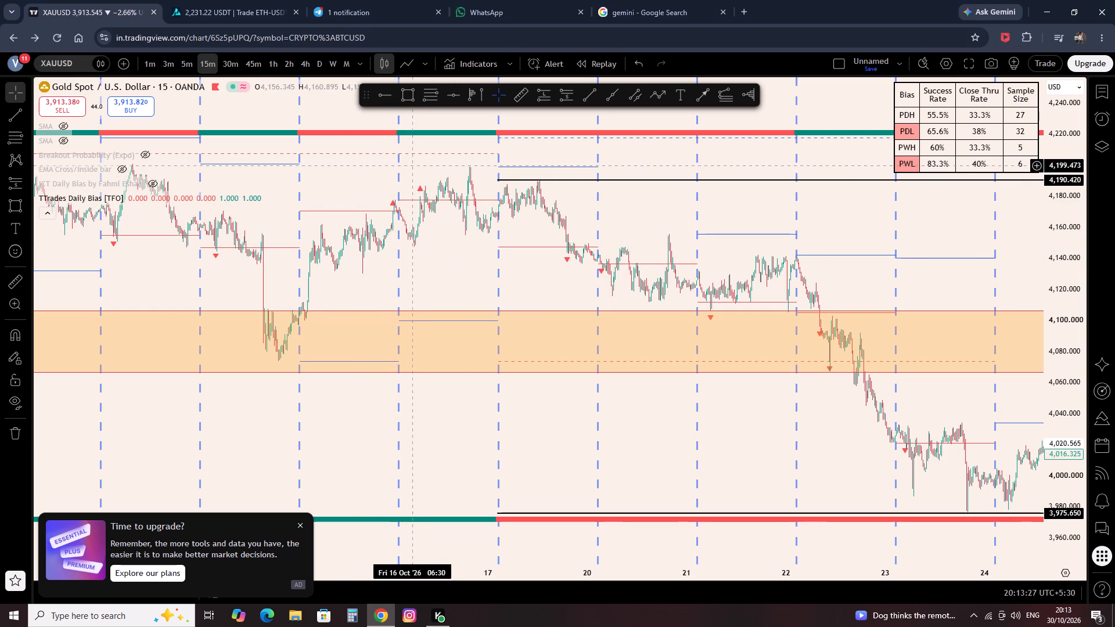
drag(562, 173, 507, 185)
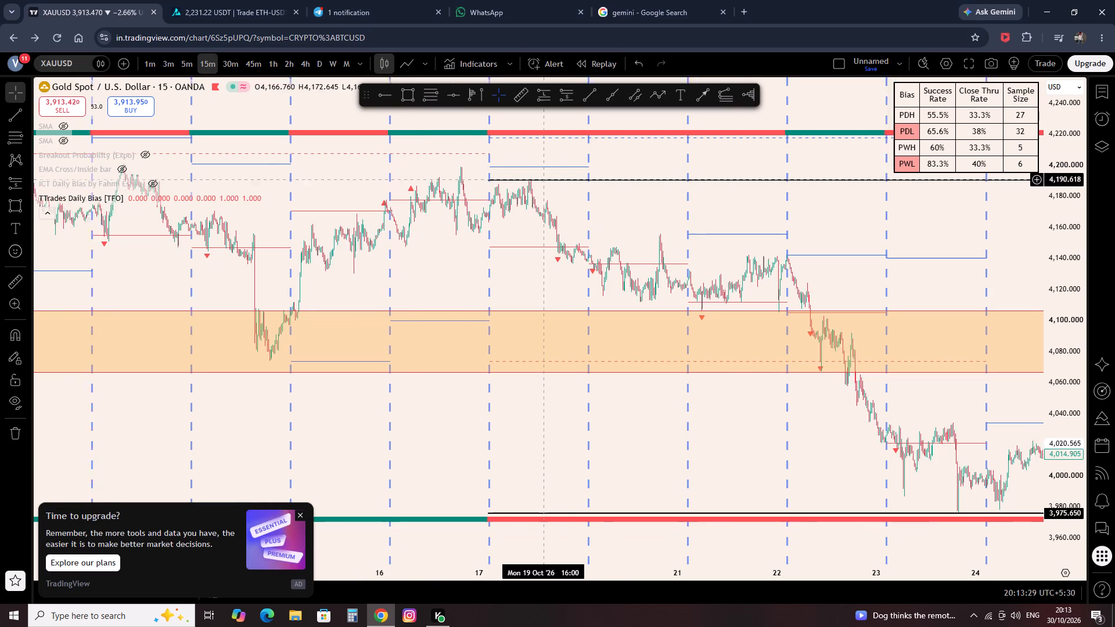
drag(507, 185, 426, 190)
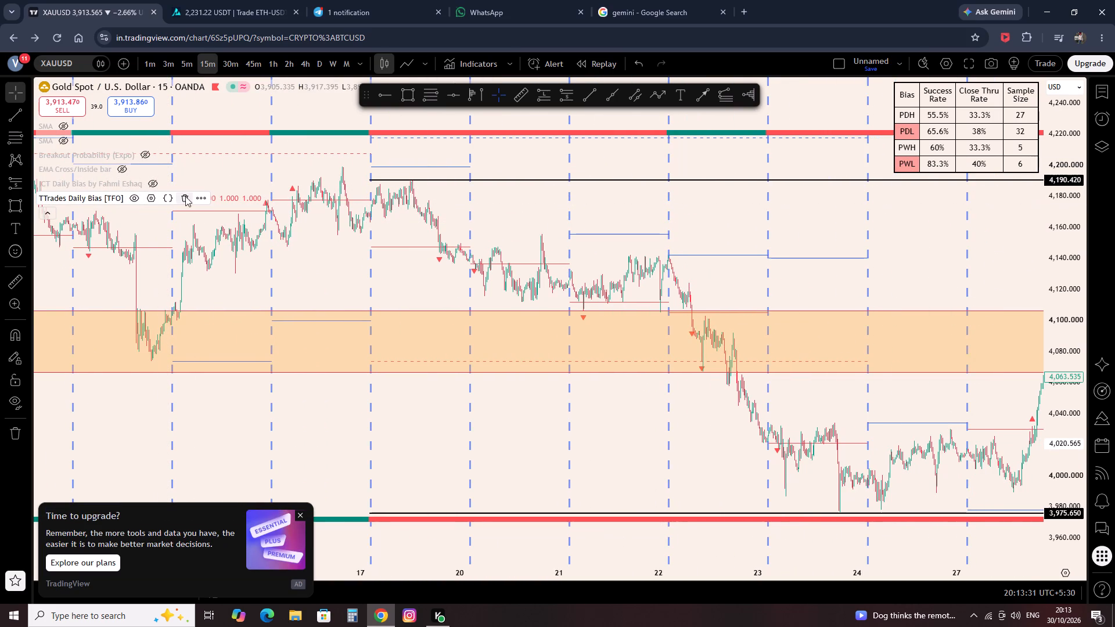
Remove the TTrades Daily Bias [TFO] indicator from the chart.
click(186, 196)
Examine the late-October 15-minute XAUUSD candles around the orange zone and the 3,975.650 line without the bias indicator.
scroll(736, 296, up, 8)
scroll(636, 264, down, 2)
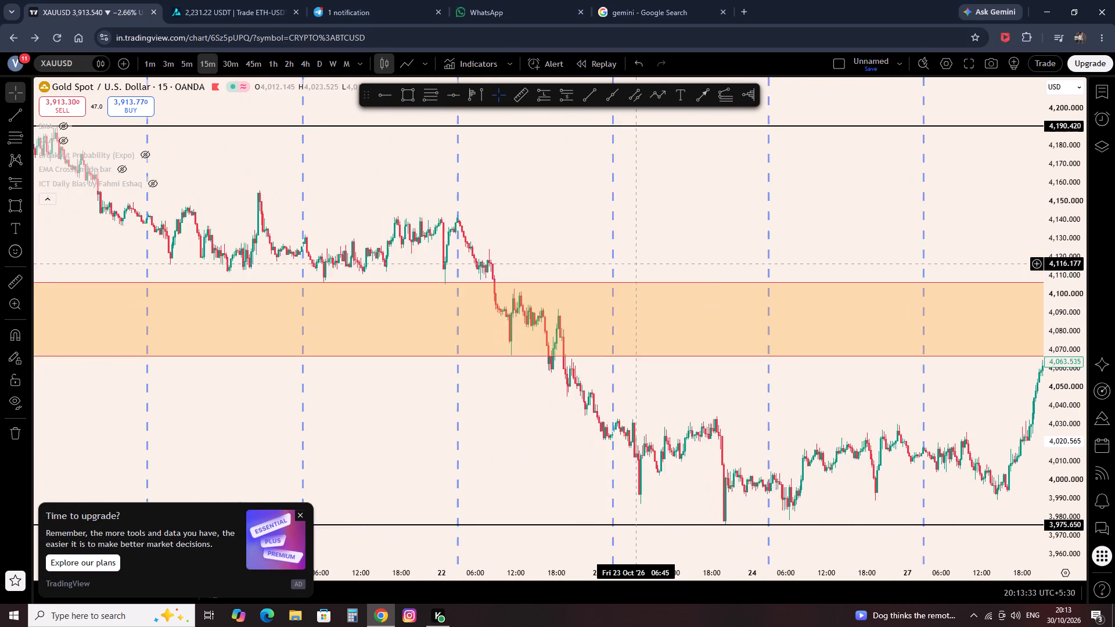
scroll(636, 264, down, 6)
drag(741, 216, 300, 207)
drag(837, 178, 835, 175)
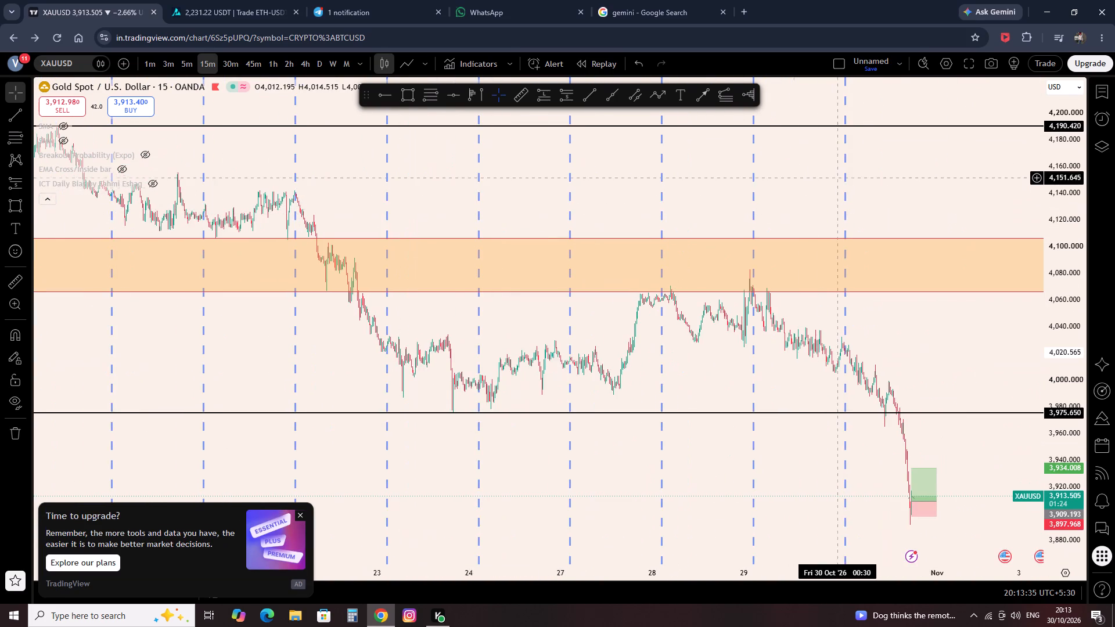
drag(835, 175, 635, 183)
scroll(480, 265, up, 8)
drag(208, 318, 897, 329)
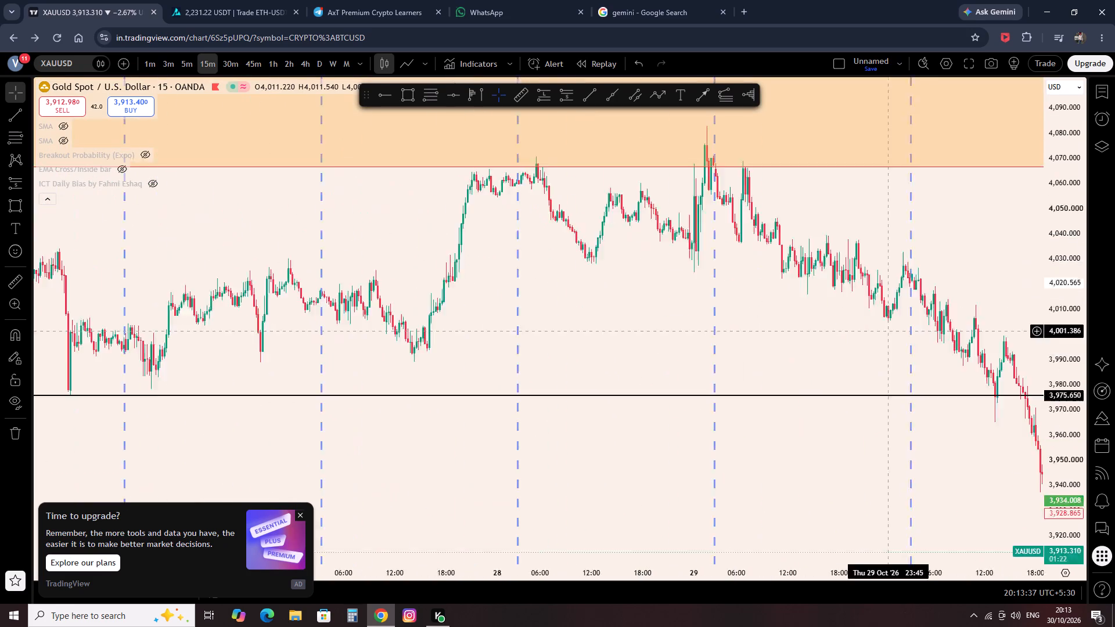
drag(507, 269, 549, 288)
scroll(566, 276, up, 2)
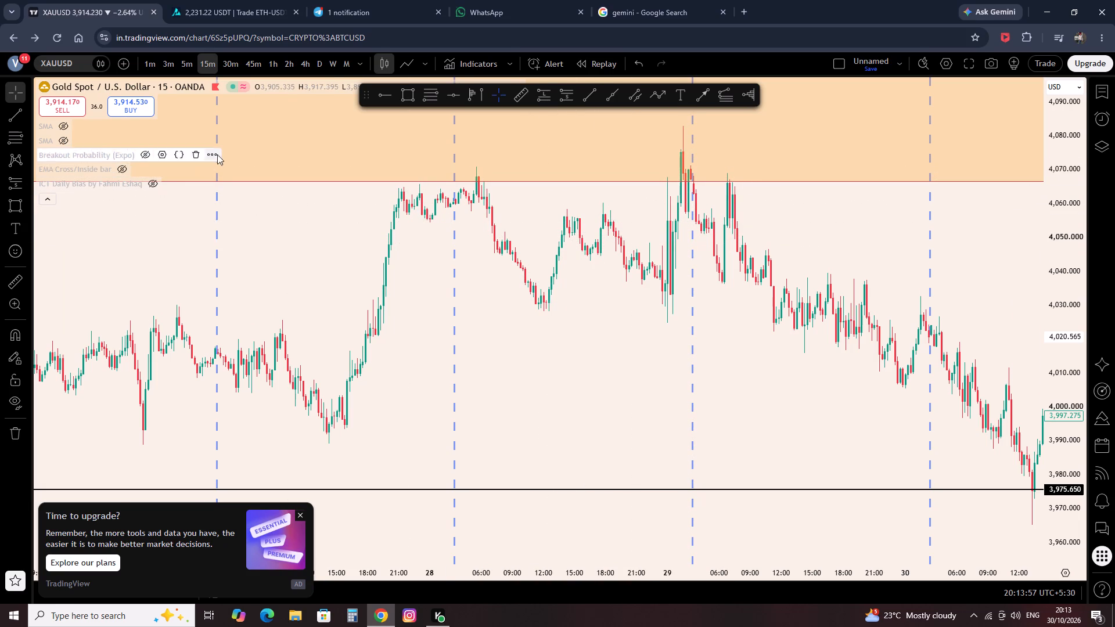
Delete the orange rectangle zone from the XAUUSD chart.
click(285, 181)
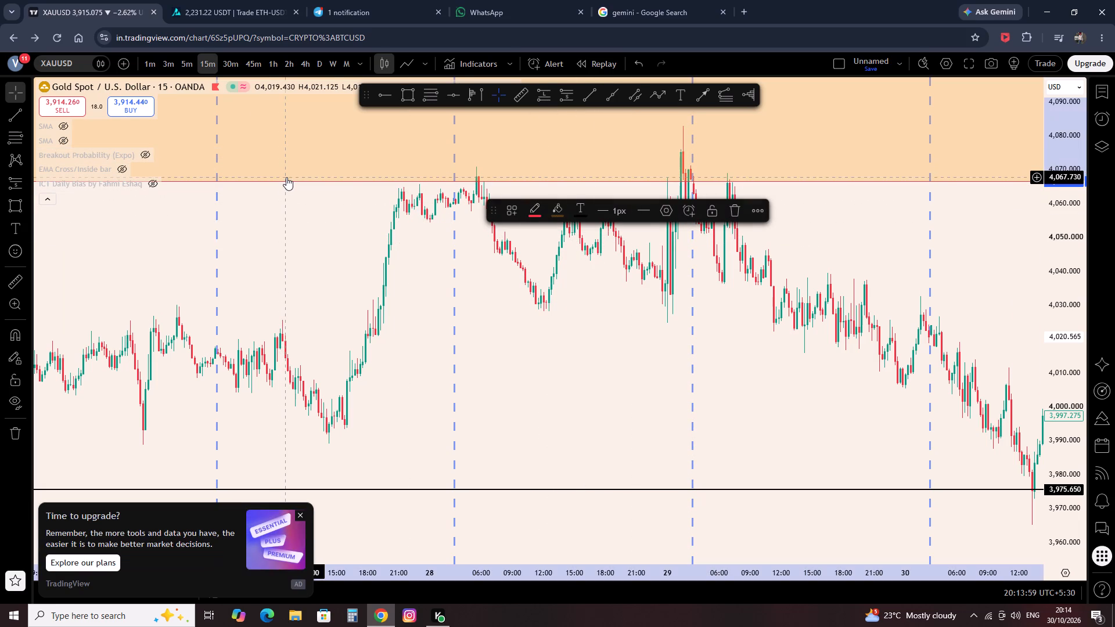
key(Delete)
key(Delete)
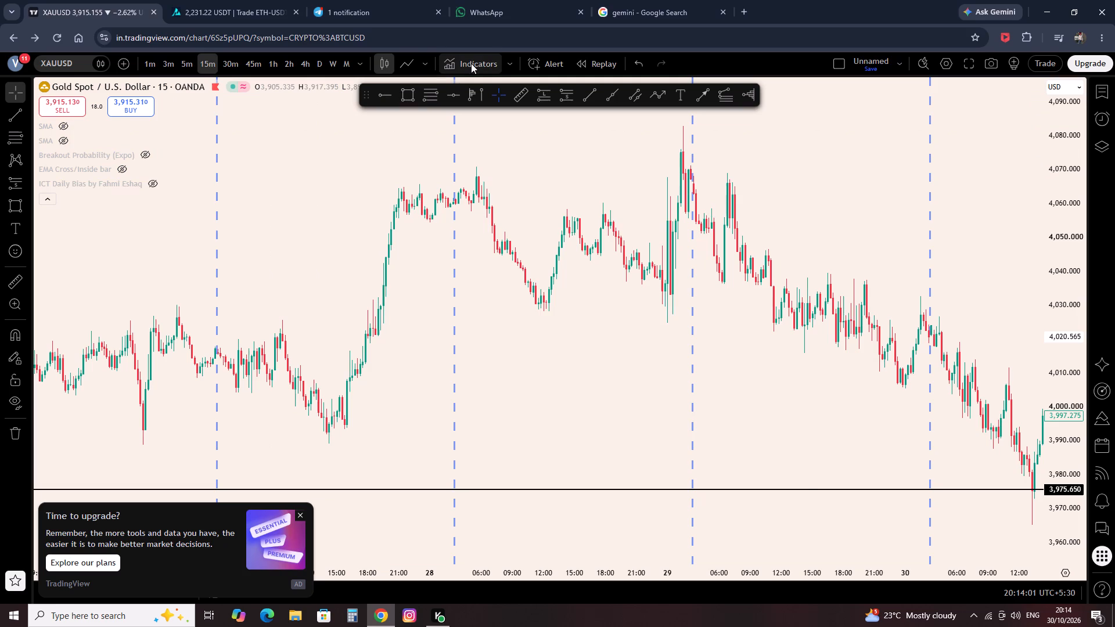
Browse the rest of the bias search results in the indicator library.
click(471, 63)
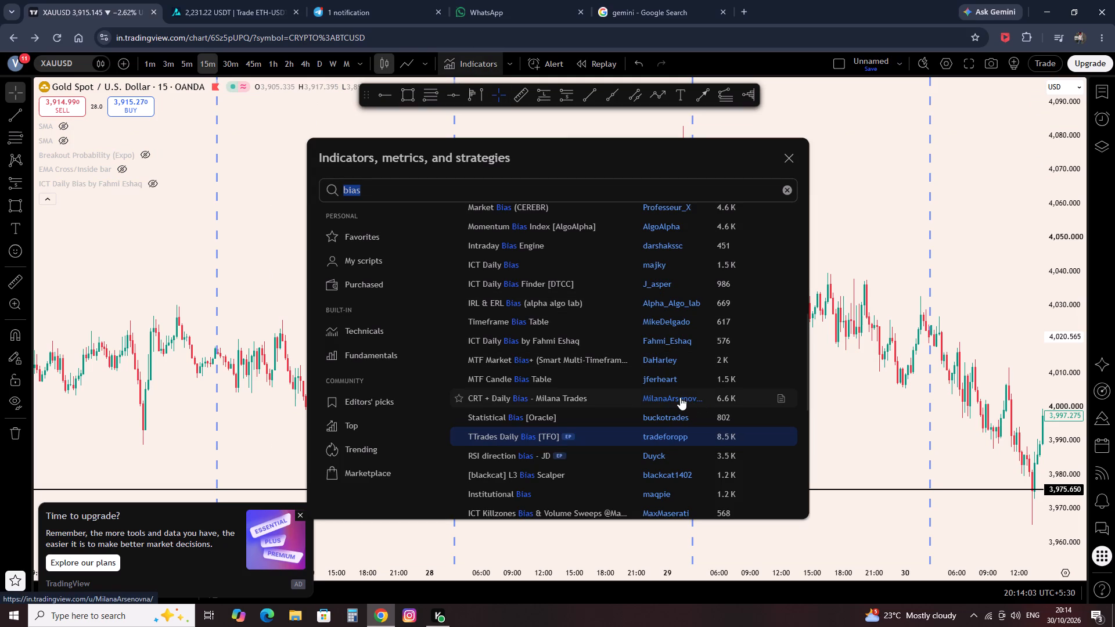
scroll(680, 397, down, 3)
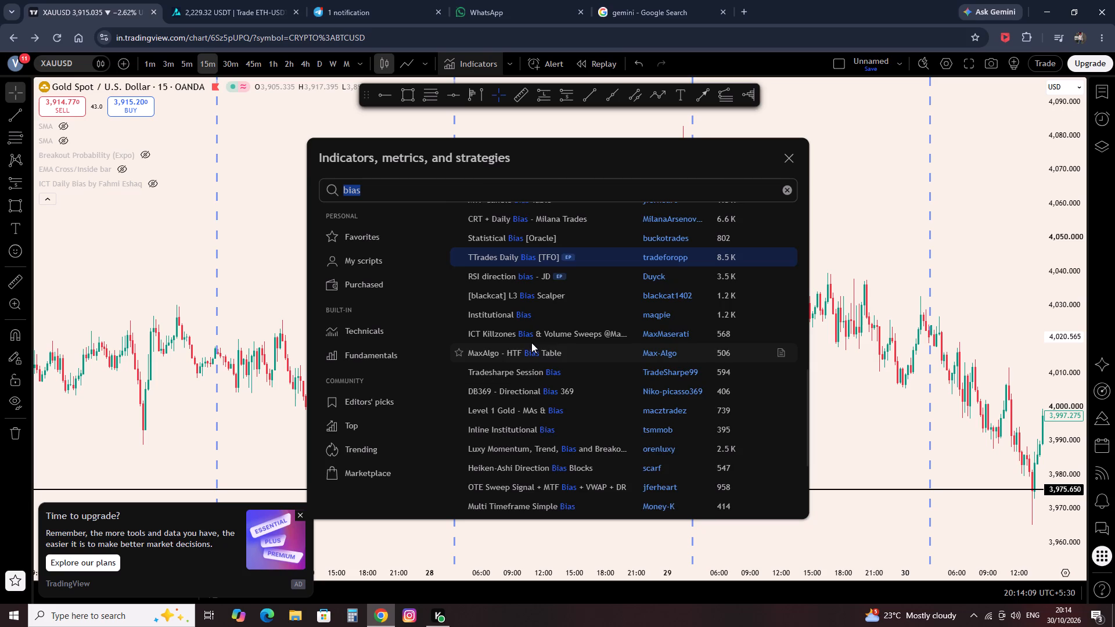
scroll(531, 343, down, 5)
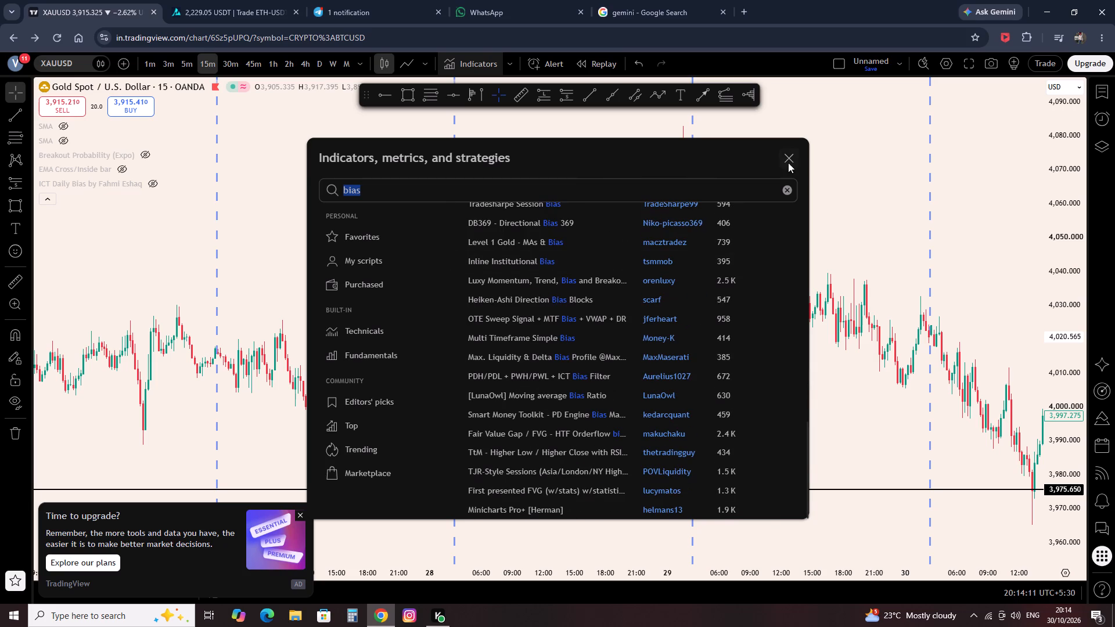
click(790, 164)
click(792, 174)
Delete the long position drawn at the latest 30 October candle on the 15-minute XAUUSD chart.
drag(865, 179, 575, 172)
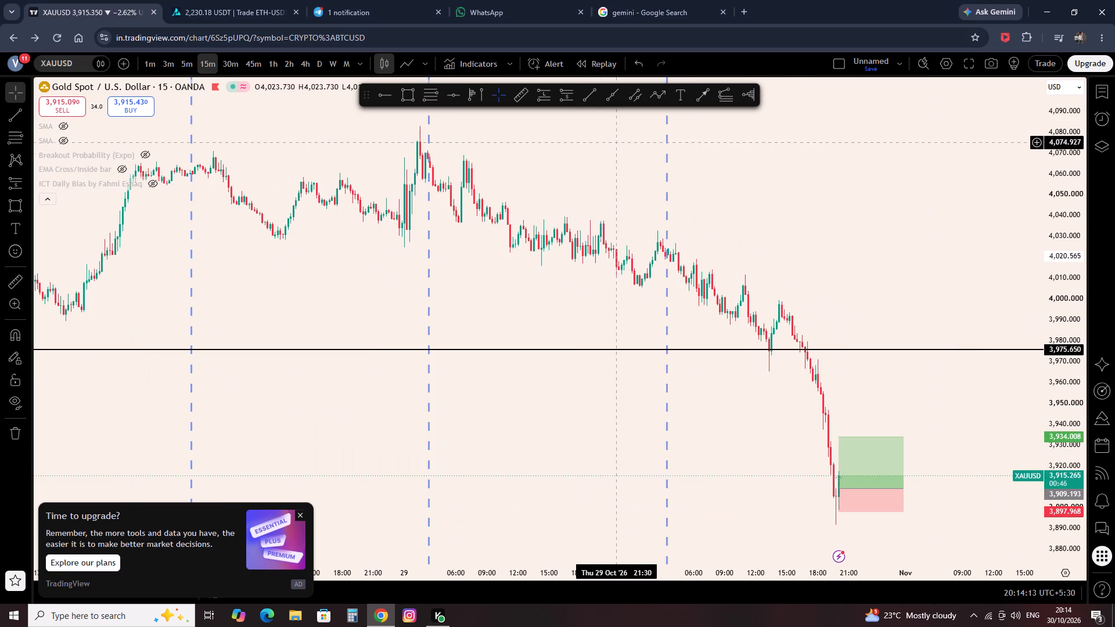
right_click(616, 143)
click(639, 149)
scroll(653, 149, up, 9)
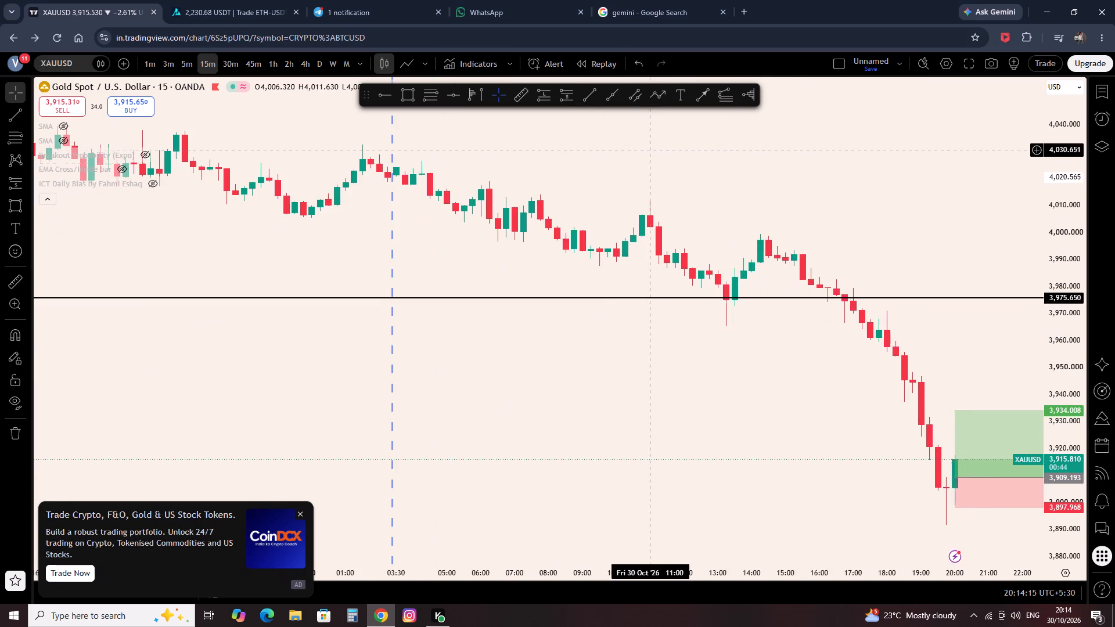
drag(826, 179, 476, 251)
click(751, 491)
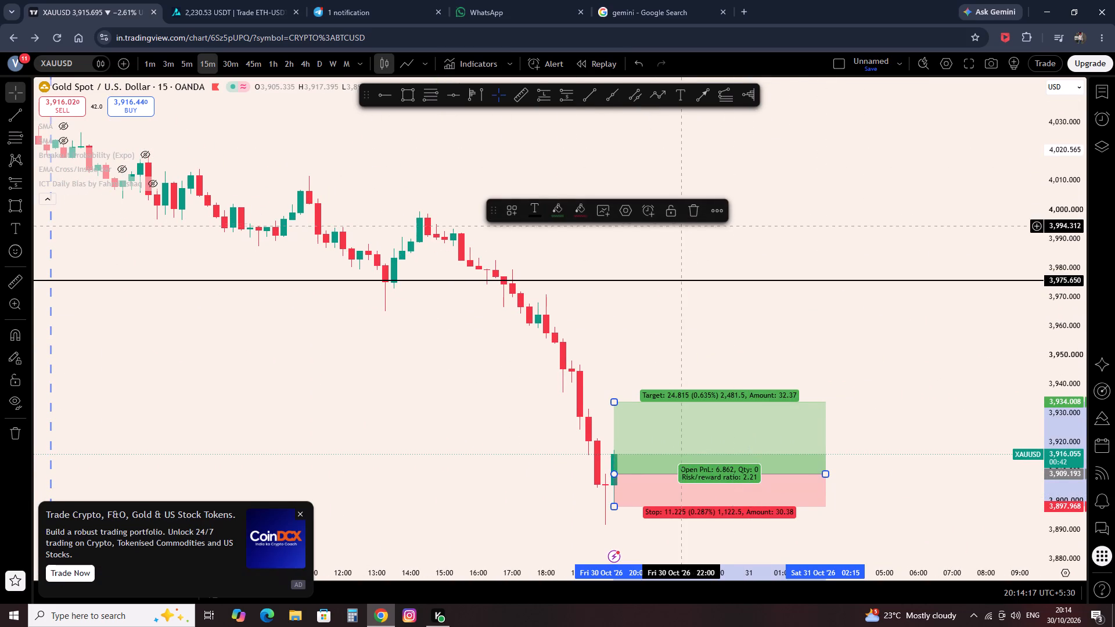
click(691, 216)
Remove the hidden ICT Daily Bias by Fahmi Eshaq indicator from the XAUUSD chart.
scroll(643, 363, down, 6)
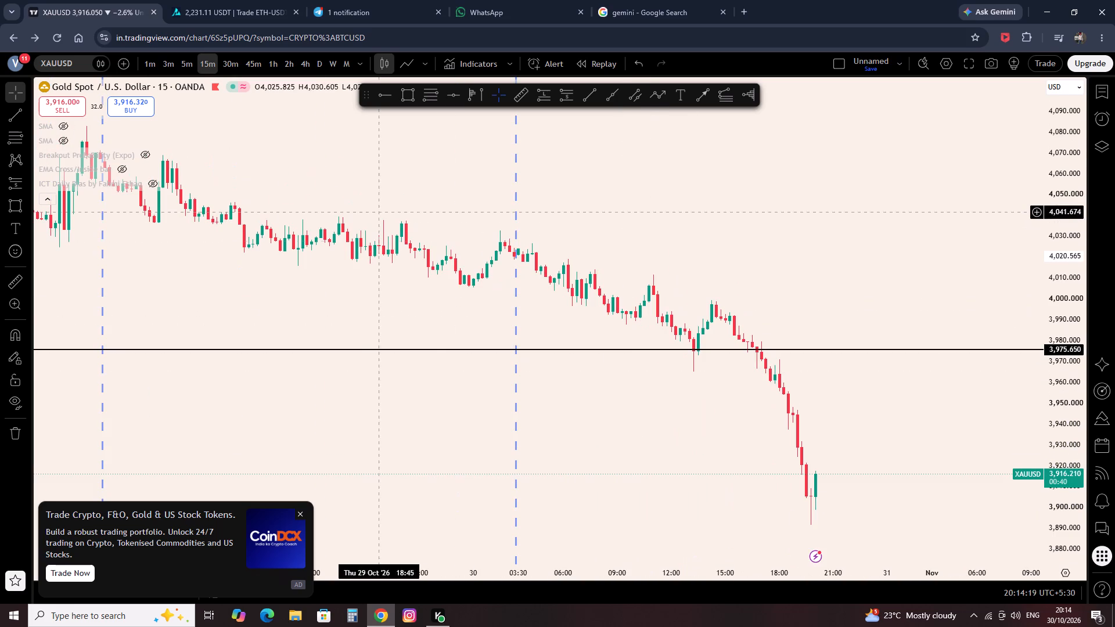
scroll(286, 124, down, 4)
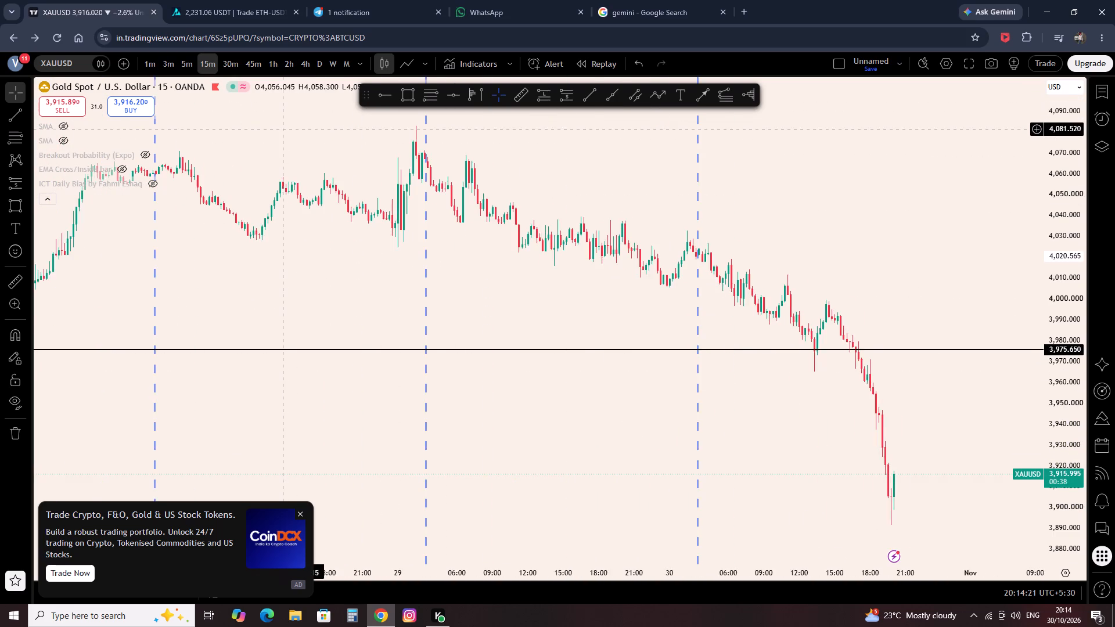
scroll(283, 129, down, 4)
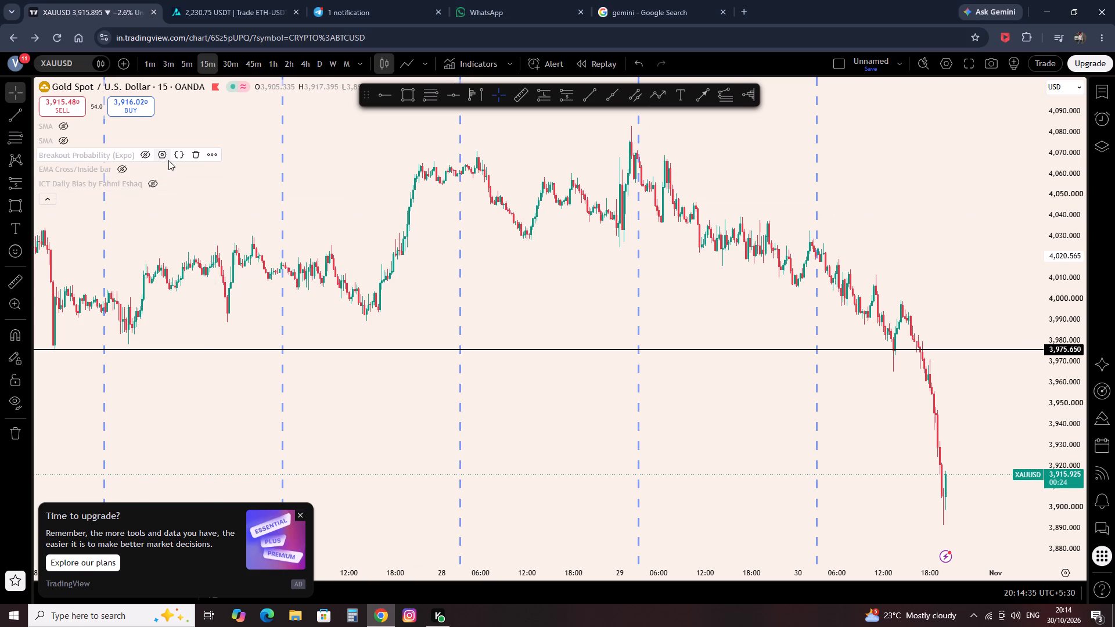
click(197, 179)
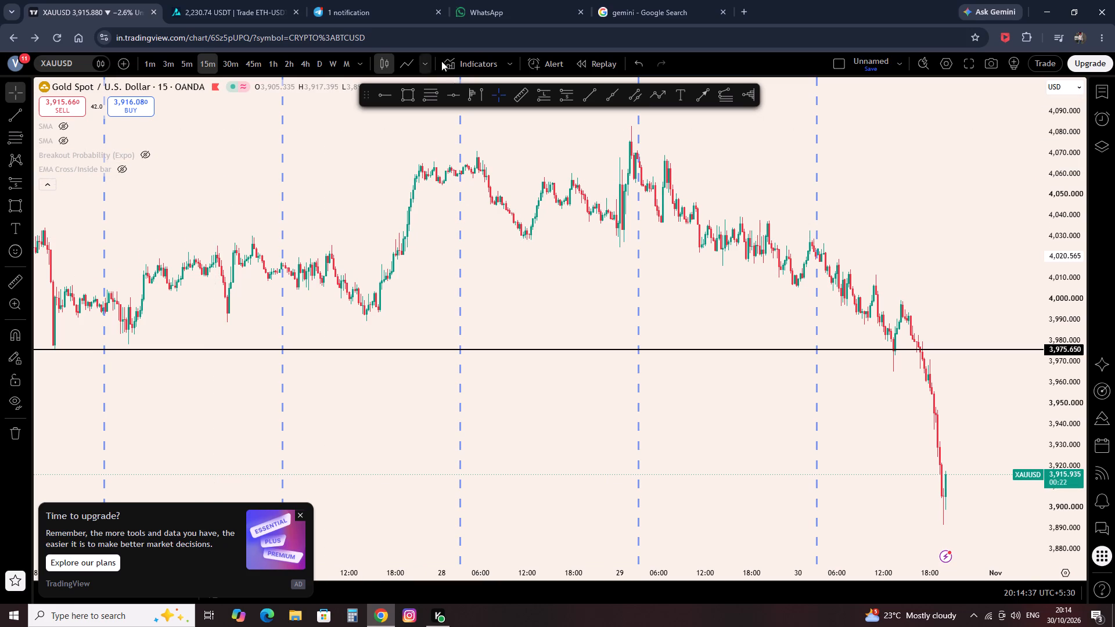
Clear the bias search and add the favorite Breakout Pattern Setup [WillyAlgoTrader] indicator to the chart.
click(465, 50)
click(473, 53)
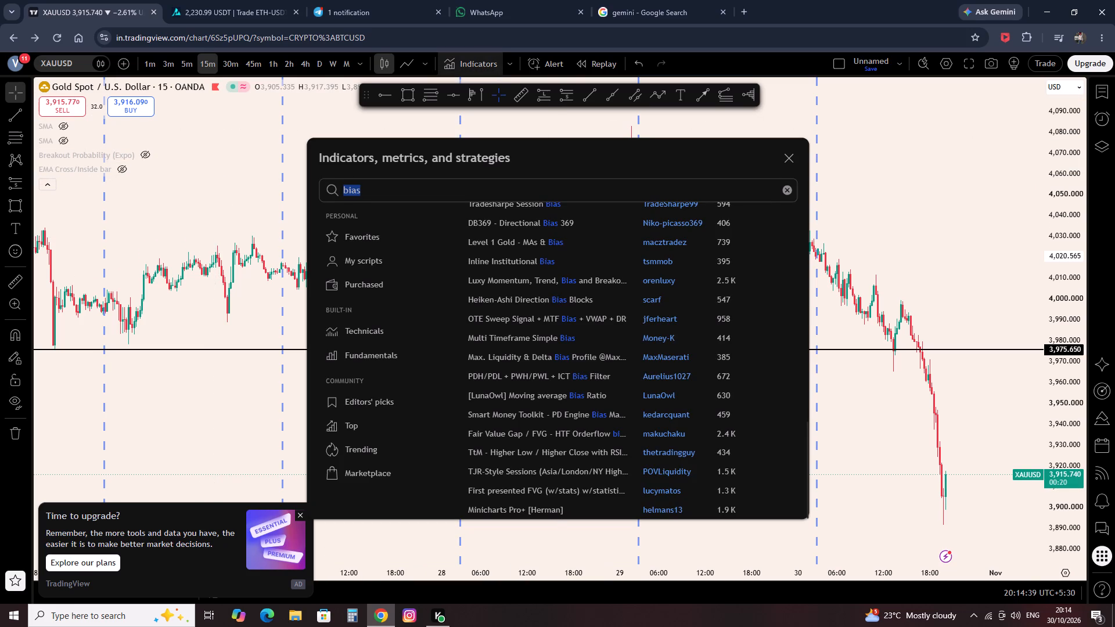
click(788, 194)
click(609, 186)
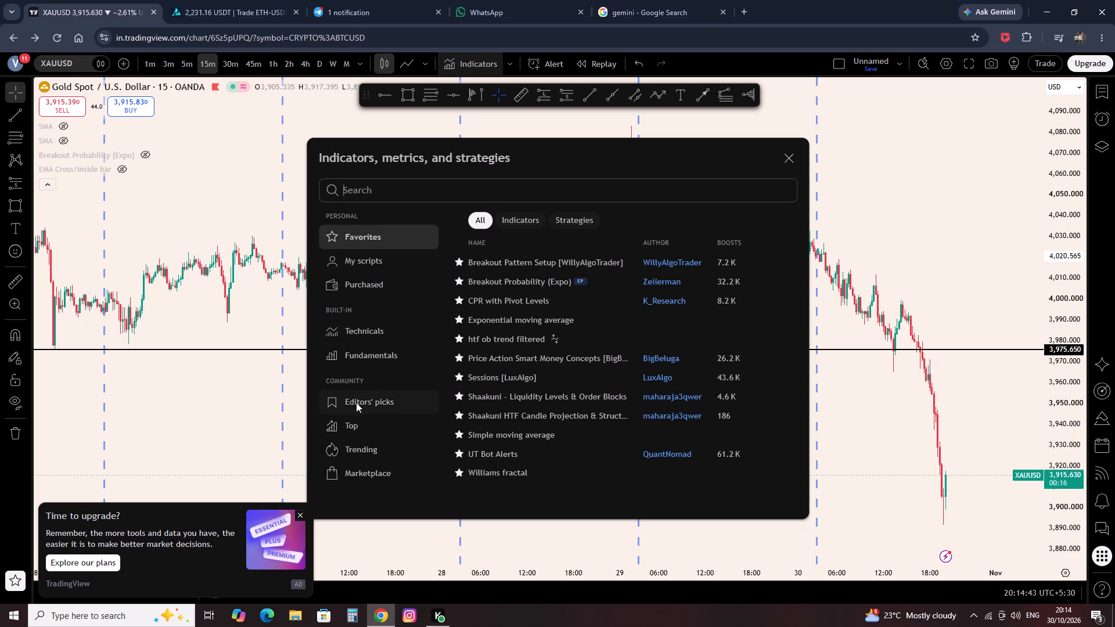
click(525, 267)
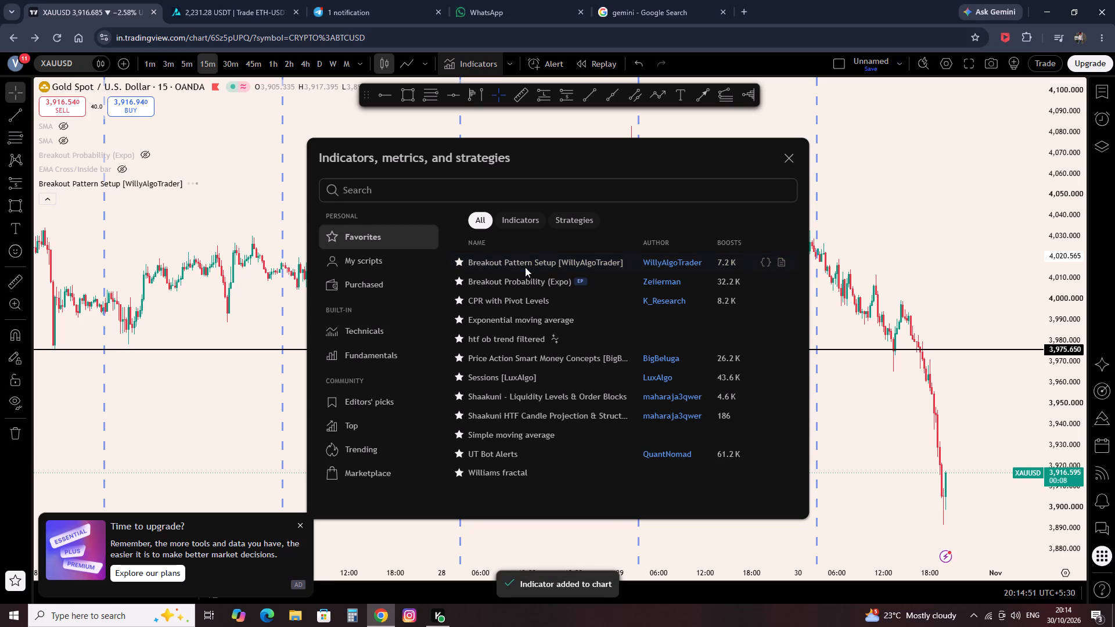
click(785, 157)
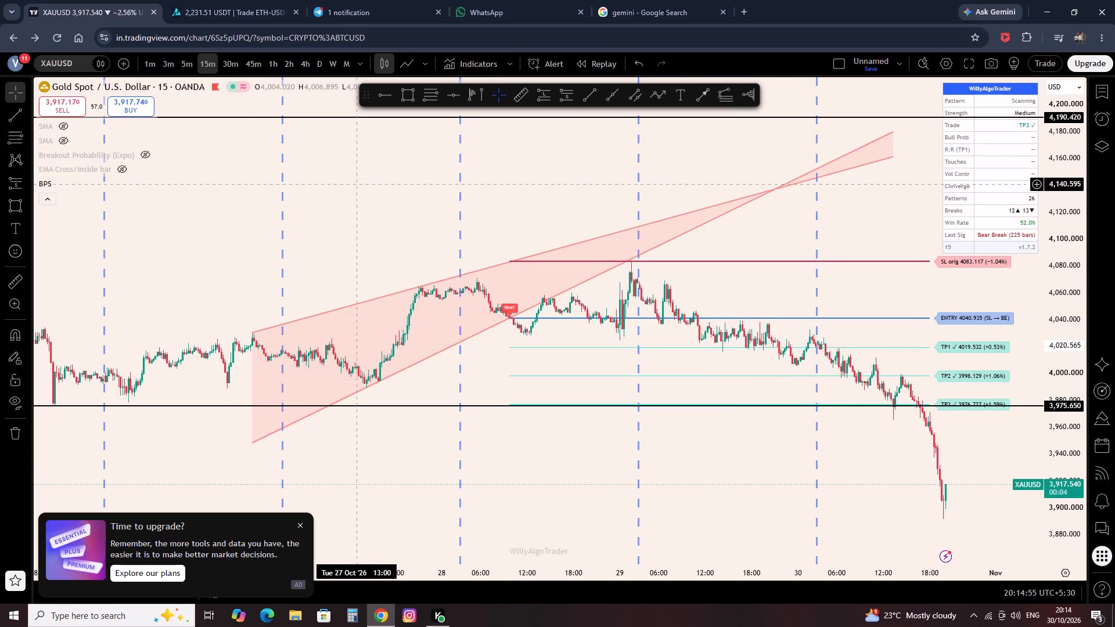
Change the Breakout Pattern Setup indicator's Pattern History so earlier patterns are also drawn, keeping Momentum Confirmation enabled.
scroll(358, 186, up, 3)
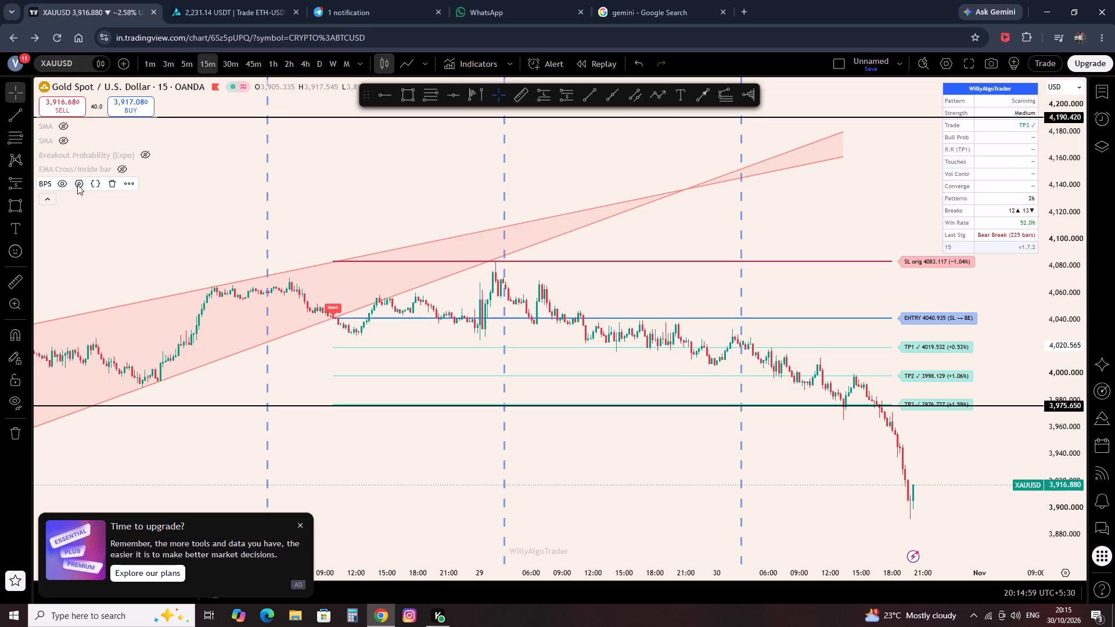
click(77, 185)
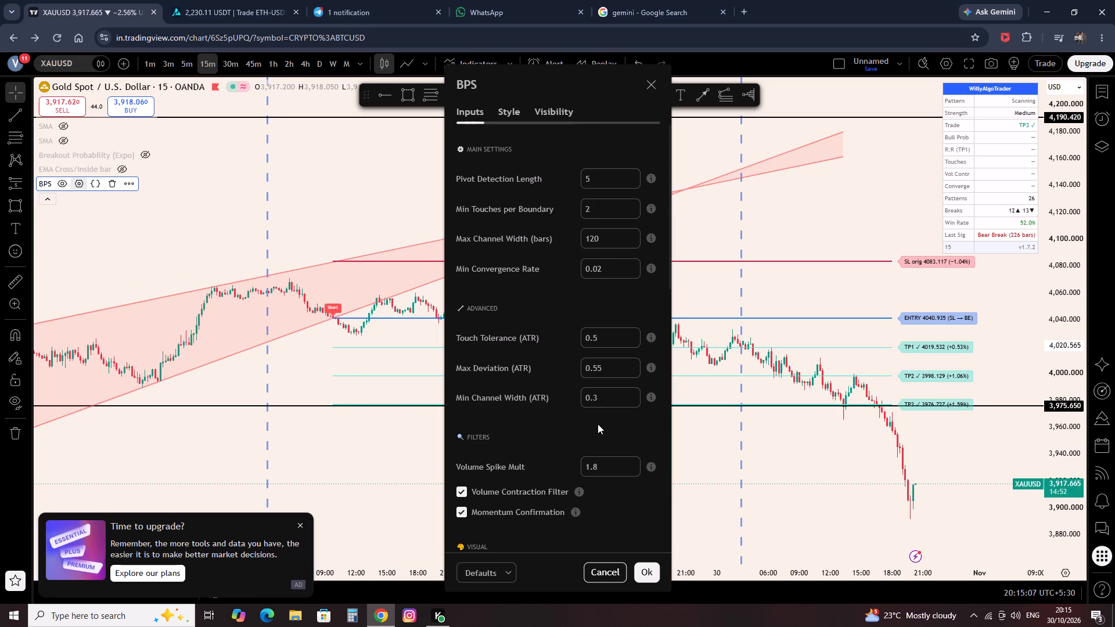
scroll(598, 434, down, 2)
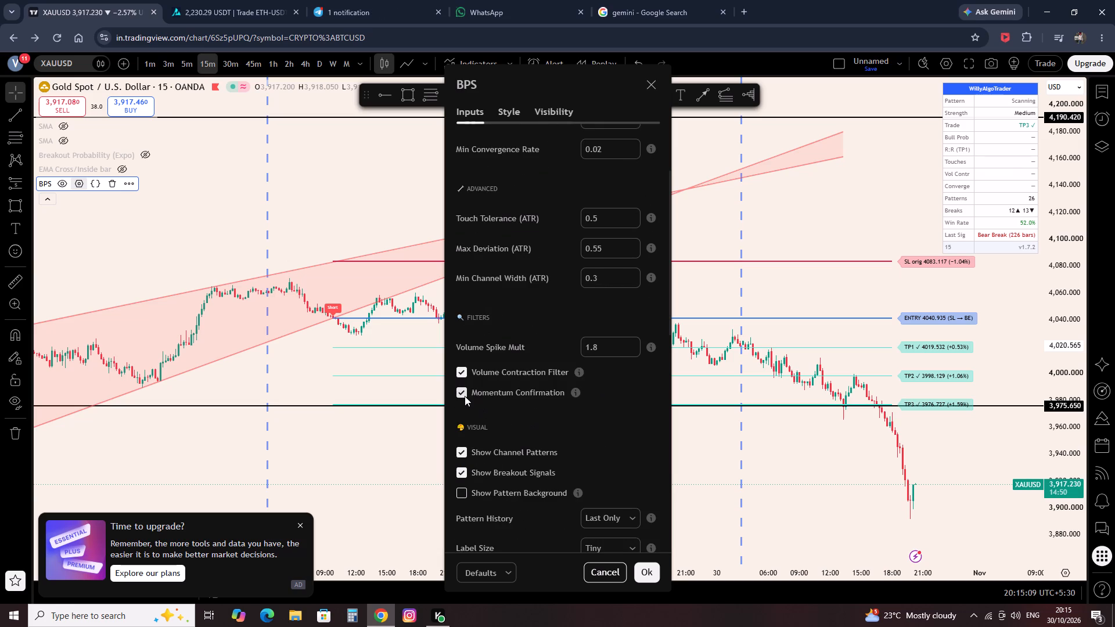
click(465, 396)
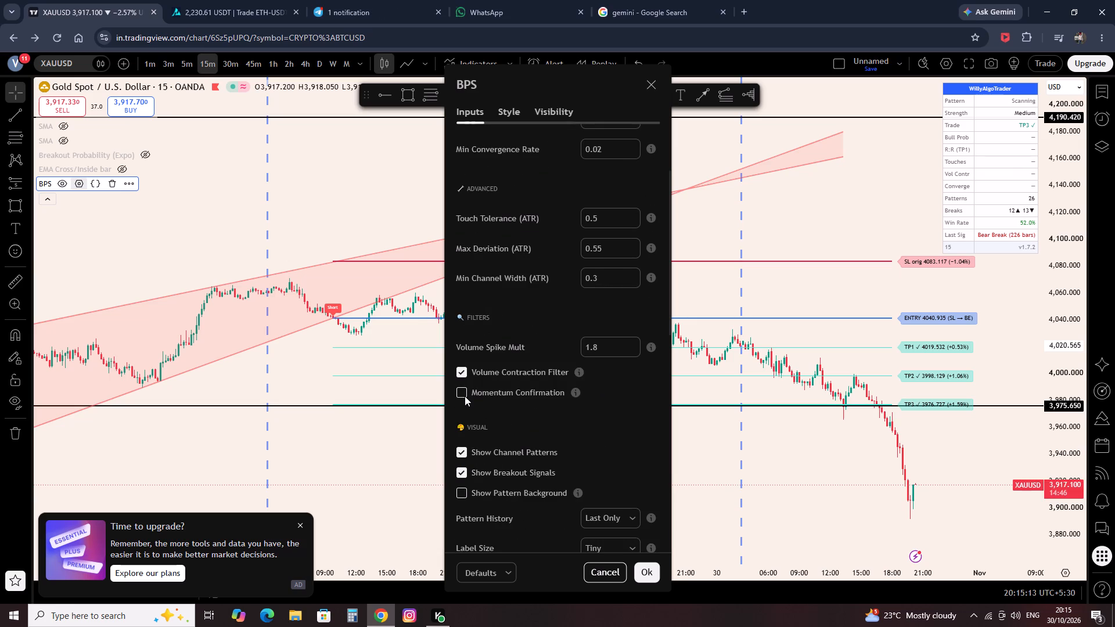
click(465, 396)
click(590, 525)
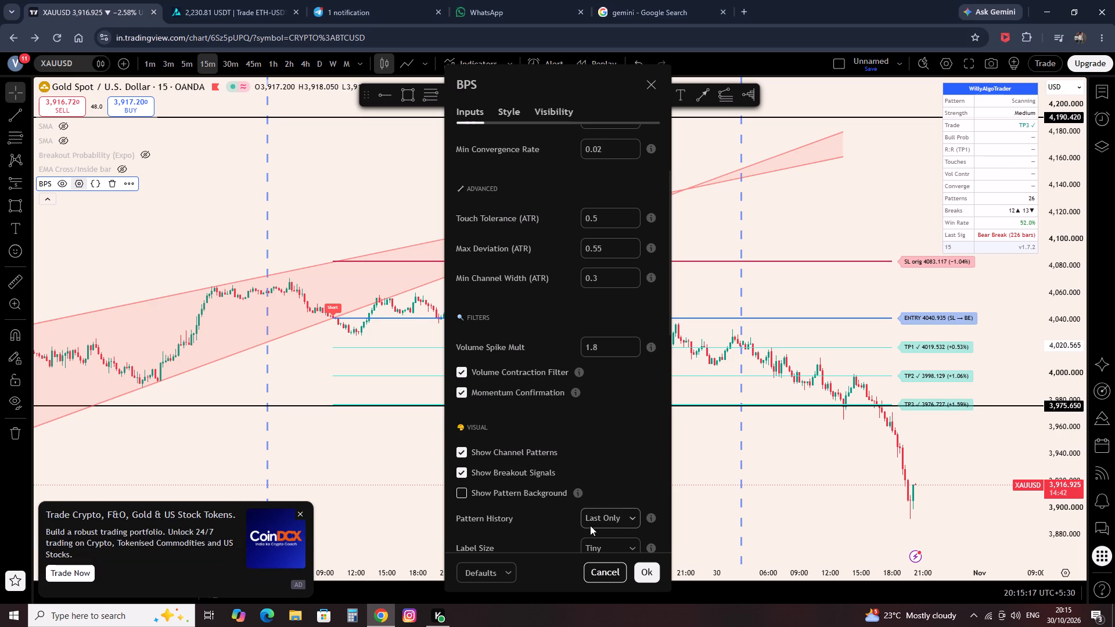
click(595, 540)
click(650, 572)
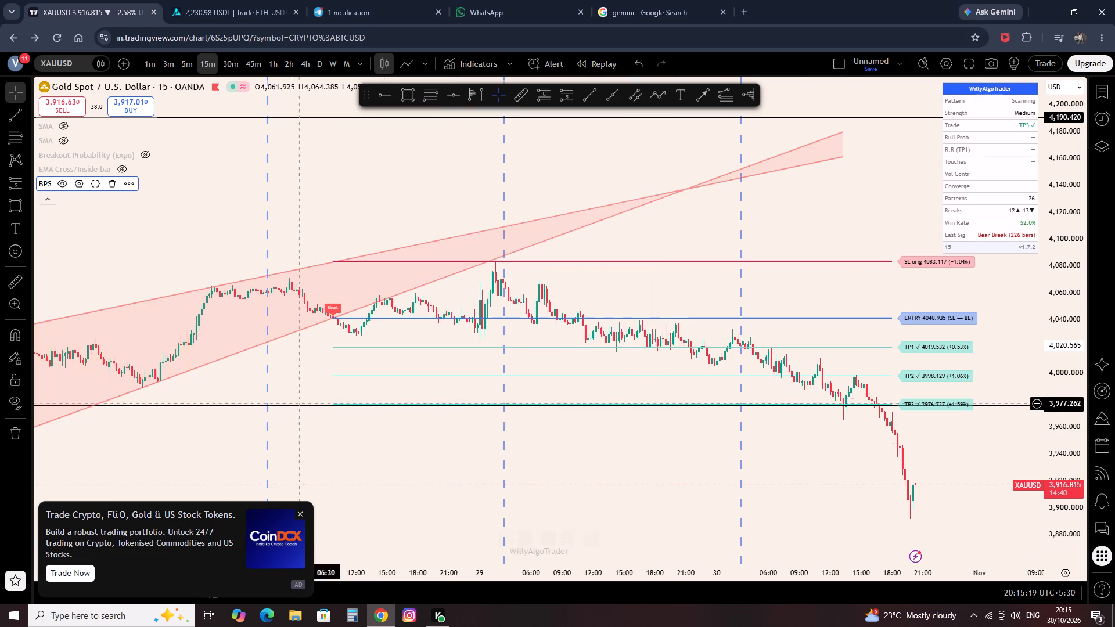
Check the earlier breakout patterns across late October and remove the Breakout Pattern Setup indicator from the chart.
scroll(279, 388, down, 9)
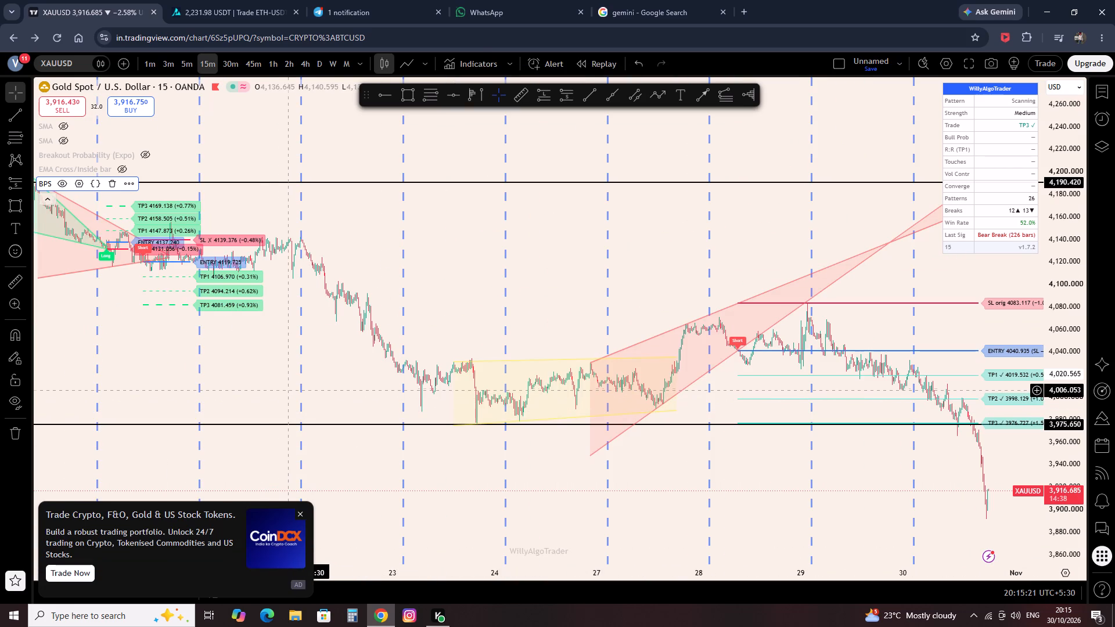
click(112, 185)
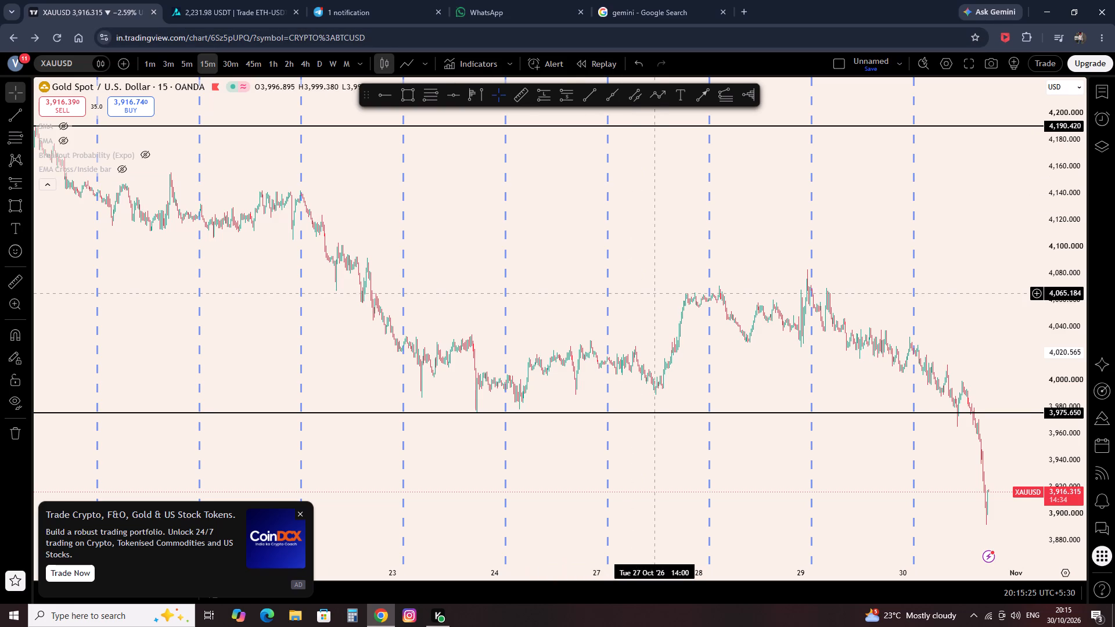
Switch the XAUUSD chart to the 4-hour timeframe and examine the late-October candles around the 3,975.650 line.
drag(650, 293, 321, 301)
scroll(546, 258, up, 8)
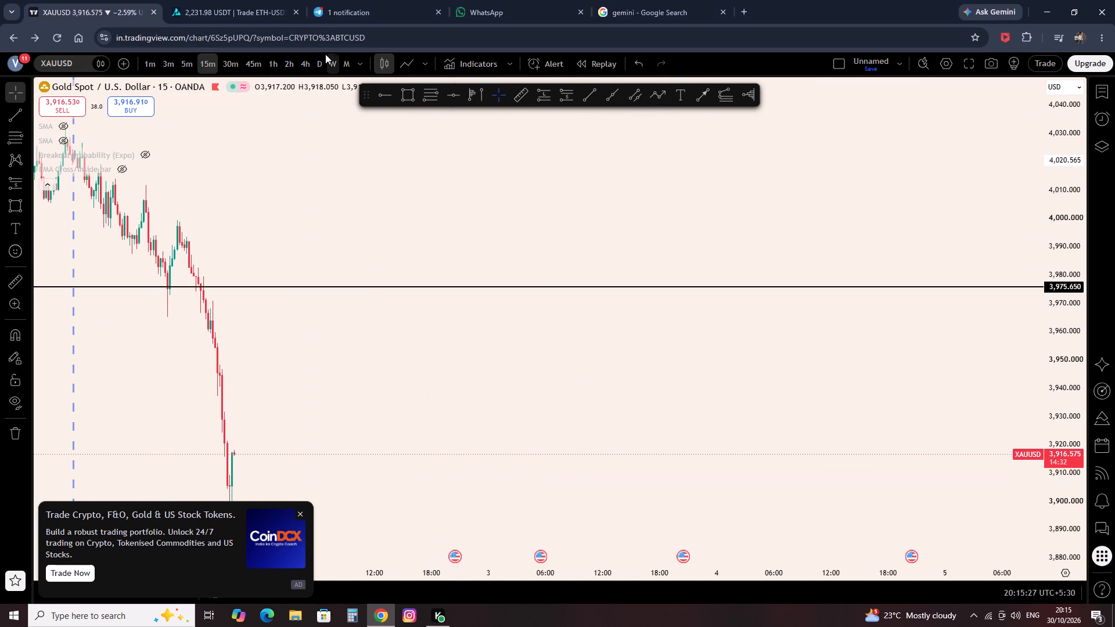
click(308, 56)
drag(265, 226, 736, 374)
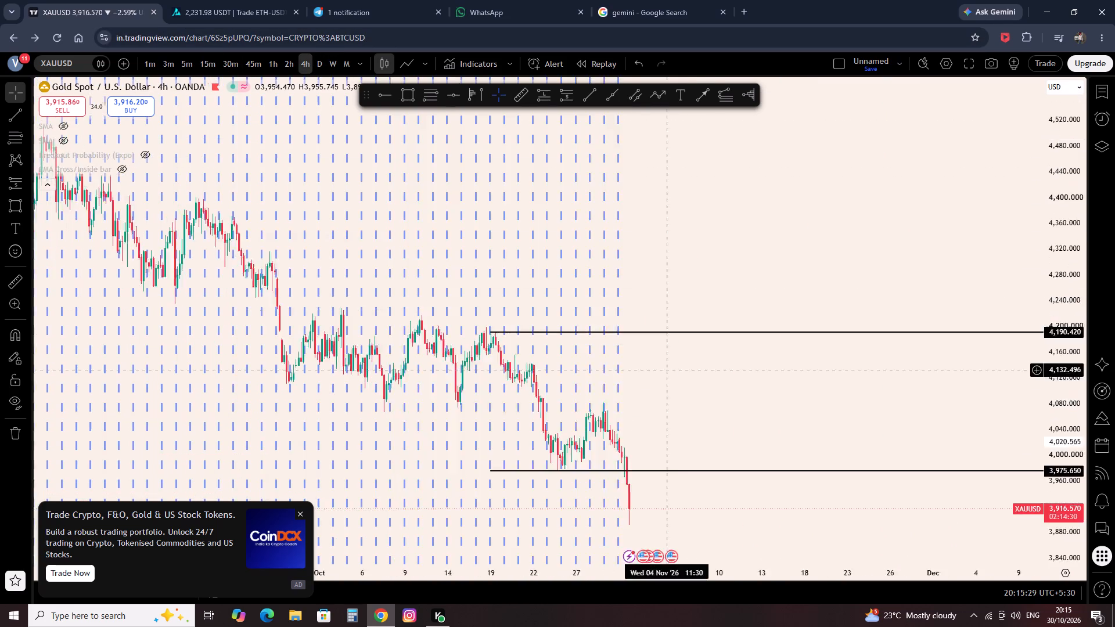
drag(736, 374, 780, 382)
scroll(761, 331, up, 11)
drag(335, 280, 795, 335)
scroll(785, 340, up, 2)
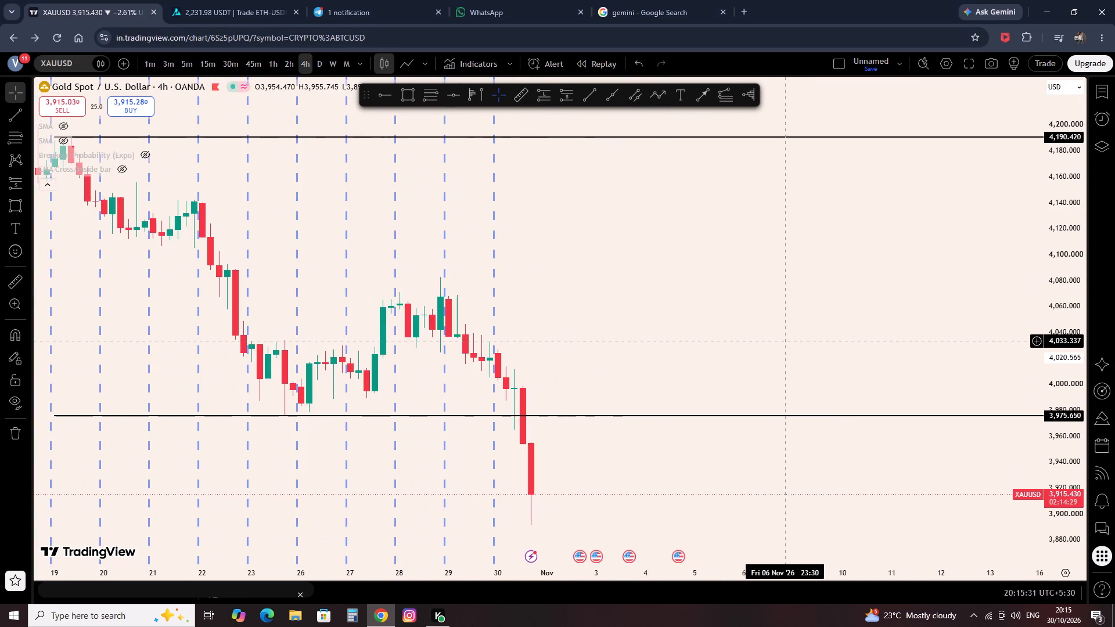
drag(541, 332, 659, 359)
scroll(675, 346, up, 3)
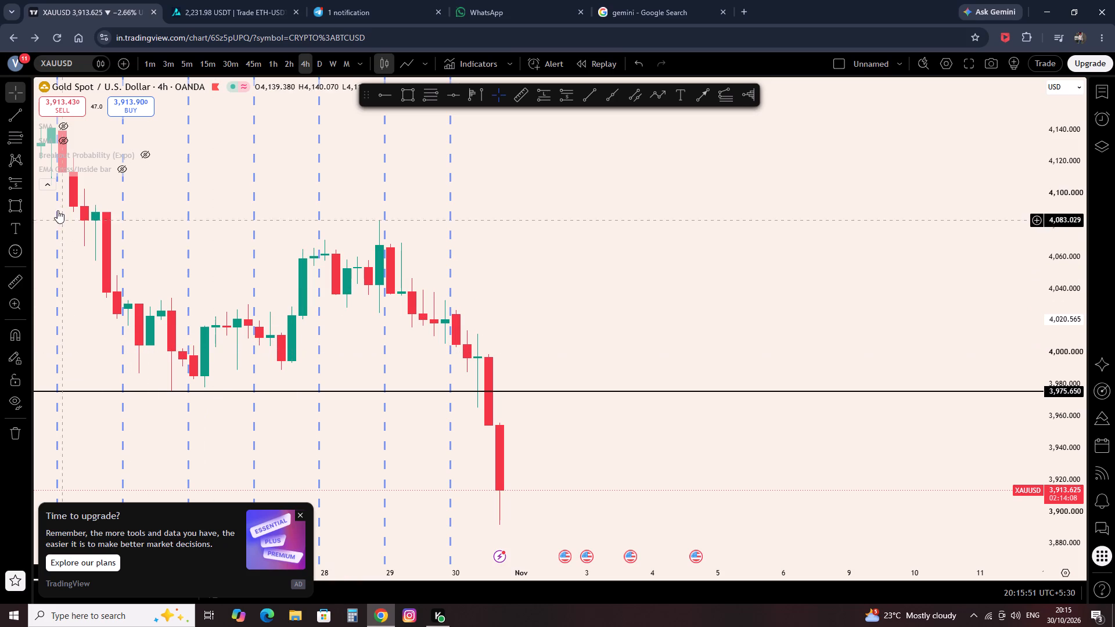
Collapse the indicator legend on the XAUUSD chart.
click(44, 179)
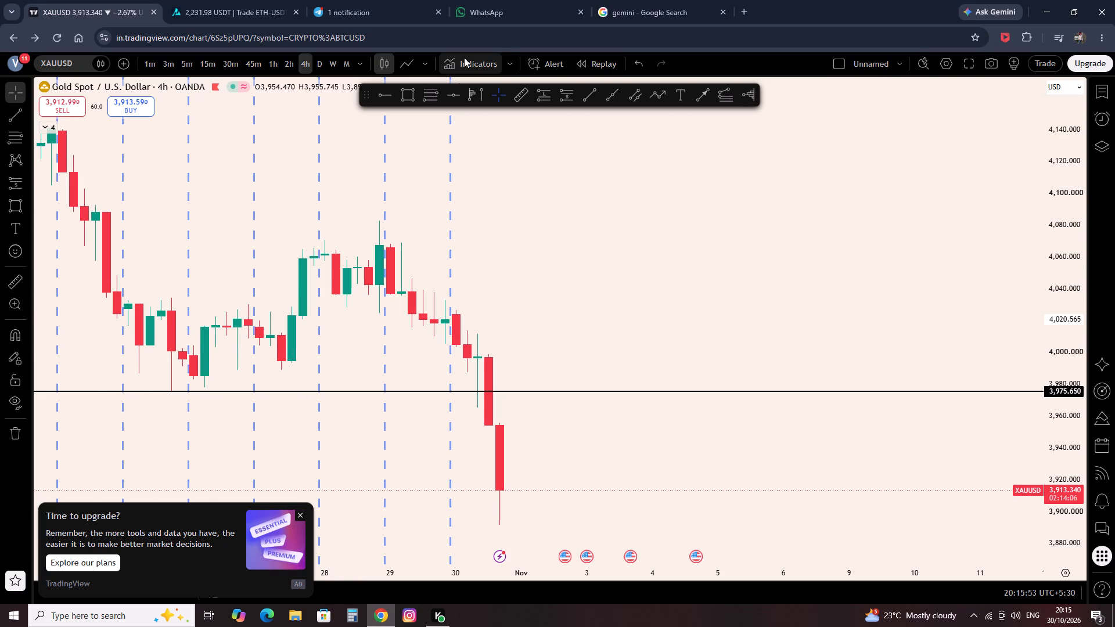
Browse the community Editors' picks, Top, Trending and Marketplace listings in the indicator library.
click(464, 57)
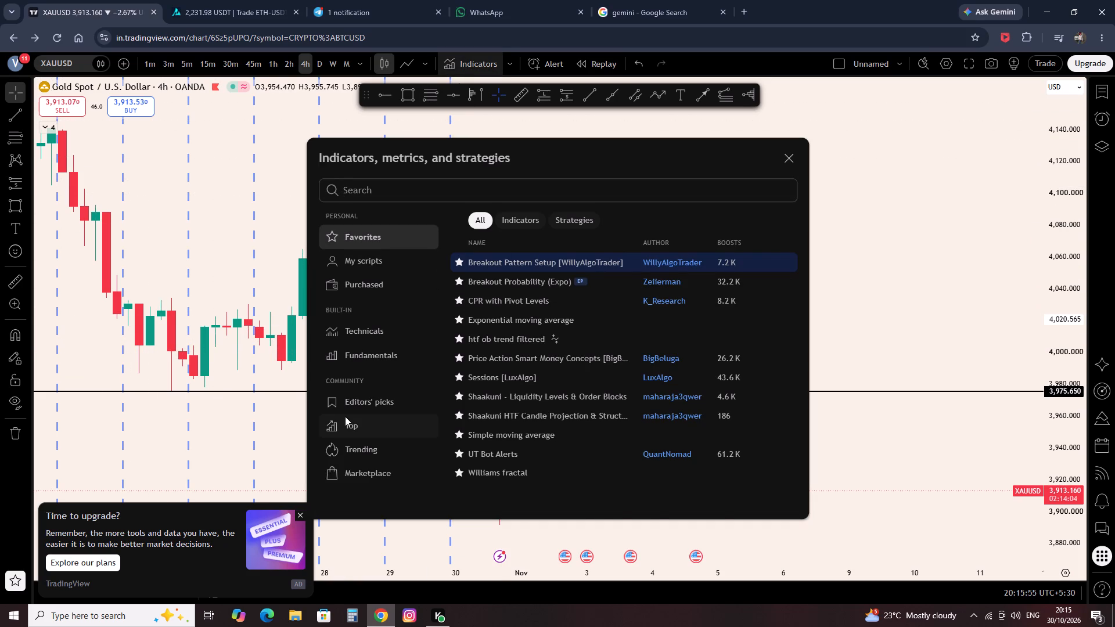
click(355, 406)
click(359, 418)
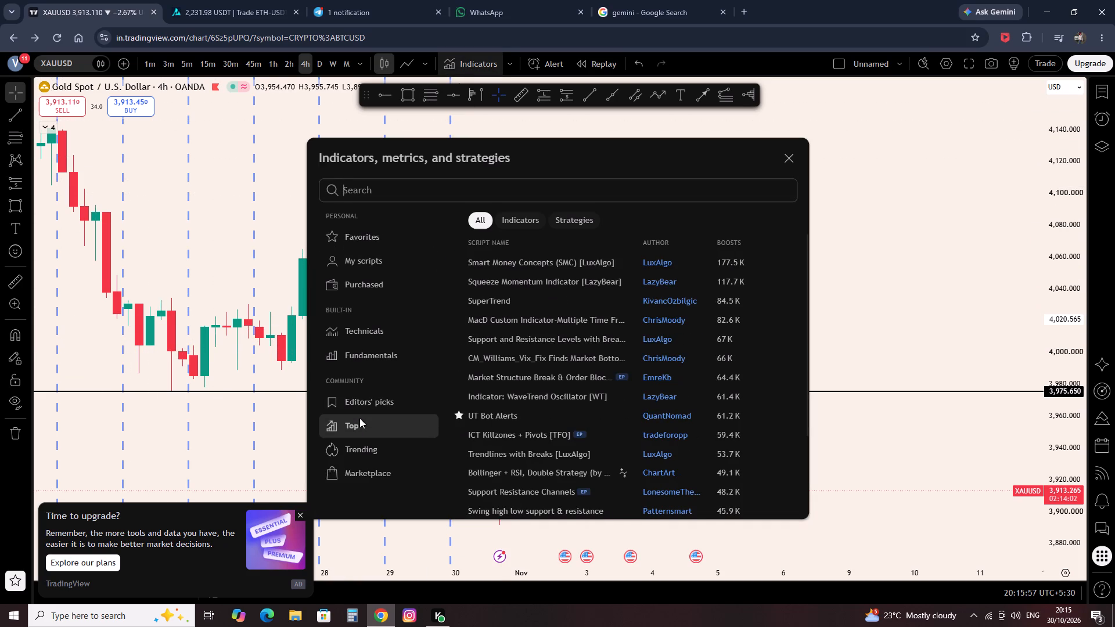
click(365, 450)
click(369, 467)
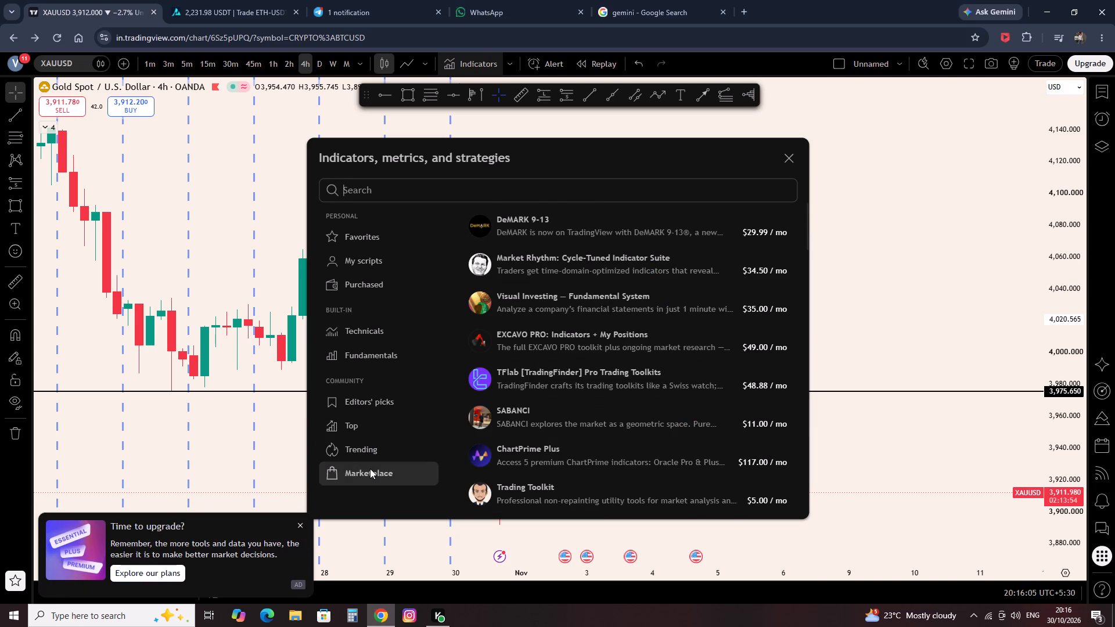
click(359, 453)
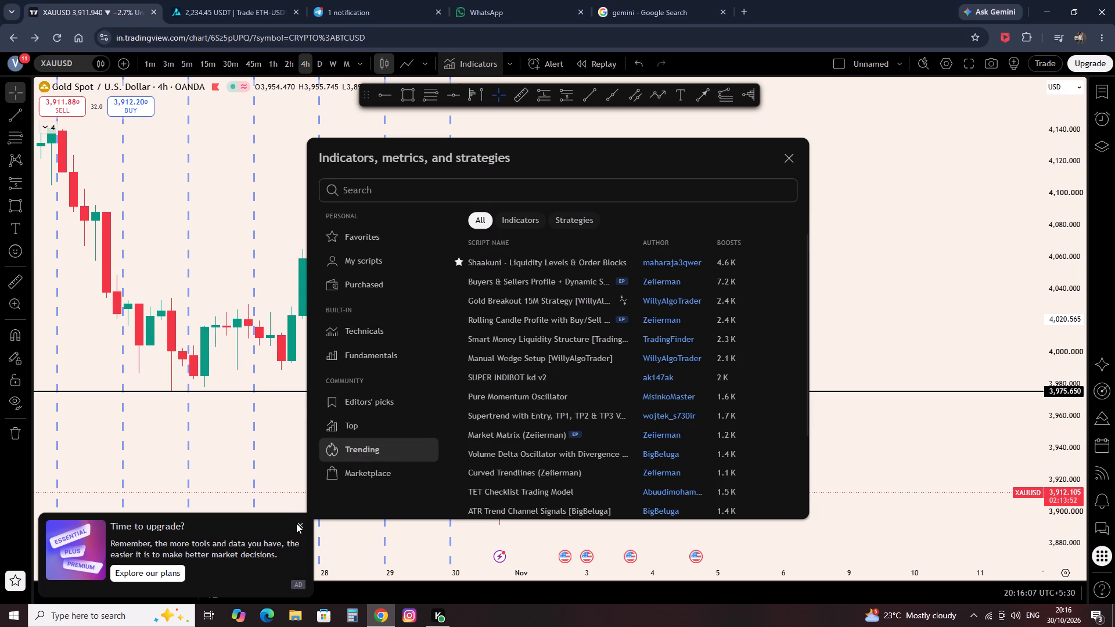
click(297, 524)
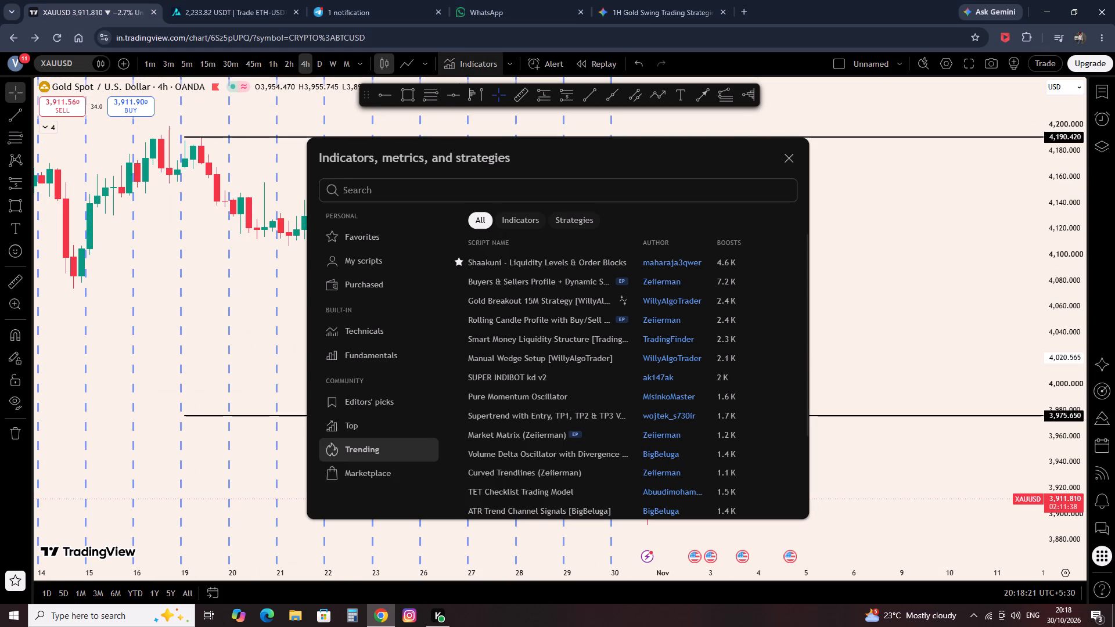
click(786, 165)
click(48, 126)
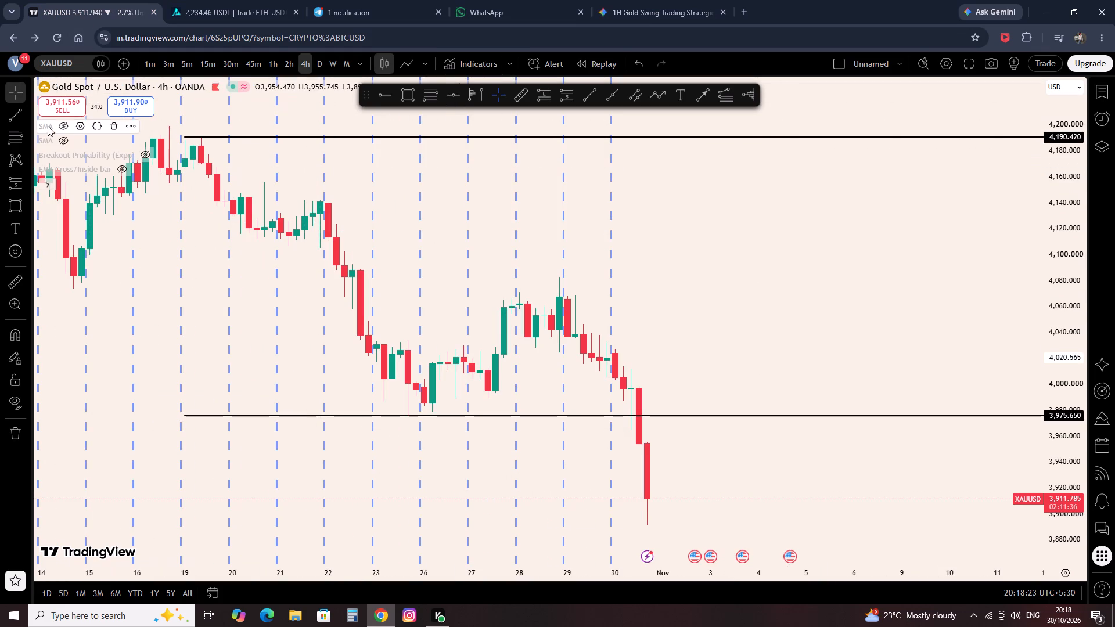
click(280, 62)
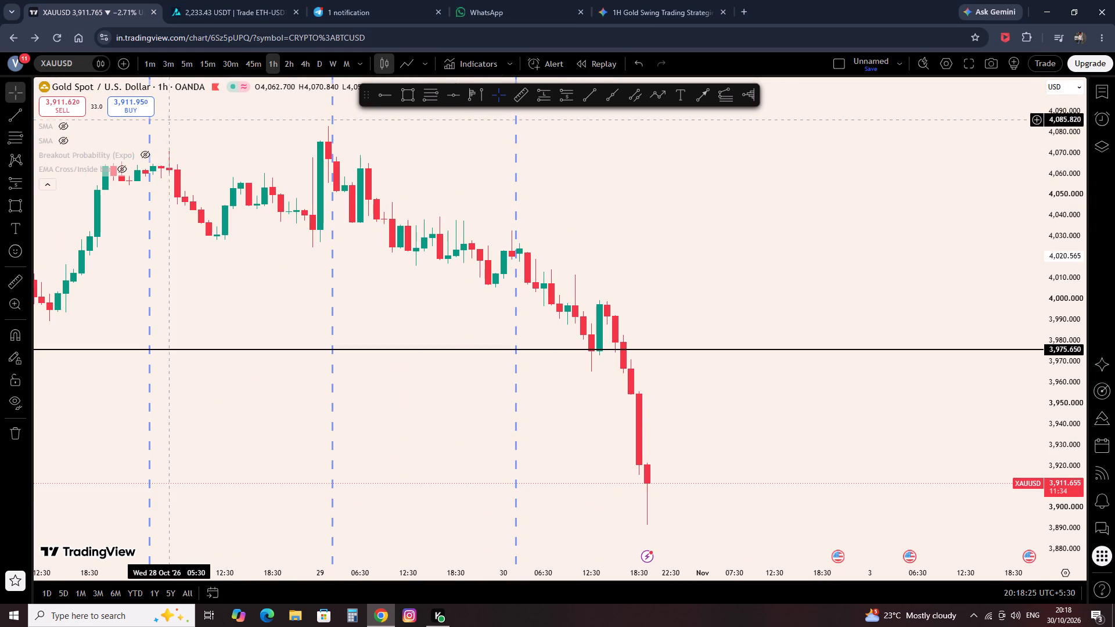
In the EMA Cross/Inside bar style settings, turn off EMA9 and EMA21 and turn on EMA50 and EMA200.
click(141, 170)
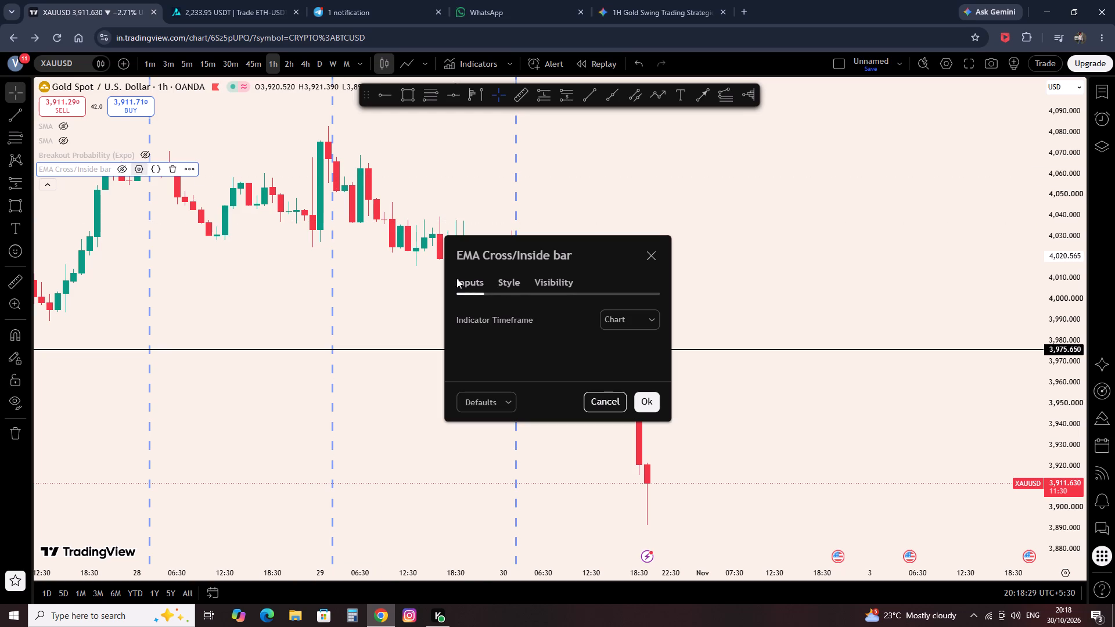
click(516, 282)
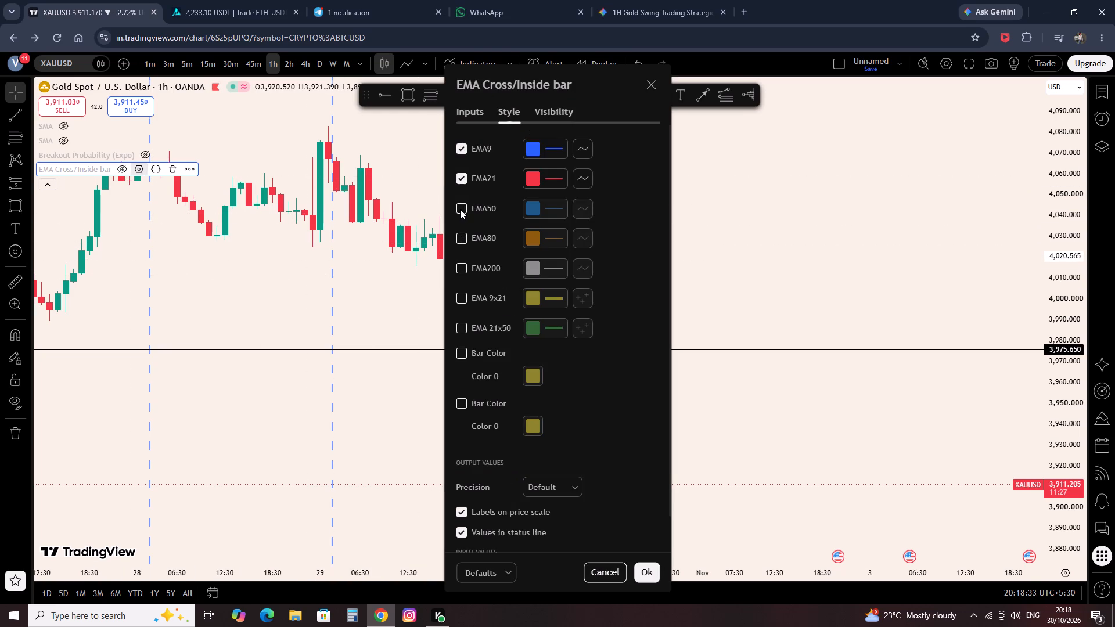
click(460, 181)
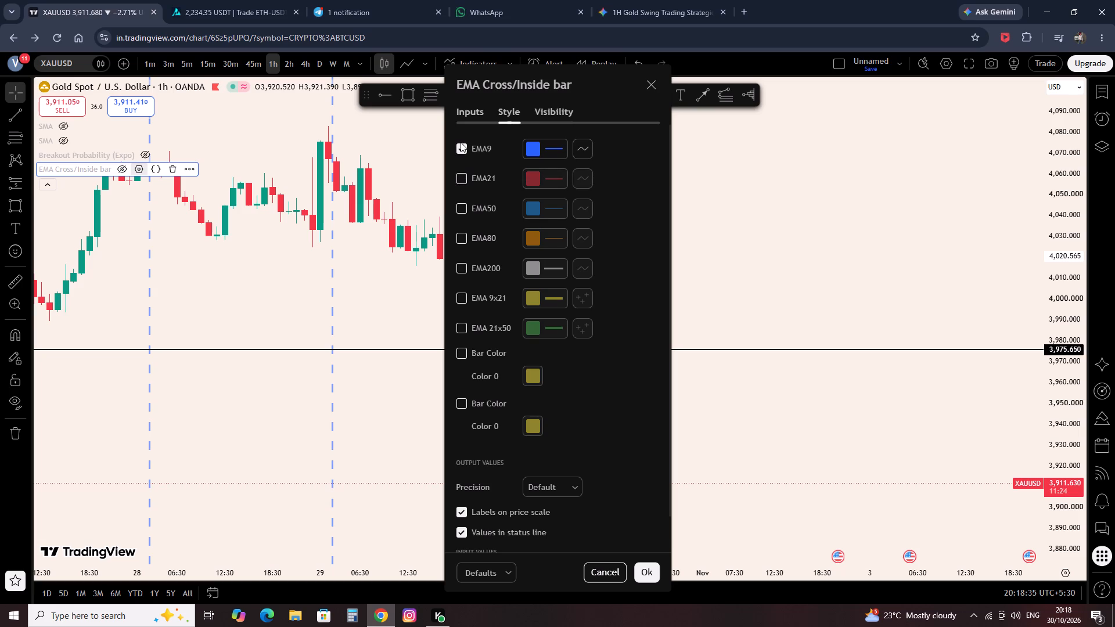
click(461, 142)
click(461, 157)
click(461, 151)
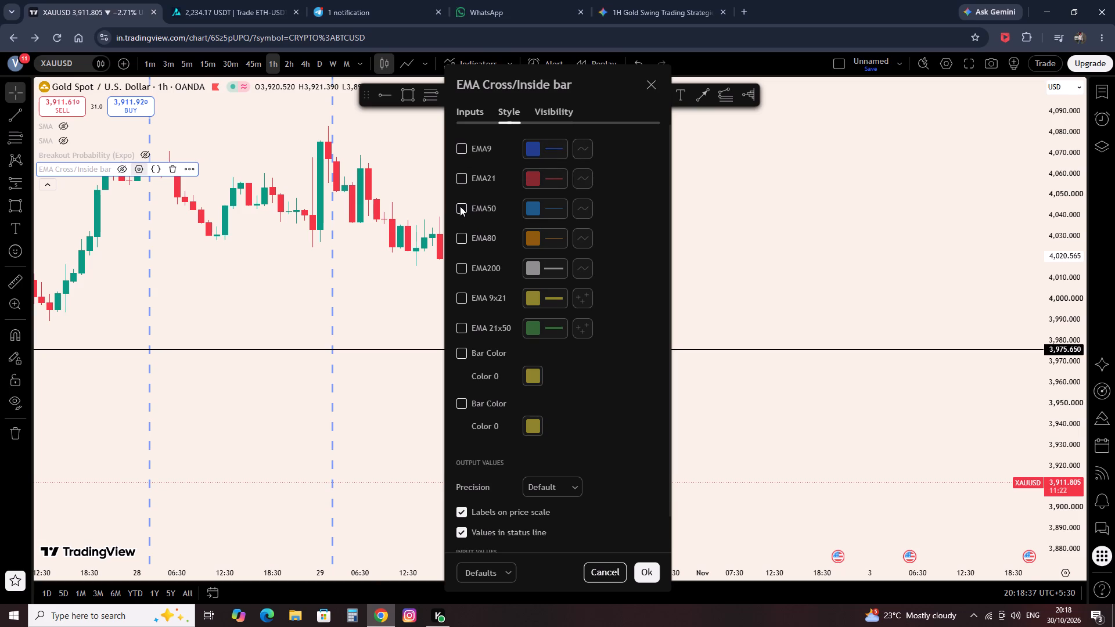
click(458, 211)
click(465, 266)
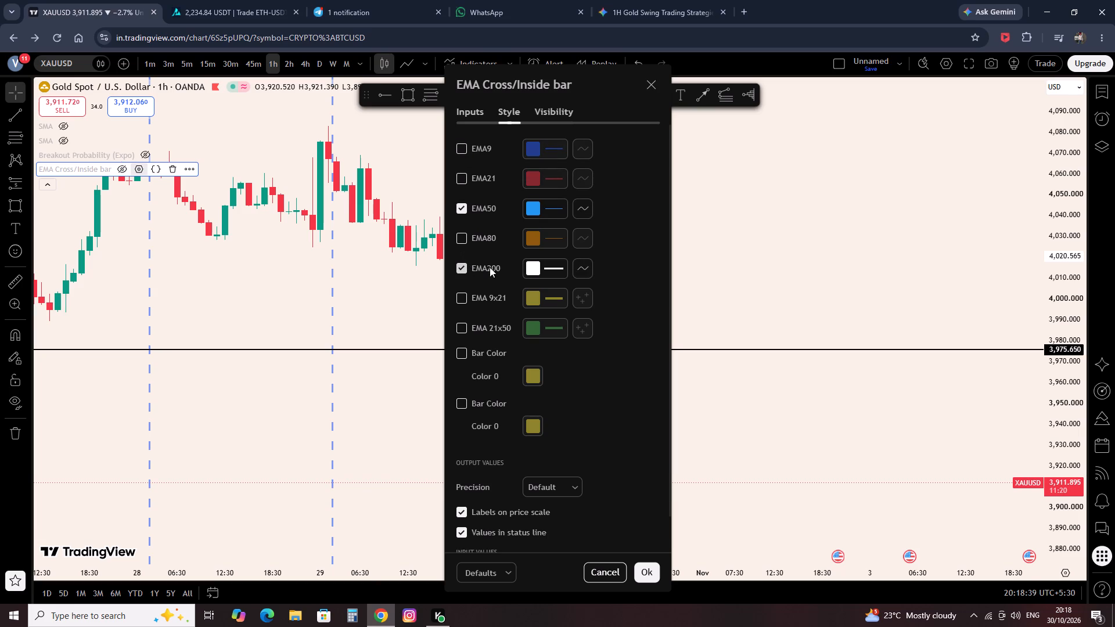
Colour the EMA200 line red and the EMA50 line blue, and apply the indicator settings.
click(528, 268)
click(538, 307)
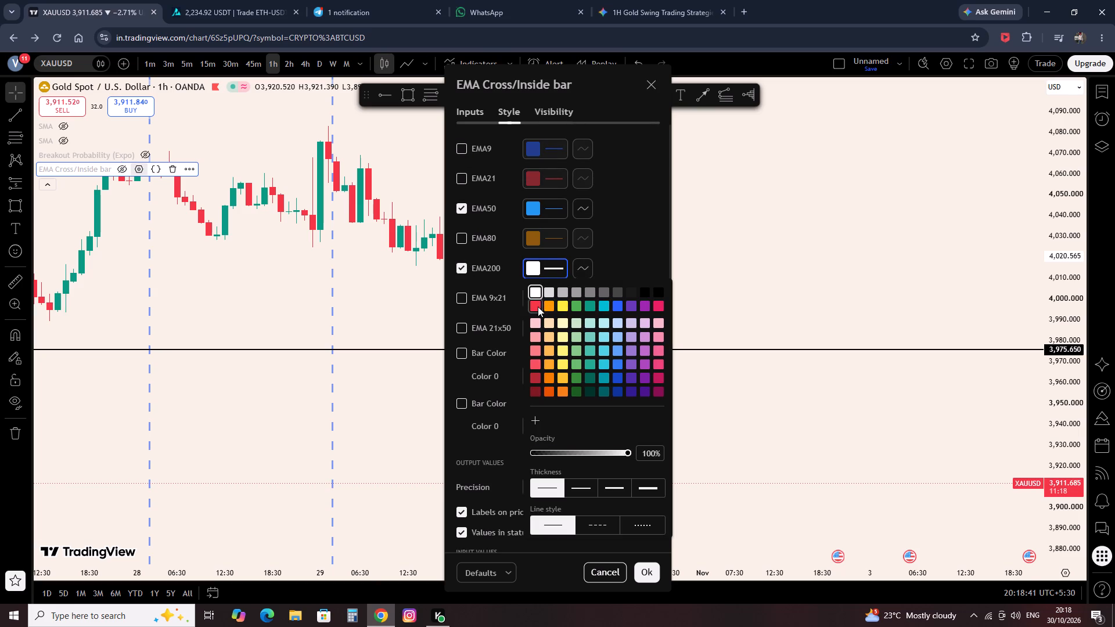
click(530, 207)
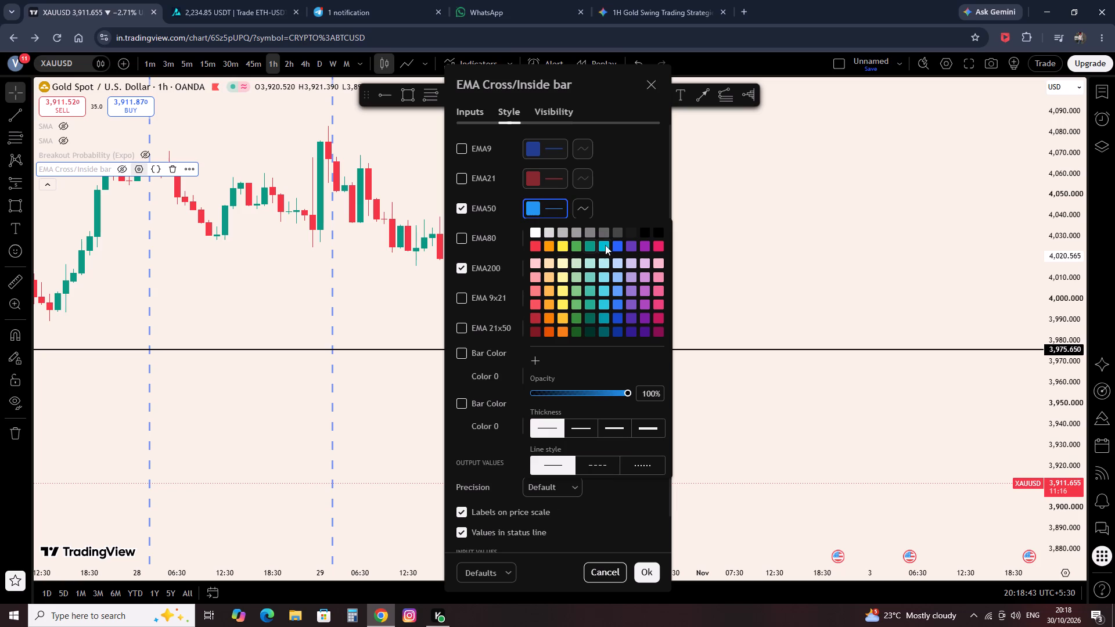
click(617, 246)
click(636, 204)
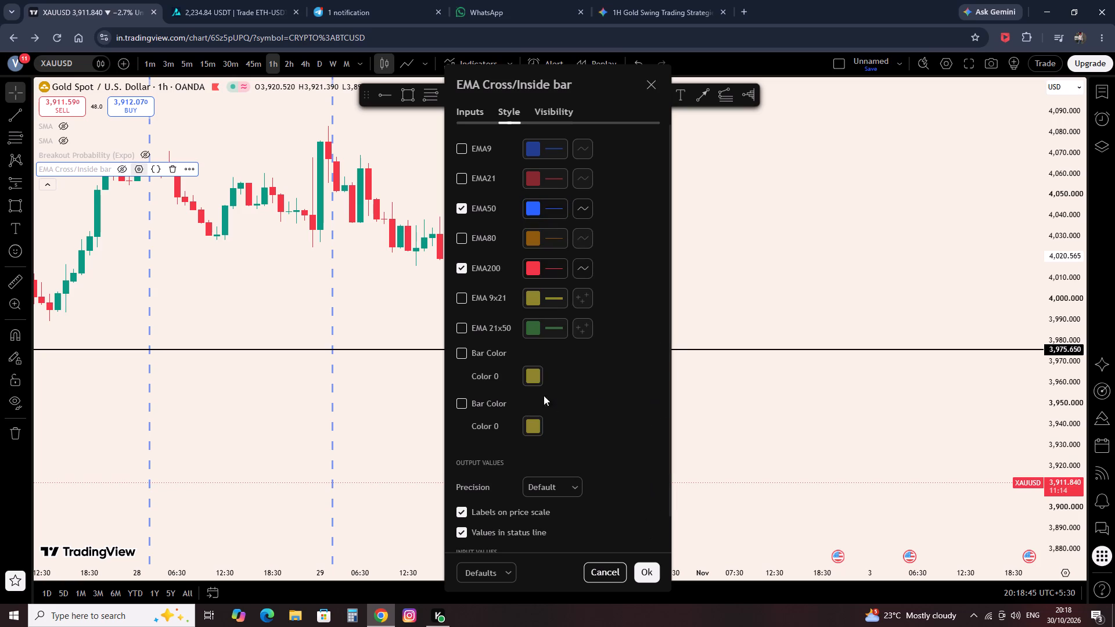
click(648, 570)
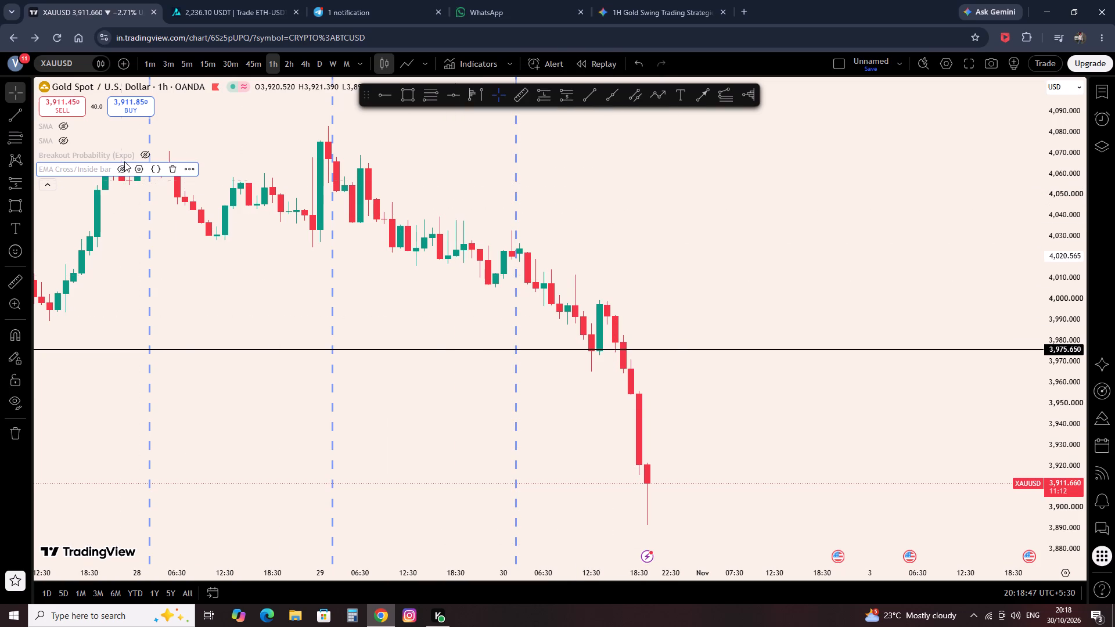
Show the hidden EMA Cross/Inside bar indicator on the XAUUSD chart.
click(124, 161)
click(130, 169)
click(210, 271)
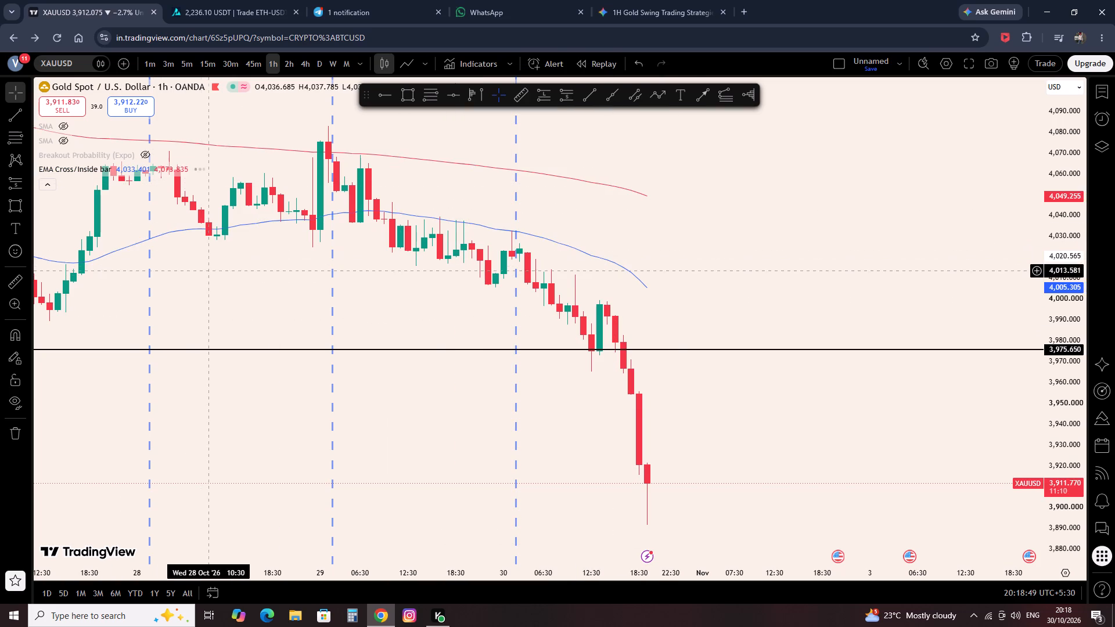
Examine how 1-hour gold price behaved around the 50 and 200 EMAs between 14 and 28 October.
scroll(230, 294, down, 4)
scroll(294, 327, down, 4)
drag(275, 293, 635, 436)
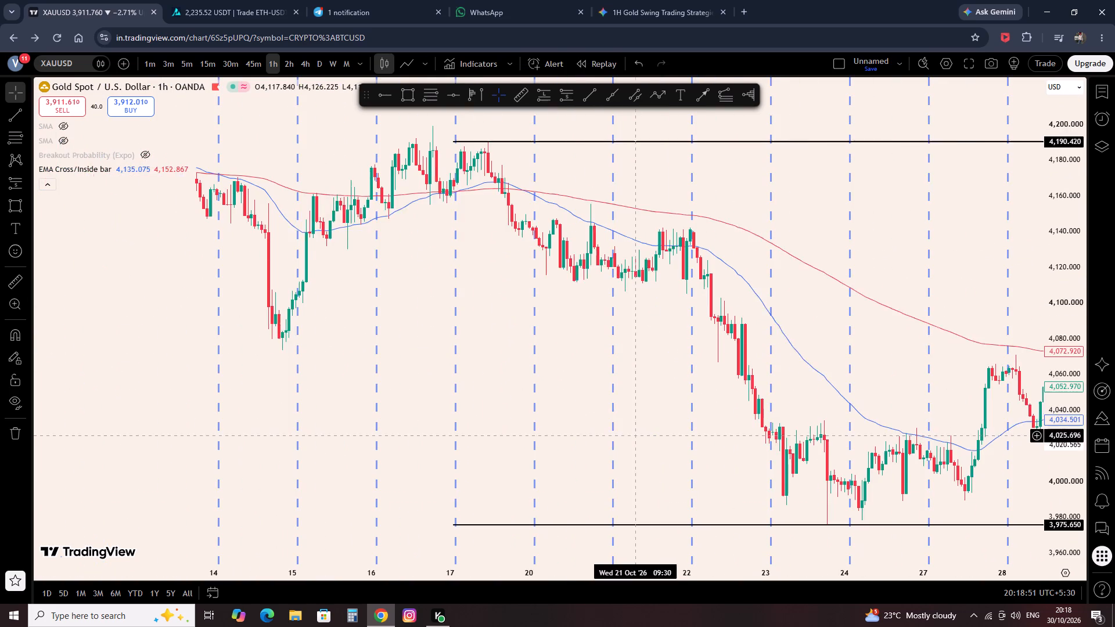
scroll(530, 230, up, 4)
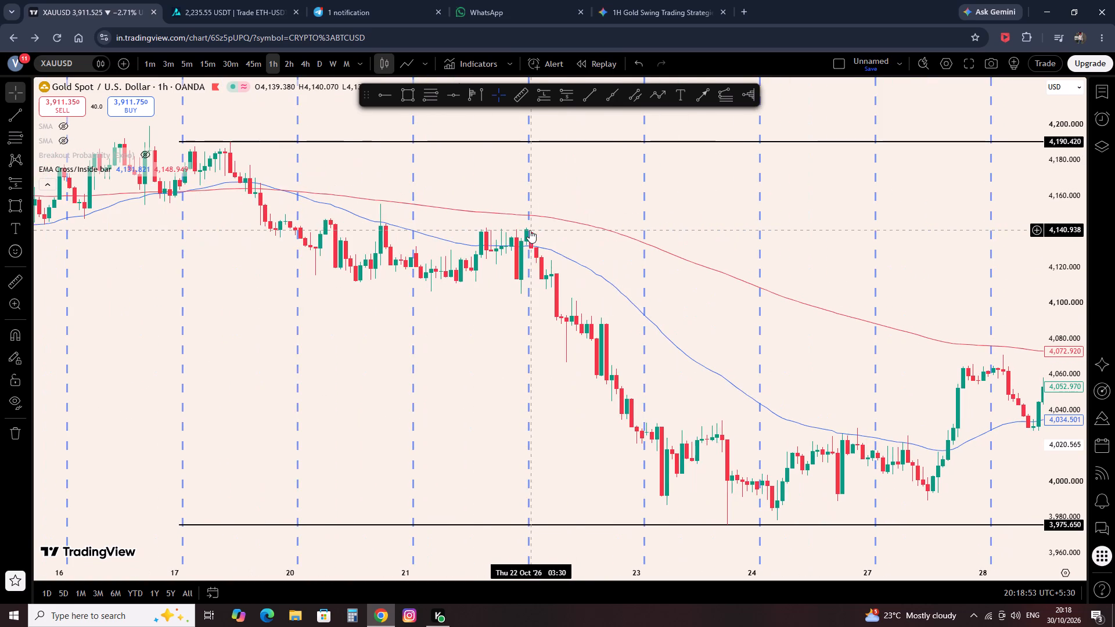
scroll(565, 294, up, 2)
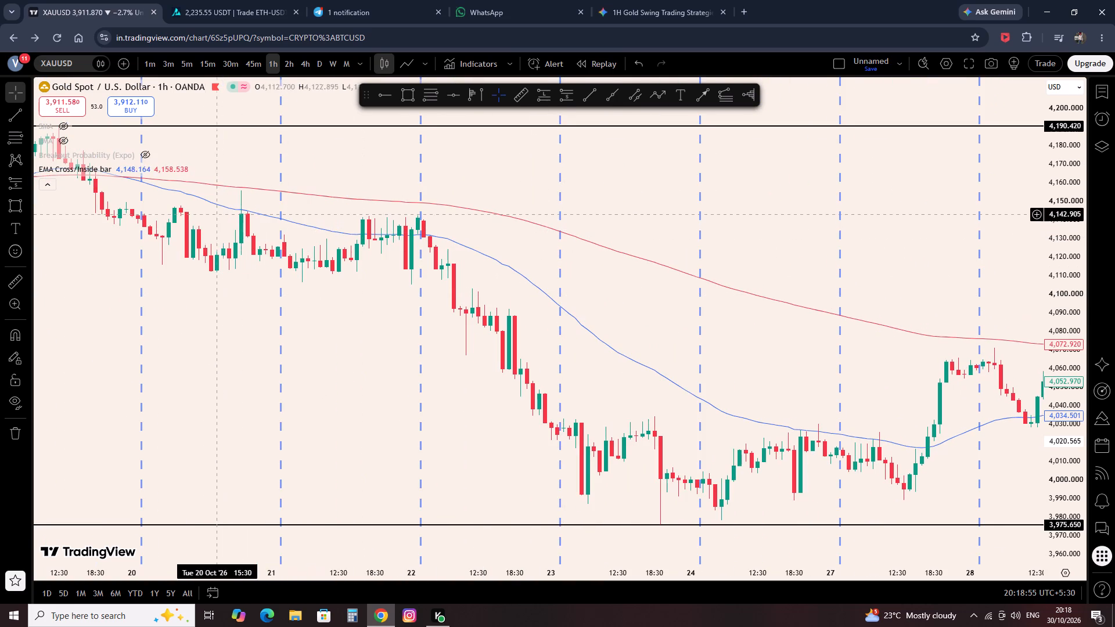
drag(205, 212, 249, 244)
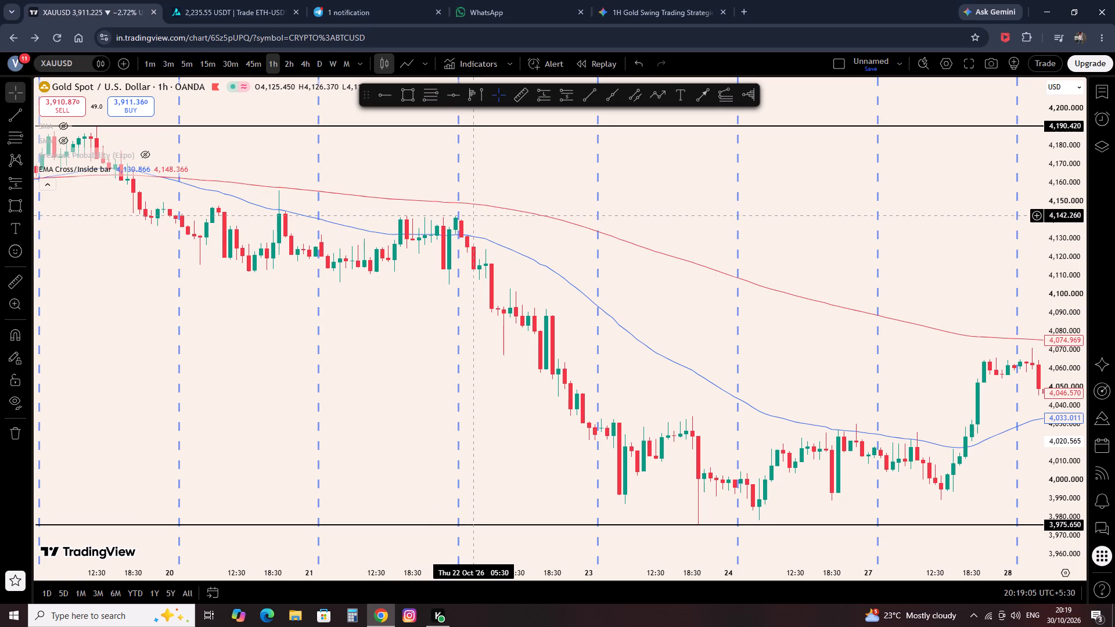
Place a short position at 22 October 00:30 with entry at about 4,114 and stop at about 4,143.
drag(577, 261, 549, 254)
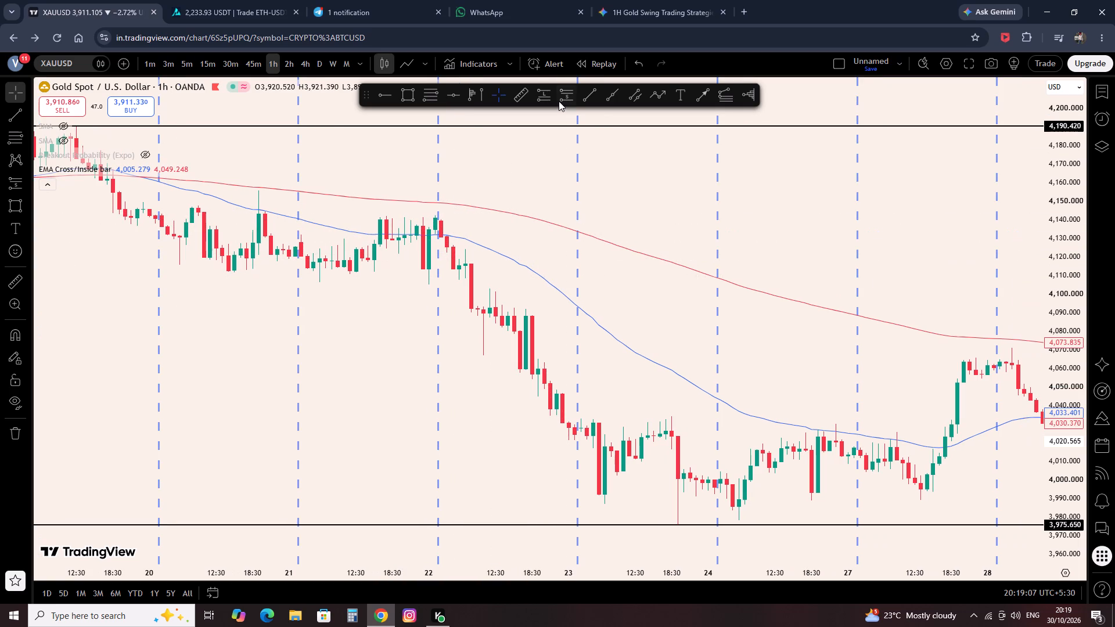
click(559, 101)
click(429, 268)
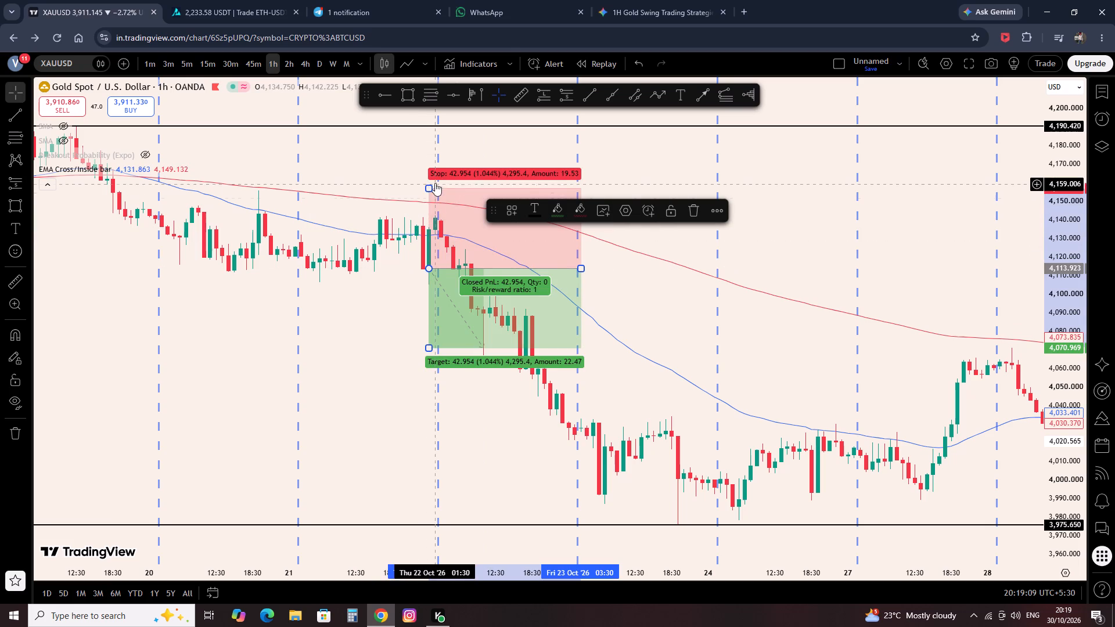
drag(430, 186, 445, 213)
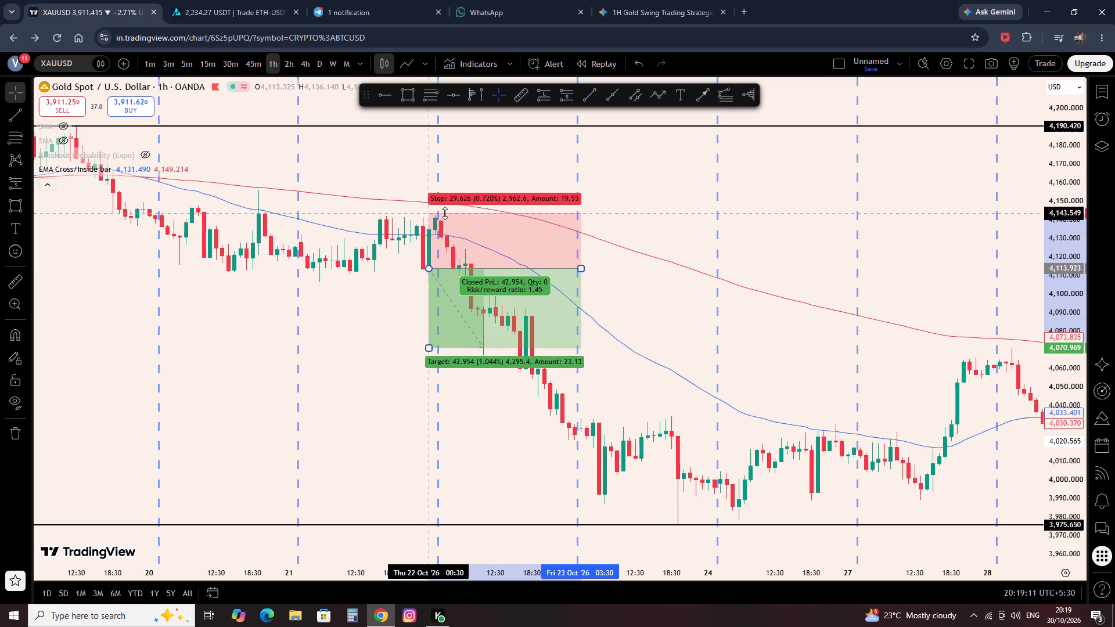
drag(445, 213, 448, 213)
drag(448, 213, 462, 216)
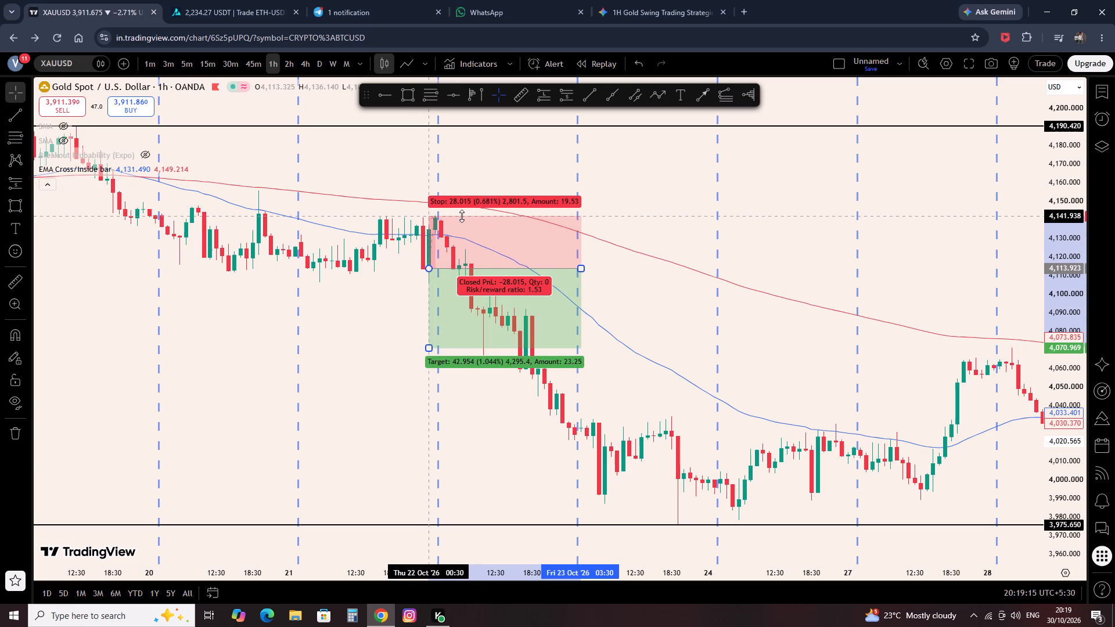
drag(462, 216, 458, 214)
click(673, 273)
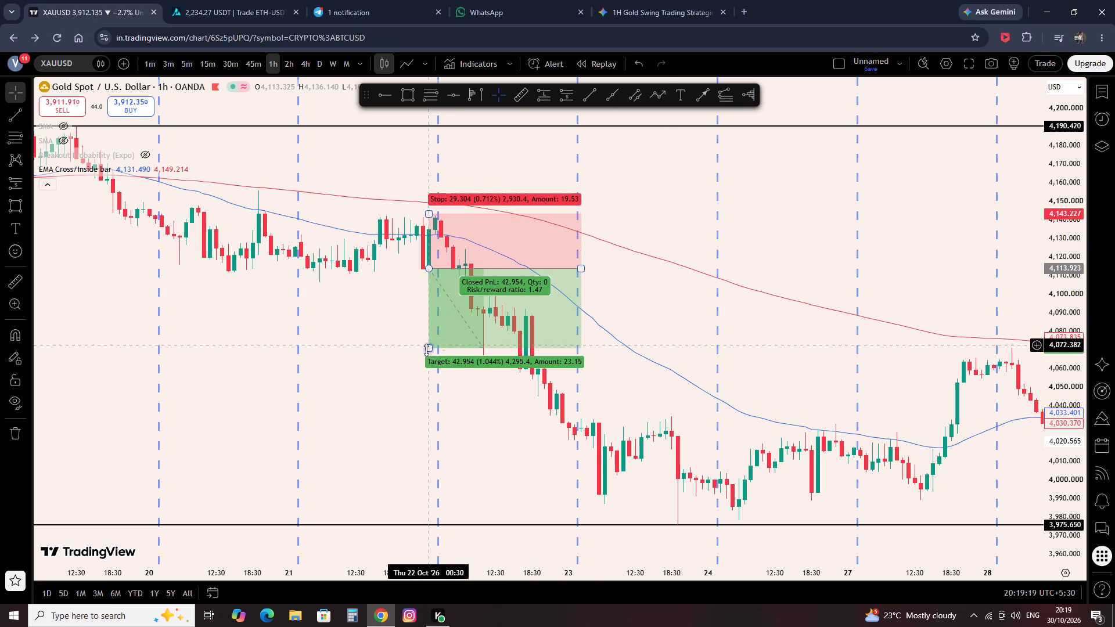
Extend the 22 October short position's target to about 4,024.7 and narrow its box to end the same day.
drag(426, 351, 459, 469)
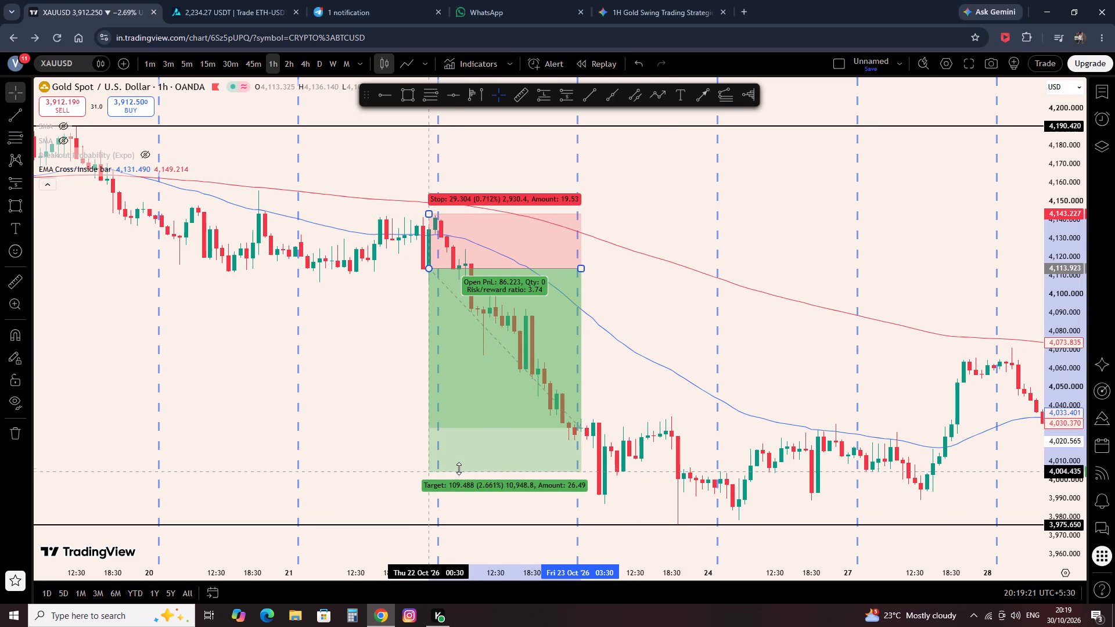
drag(459, 469, 464, 434)
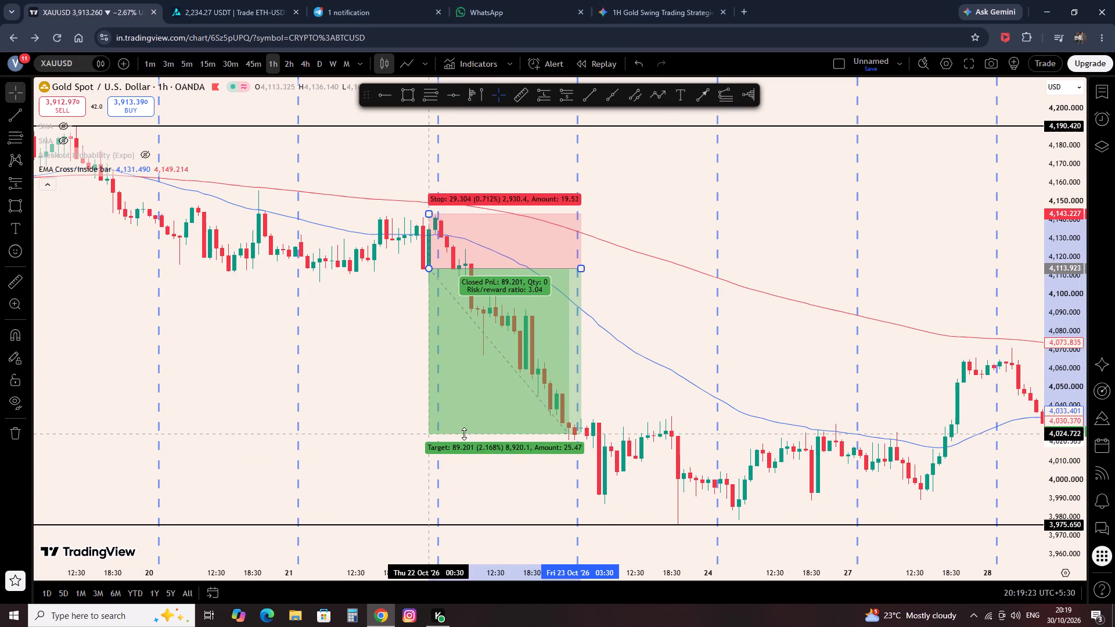
drag(464, 434, 465, 434)
click(699, 343)
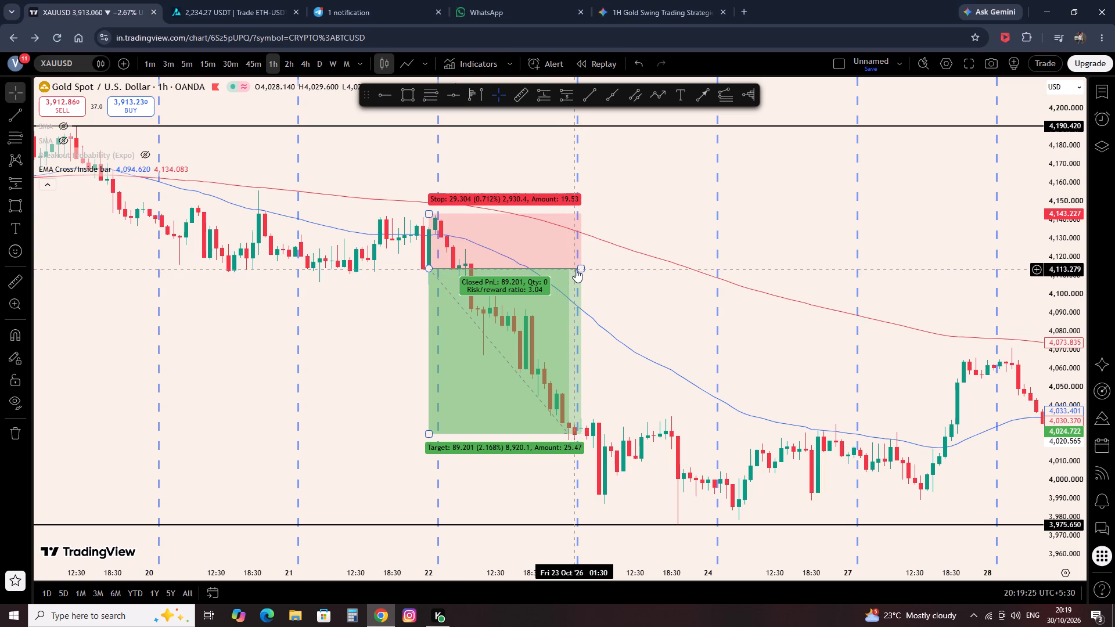
drag(578, 268, 483, 272)
click(574, 247)
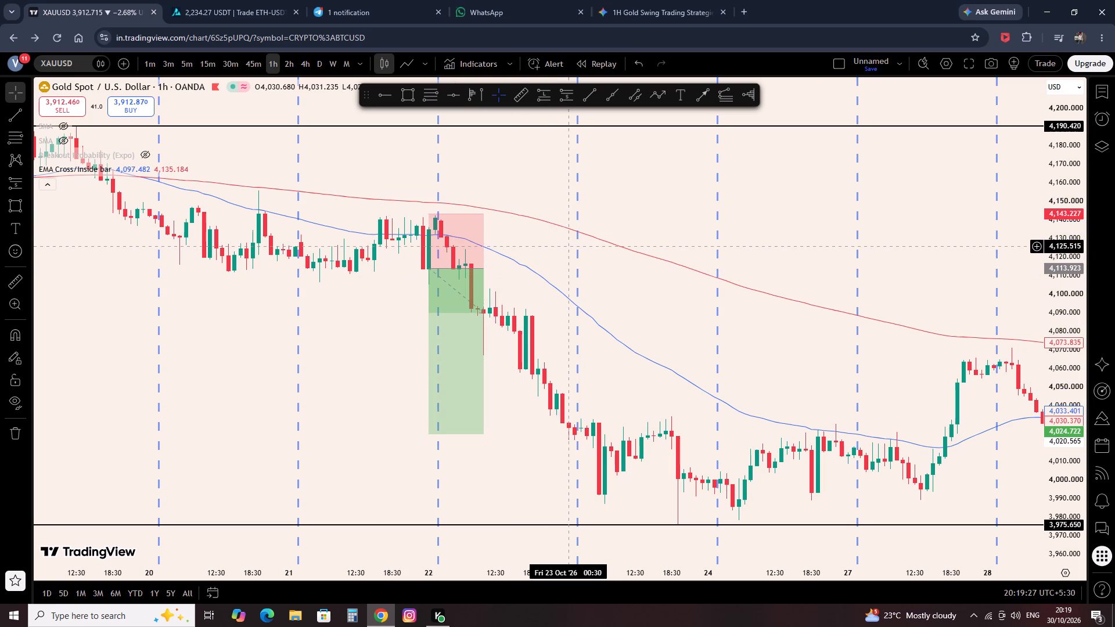
Place a short position at 29 October 17:30, just below the 50 EMA, with entry at about 4,019.
scroll(574, 283, up, 3)
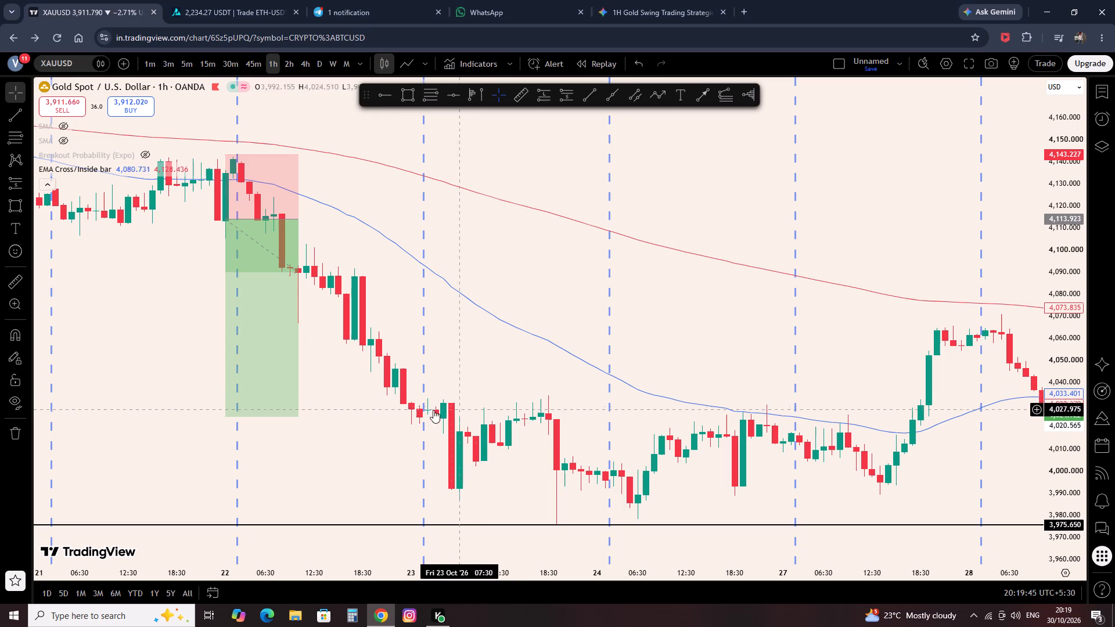
drag(610, 399, 533, 430)
drag(537, 399, 462, 425)
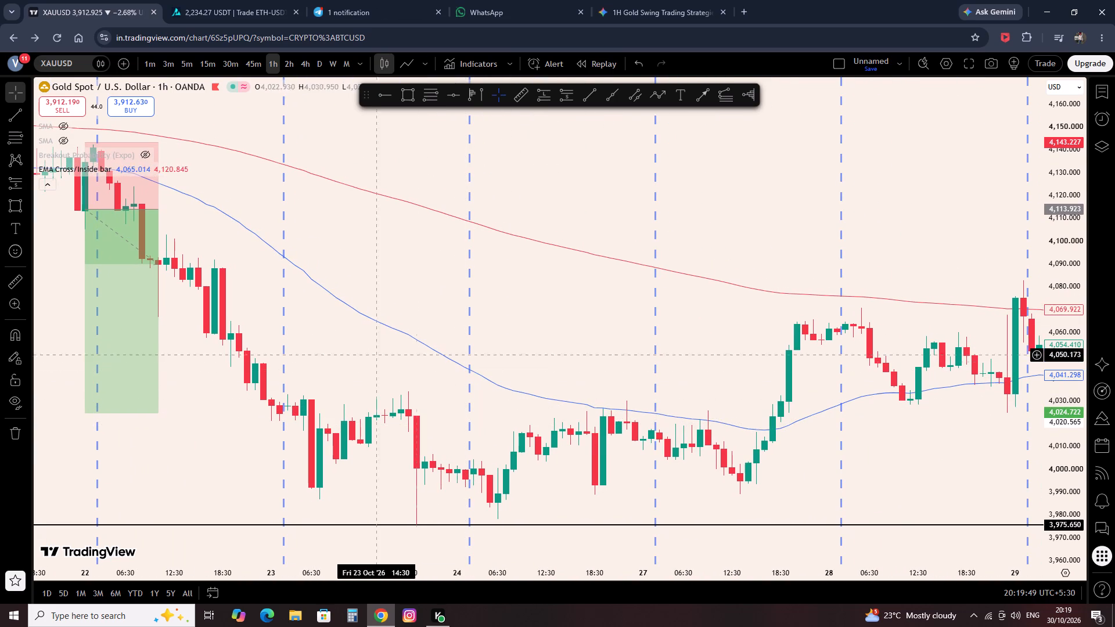
scroll(581, 305, down, 6)
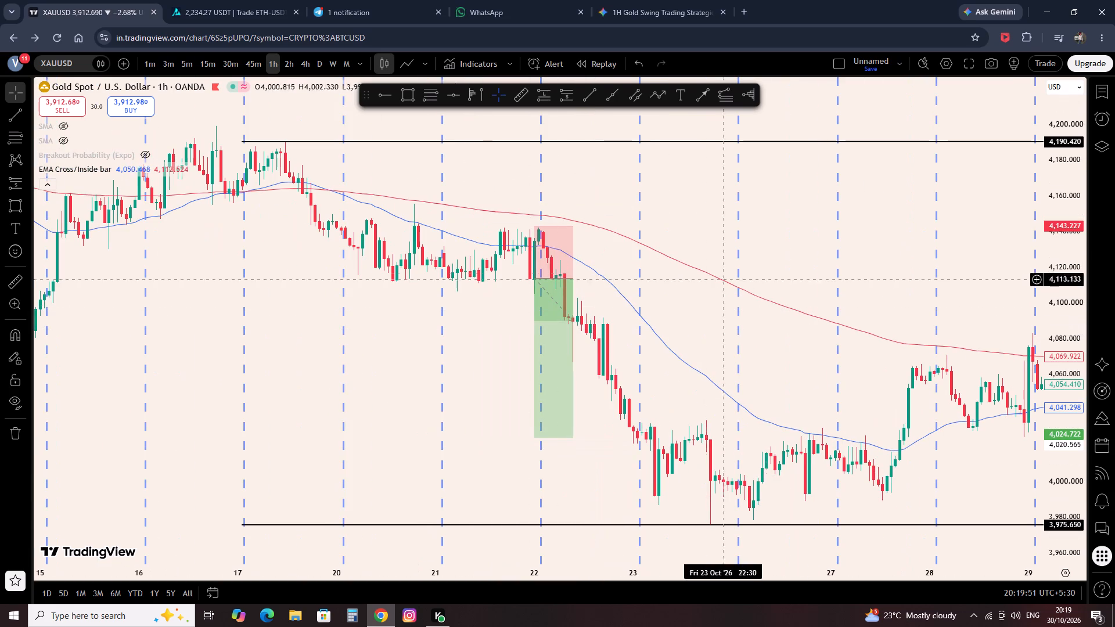
drag(742, 348, 510, 373)
scroll(545, 366, up, 7)
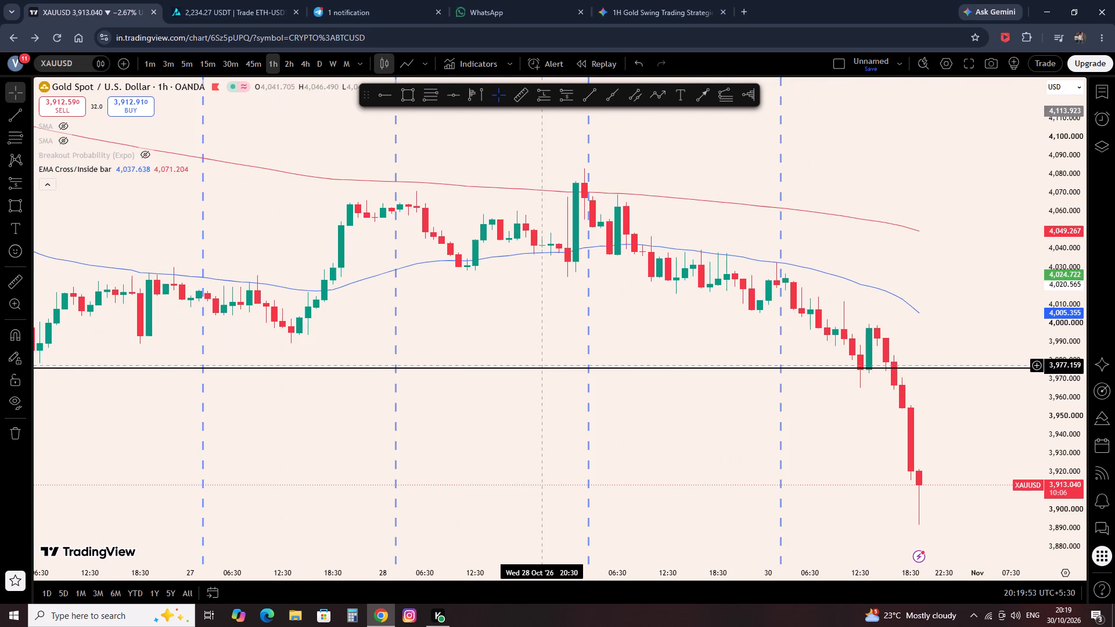
drag(407, 339, 447, 348)
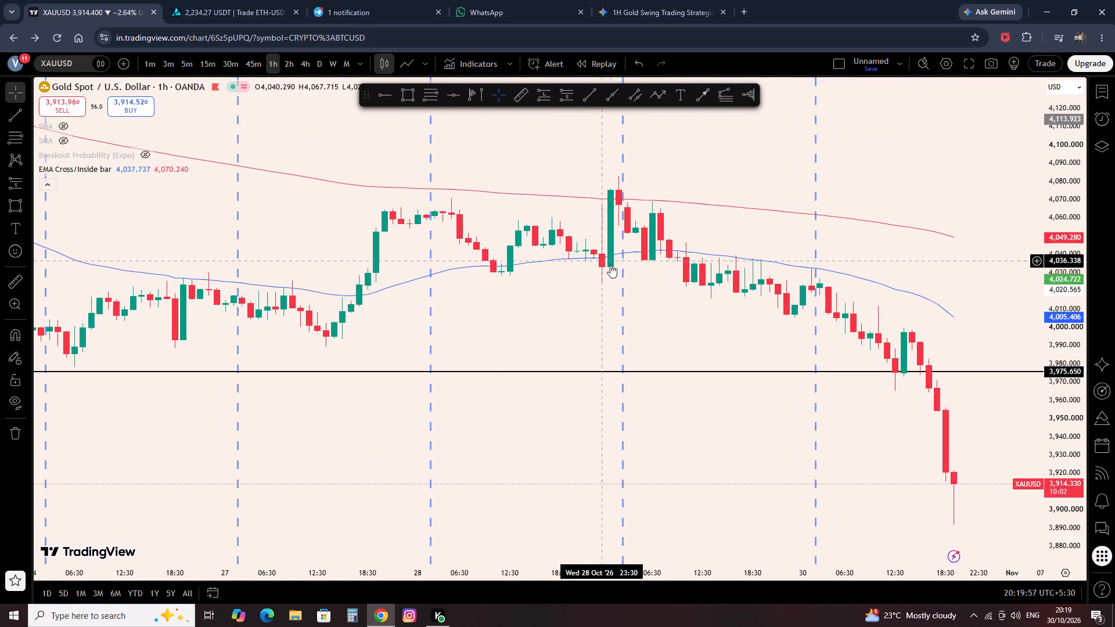
scroll(679, 305, up, 4)
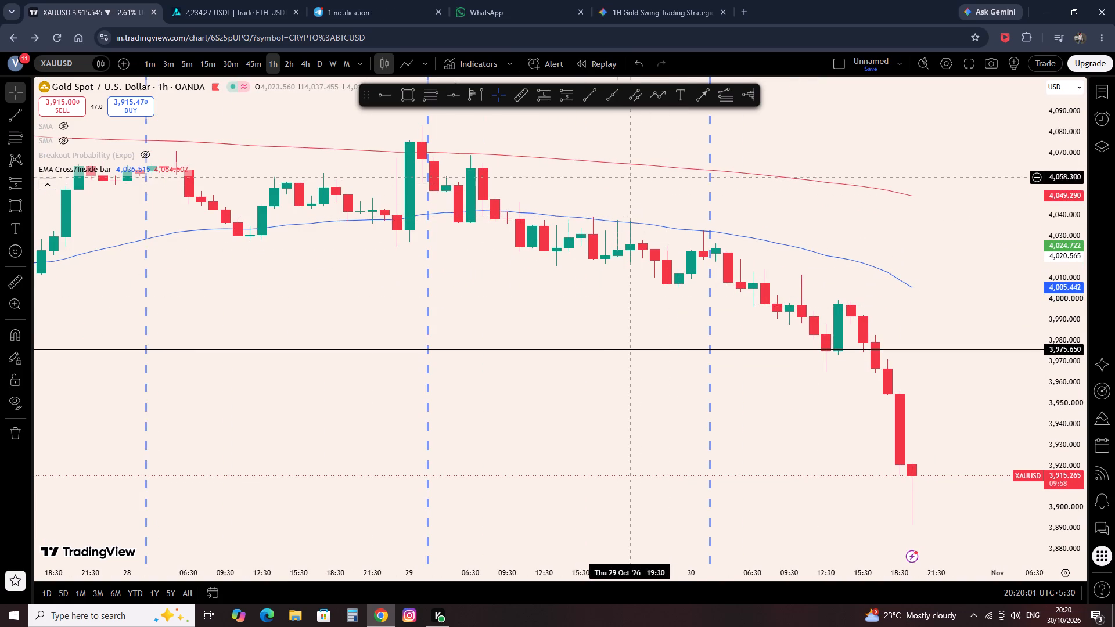
click(557, 97)
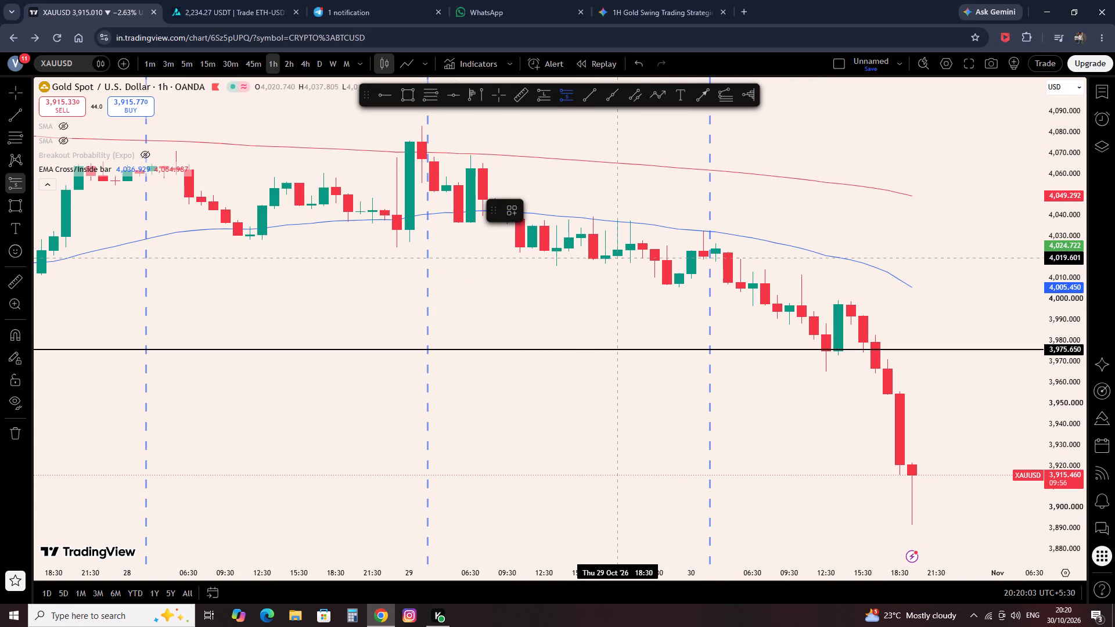
click(605, 258)
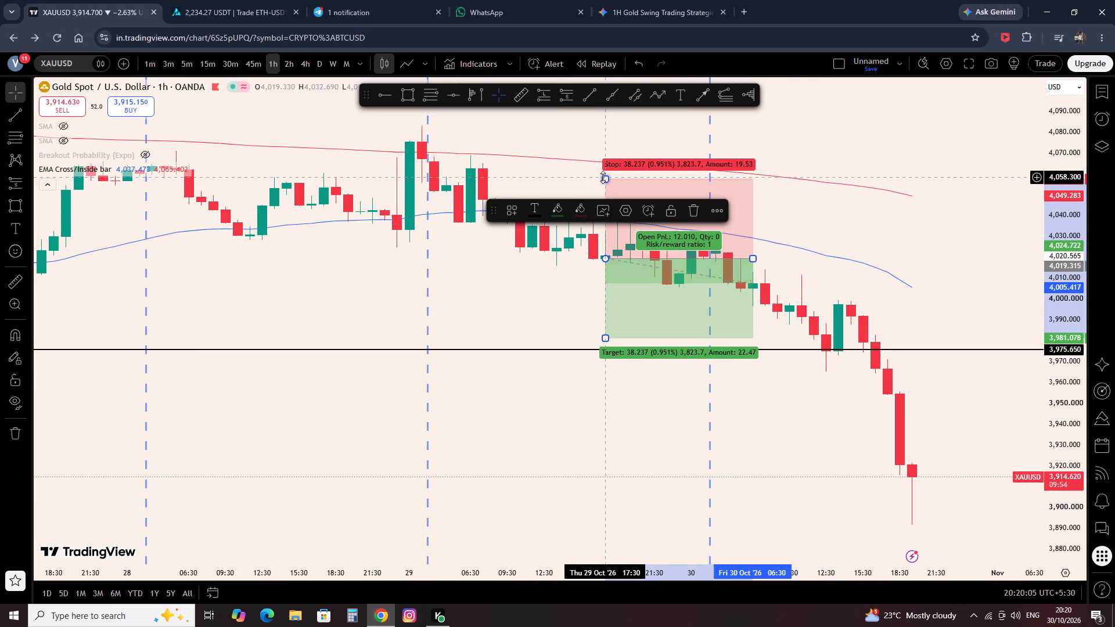
Move the floating drawing toolbar clear of the short position, beside the favourite drawing tools.
drag(495, 215, 799, 127)
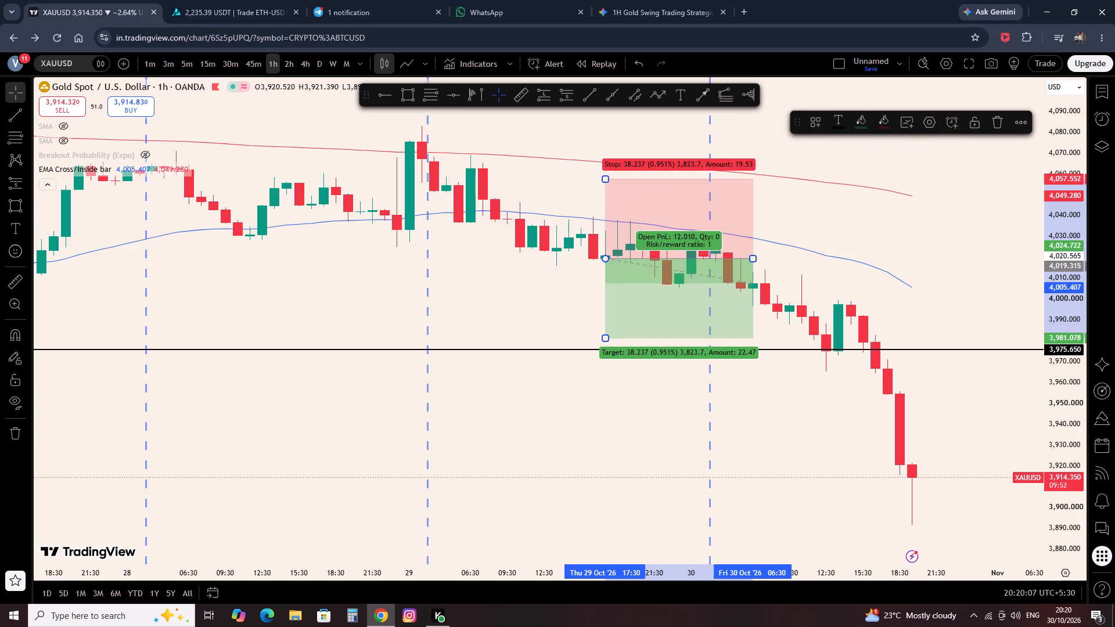
drag(799, 127, 784, 94)
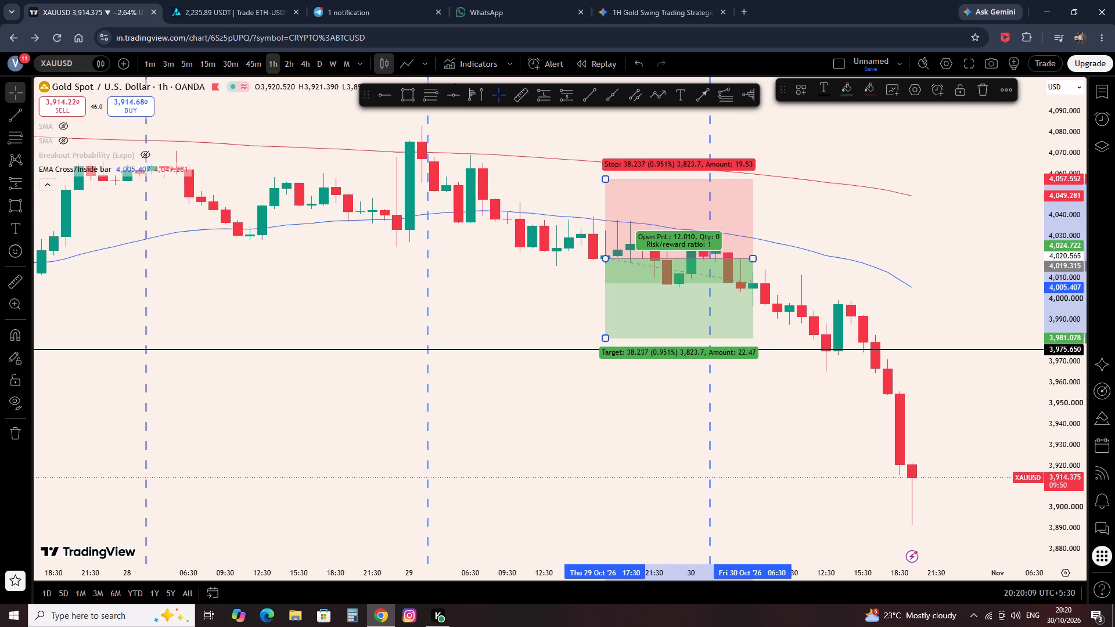
Adjust the 29 October short position to an entry of about 4,020 and a stop of about 4,041.
drag(610, 179, 606, 179)
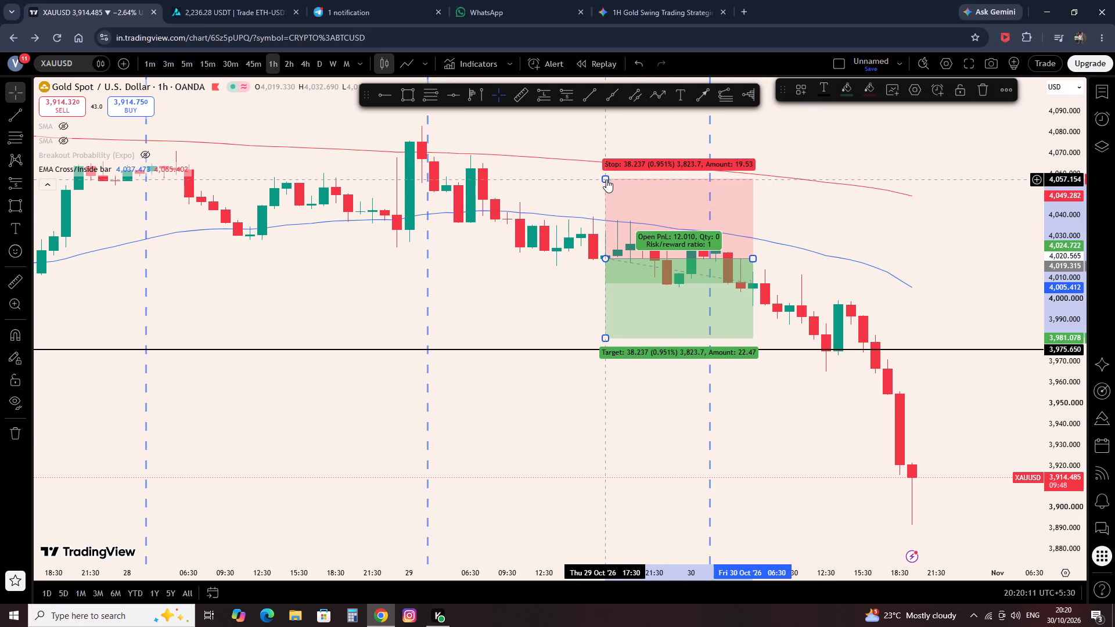
drag(606, 179, 604, 178)
drag(605, 175, 602, 212)
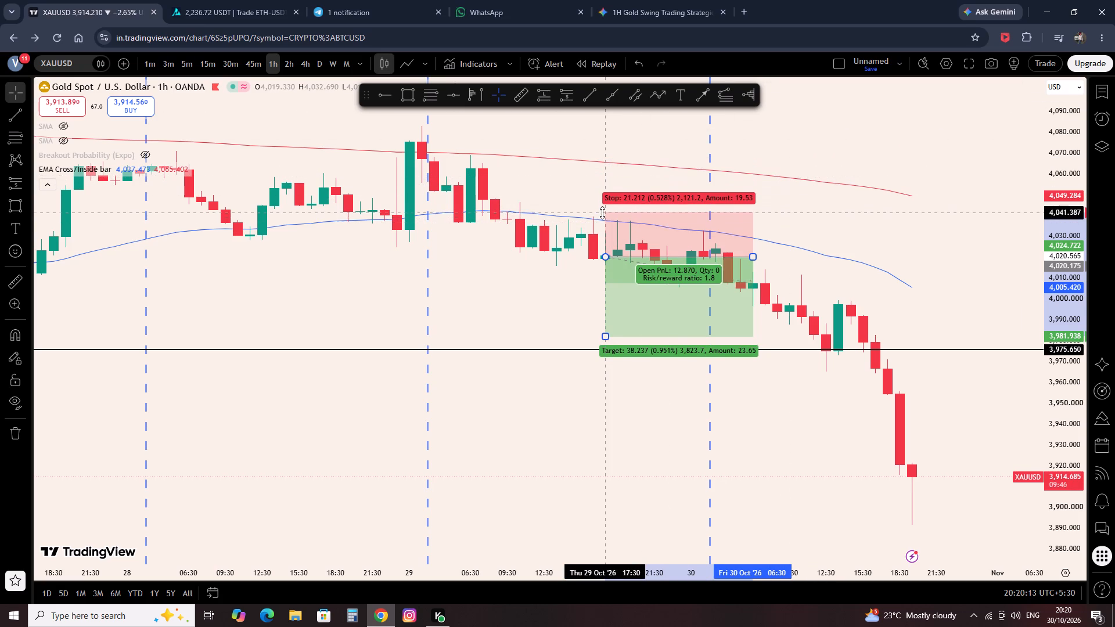
drag(602, 212, 605, 213)
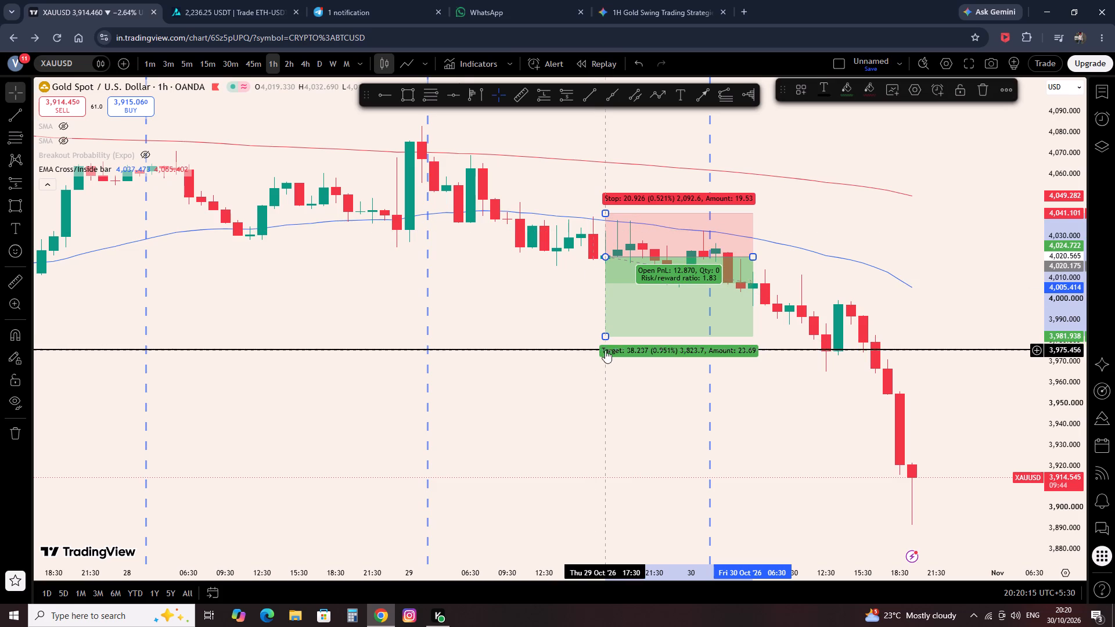
Extend the 29 October short position's target to about 3,939.6 and narrow its box to end at about 21:30.
drag(603, 336, 617, 425)
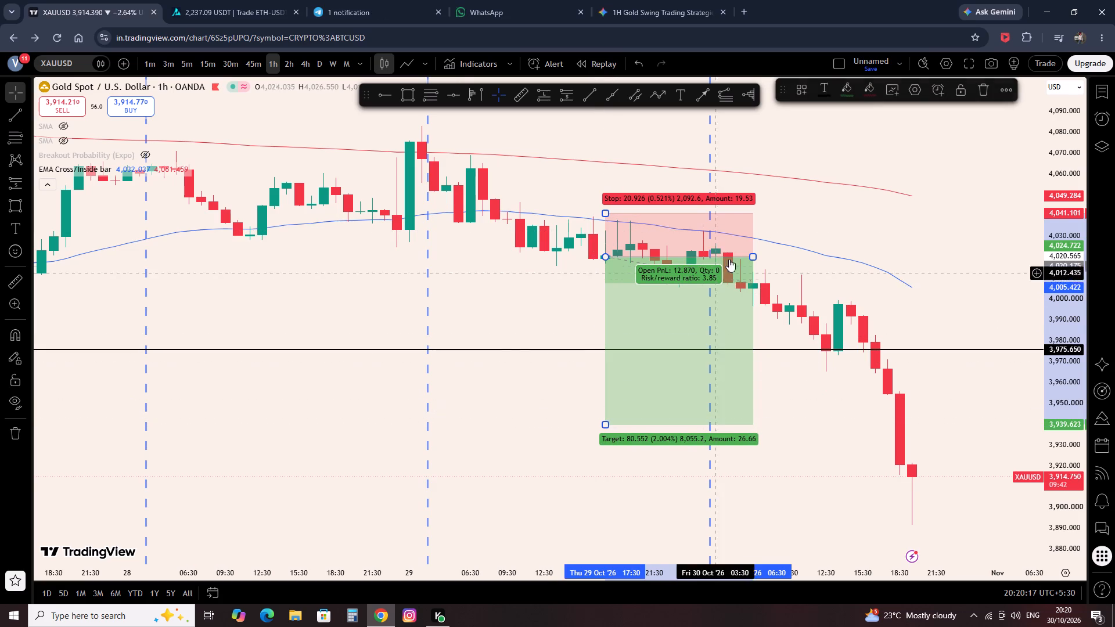
drag(756, 254, 660, 261)
click(692, 316)
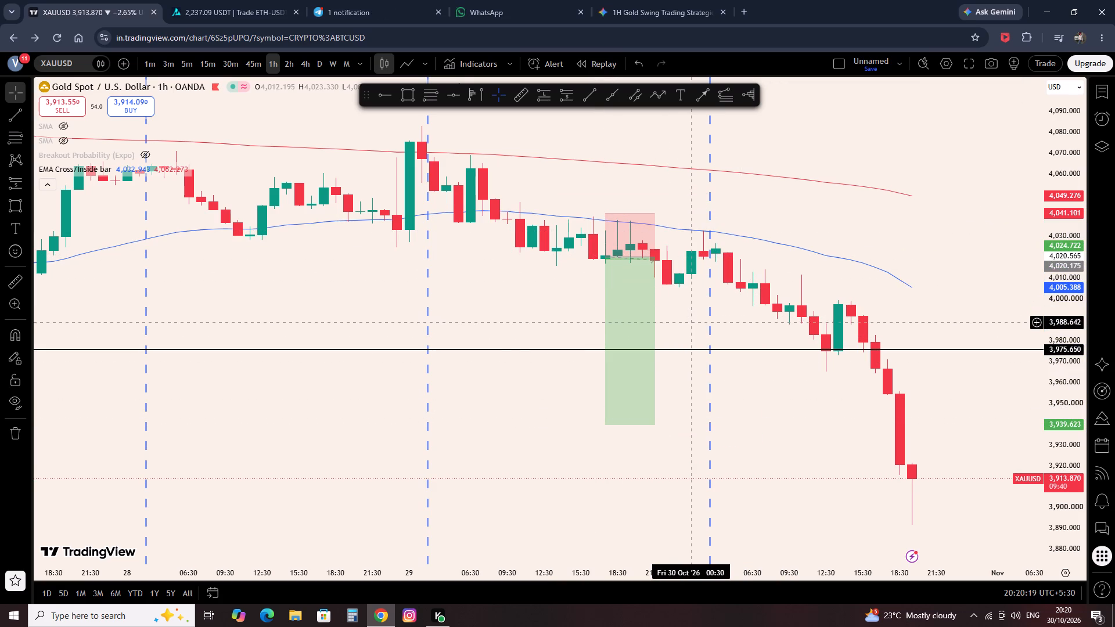
Place a short position at 14 October 11:30 with entry at about 4,148 and stop at about 4,167.
scroll(830, 233, up, 5)
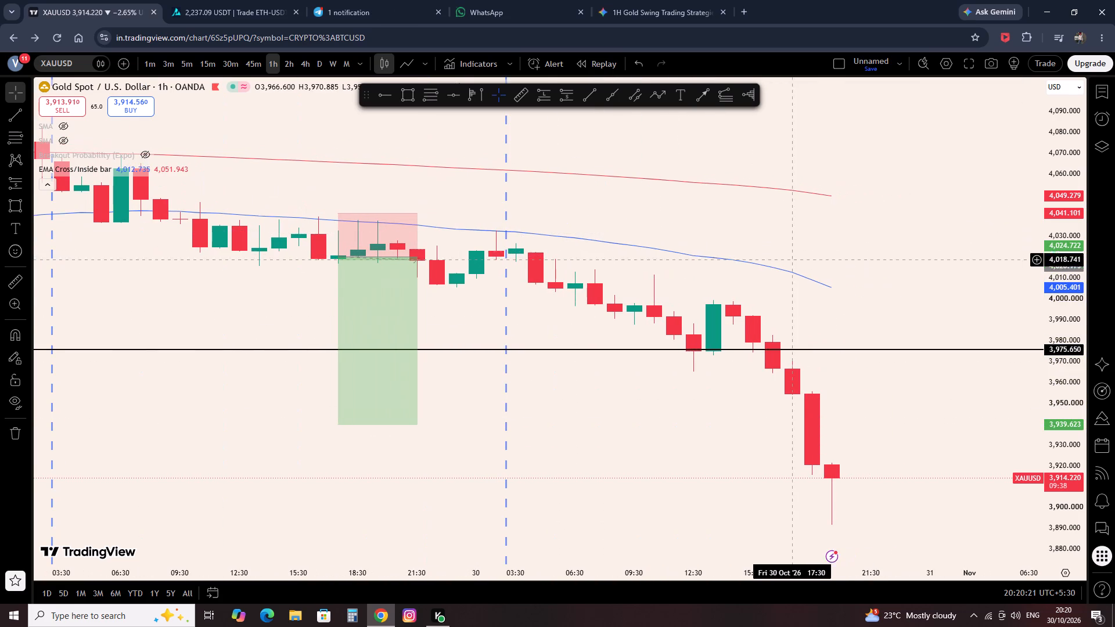
drag(459, 328, 843, 367)
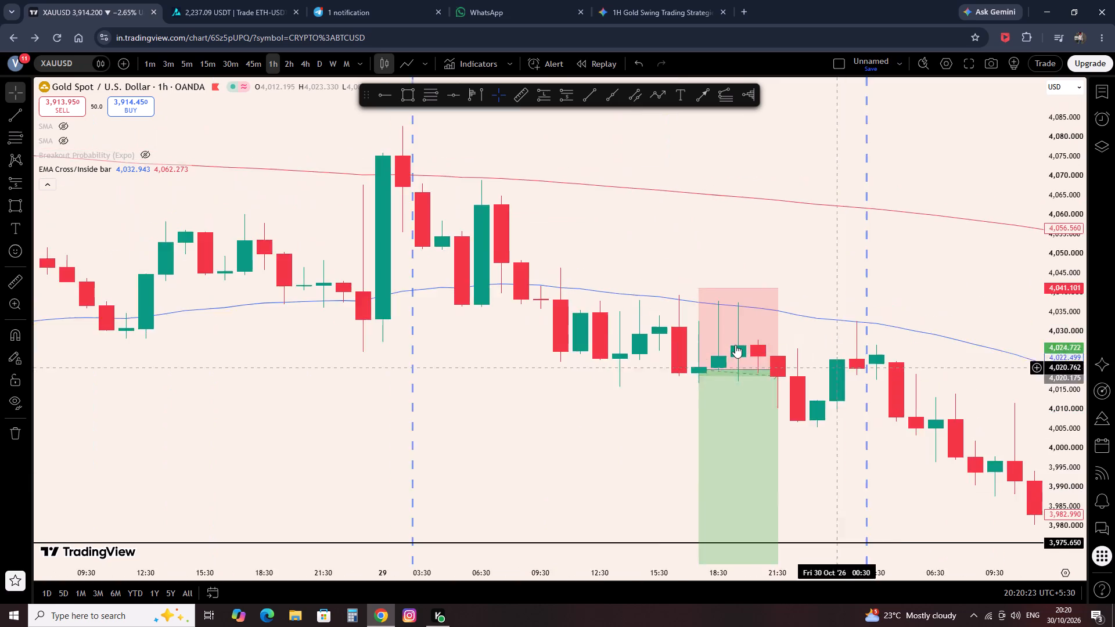
scroll(735, 345, down, 20)
scroll(735, 345, down, 1)
drag(331, 363, 666, 470)
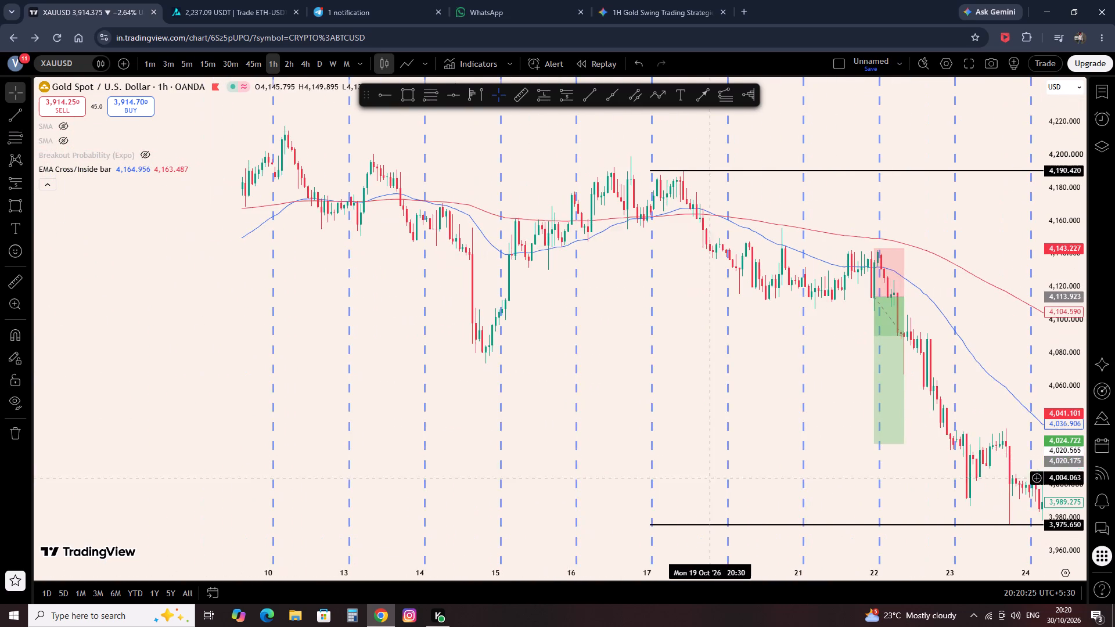
scroll(557, 387, up, 2)
drag(425, 363, 889, 452)
scroll(884, 444, up, 5)
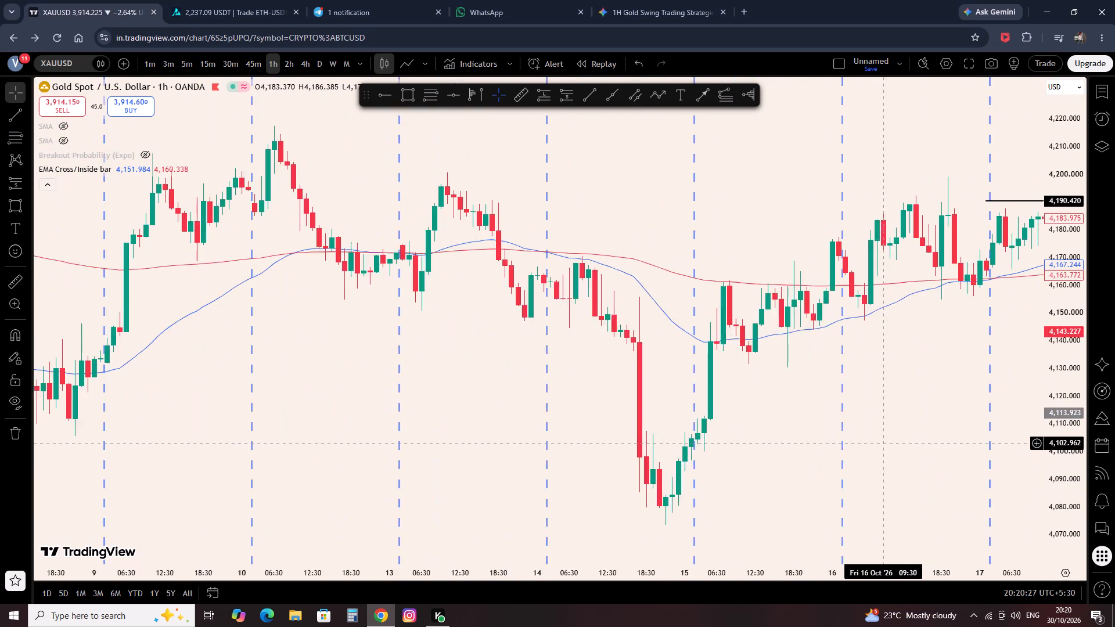
scroll(877, 444, up, 1)
drag(891, 418, 526, 452)
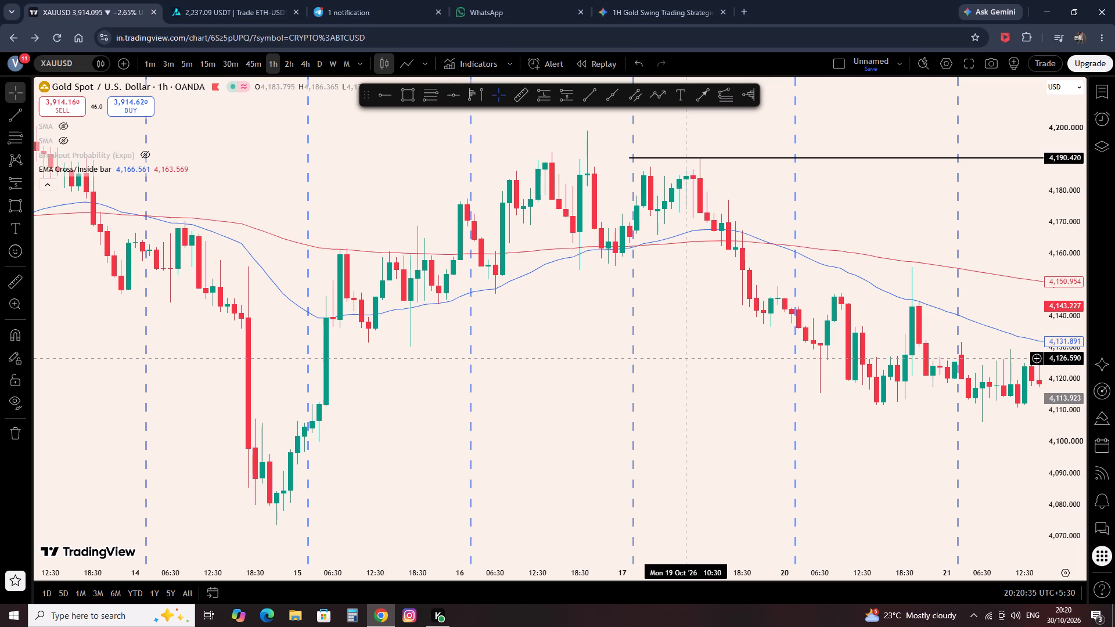
drag(365, 375, 631, 421)
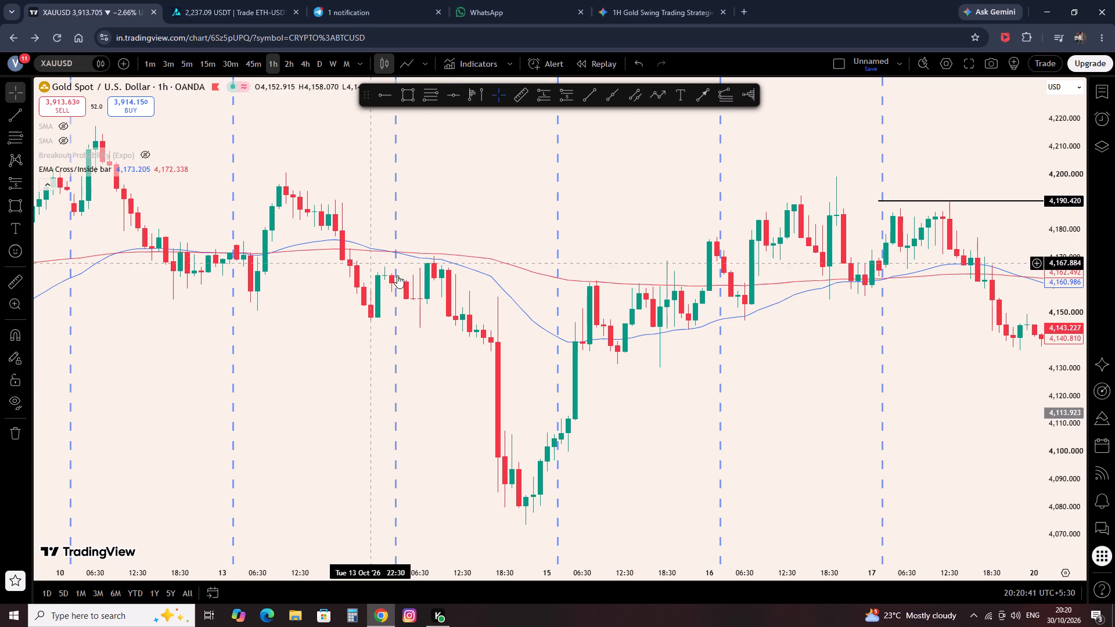
click(570, 98)
click(456, 318)
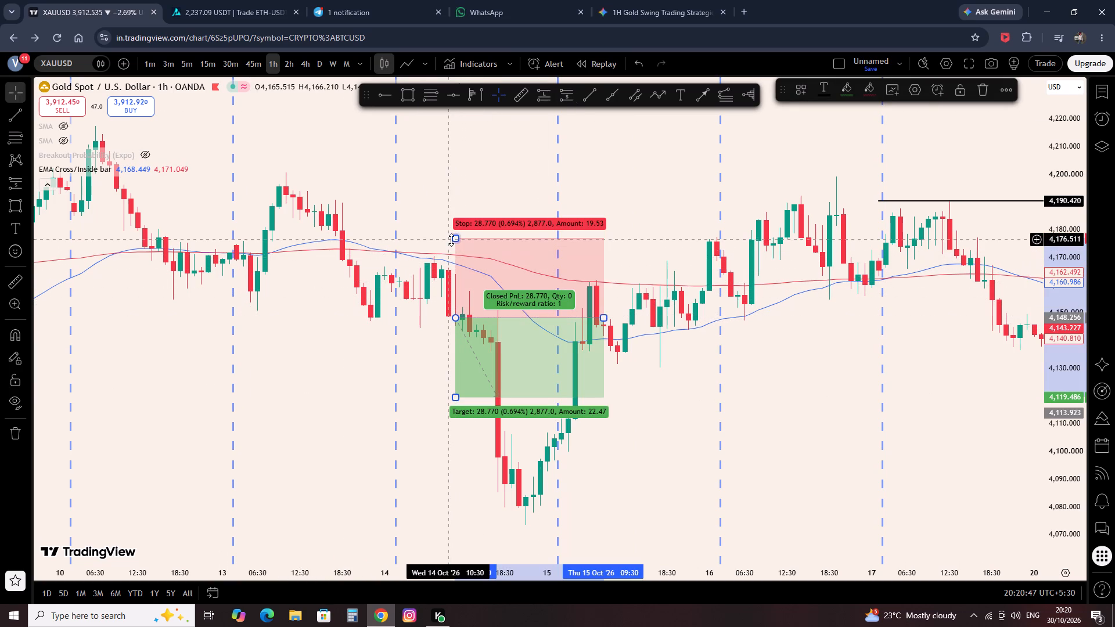
drag(451, 240, 458, 265)
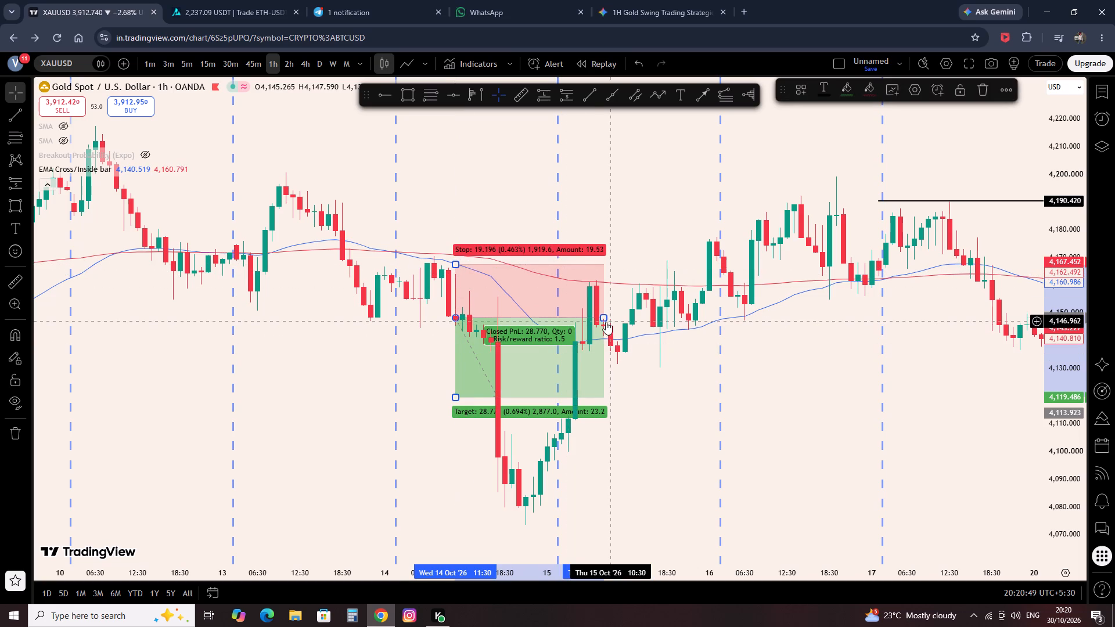
Narrow the 14 October short position to end at 15 October 06:30 and extend its target to about 4,085.5.
drag(605, 322, 580, 326)
drag(454, 401, 454, 401)
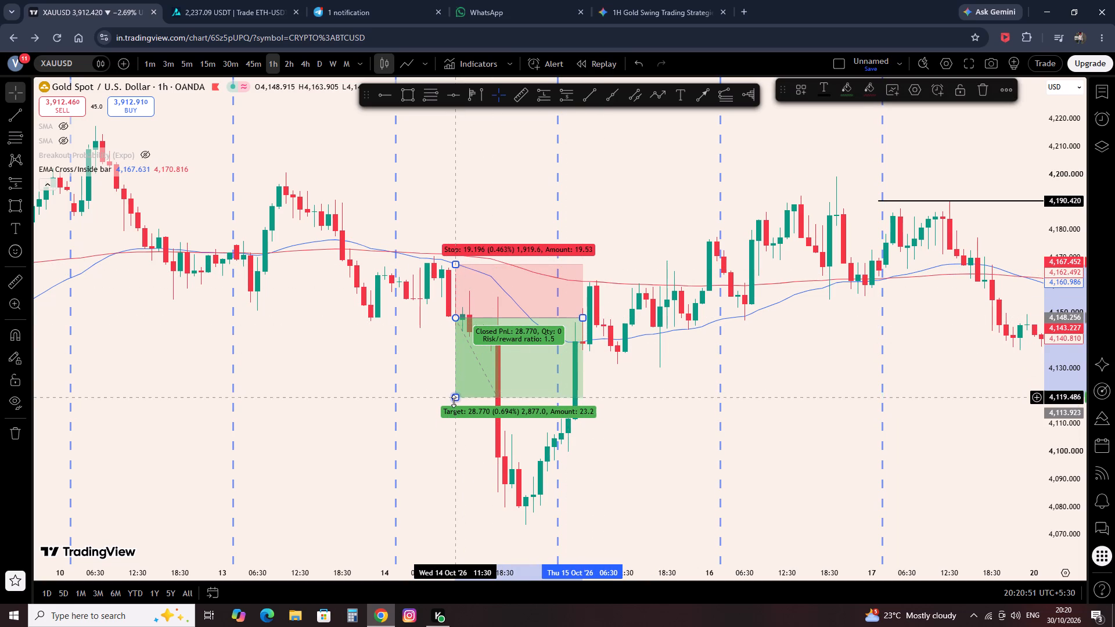
drag(454, 401, 462, 492)
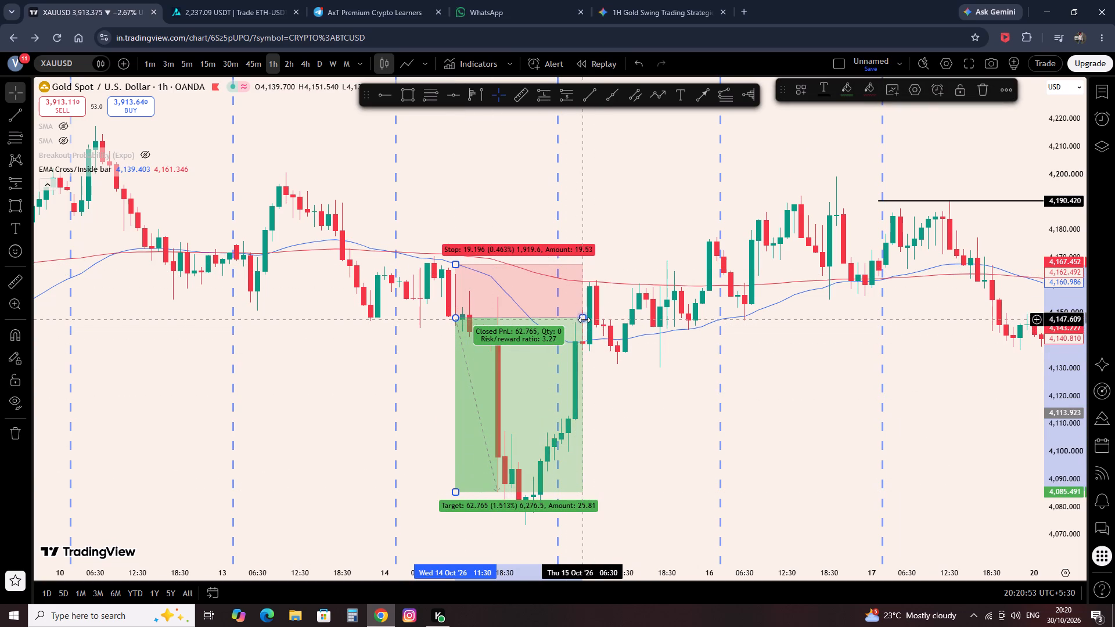
Narrow the 14 October short position's box further so it ends shortly before the 15 October session line.
drag(584, 320, 539, 334)
click(680, 394)
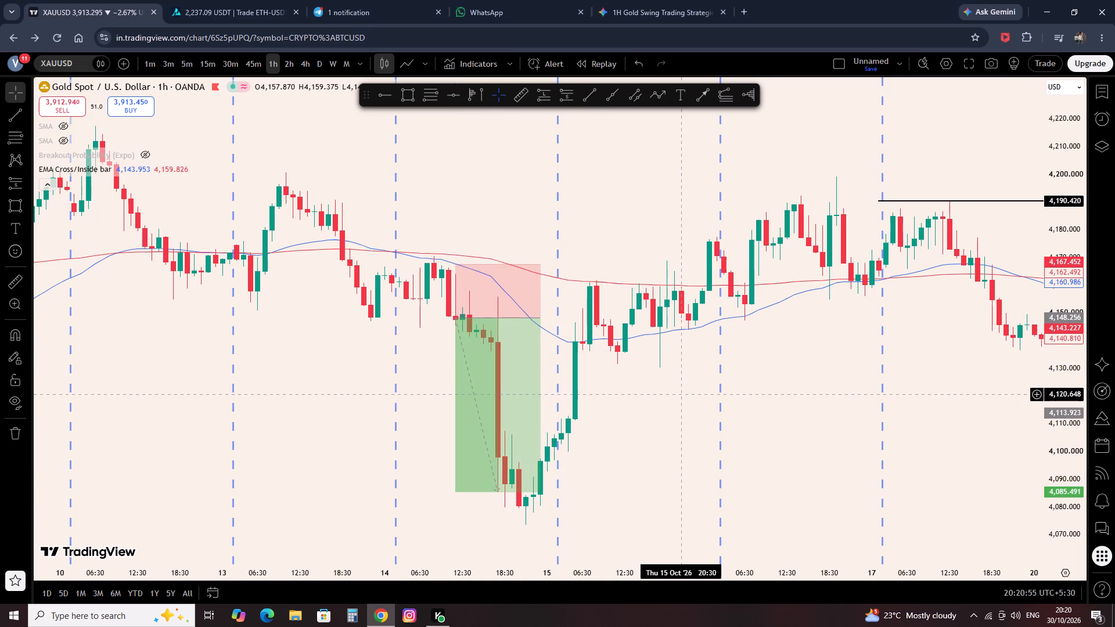
Place a long position at 12 October 16:30 with entry about 4,177 and stop about 4,171, narrowing its box to end at about 22:30.
drag(341, 364, 449, 406)
drag(346, 387, 429, 409)
drag(317, 383, 348, 396)
drag(294, 383, 354, 398)
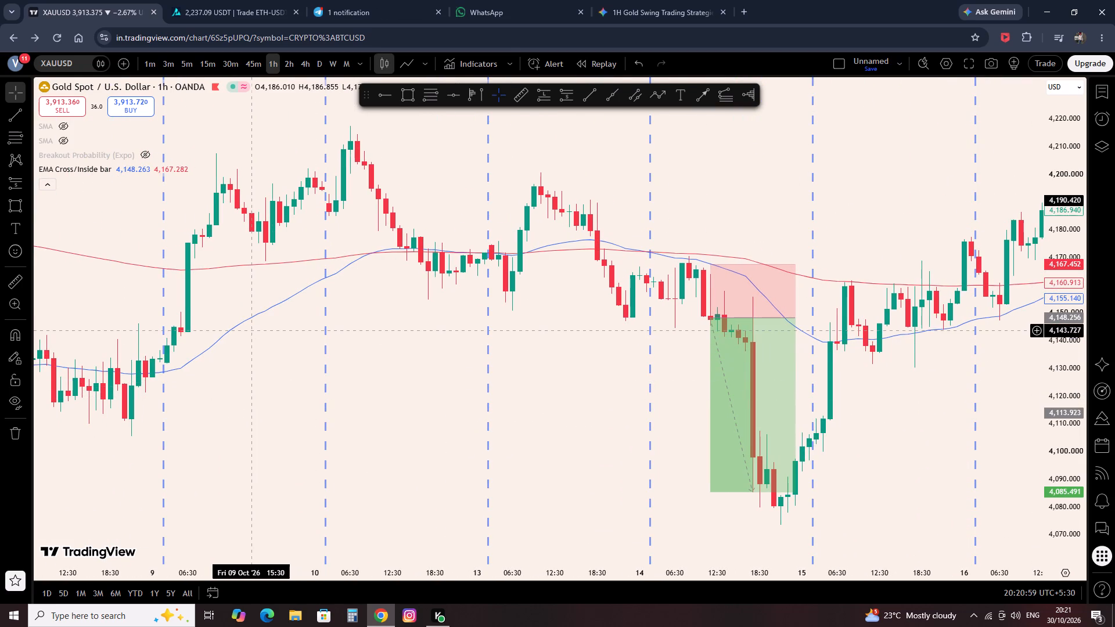
drag(208, 317, 330, 336)
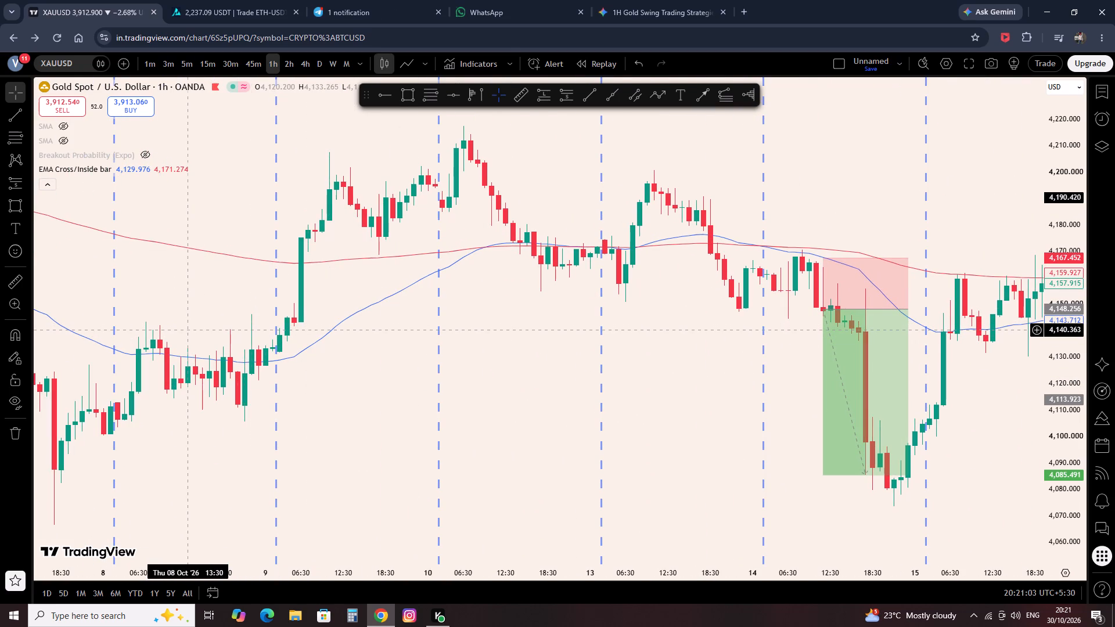
click(552, 103)
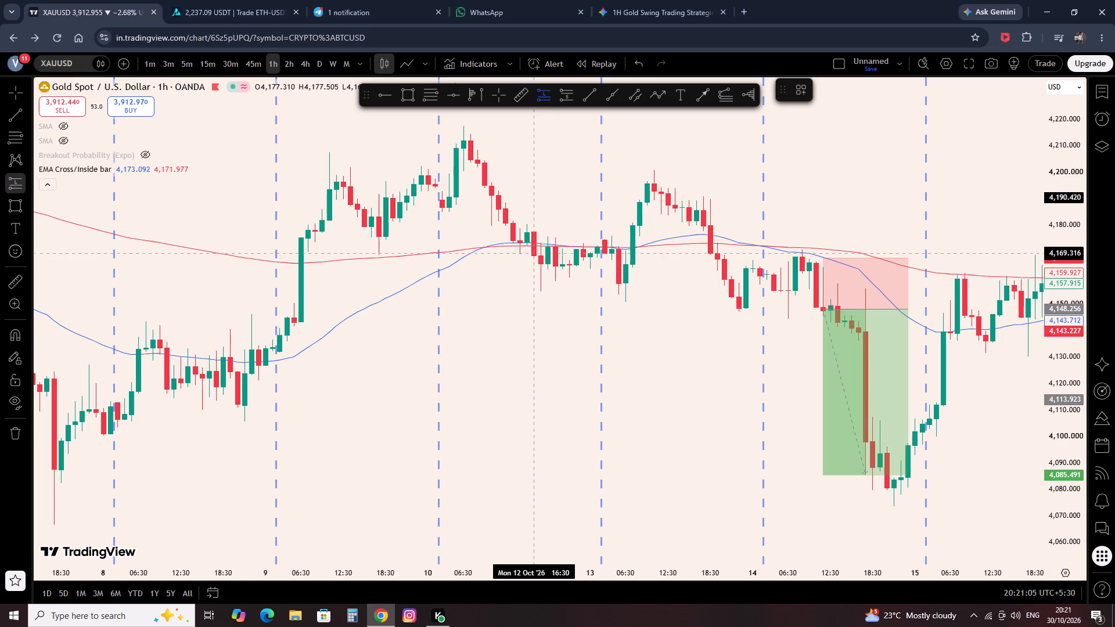
click(533, 232)
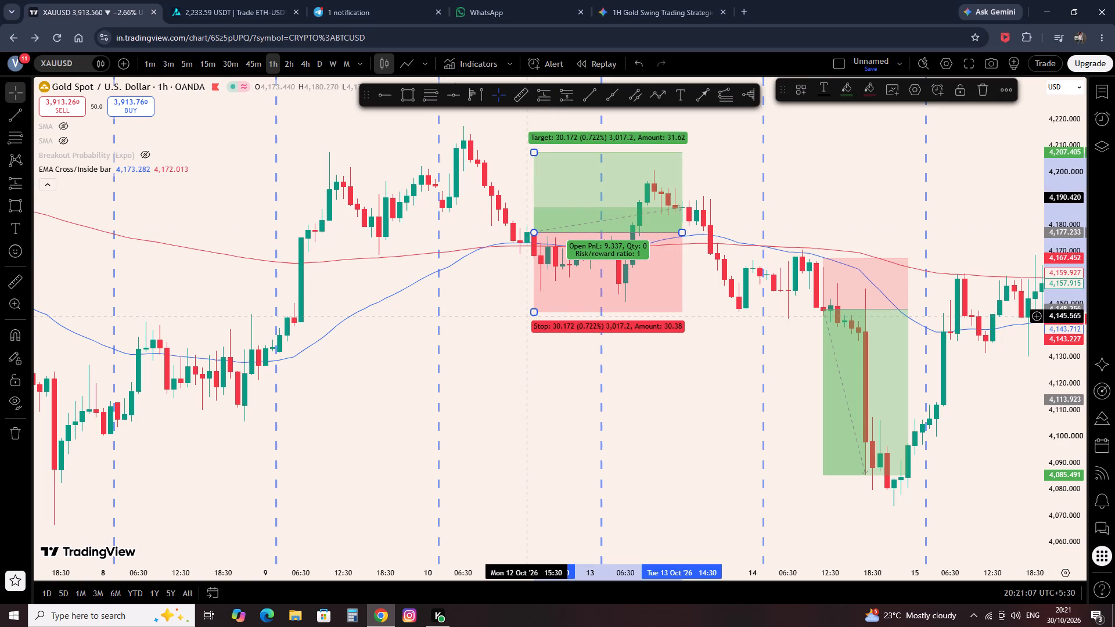
drag(535, 315, 544, 251)
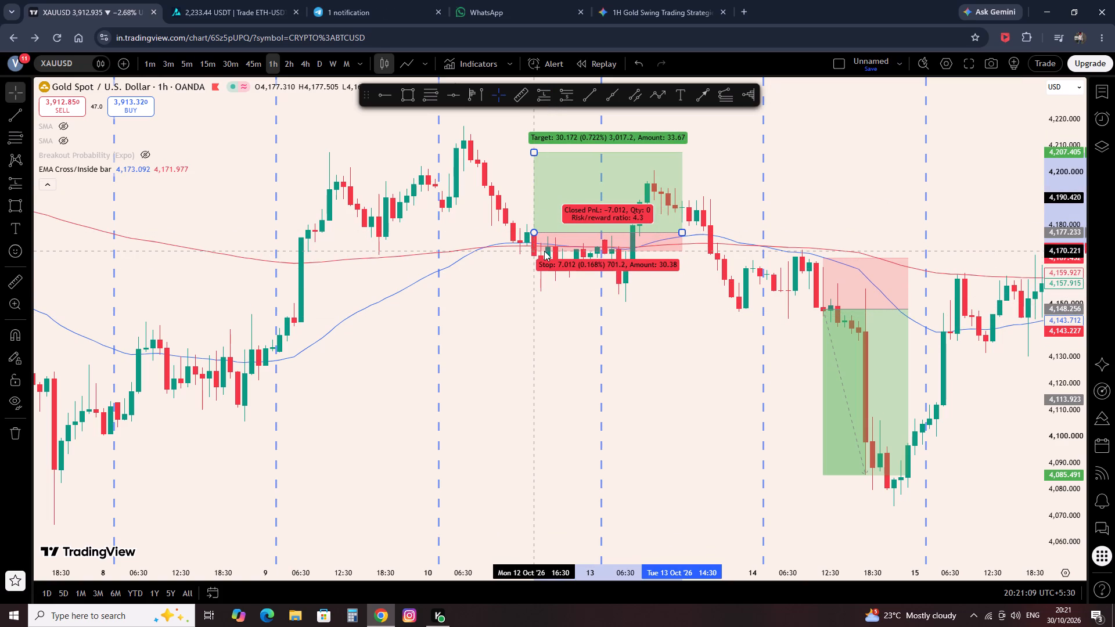
drag(544, 251, 544, 248)
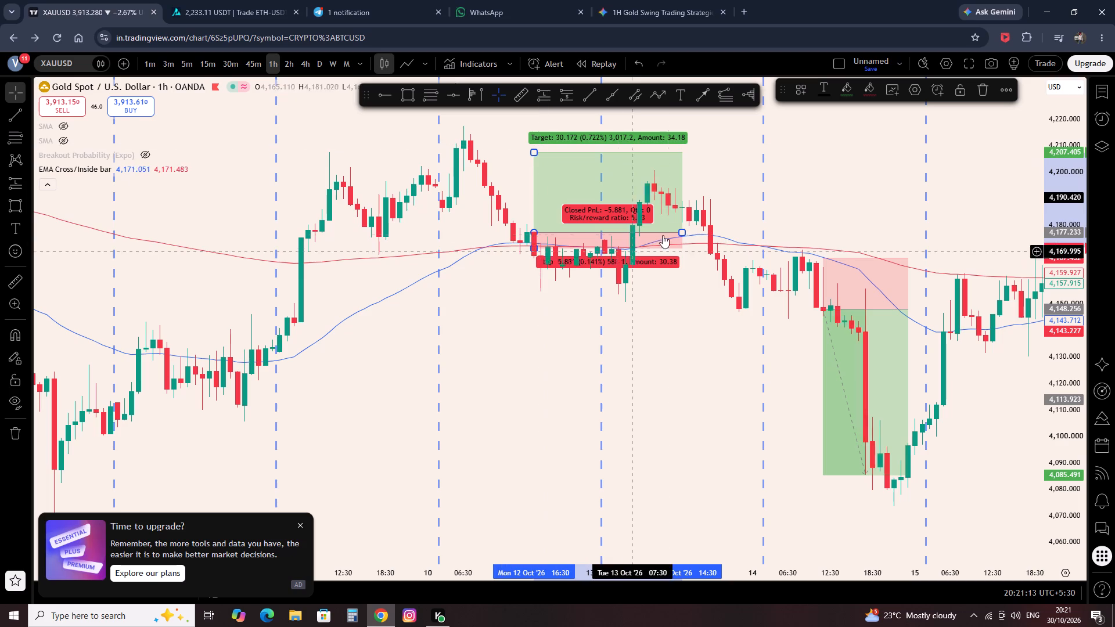
drag(679, 230, 577, 235)
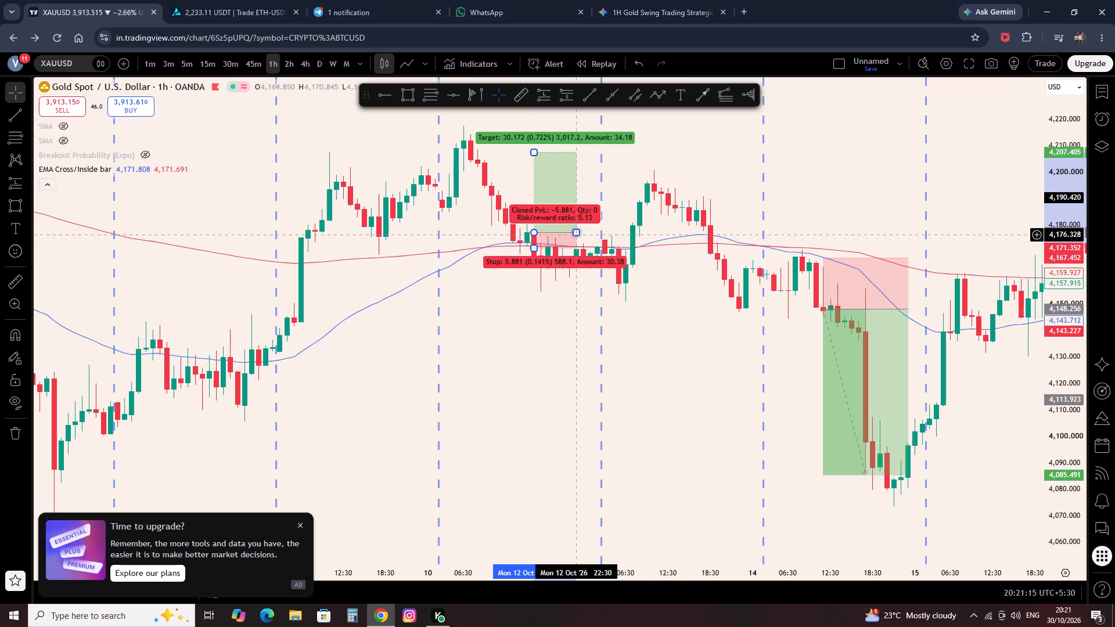
click(613, 196)
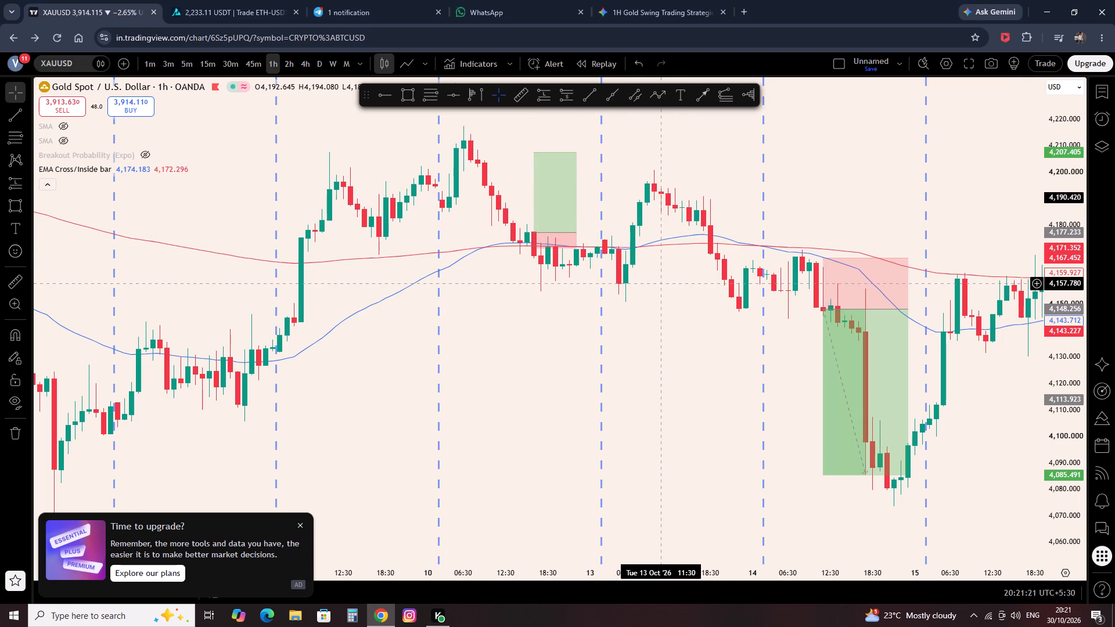
Examine early October and late September price action against the two EMAs for another short setup.
drag(320, 382, 584, 383)
drag(392, 374, 562, 428)
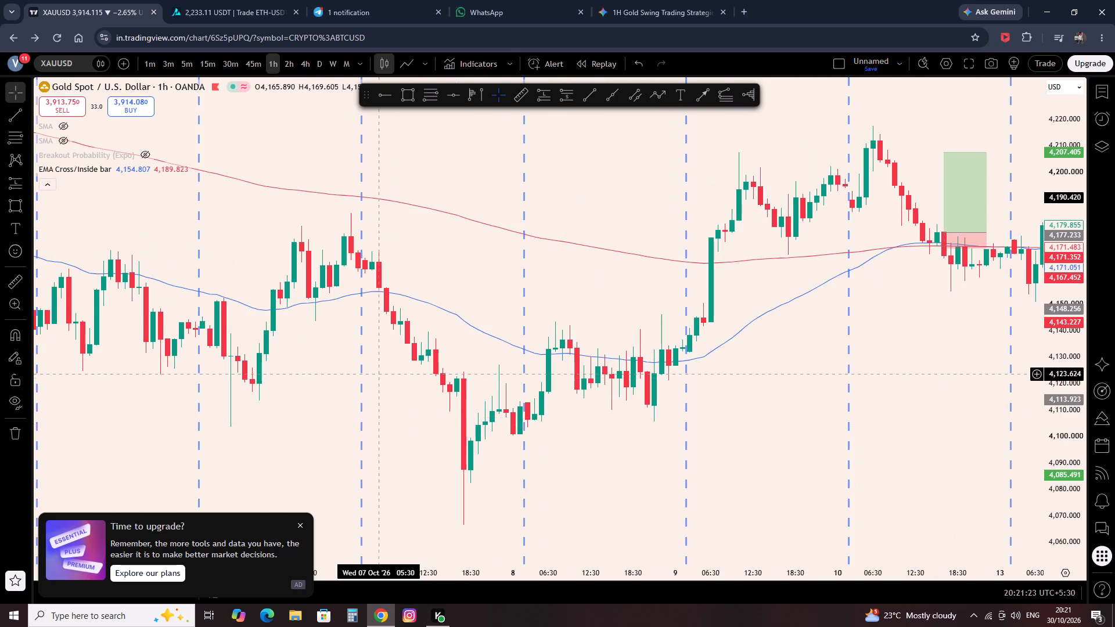
drag(376, 374, 655, 411)
click(664, 408)
scroll(601, 390, down, 11)
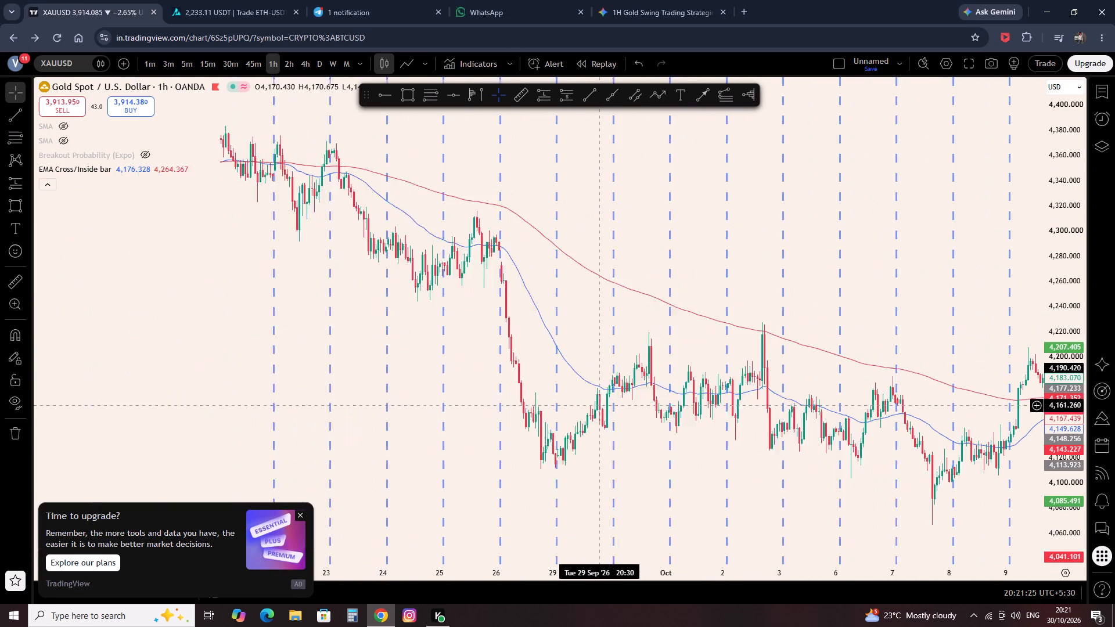
drag(365, 312, 700, 363)
scroll(700, 363, up, 7)
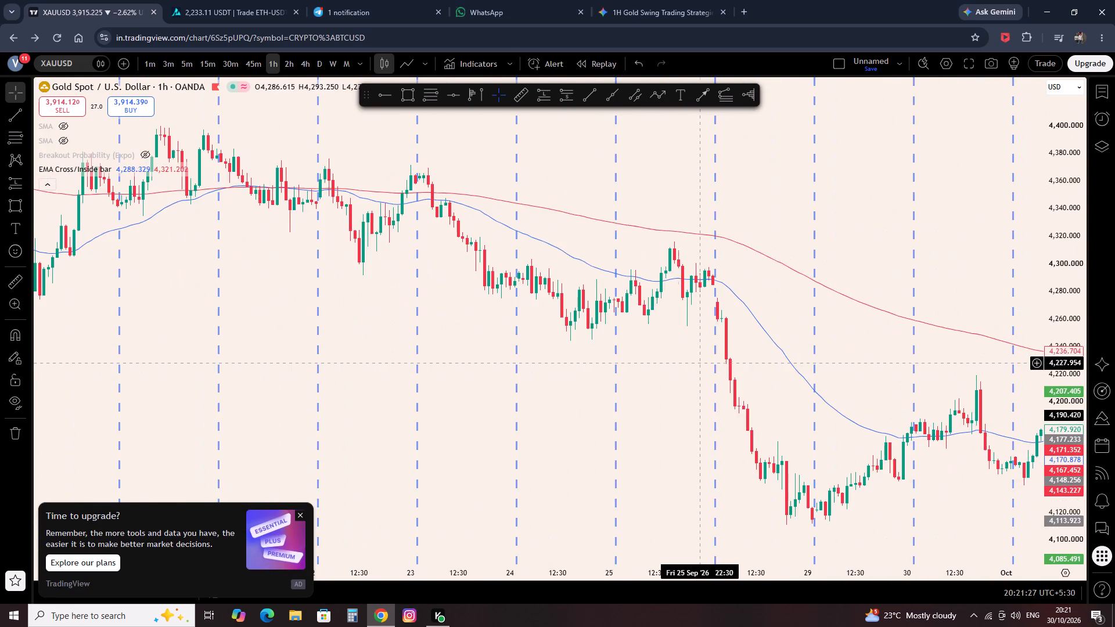
drag(380, 369, 724, 401)
scroll(709, 401, up, 7)
drag(448, 396, 537, 424)
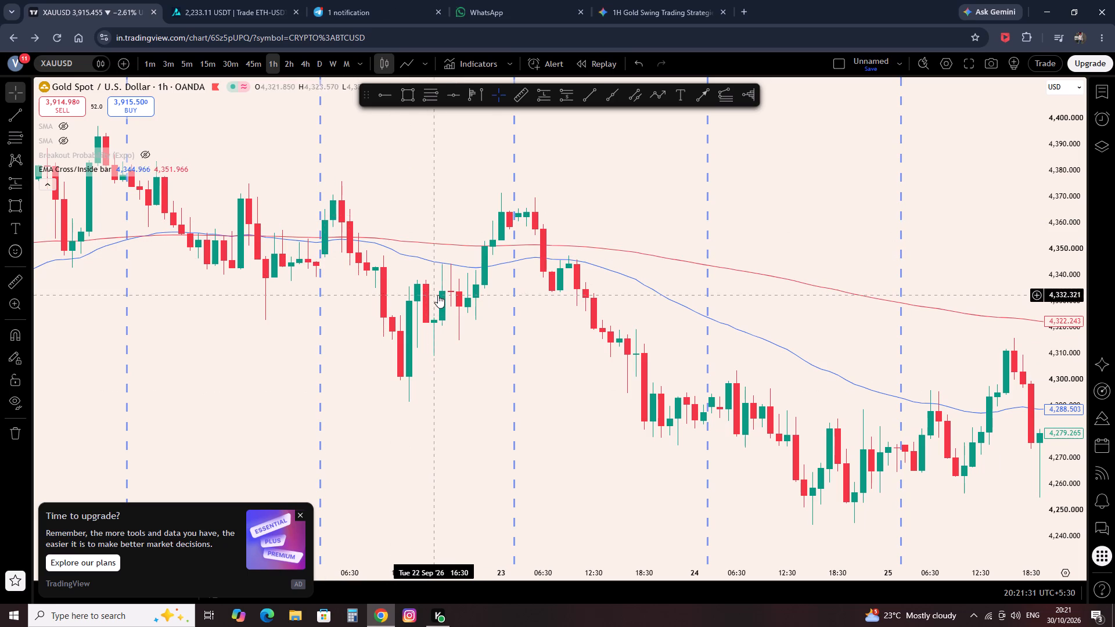
drag(655, 279, 562, 293)
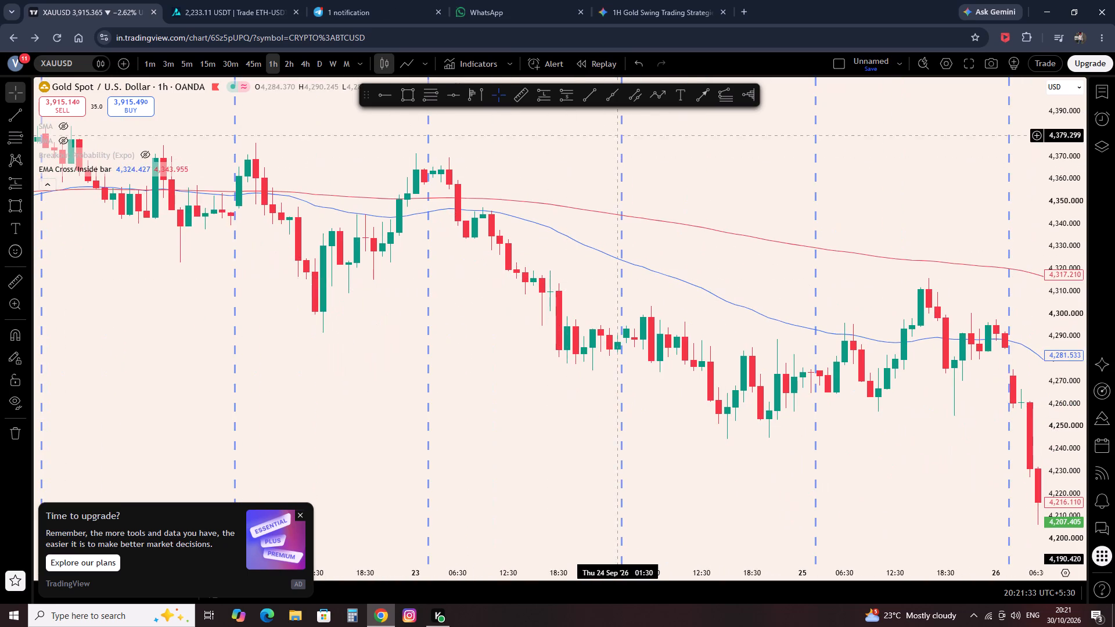
Place a short position at 23 September 11:30 with entry at about 4,333 and stop at about 4,345.5.
click(571, 102)
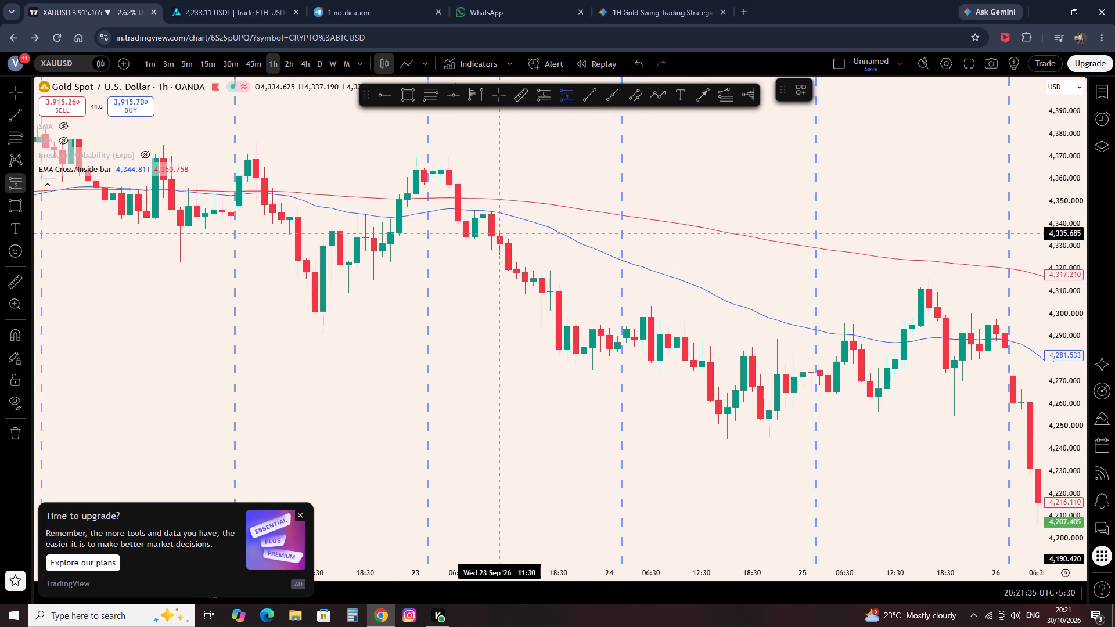
click(500, 239)
drag(499, 163, 510, 207)
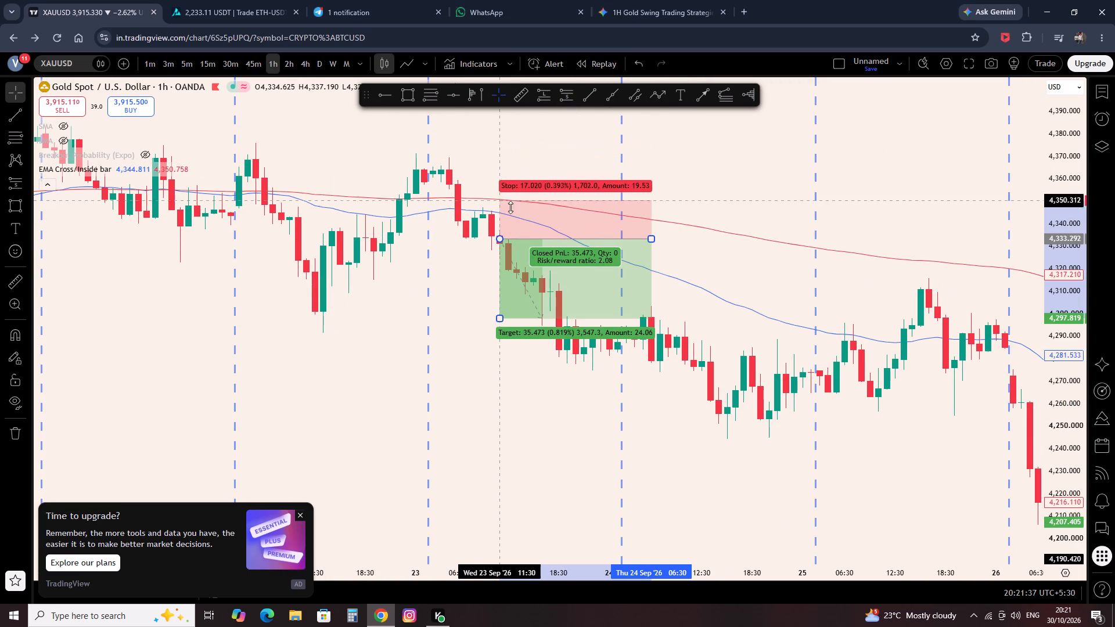
drag(510, 207, 512, 211)
Extend the 23 September short position's target to about 4,296 and narrow its box to end at about 22:30.
drag(499, 317, 499, 322)
click(517, 406)
drag(649, 239, 599, 253)
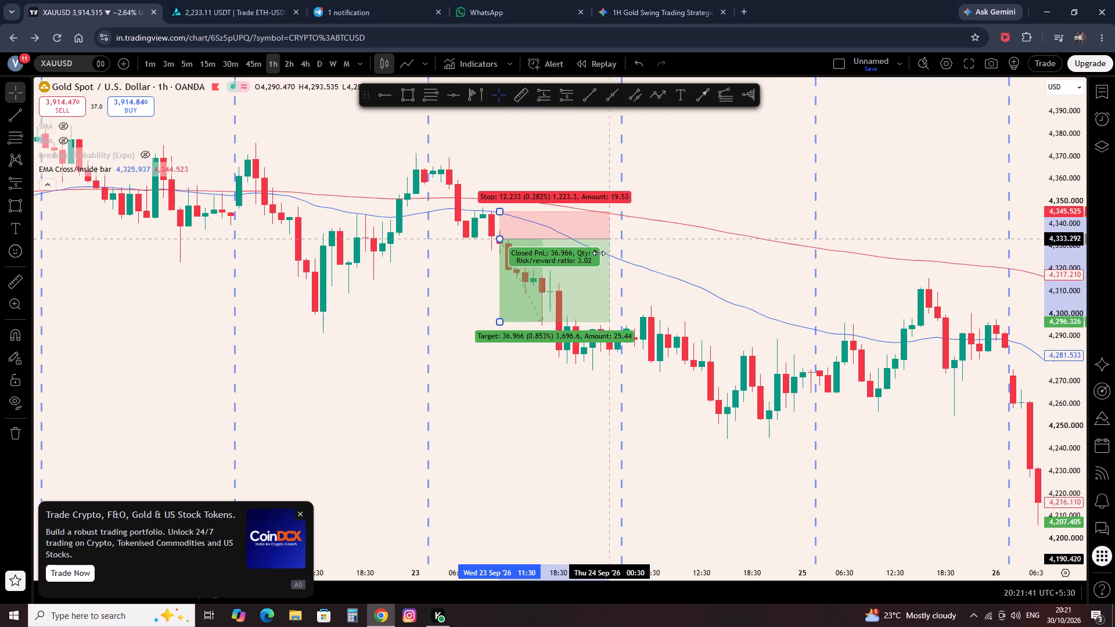
drag(599, 253, 592, 255)
click(751, 266)
Examine price action from 24 September to early October against the two EMAs for further short setups.
drag(811, 274, 431, 283)
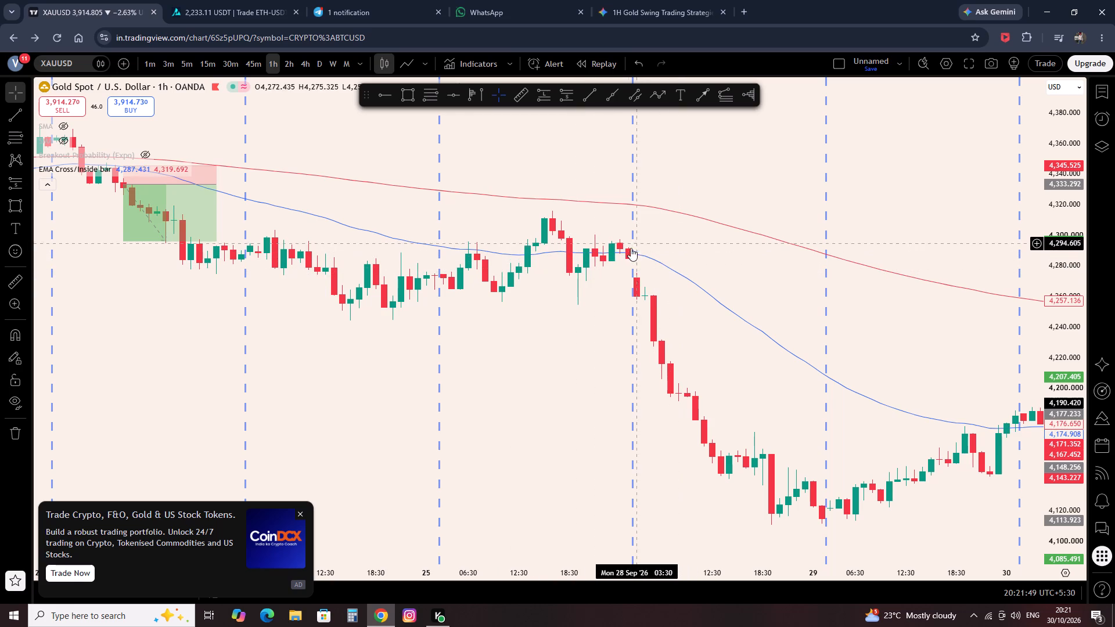
scroll(722, 307, down, 3)
drag(885, 307, 617, 328)
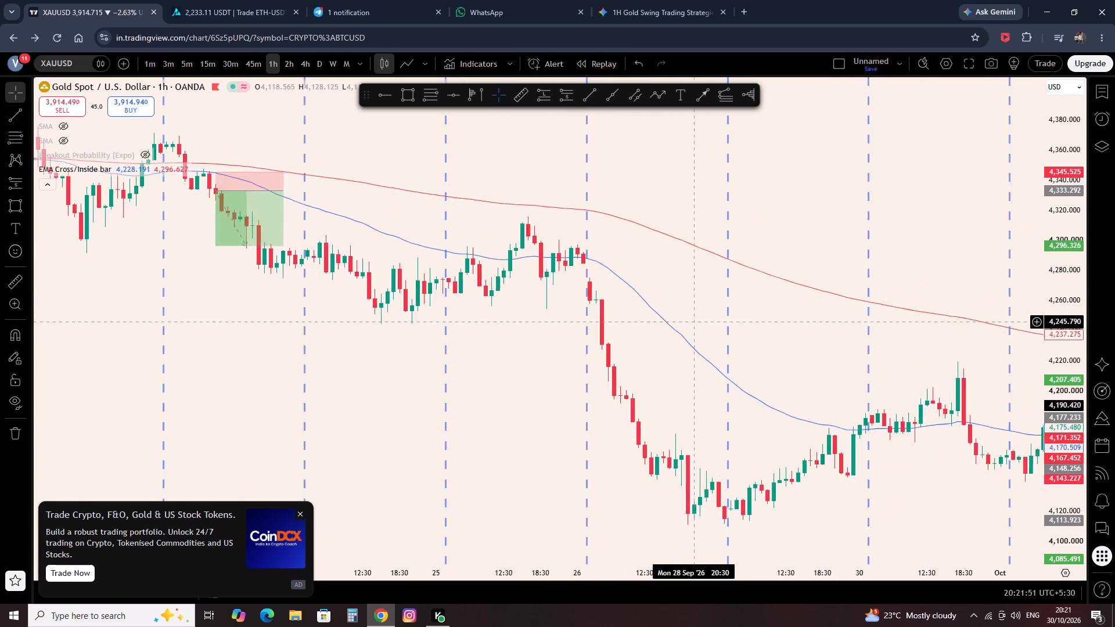
drag(617, 328, 515, 338)
drag(794, 337, 767, 347)
scroll(733, 239, down, 2)
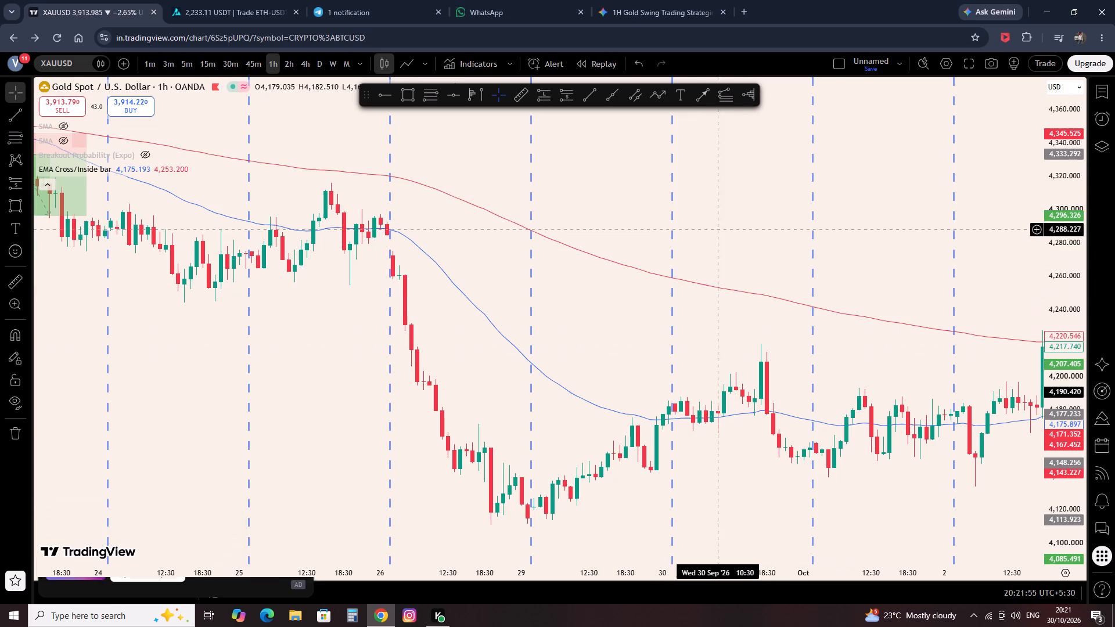
scroll(739, 246, down, 3)
drag(927, 321, 470, 359)
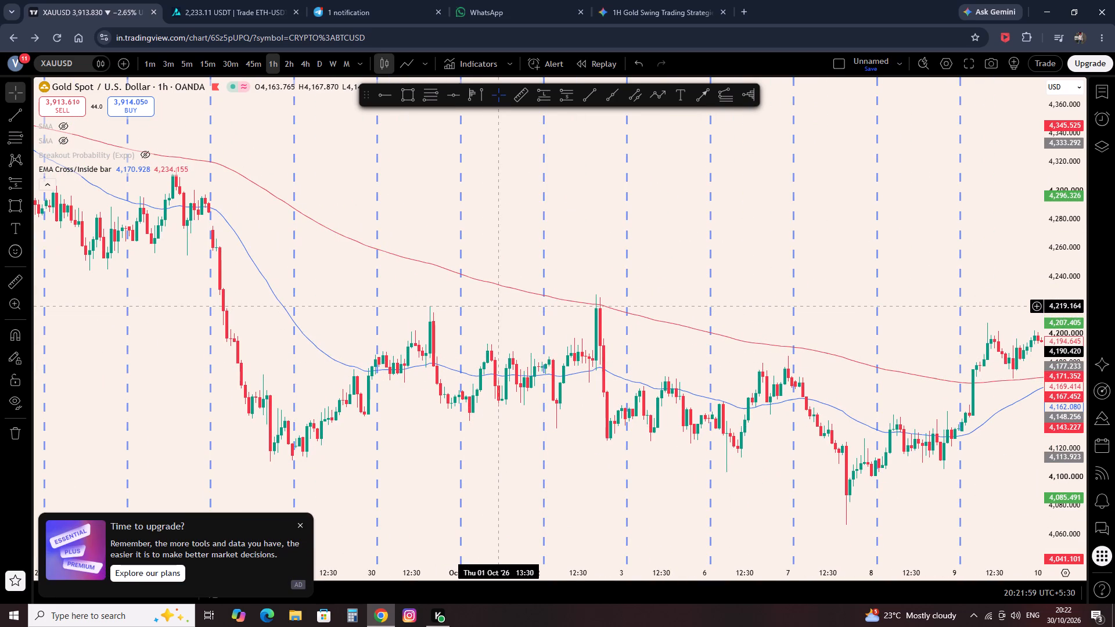
drag(470, 320, 695, 347)
click(706, 347)
scroll(715, 347, up, 3)
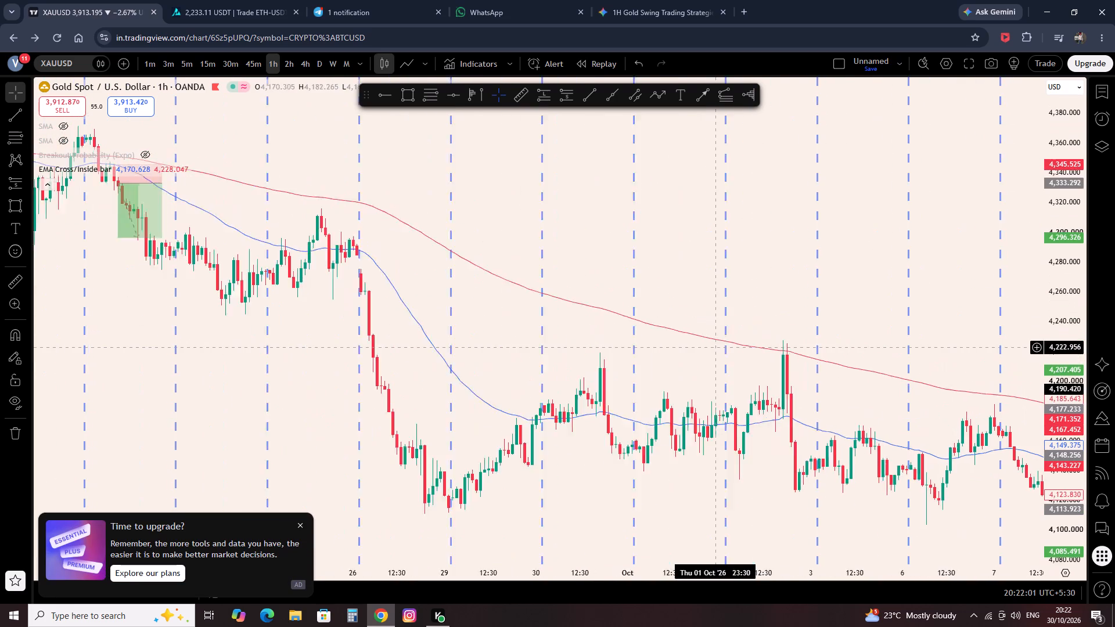
scroll(715, 347, up, 2)
drag(449, 336, 854, 386)
scroll(854, 386, up, 6)
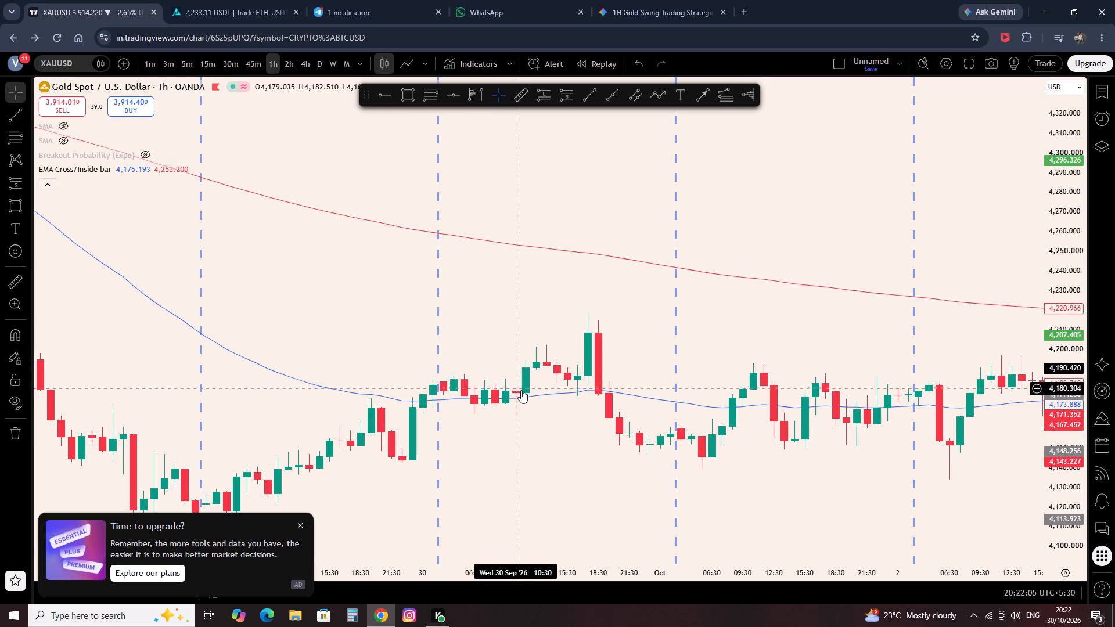
drag(703, 351, 479, 399)
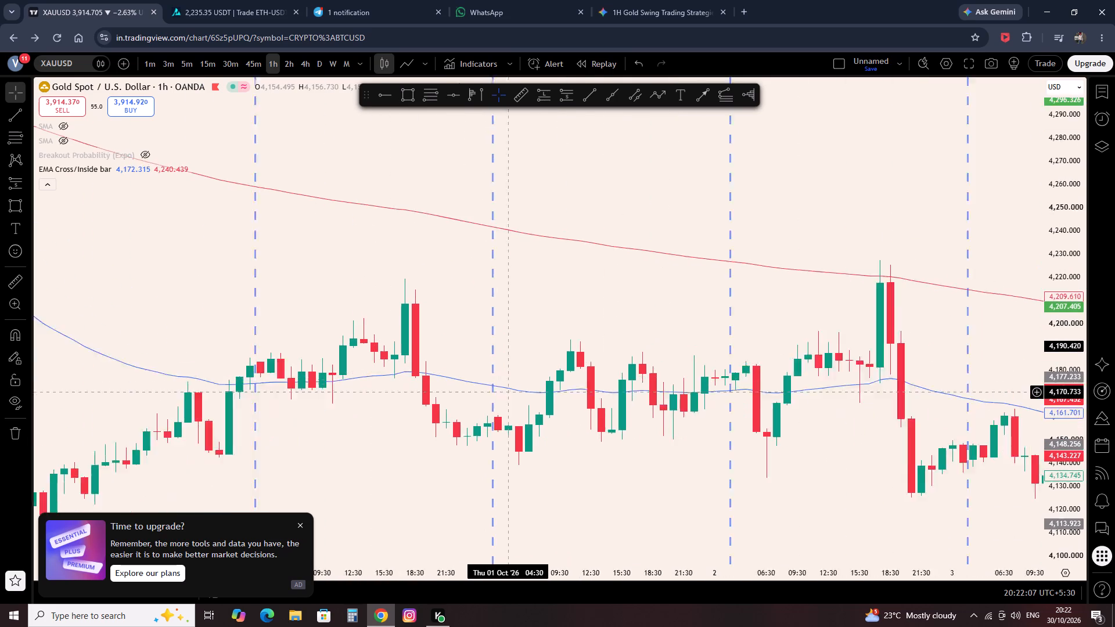
drag(479, 399, 364, 417)
Place a short position at 30 September 19:30 with entry at about 4,177 and stop at about 4,184.
click(559, 103)
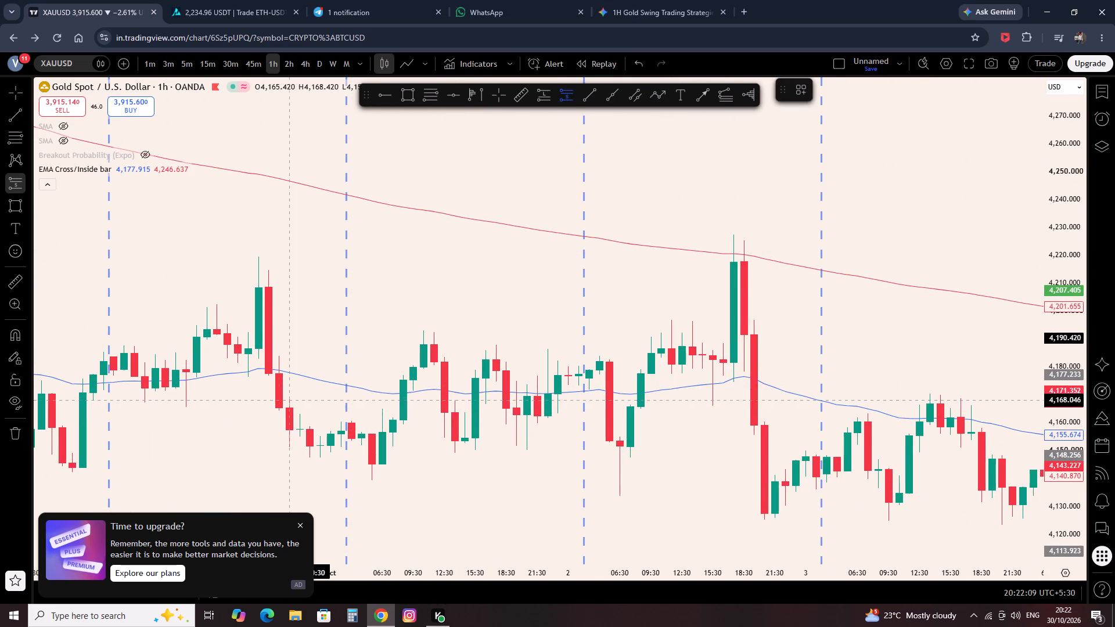
click(278, 372)
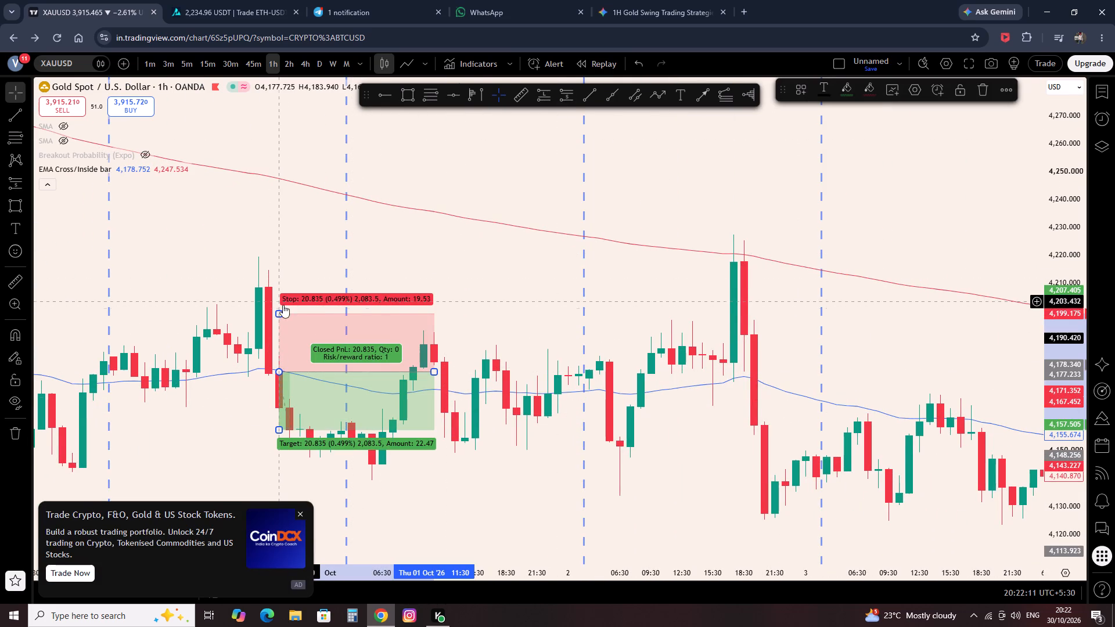
drag(280, 312, 300, 298)
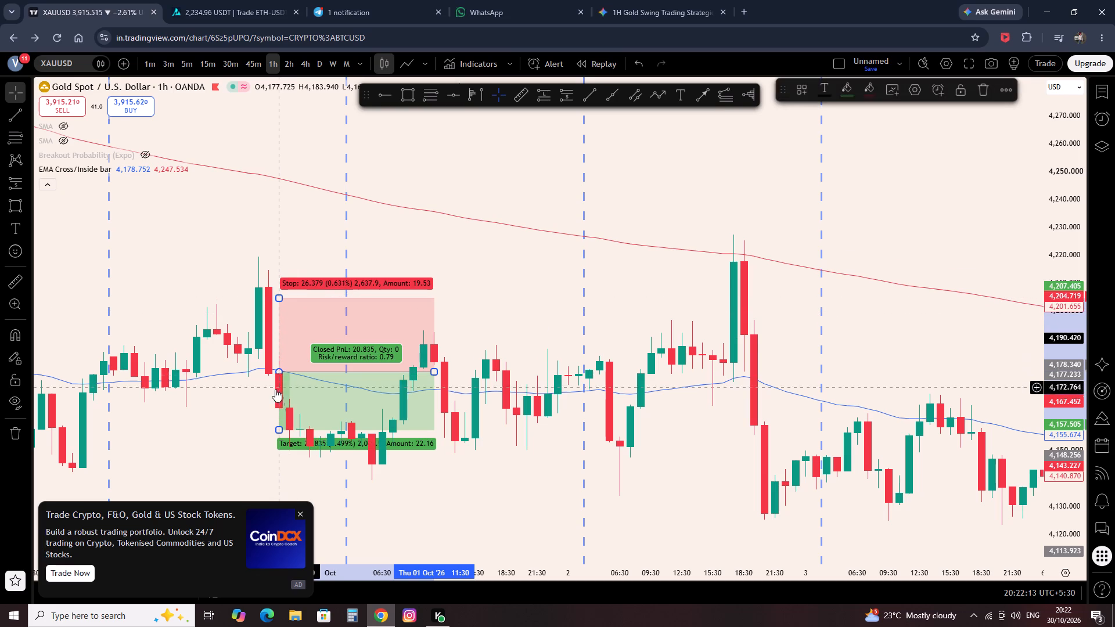
click(278, 370)
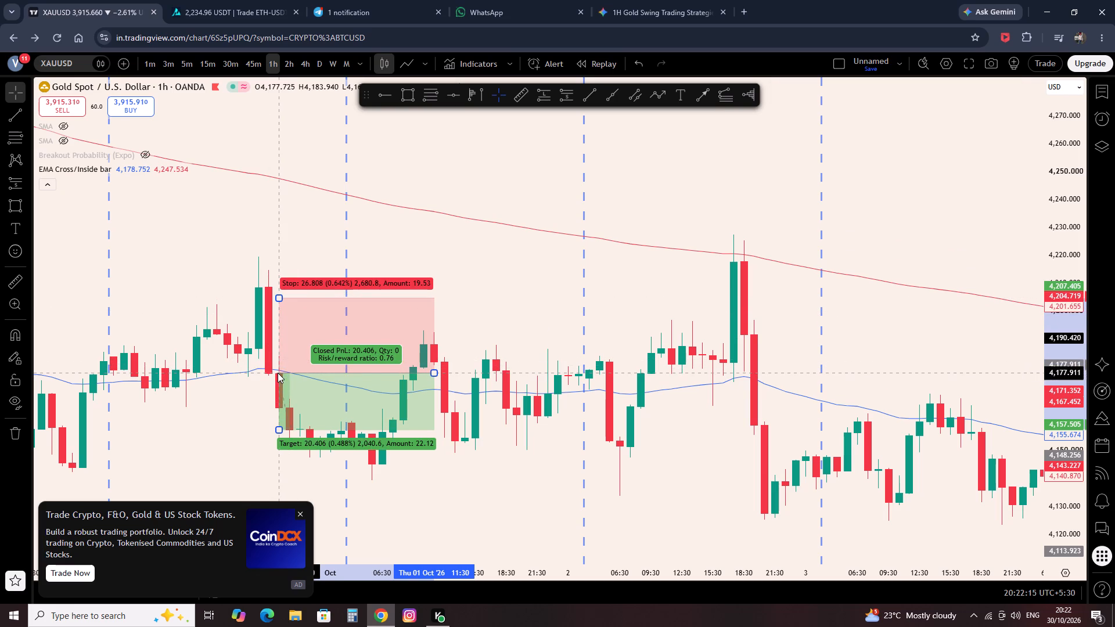
drag(279, 301, 295, 370)
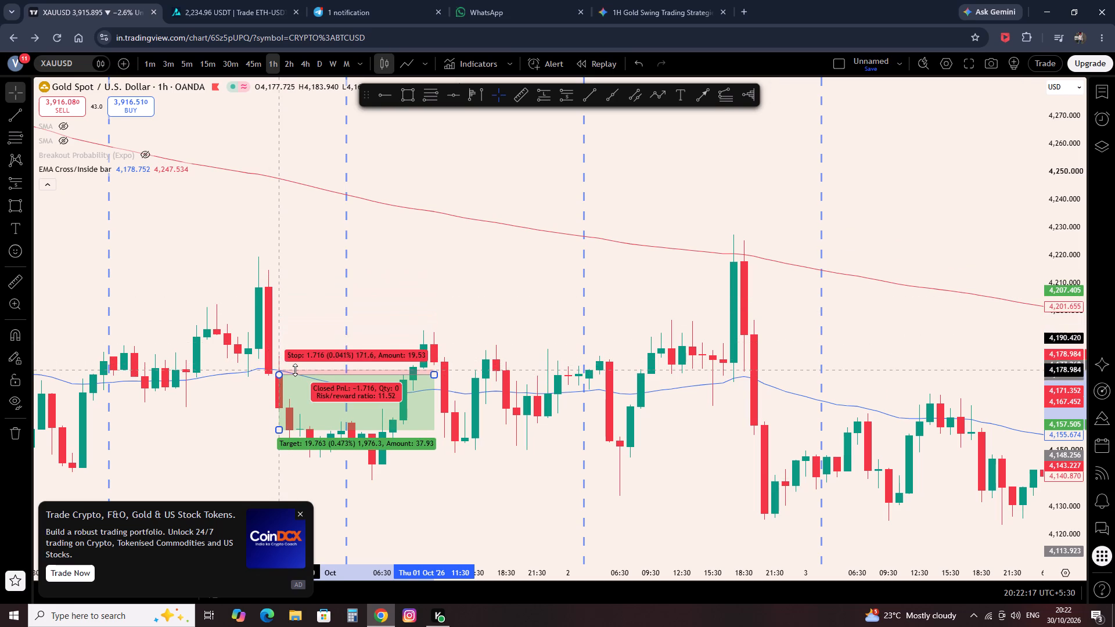
drag(295, 370, 293, 355)
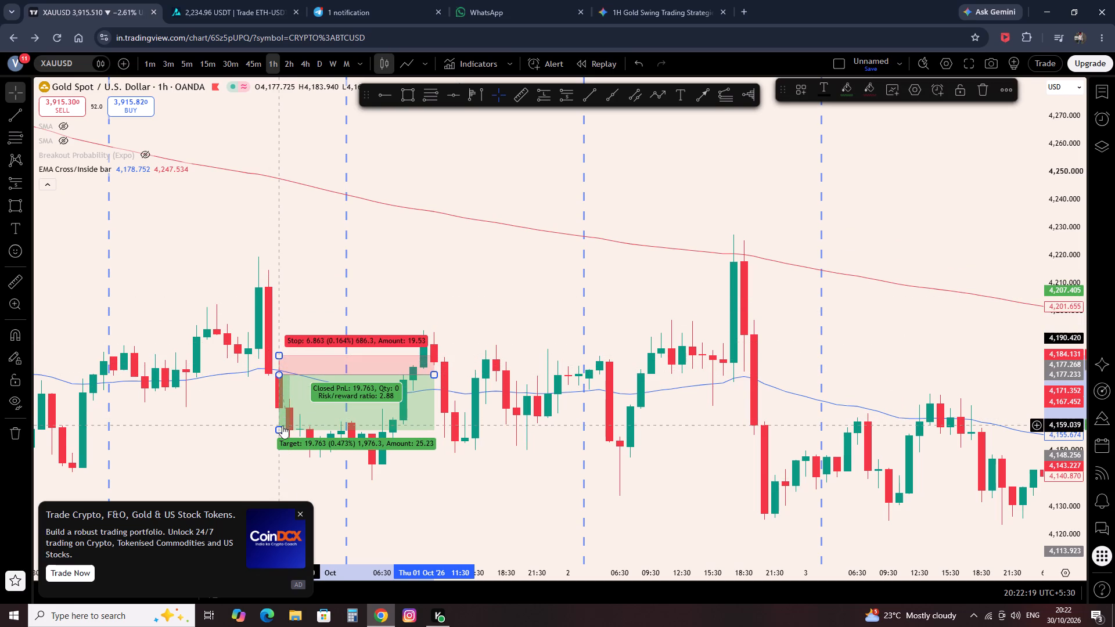
Extend the 30 September short position's target to about 4,152 and narrow its box to end just before the 1 October session line.
drag(279, 431, 281, 445)
drag(436, 377, 339, 385)
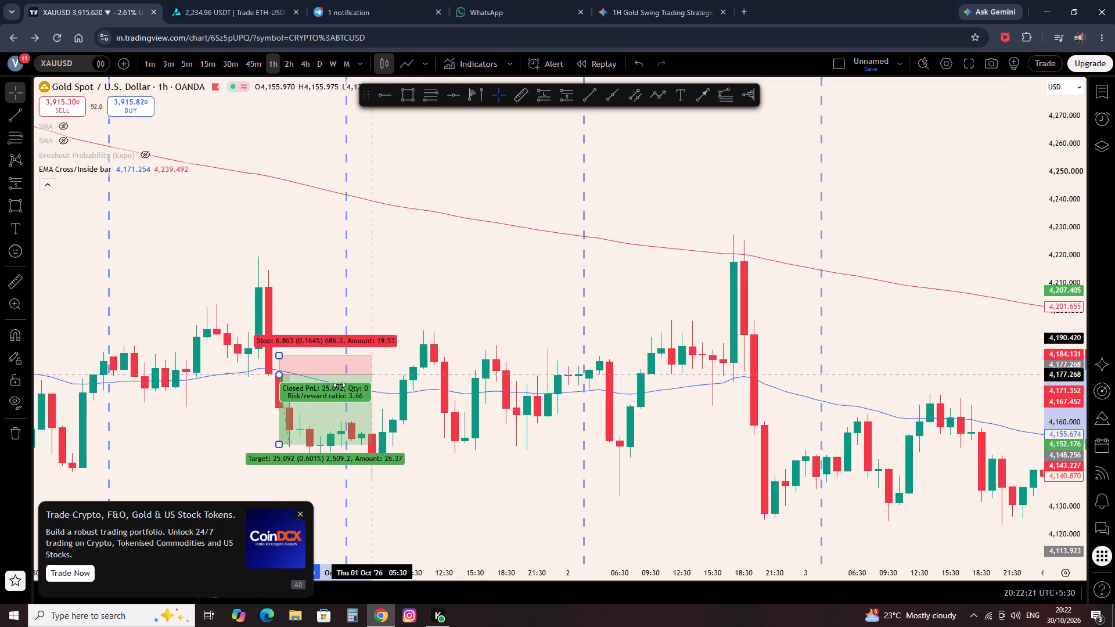
drag(339, 385, 337, 385)
click(417, 320)
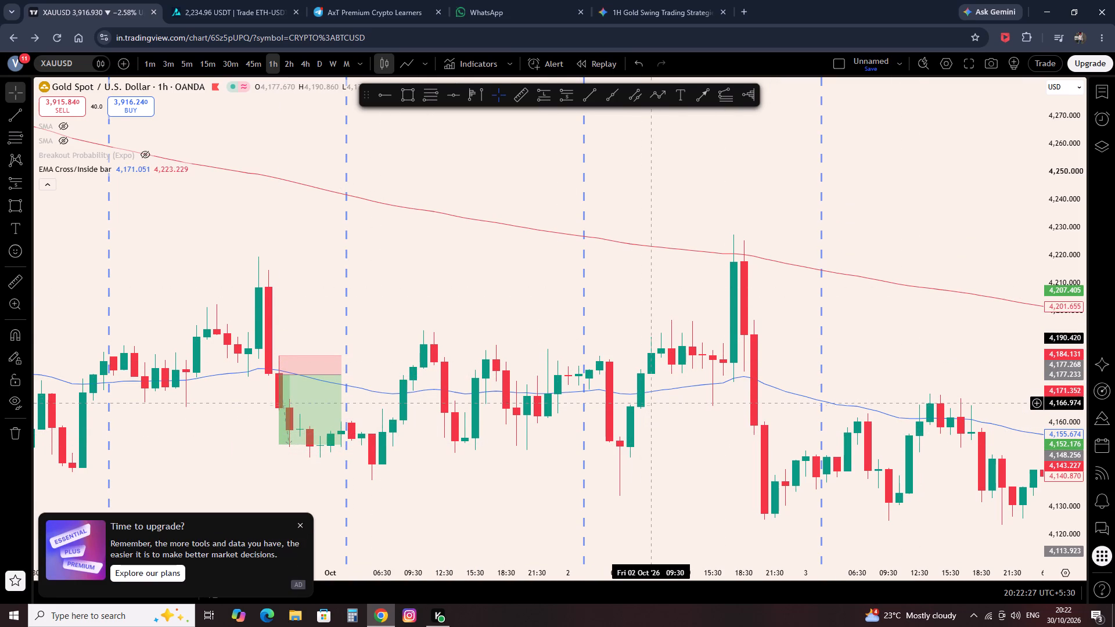
Place a short position at 5 October 15:30 with entry about 4,158, stop about 4,171 and target about 4,112, its box ending about 17:30.
drag(681, 428, 631, 448)
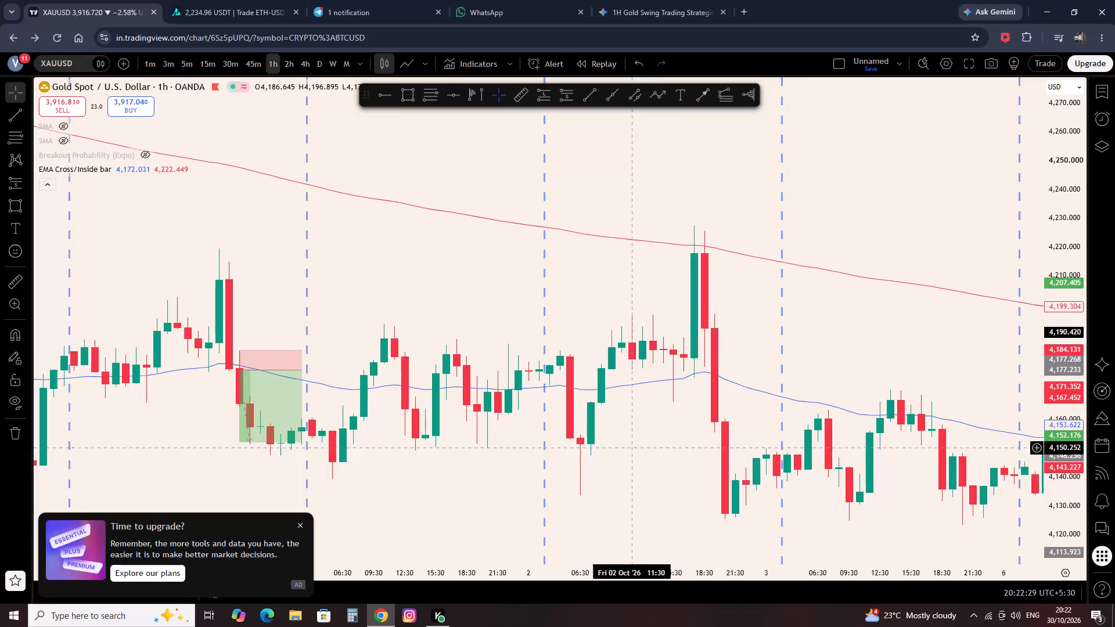
drag(812, 316, 408, 333)
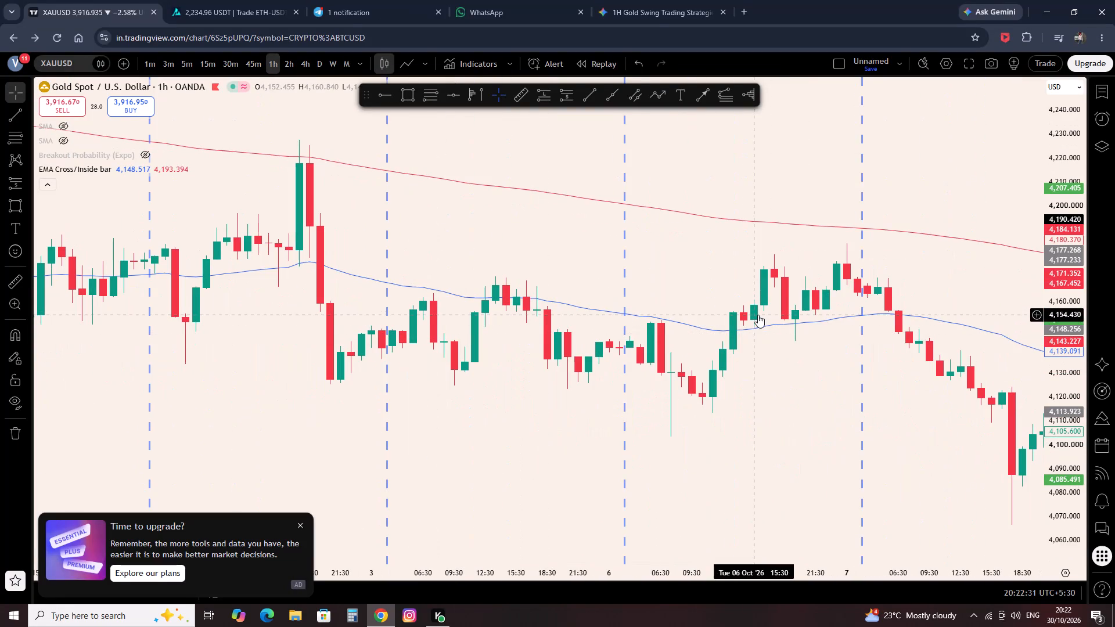
click(562, 94)
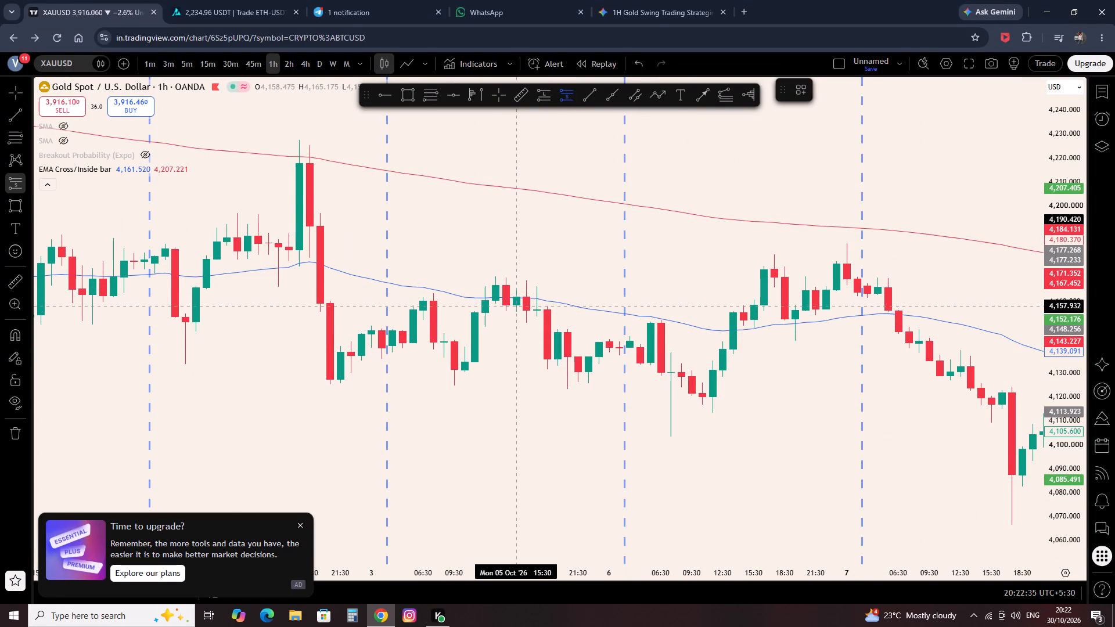
click(516, 307)
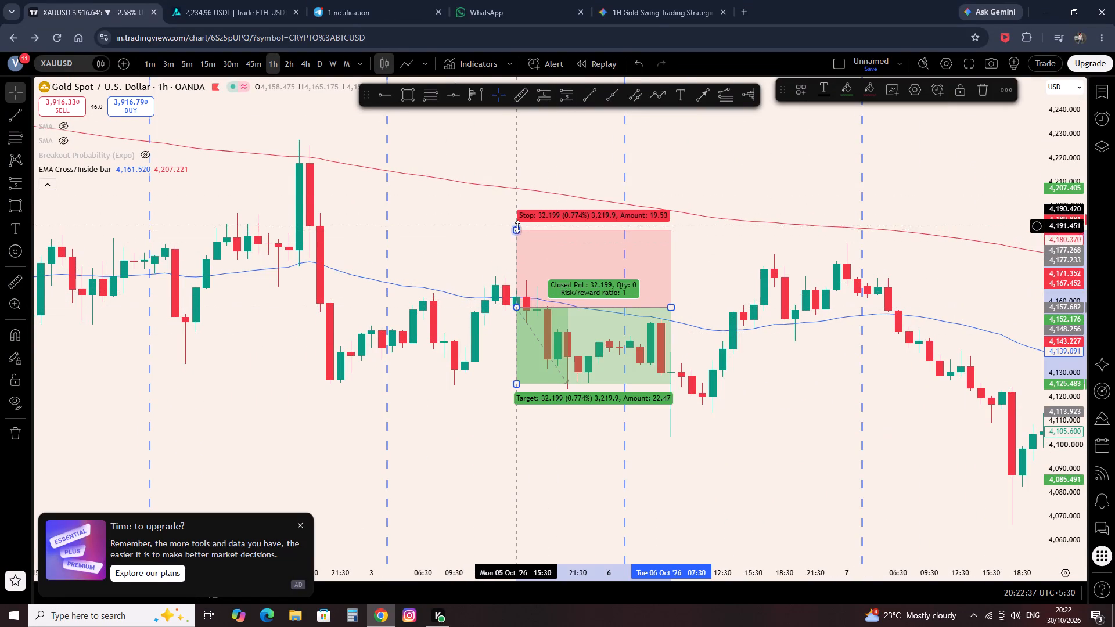
drag(517, 226, 520, 276)
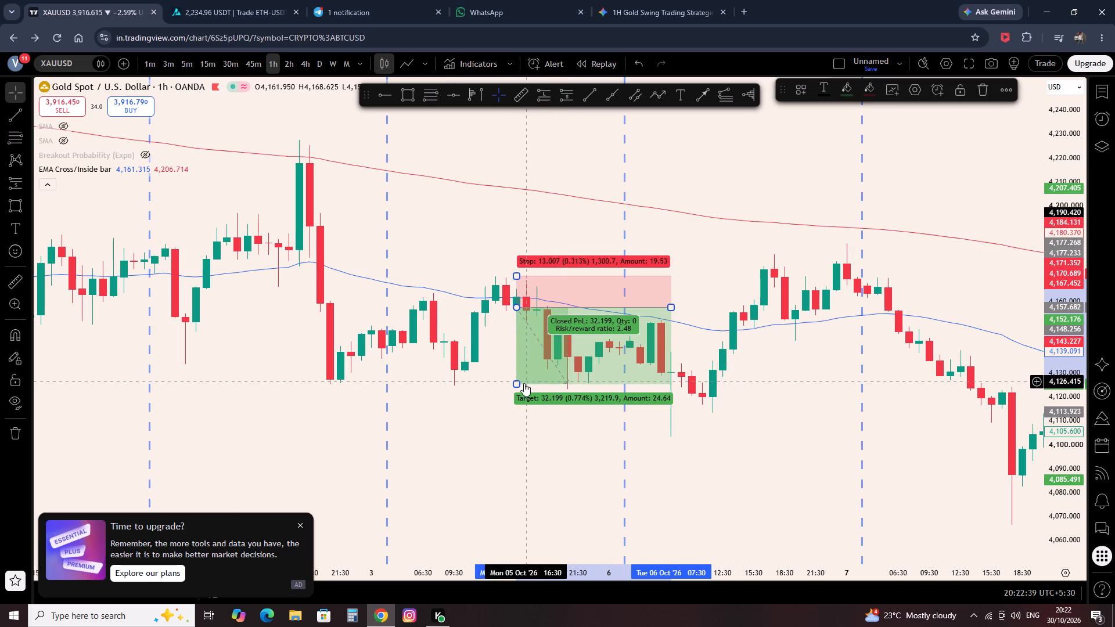
drag(517, 383, 517, 392)
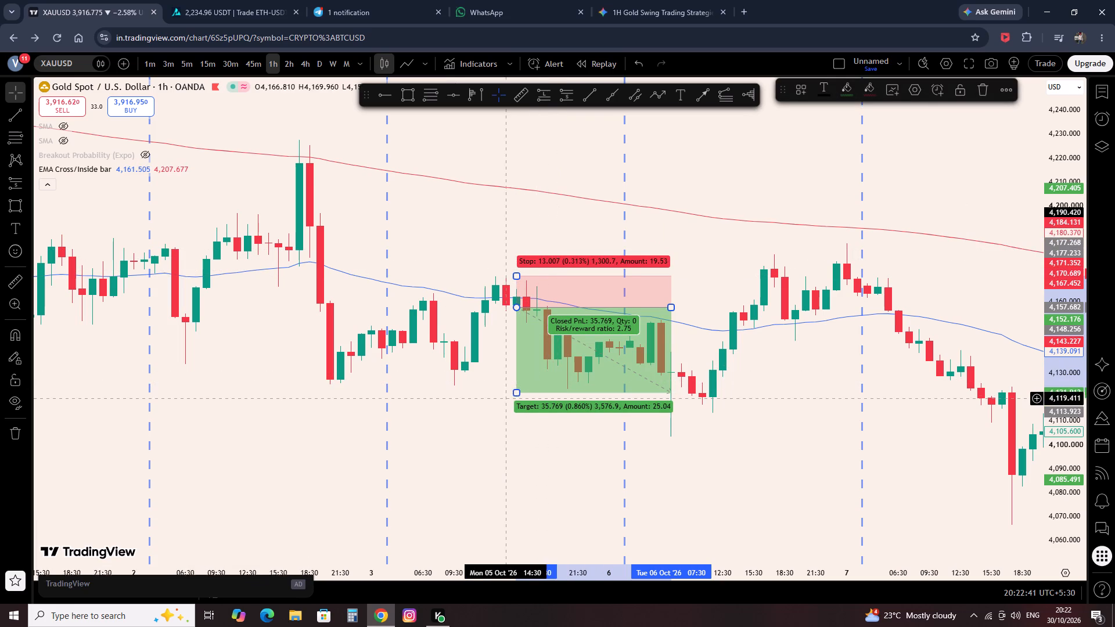
drag(515, 392, 524, 417)
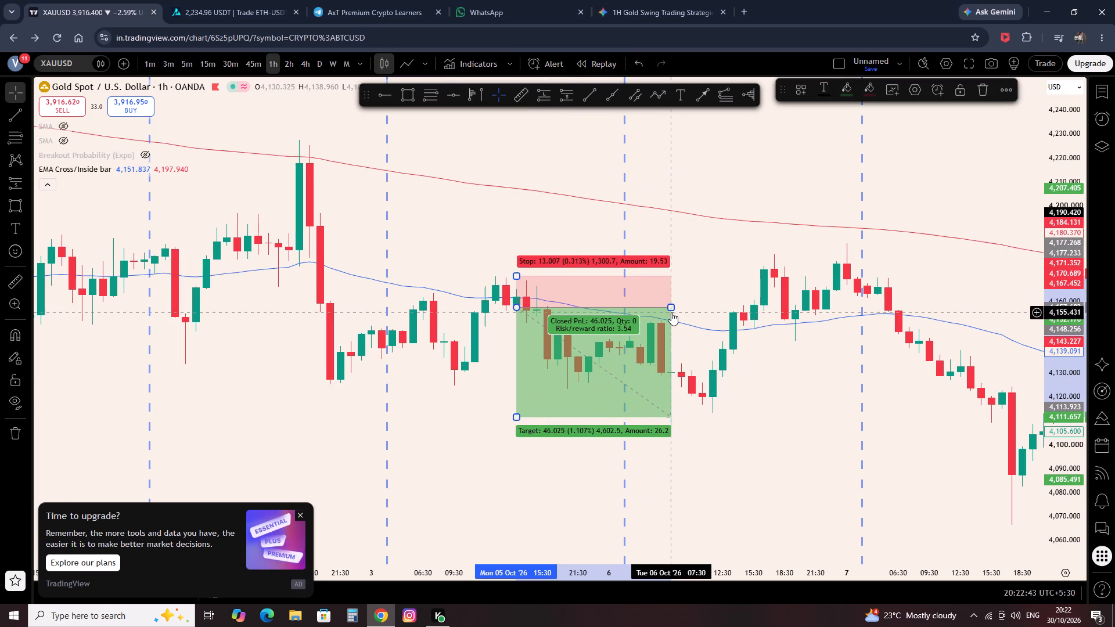
drag(670, 306, 533, 326)
click(631, 291)
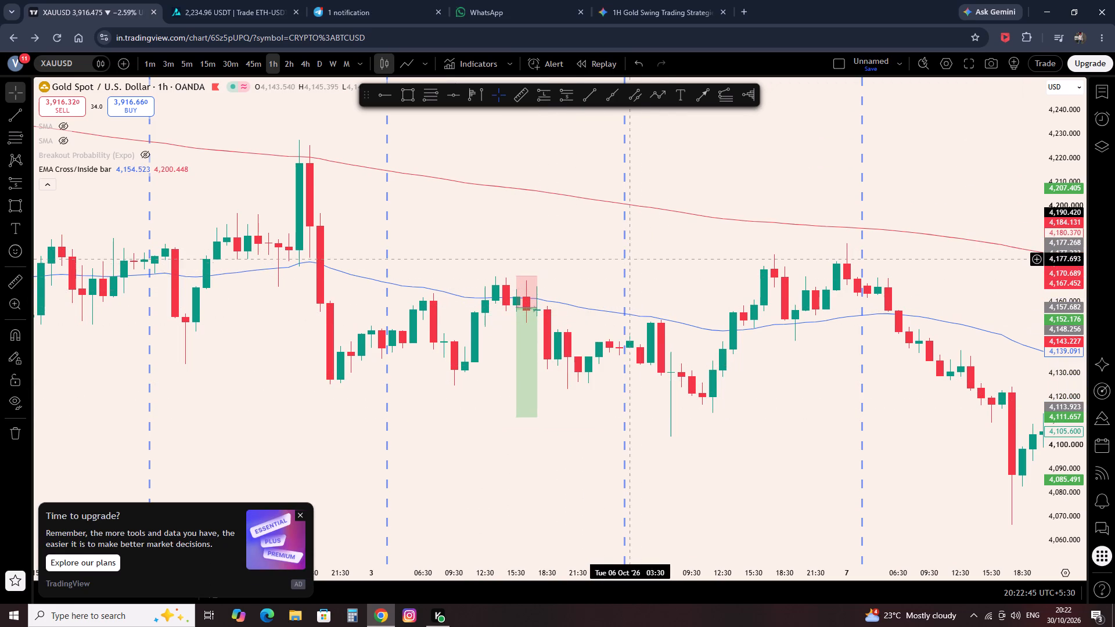
Place a short position at 5 October 19:30 with entry about 4,137, stop about 4,159 and target about 4,103, ending about 6 October 04:30.
click(566, 98)
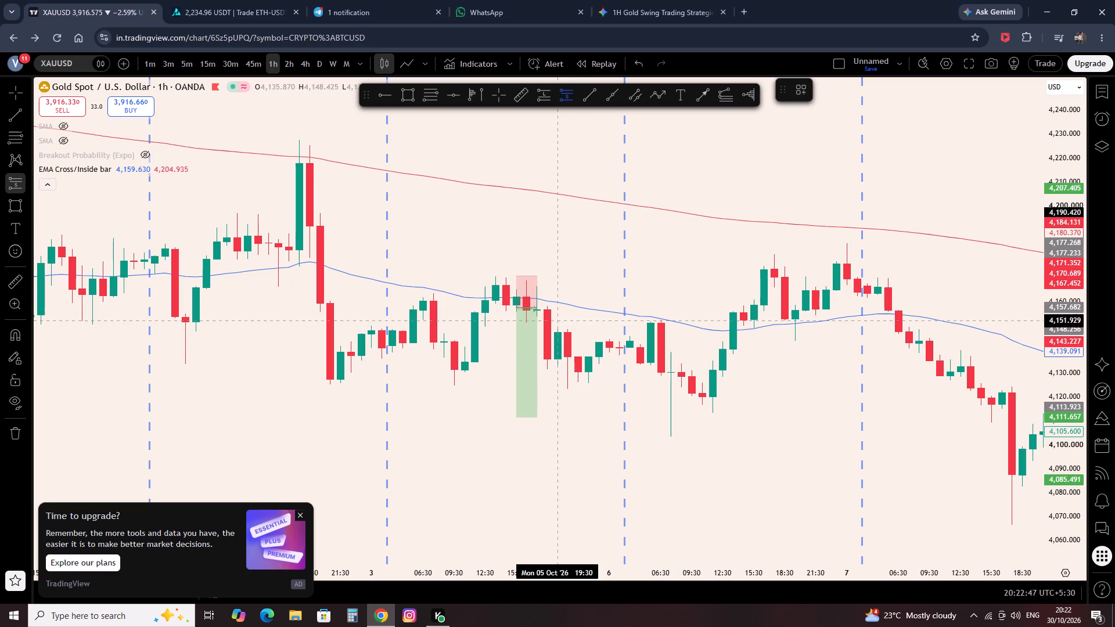
click(556, 357)
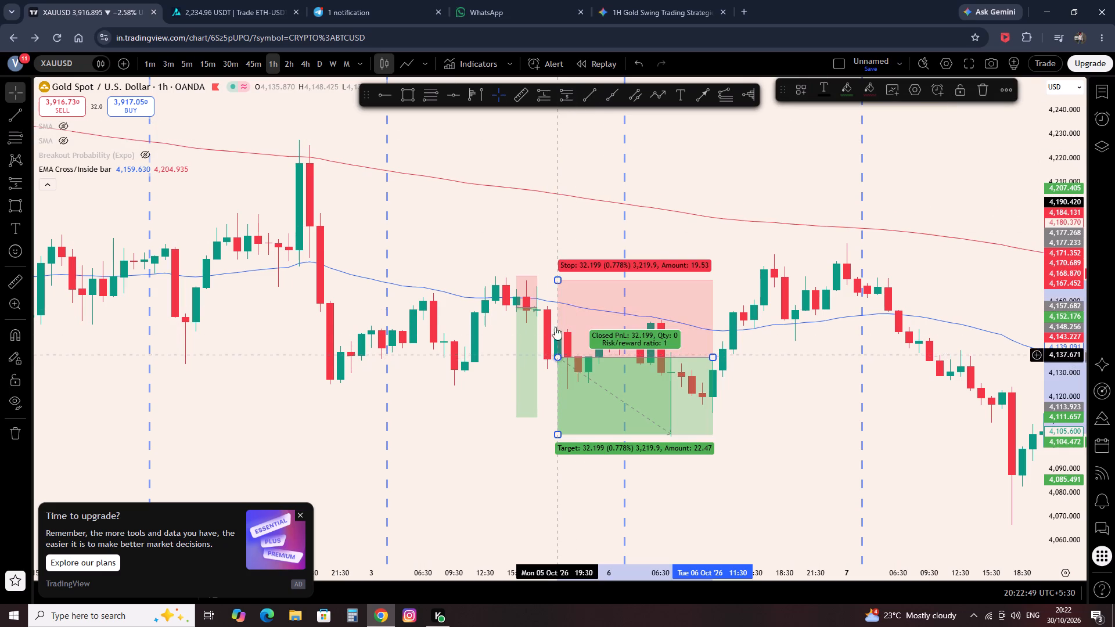
drag(553, 279, 566, 303)
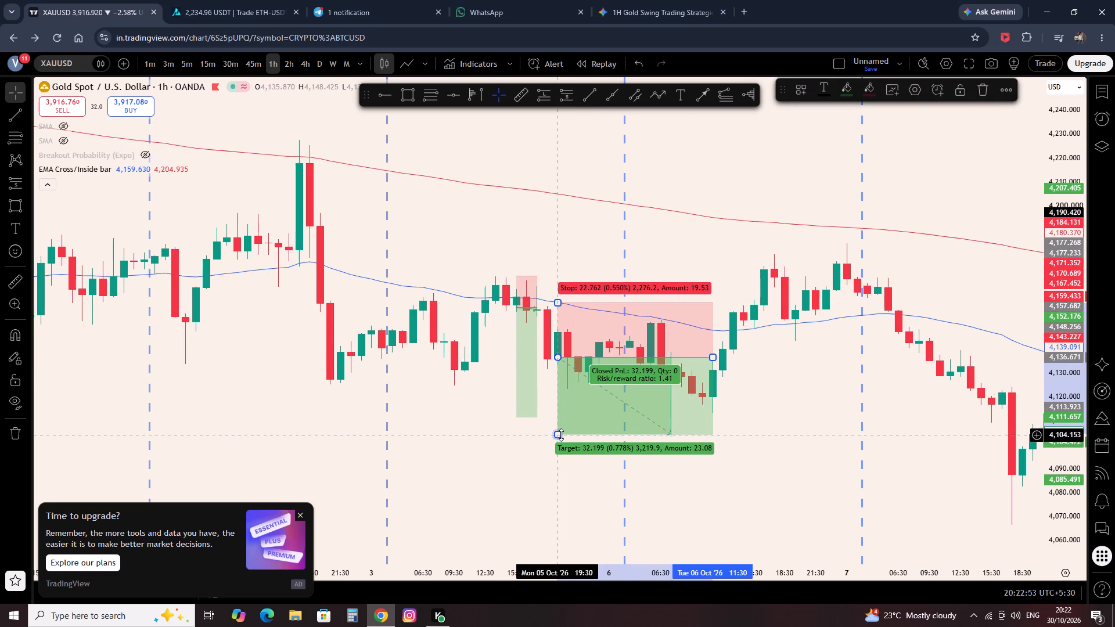
click(559, 435)
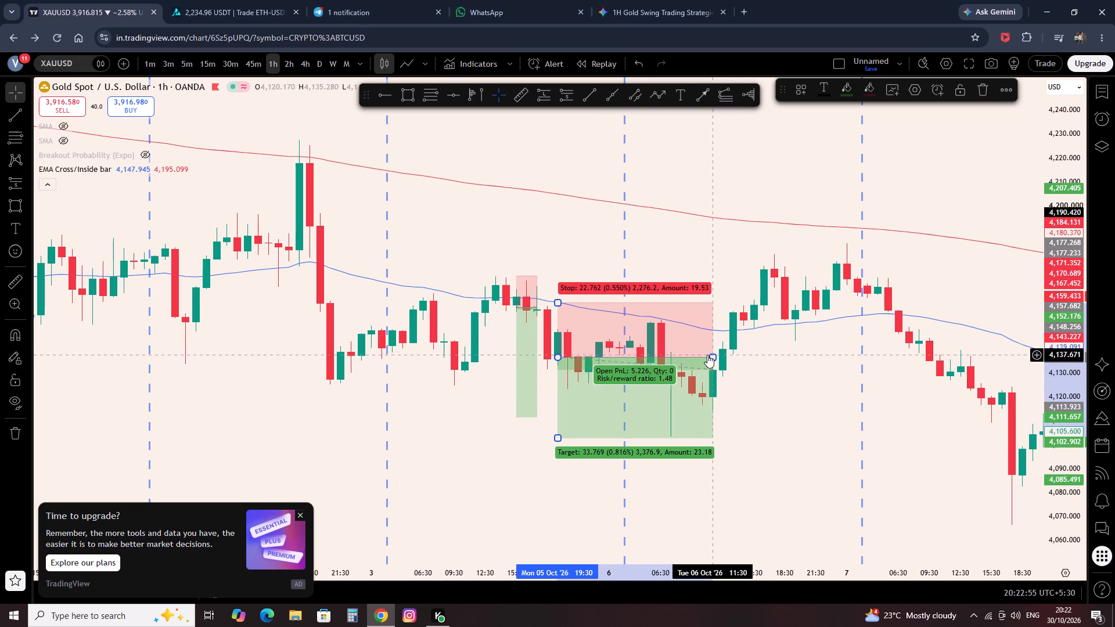
drag(710, 355, 636, 364)
click(794, 363)
Examine price action from 6 to 22 October against the two EMAs and the setups already marked.
drag(920, 391, 919, 396)
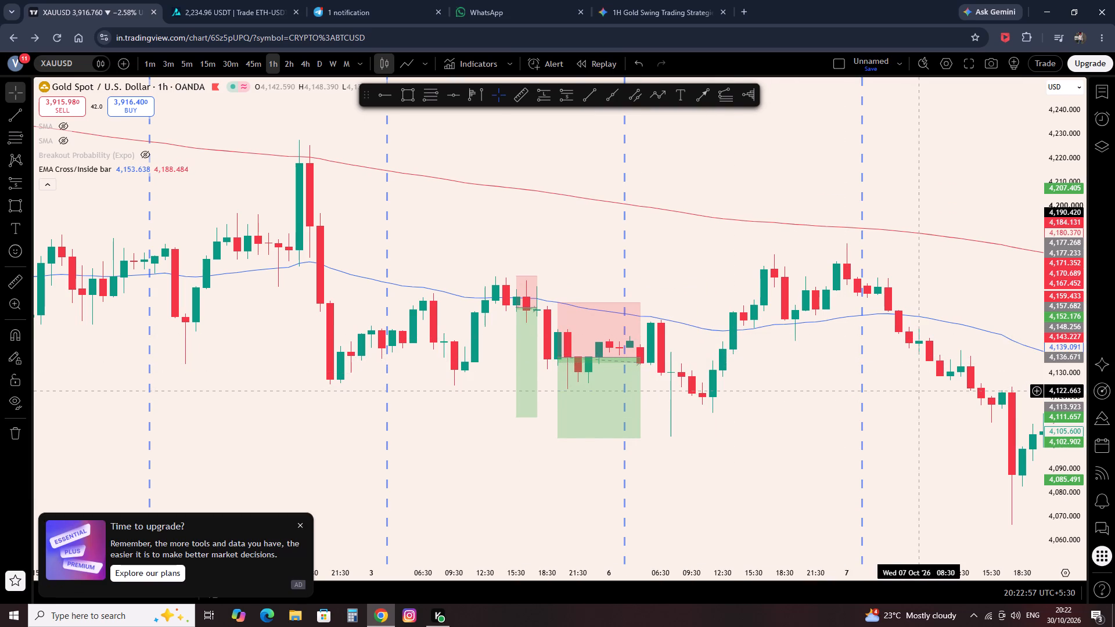
drag(919, 396, 573, 458)
drag(729, 364, 534, 383)
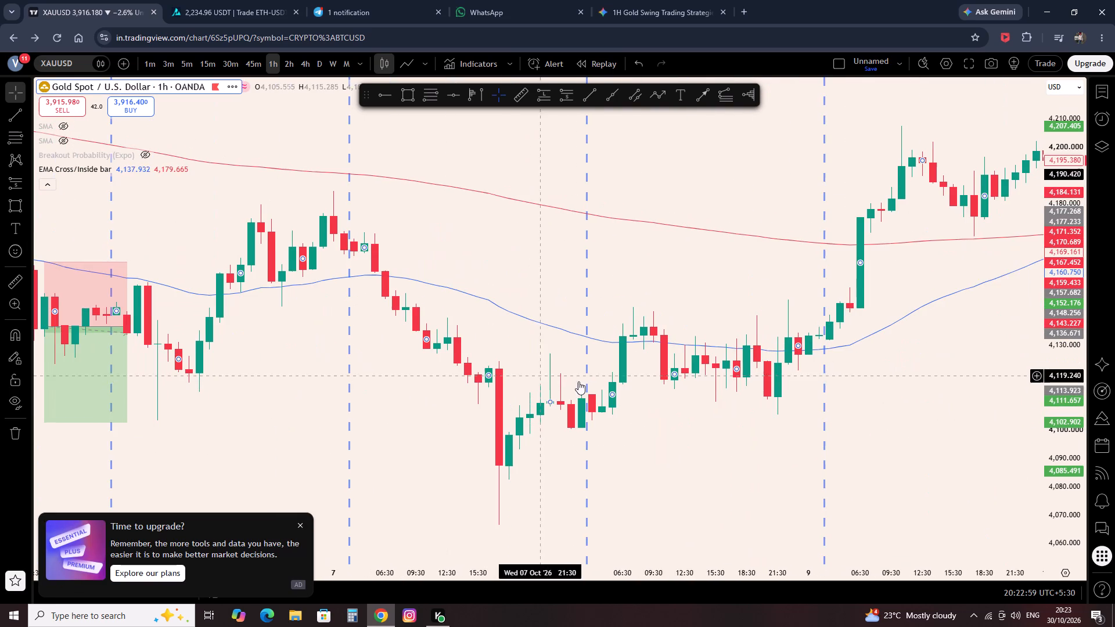
click(684, 413)
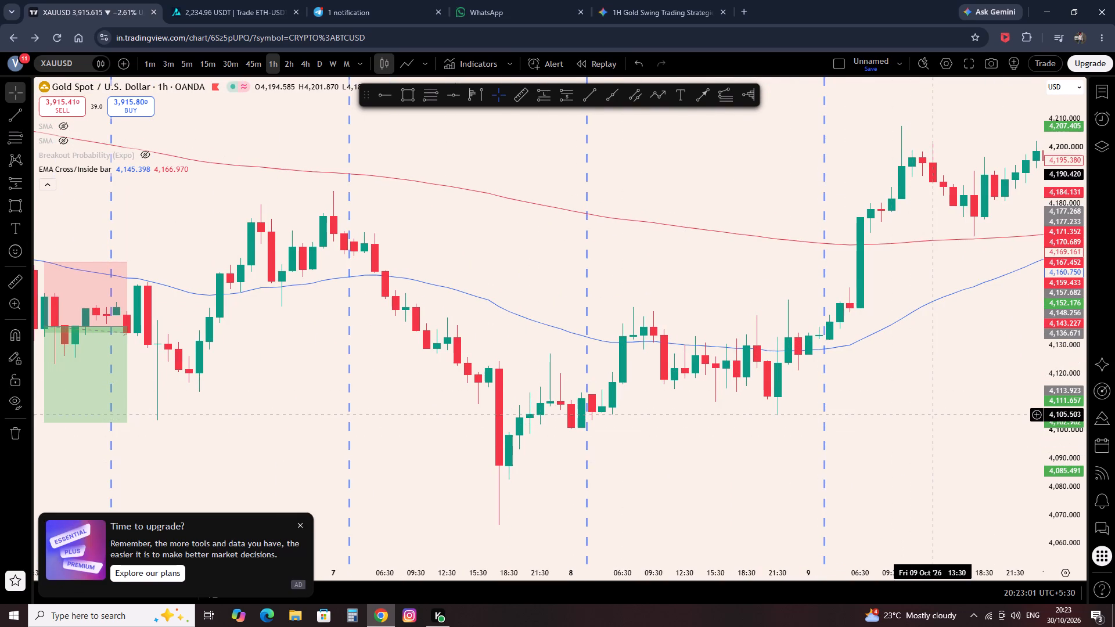
drag(934, 415, 897, 420)
drag(925, 402, 526, 427)
drag(507, 427, 498, 427)
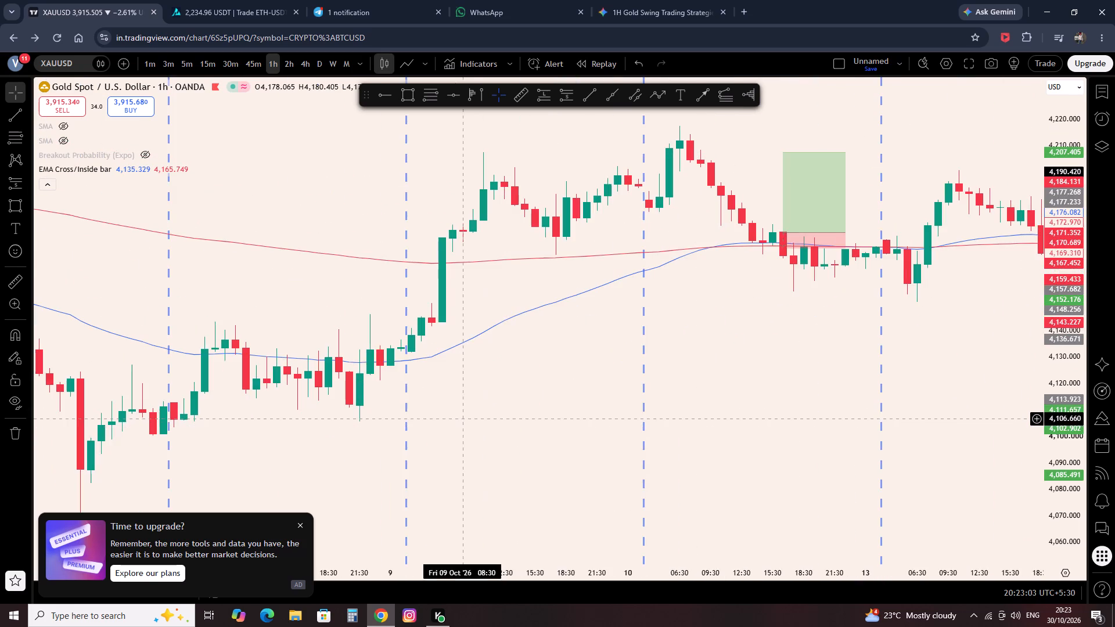
drag(459, 419, 882, 399)
scroll(657, 327, down, 12)
drag(774, 243, 158, 322)
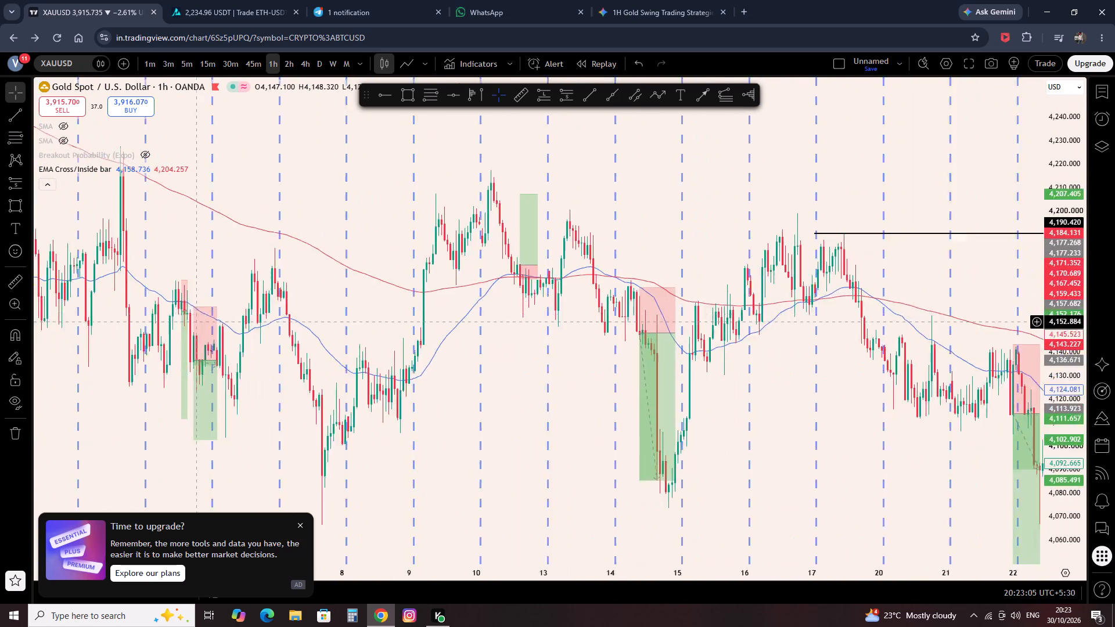
Examine September price action against the two EMAs, from the marked 30 September short back to the start of the month.
drag(158, 322, 758, 287)
drag(365, 277, 830, 281)
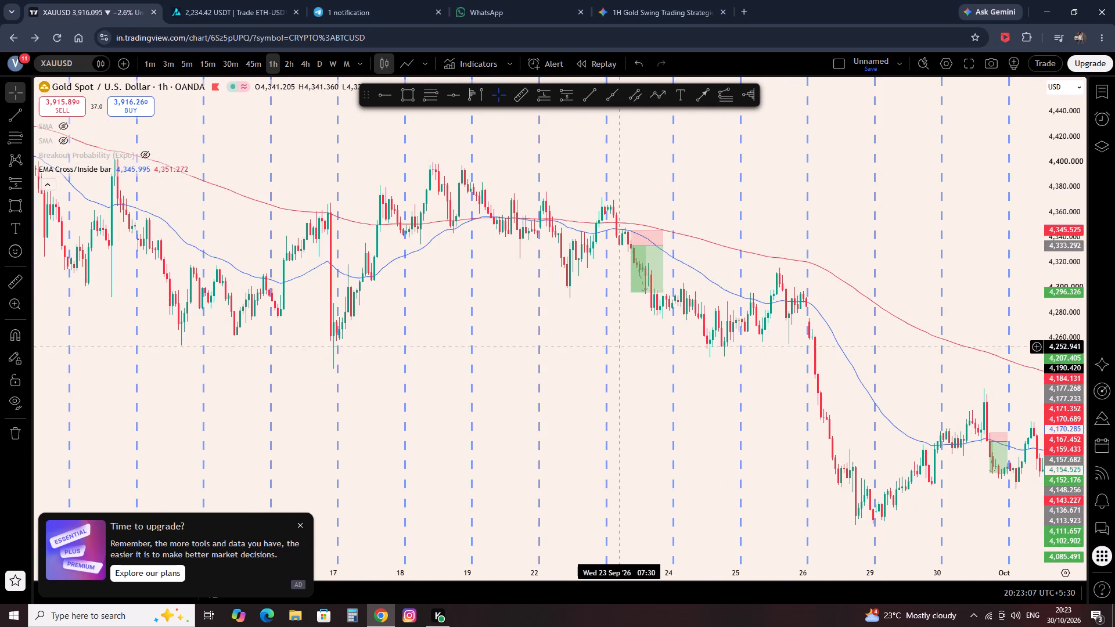
scroll(613, 351, up, 8)
drag(343, 358, 866, 397)
drag(445, 359, 636, 418)
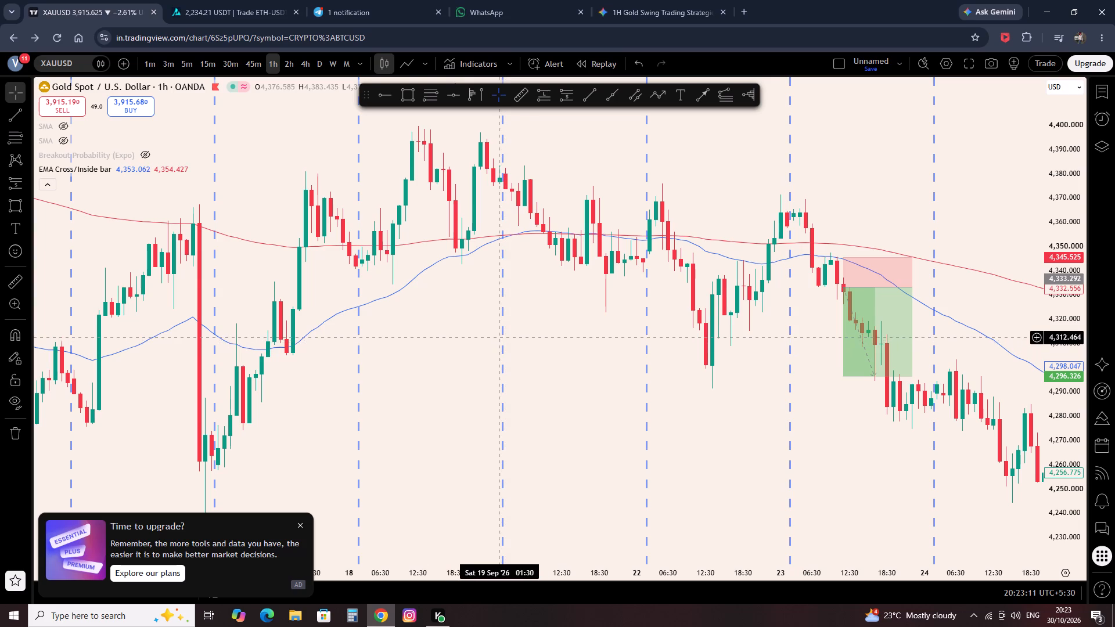
drag(284, 284, 569, 297)
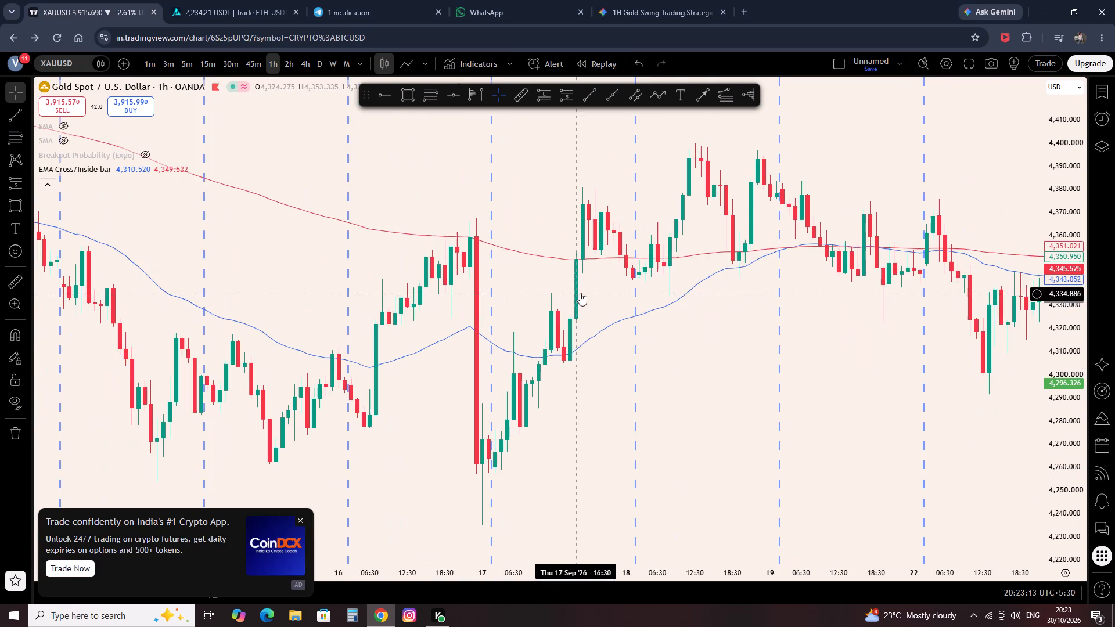
click(296, 519)
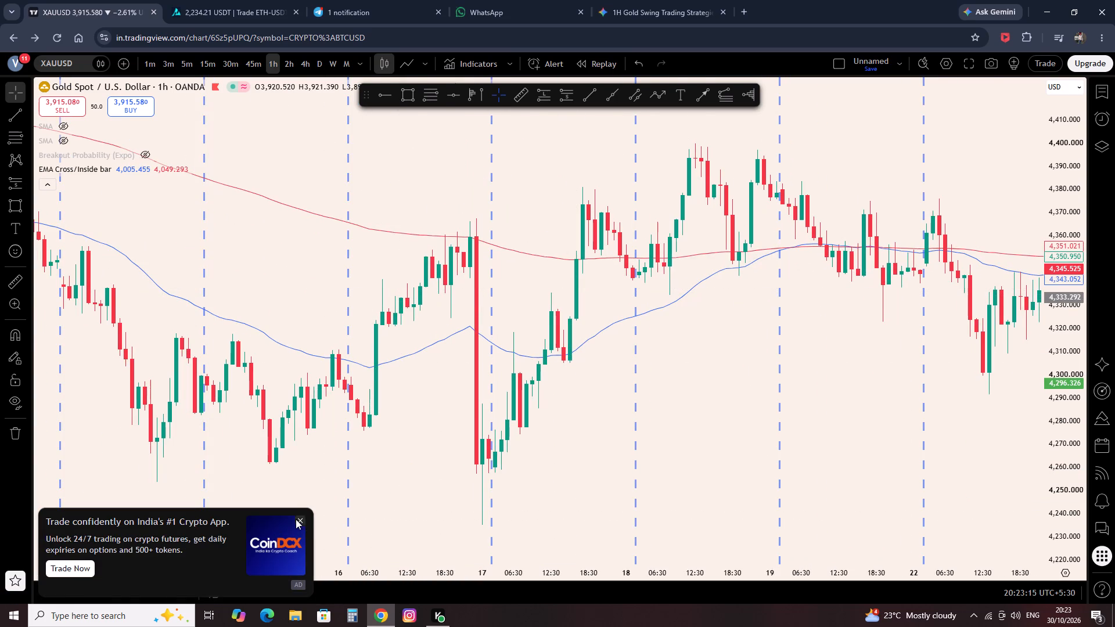
drag(228, 354, 556, 345)
scroll(545, 317, down, 9)
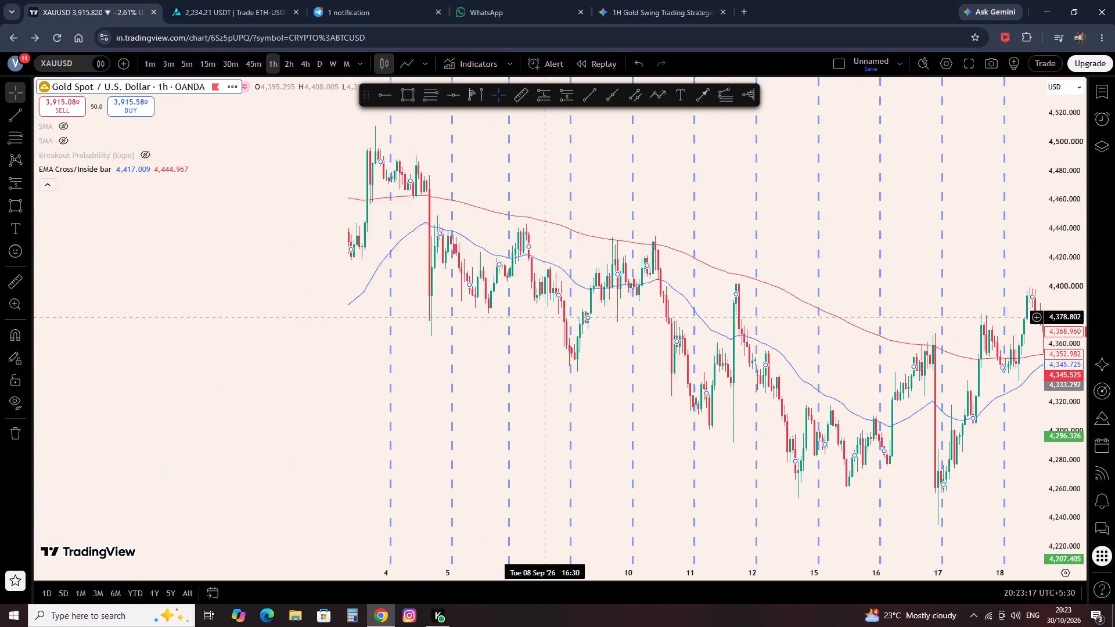
scroll(545, 317, down, 1)
click(521, 343)
drag(788, 294, 559, 301)
scroll(650, 275, up, 9)
scroll(542, 298, up, 2)
drag(432, 309, 697, 354)
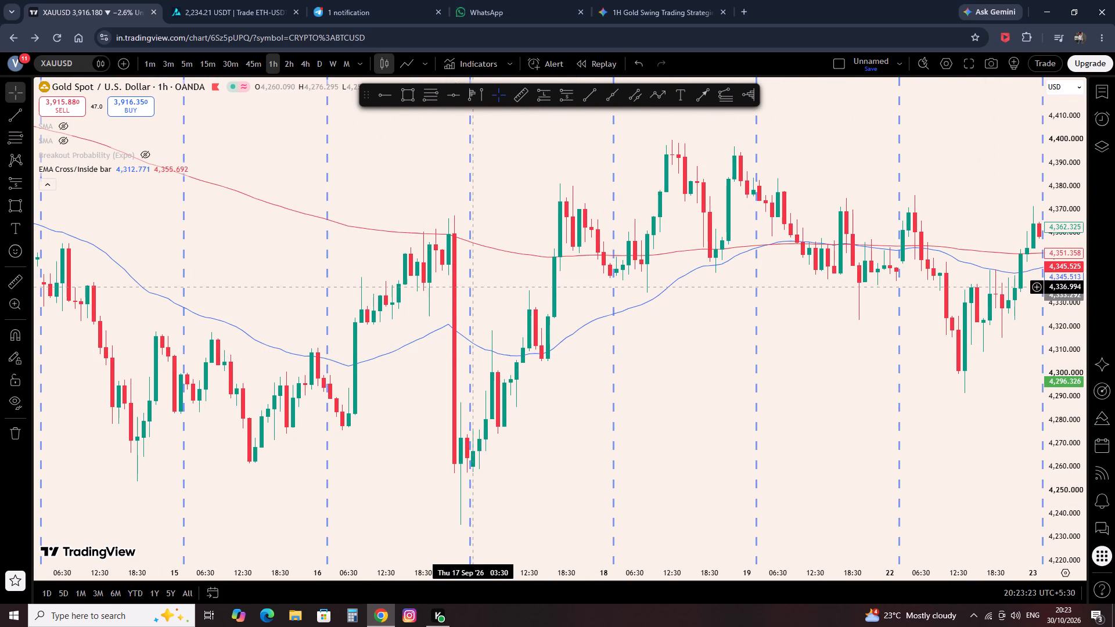
Examine price action candle by candle from 17 September back to 3 September for setups around the 50 and 200 EMAs.
drag(390, 366, 521, 442)
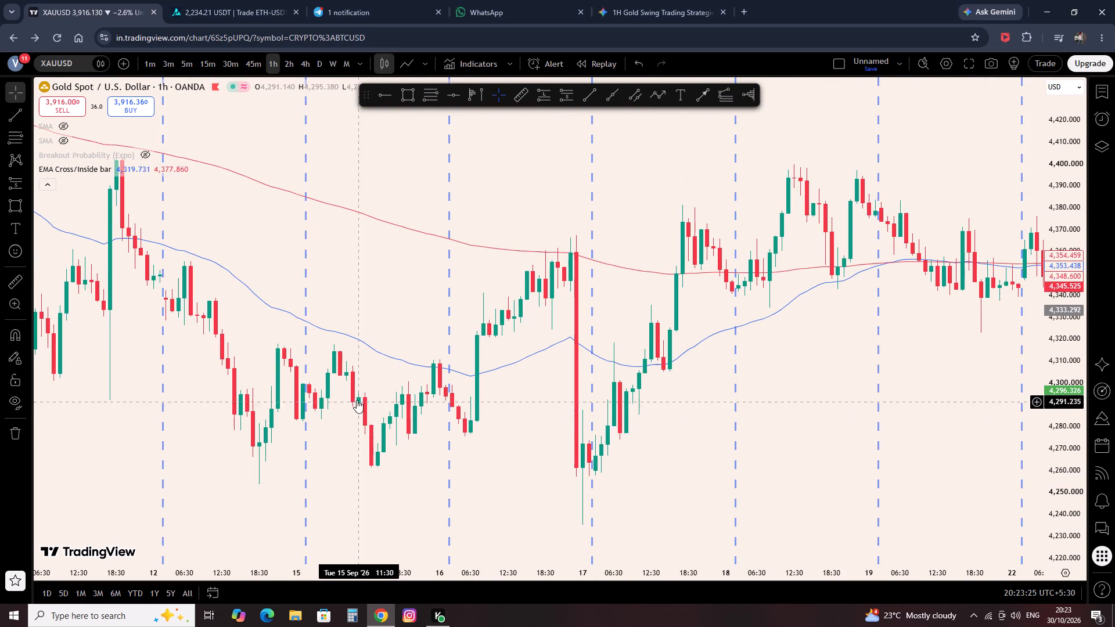
drag(321, 291, 706, 321)
drag(294, 318, 394, 341)
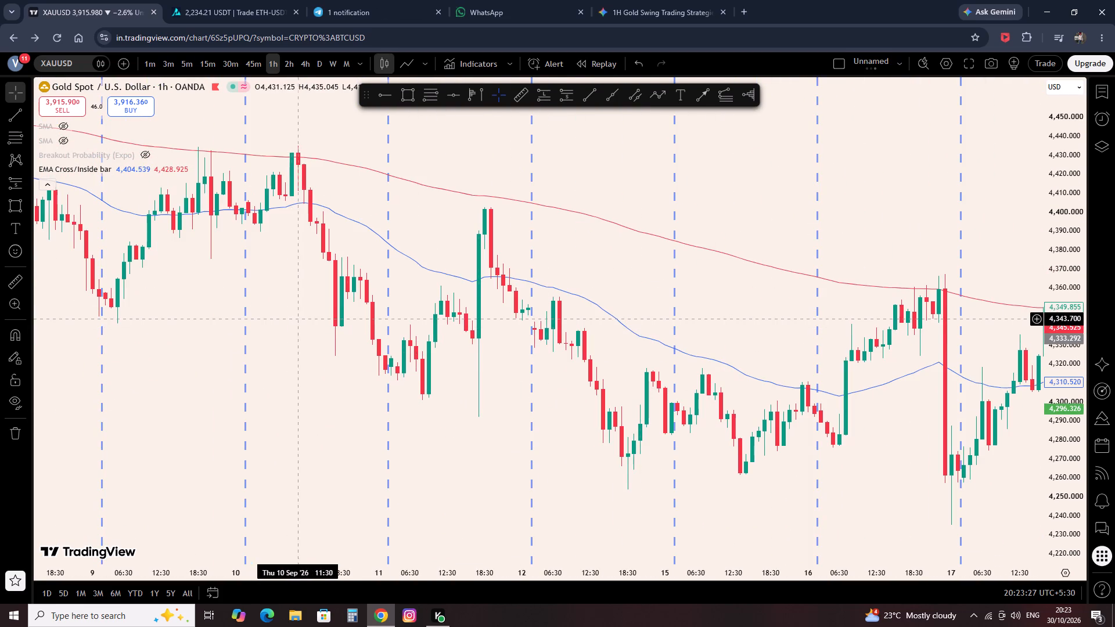
drag(336, 237, 619, 310)
scroll(667, 311, up, 8)
drag(273, 305, 859, 431)
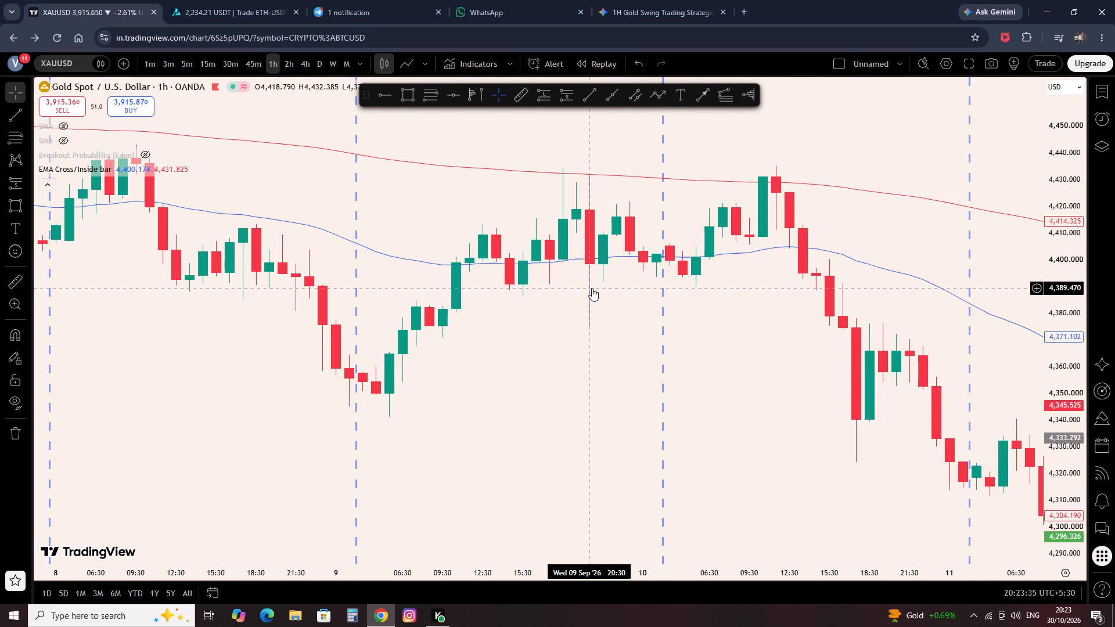
drag(514, 314, 626, 362)
drag(401, 345, 513, 385)
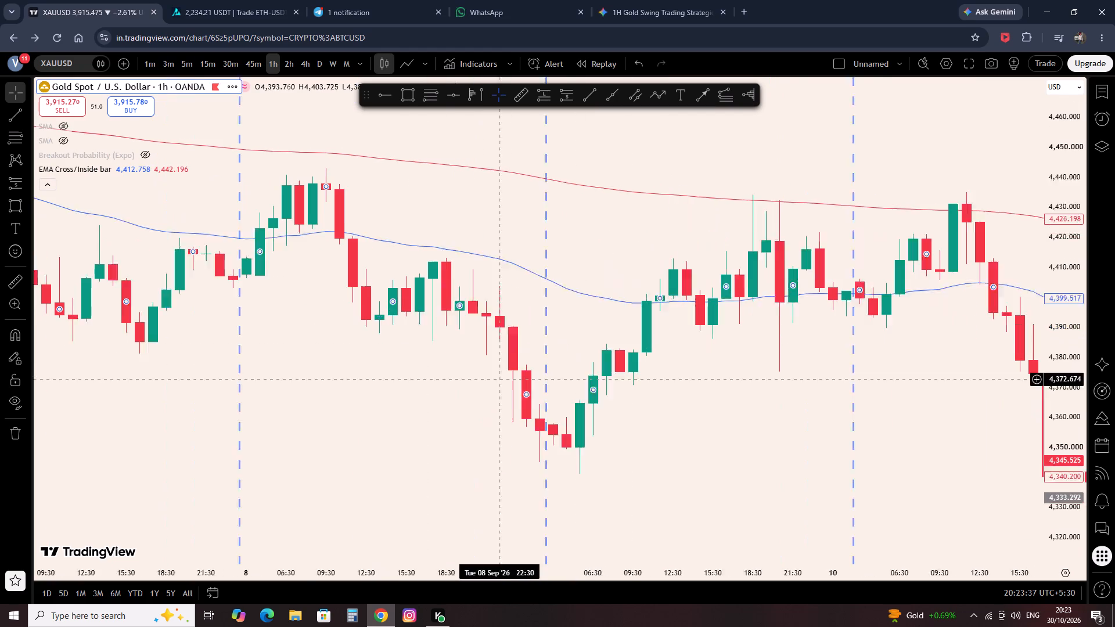
click(328, 368)
drag(237, 399, 312, 432)
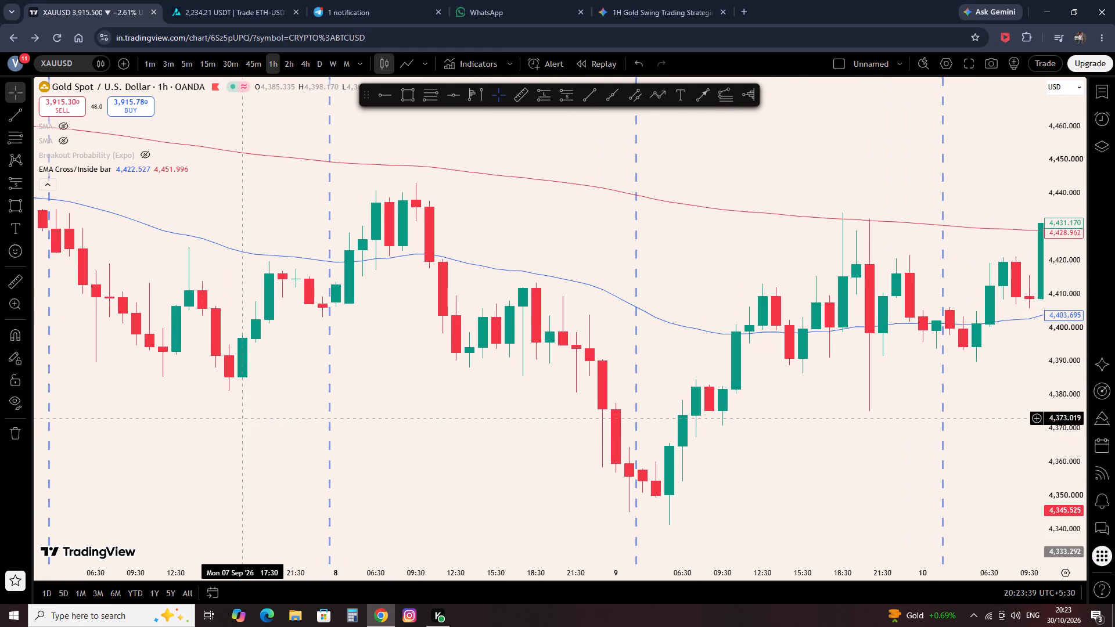
drag(105, 432, 445, 481)
drag(290, 449, 339, 450)
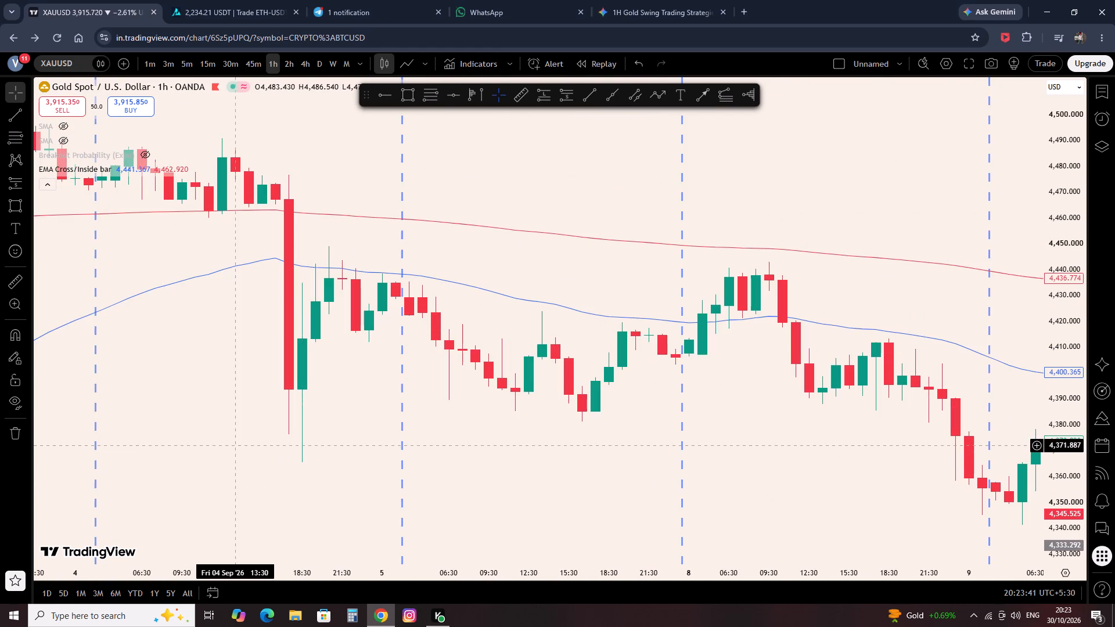
drag(168, 431, 282, 455)
drag(200, 447, 317, 462)
drag(231, 452, 396, 470)
drag(419, 470, 430, 470)
drag(220, 469, 449, 431)
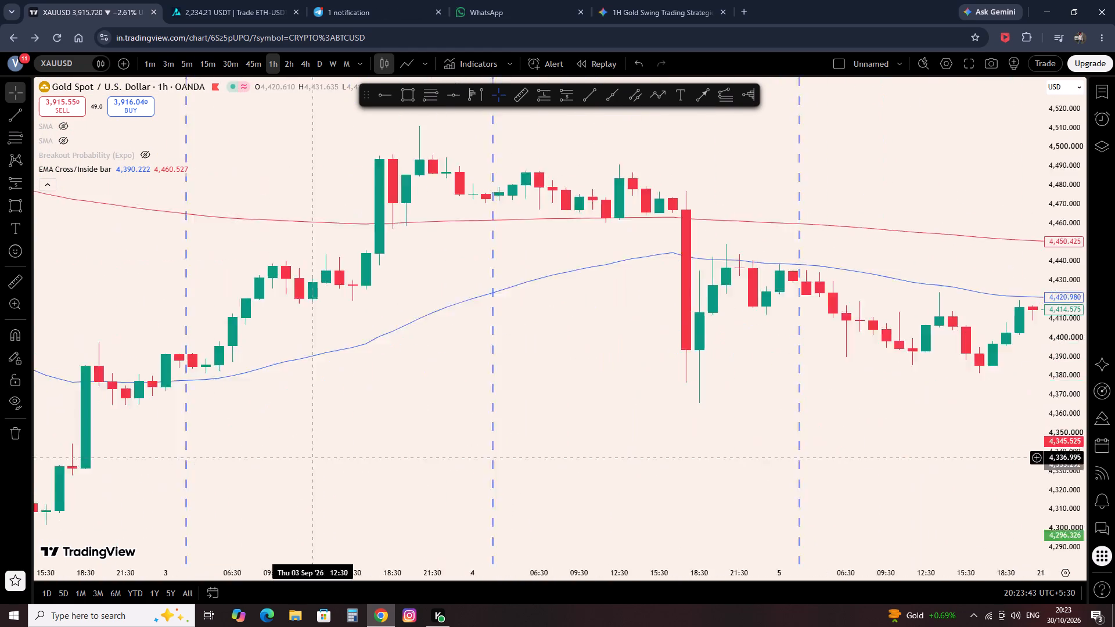
Examine price action from 3 September back to 21 August against the two EMAs for further setups.
drag(449, 431, 574, 400)
drag(259, 416, 523, 406)
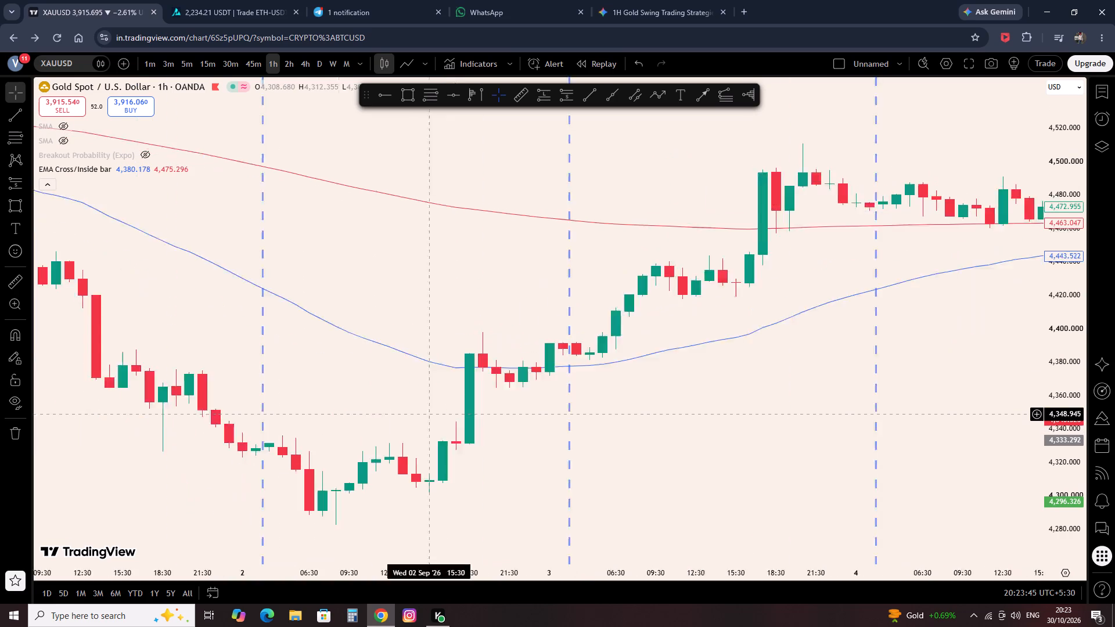
drag(523, 406, 542, 403)
click(542, 403)
drag(275, 392, 652, 388)
scroll(519, 364, down, 5)
click(329, 374)
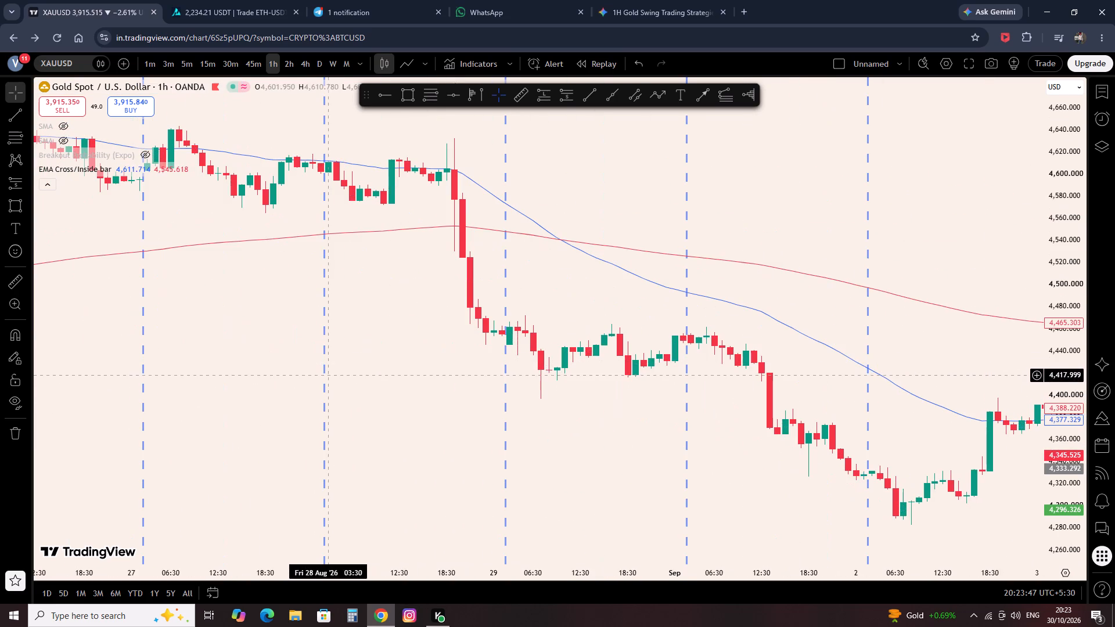
drag(260, 377, 639, 393)
drag(252, 385, 637, 331)
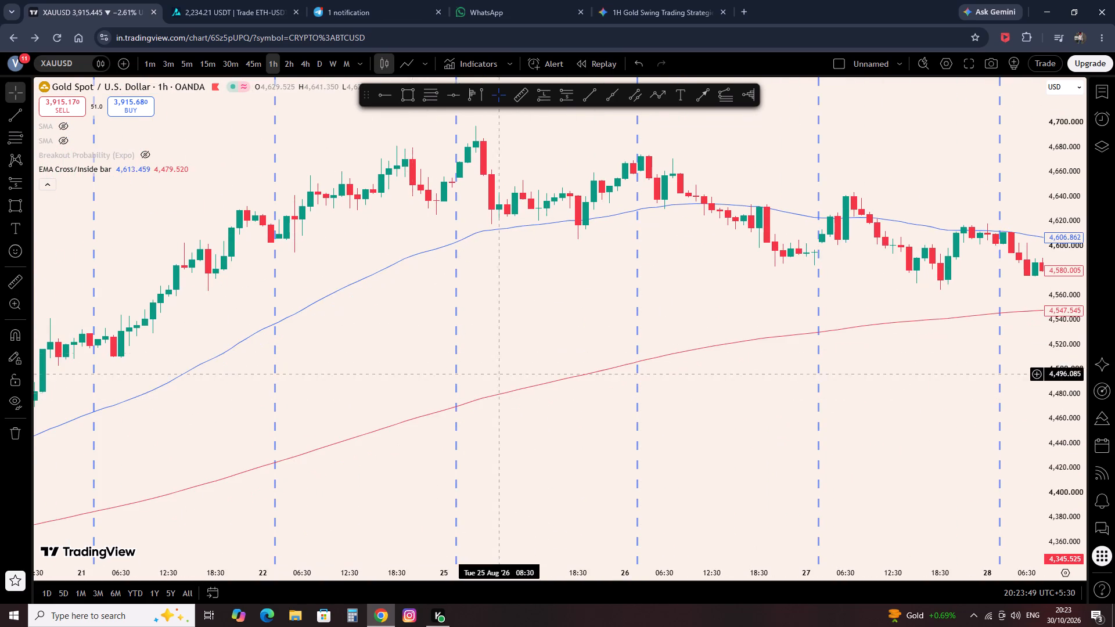
Mark a Long Position at the 28 August 12:30 candle with entry about 4,611.7 and stop about 4,563.9, and shorten its time span.
drag(555, 350, 139, 401)
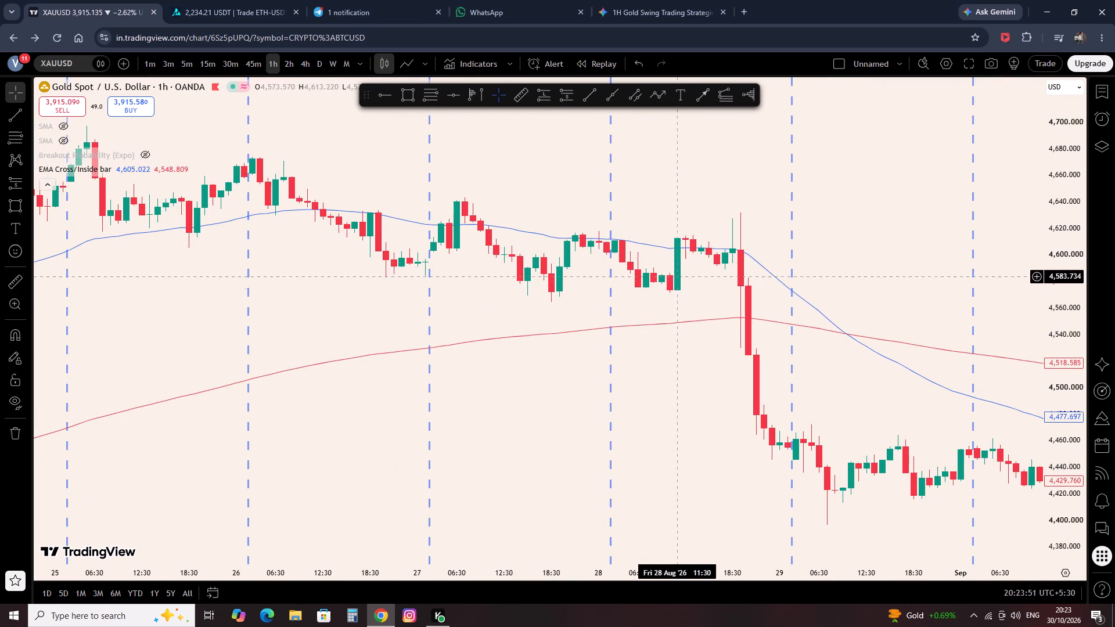
click(556, 93)
click(539, 98)
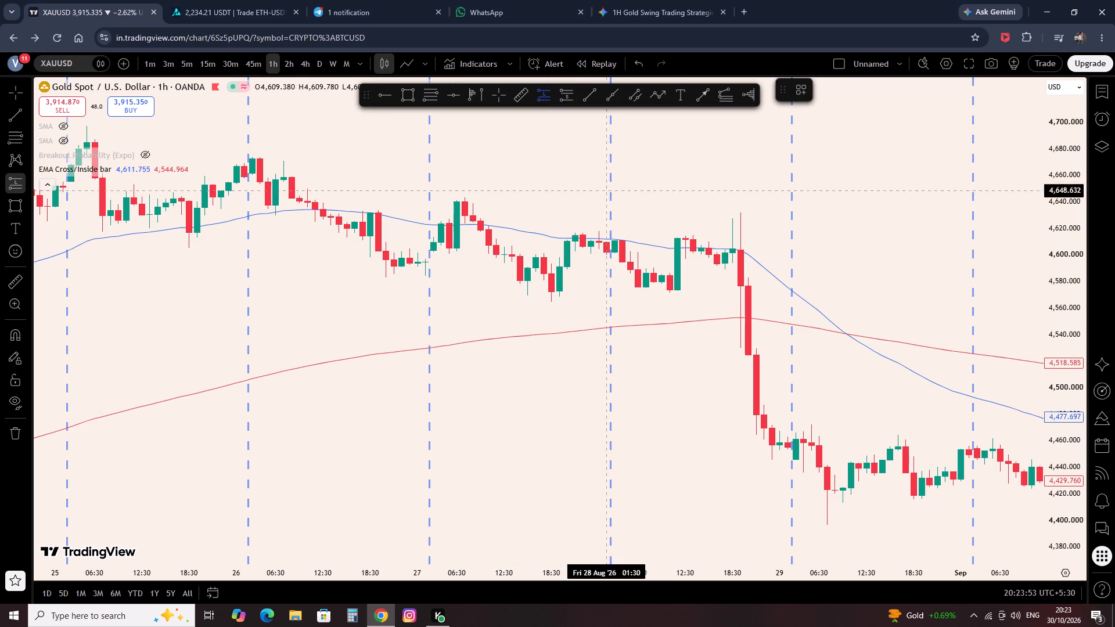
click(686, 239)
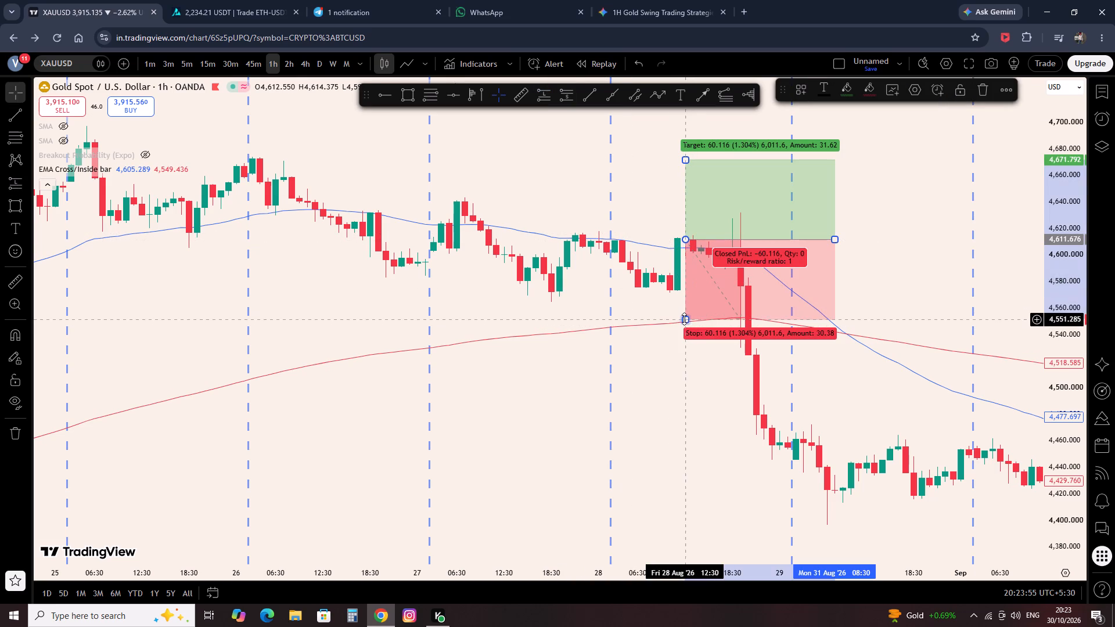
drag(684, 319, 681, 306)
click(681, 306)
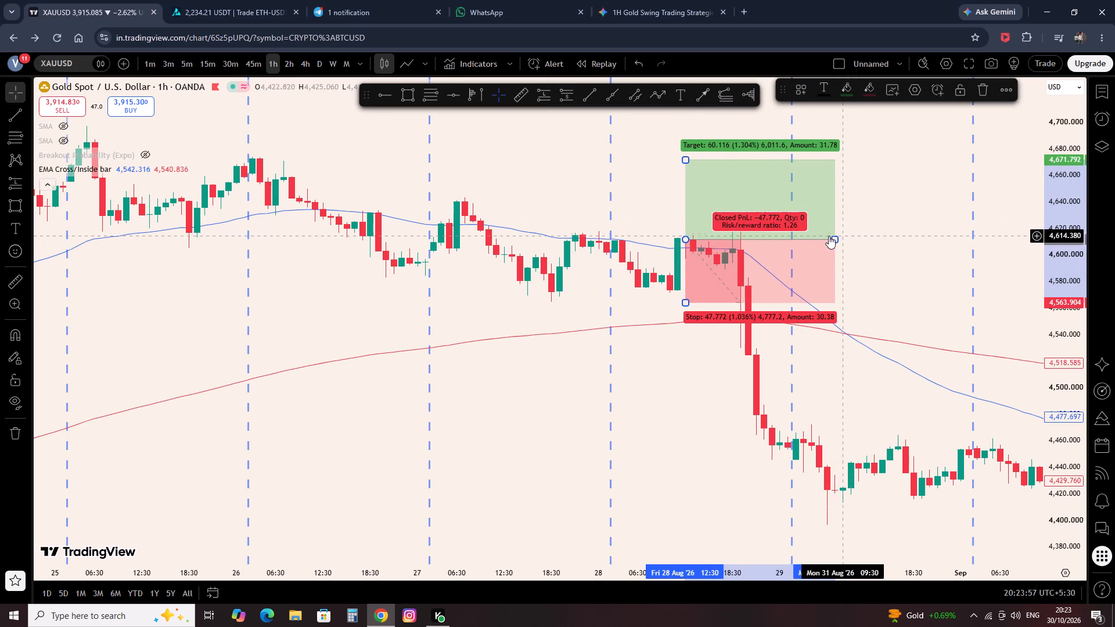
drag(838, 239, 782, 253)
drag(452, 313, 460, 313)
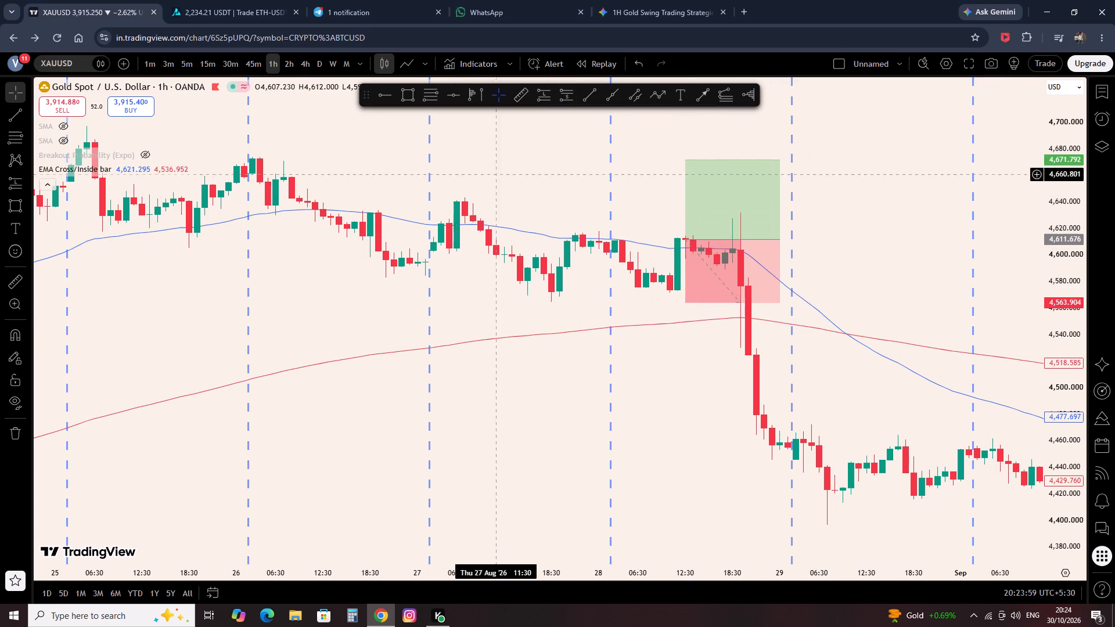
Mark a Long Position at the 27 August 07:30 candle with entry about 4,638.7 and stop about 4,592.7.
click(535, 99)
click(462, 204)
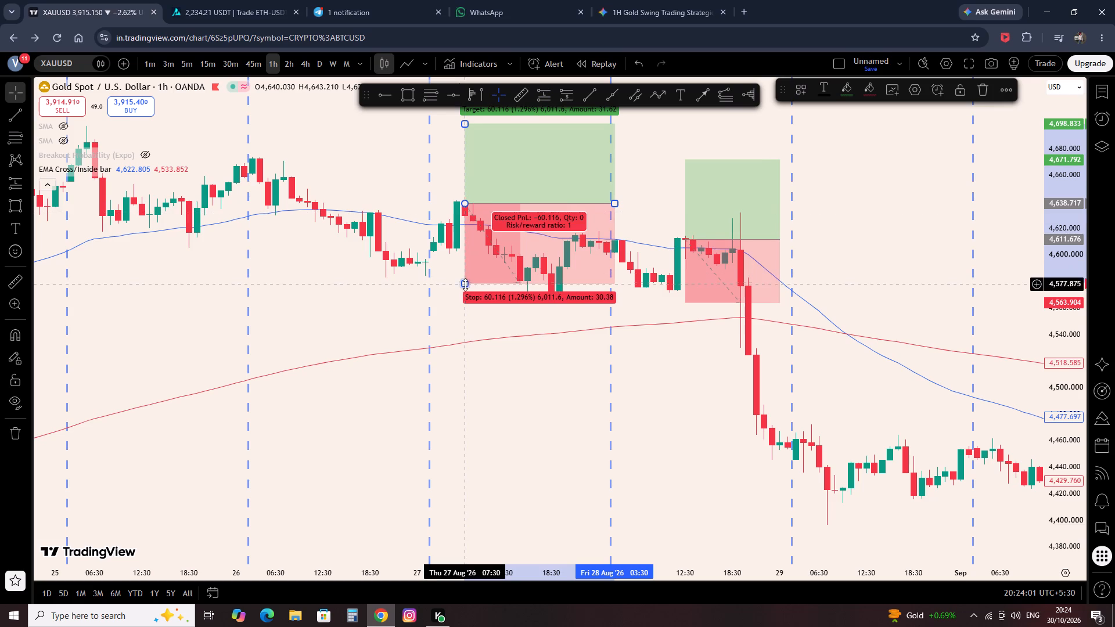
drag(465, 284, 460, 265)
click(353, 277)
Mark a Long Position from 26 August 06:30 to 15:30 with entry about 4,660.1 and stop about 4,629.2.
drag(261, 281, 312, 304)
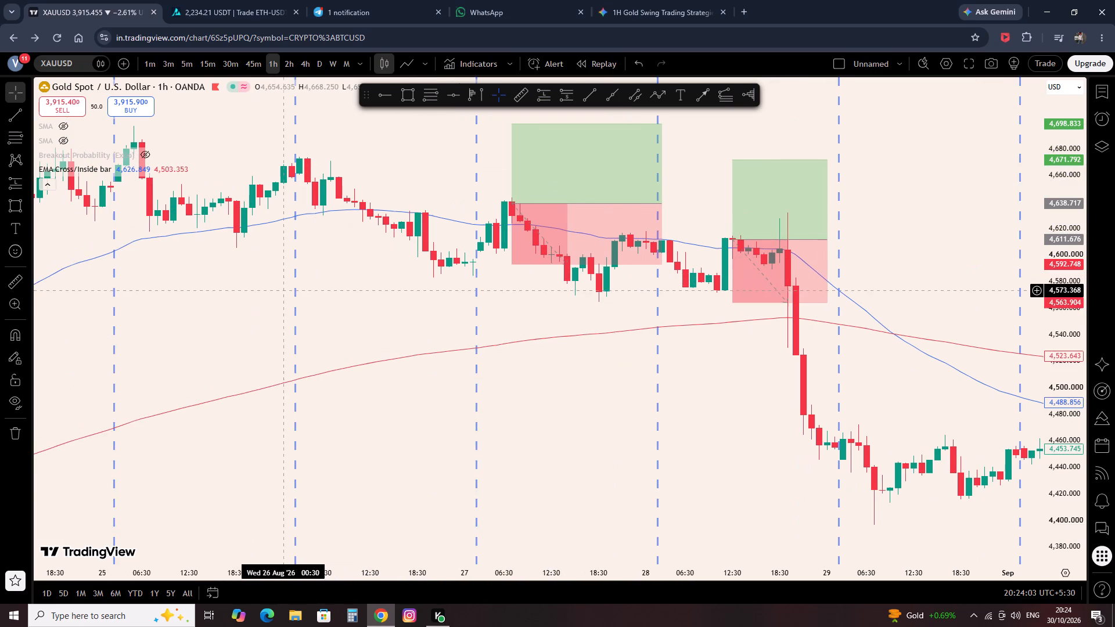
drag(270, 286, 444, 310)
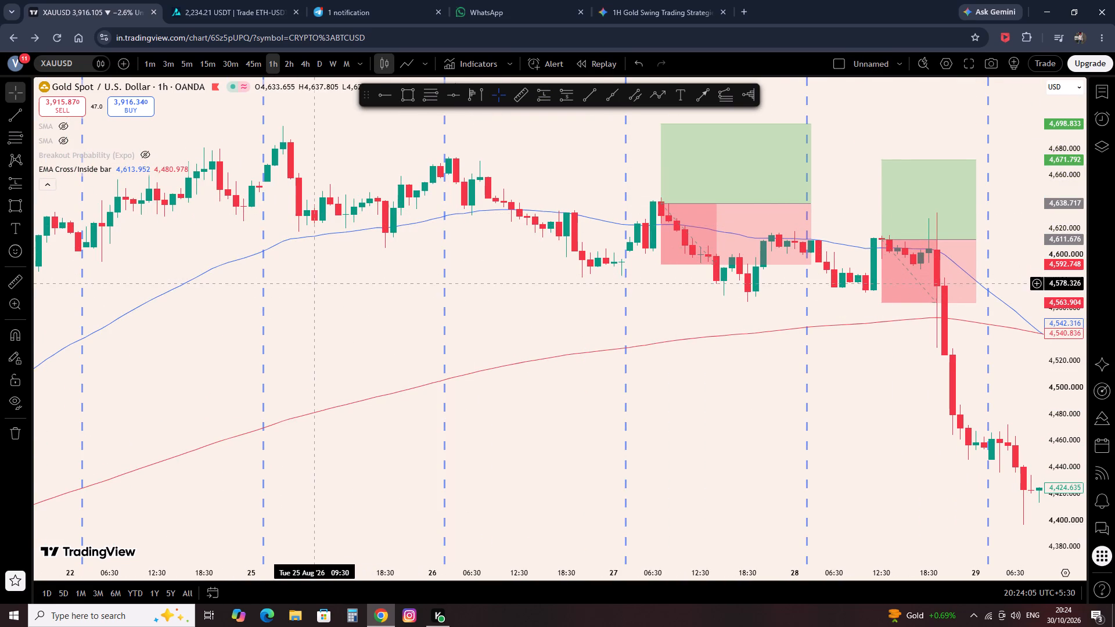
drag(305, 289, 352, 300)
click(549, 92)
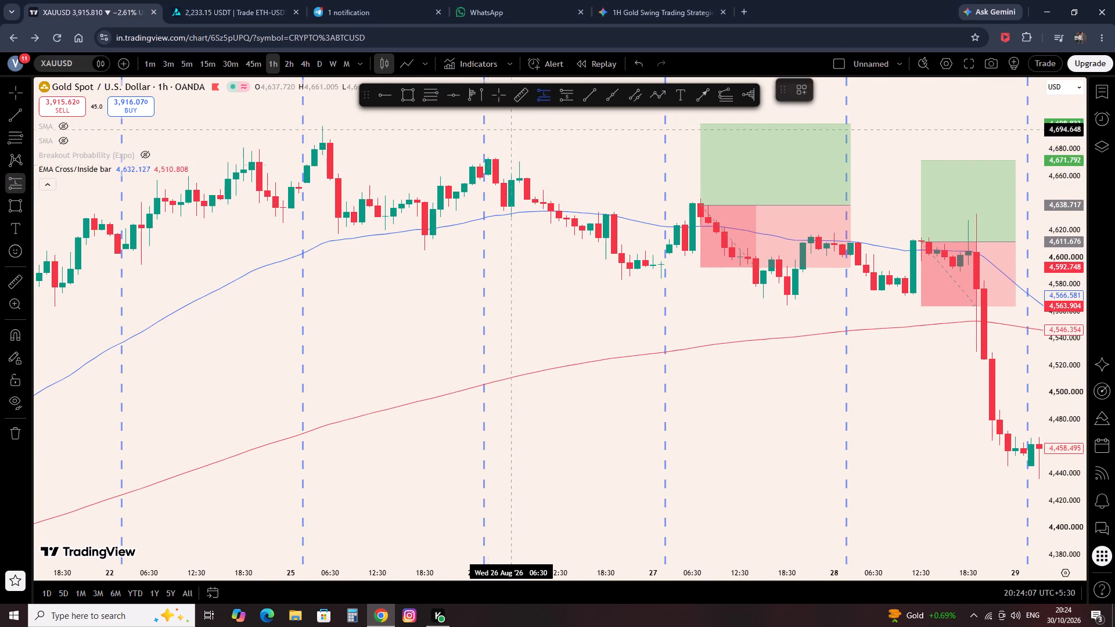
click(518, 179)
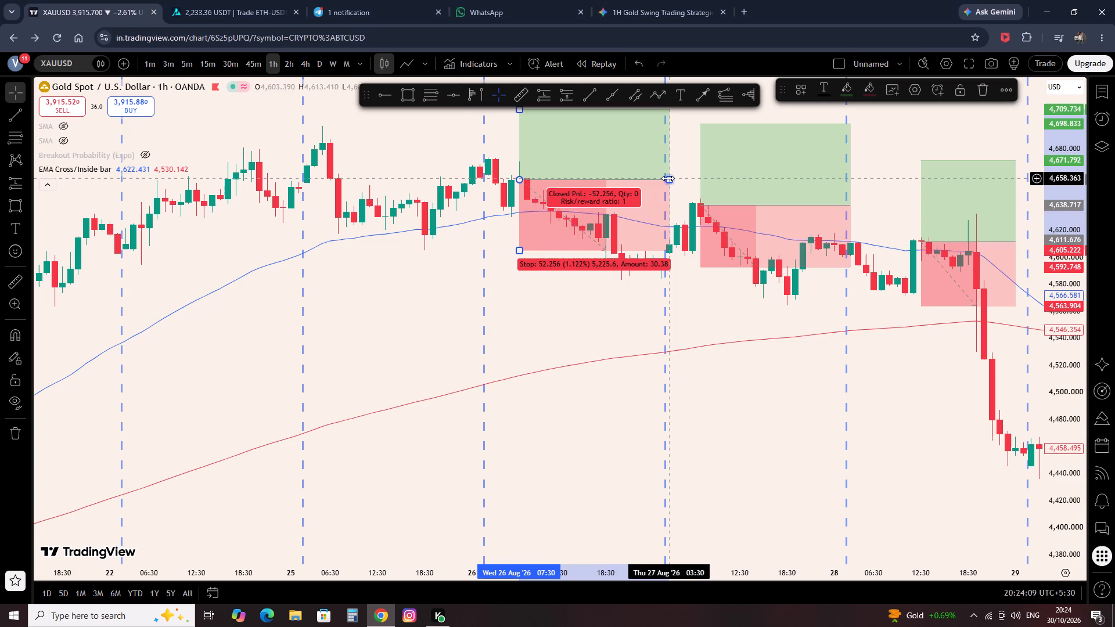
drag(668, 180, 589, 199)
click(525, 249)
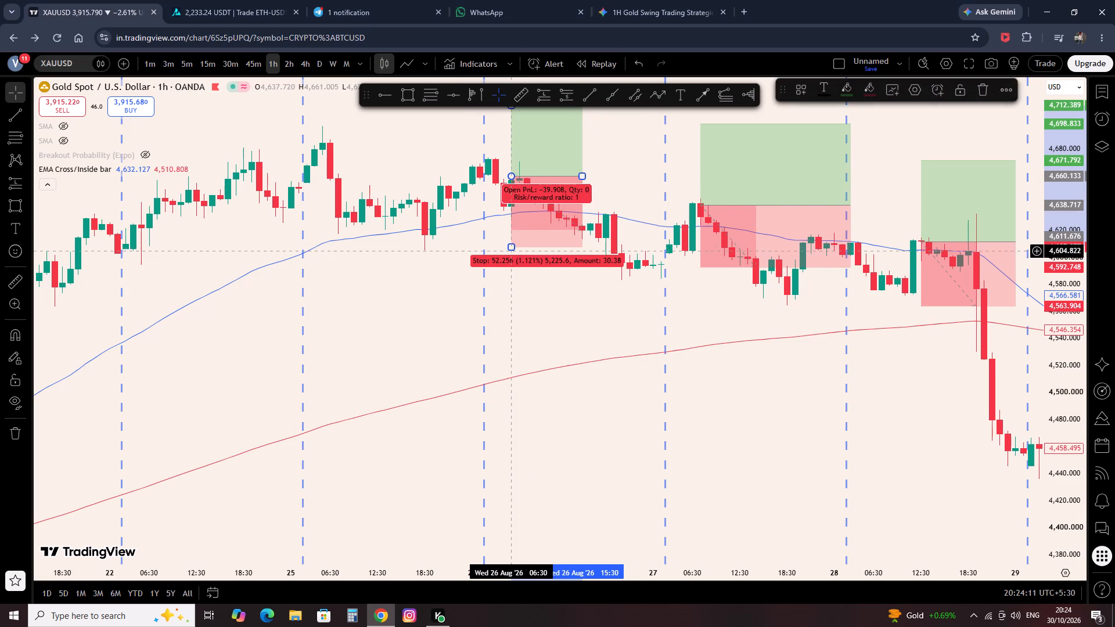
click(509, 251)
drag(512, 247, 494, 218)
click(425, 246)
Mark a Long Position at the 19 August 18:30 candle with entry about 4,440.7, stop about 4,358.8 and a risk/reward ratio of 2.95.
drag(362, 273, 451, 308)
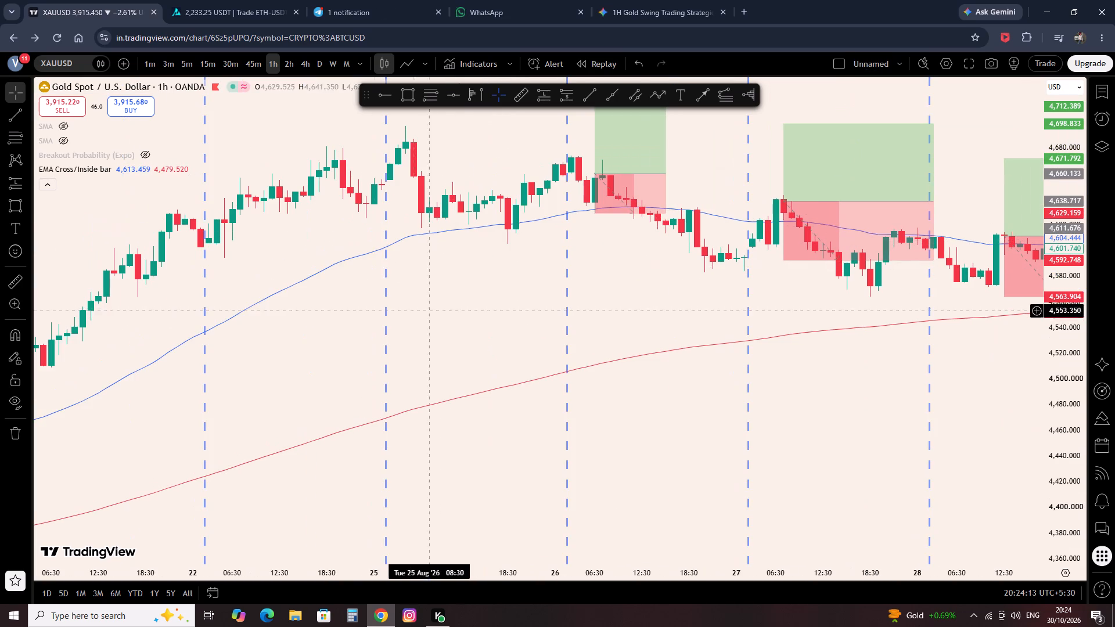
click(376, 304)
drag(208, 312, 578, 310)
drag(343, 311, 639, 282)
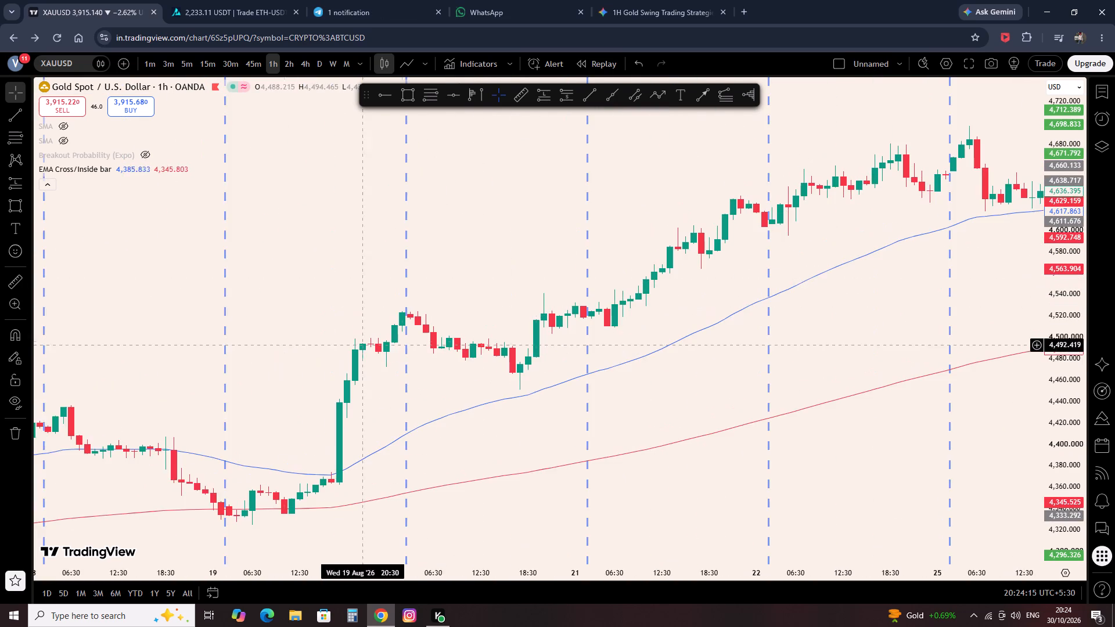
drag(258, 349, 516, 322)
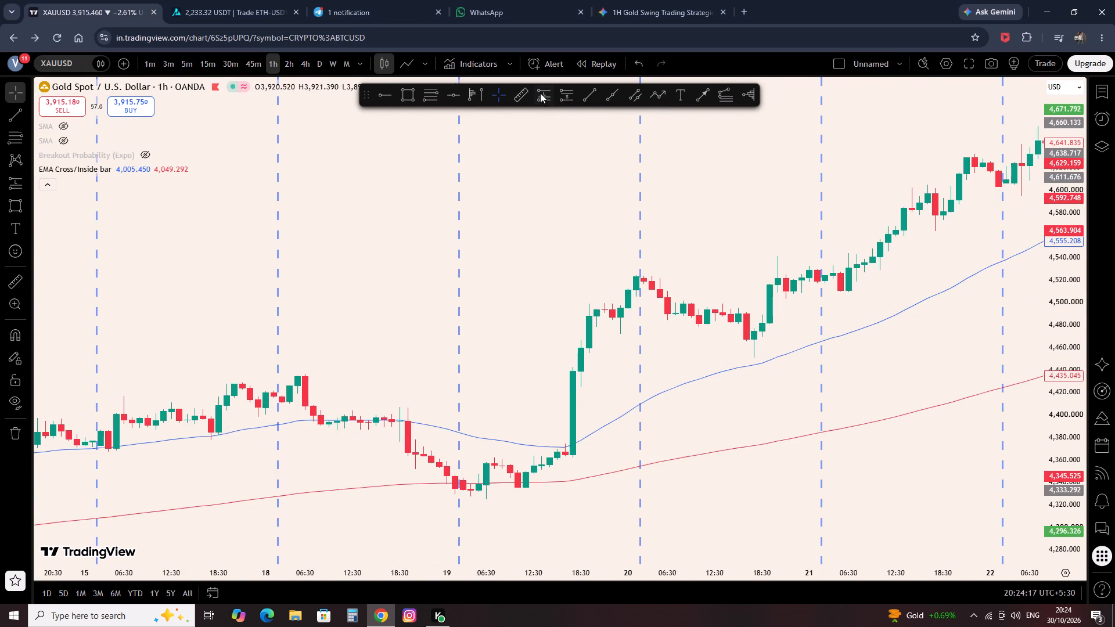
click(540, 93)
click(582, 369)
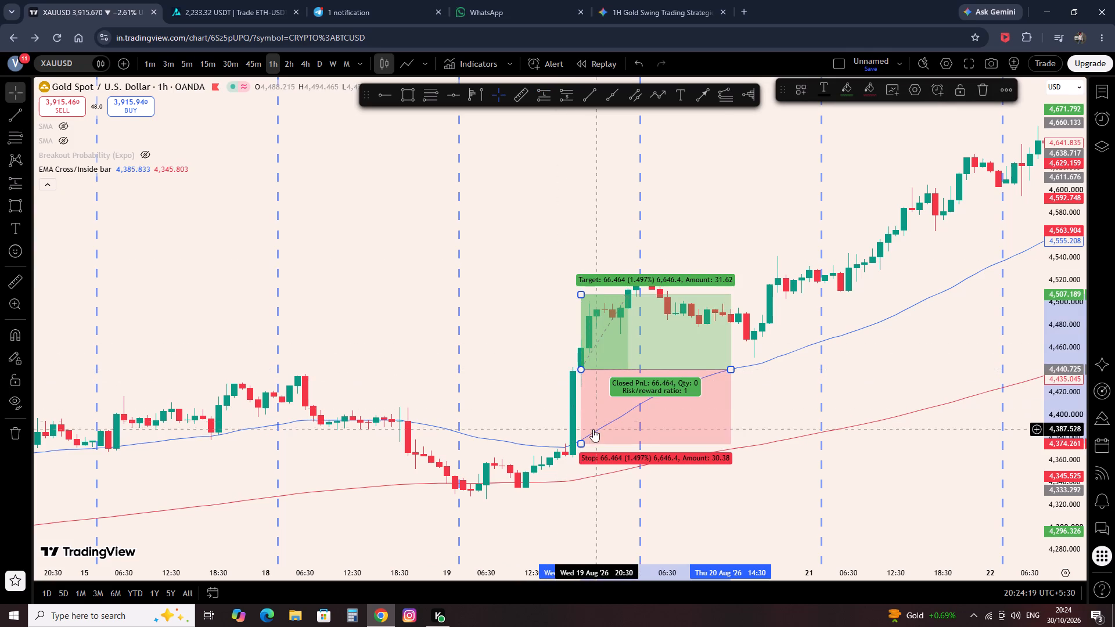
drag(583, 443, 577, 462)
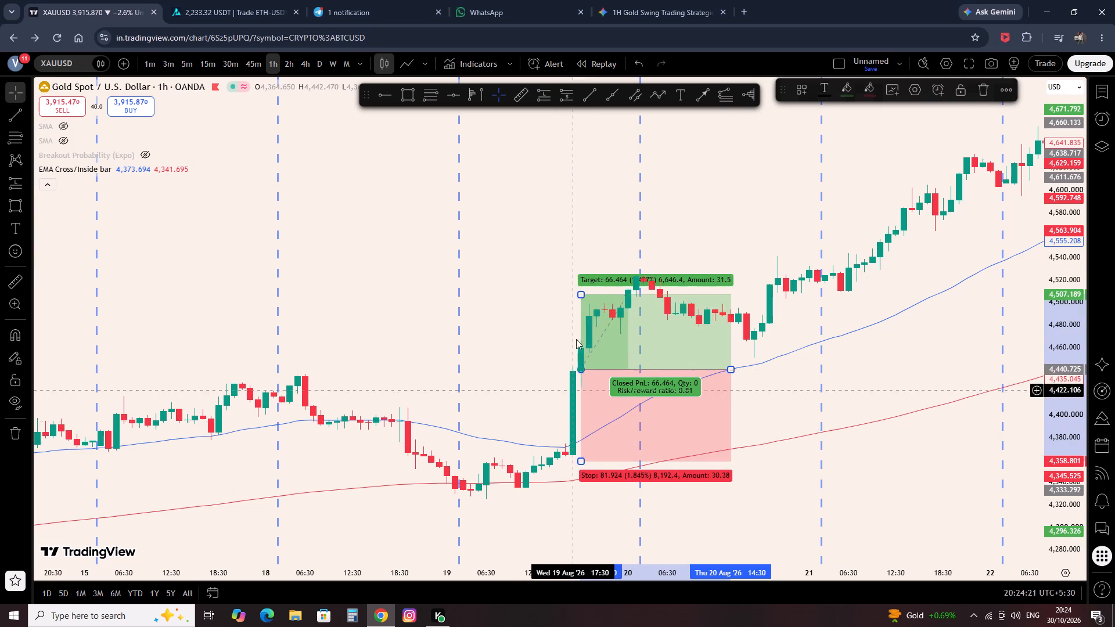
drag(576, 294, 499, 98)
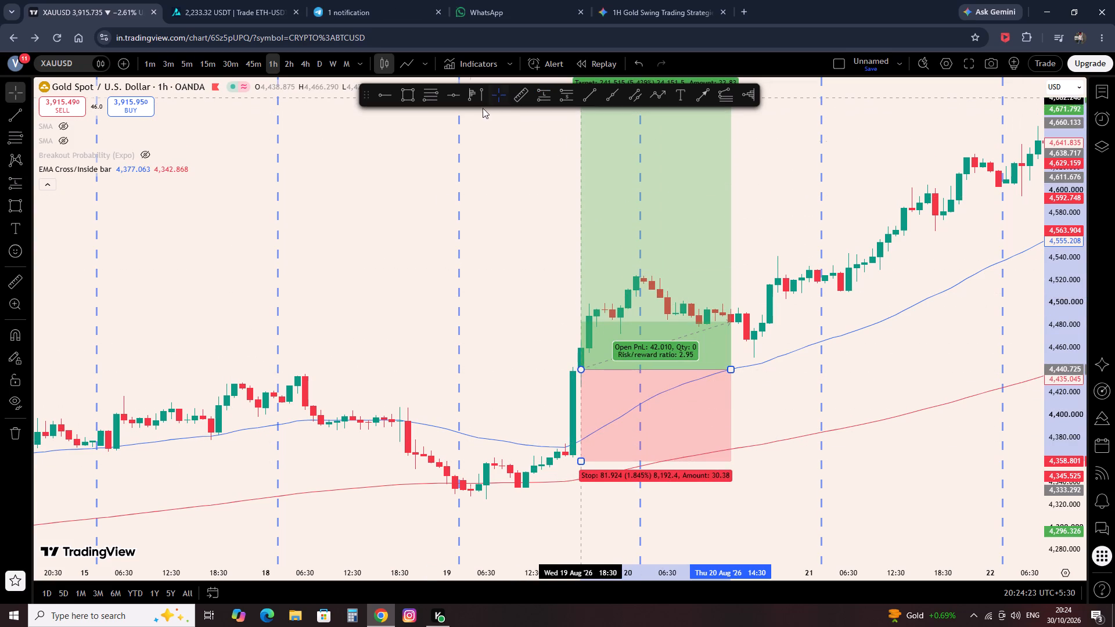
Raise the target of the 19 August long to about 4,684.5, keeping the box at its original entry.
click(429, 257)
scroll(652, 273, down, 8)
drag(941, 278, 408, 355)
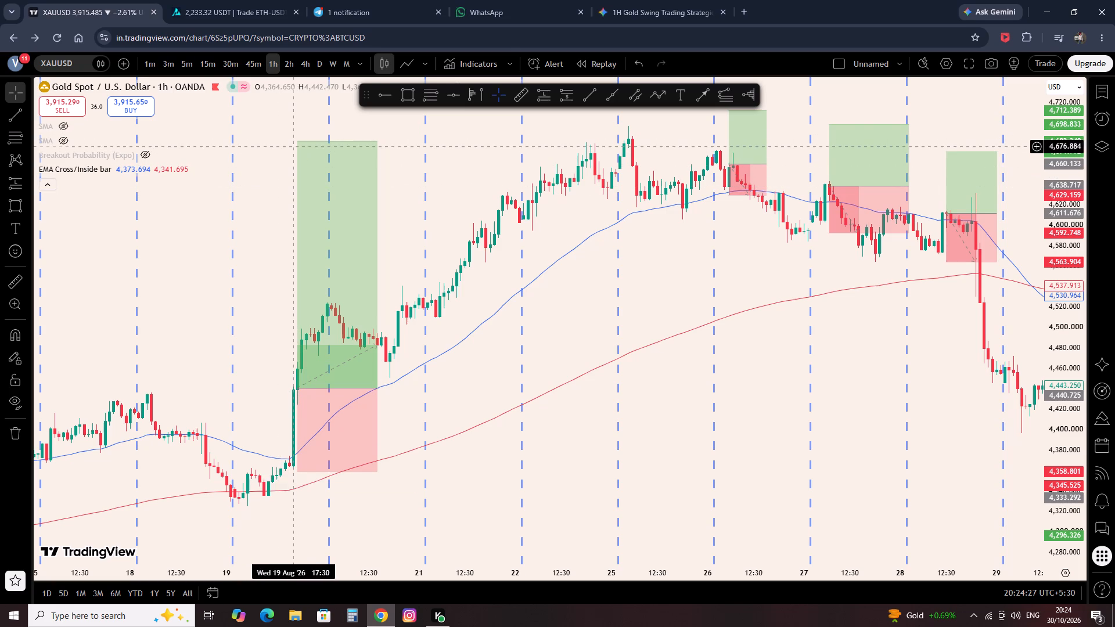
drag(296, 144, 292, 139)
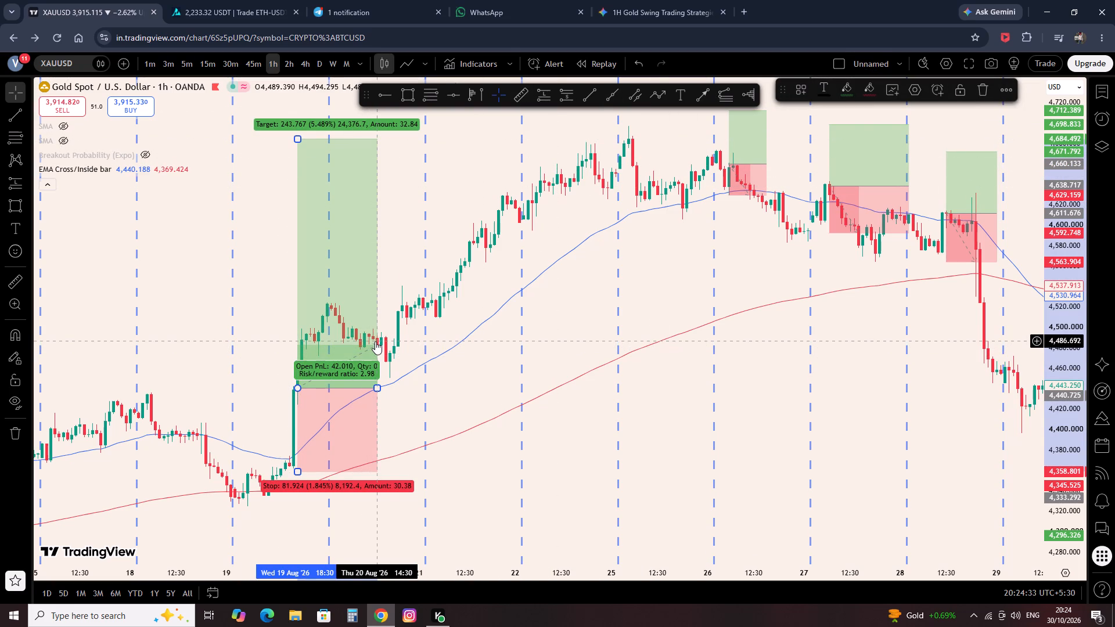
click(448, 258)
drag(378, 274, 678, 263)
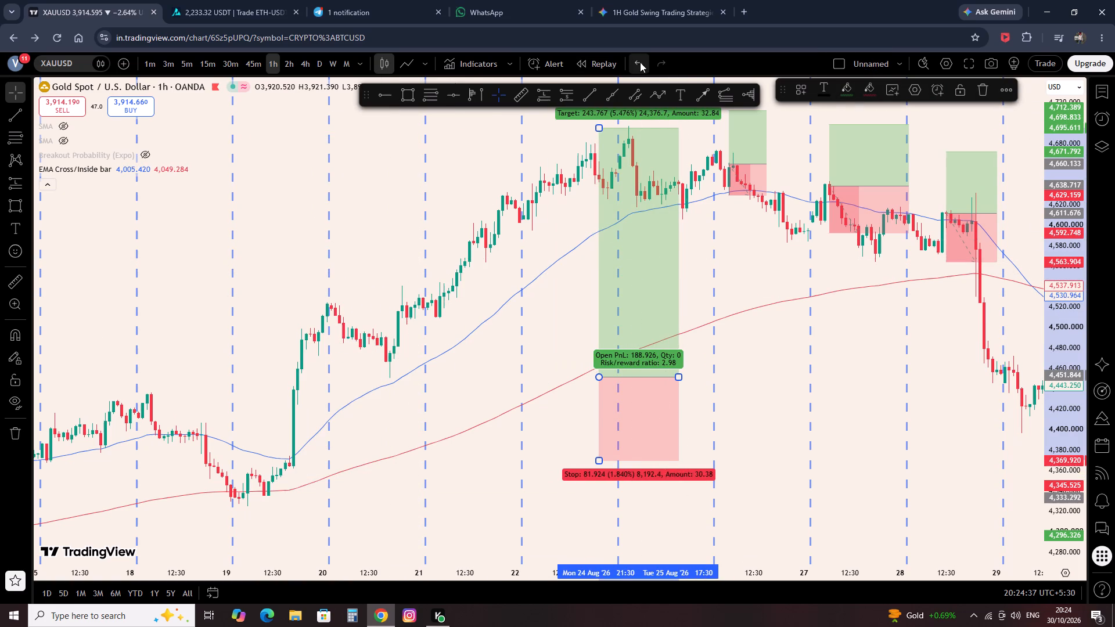
click(640, 62)
Examine price action from 12 to 19 August against the two EMAs for earlier setups.
drag(220, 251, 869, 333)
scroll(869, 333, up, 4)
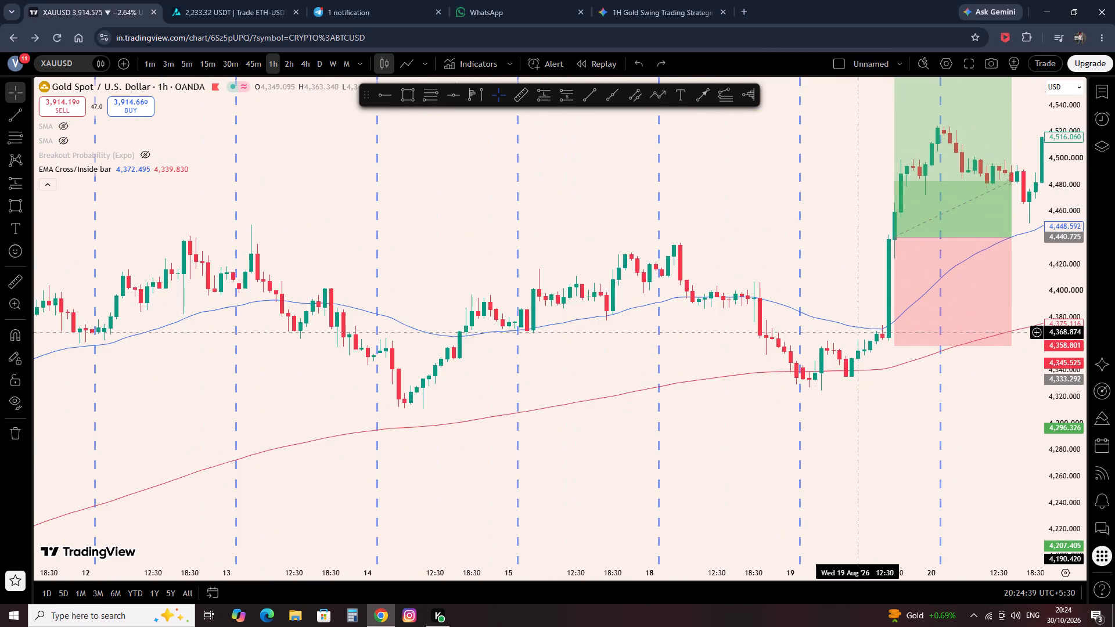
scroll(810, 331, up, 5)
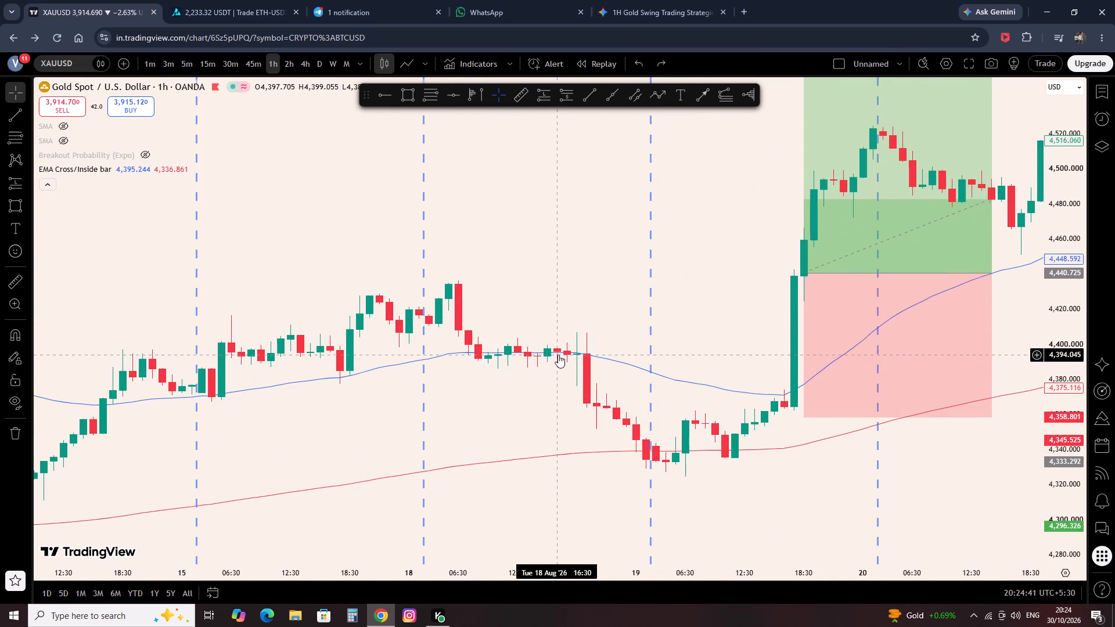
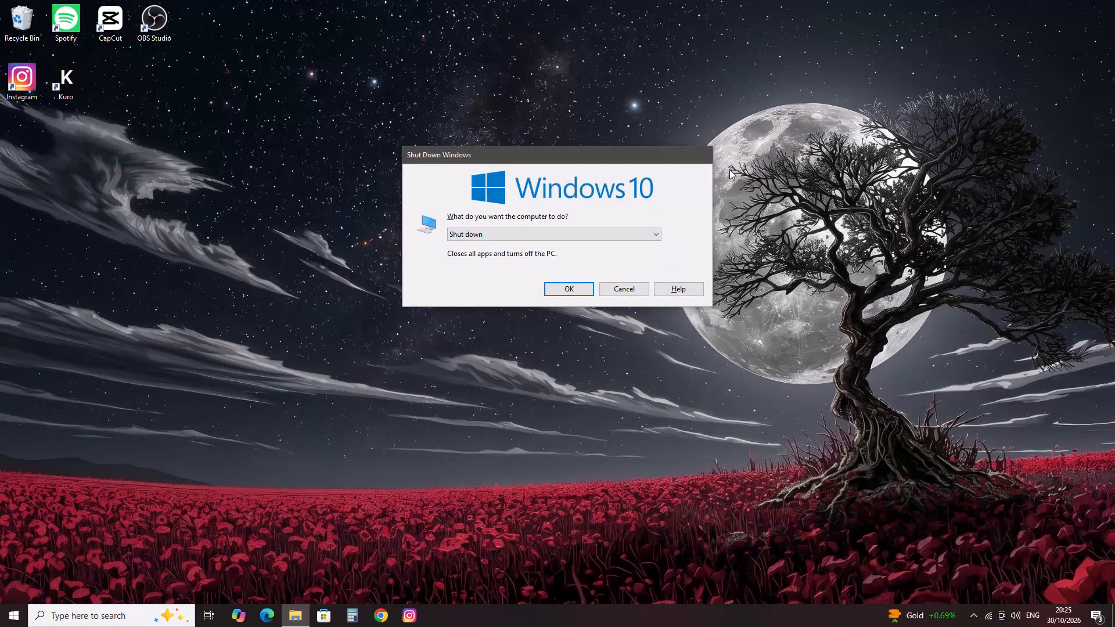
Shut down the computer with the Shut down option.
key(Return)
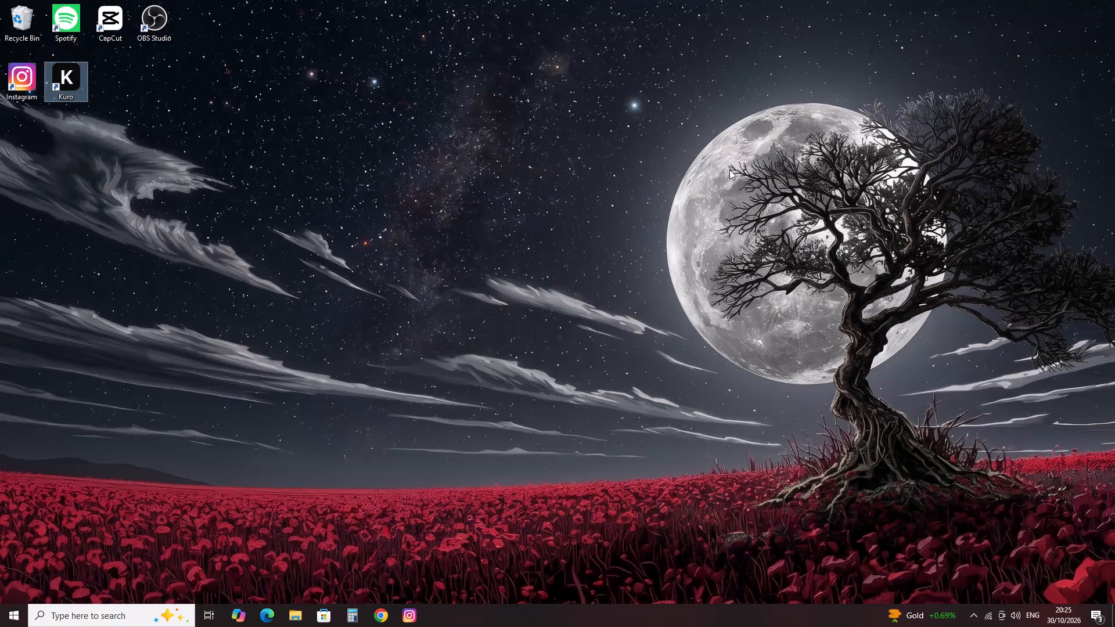